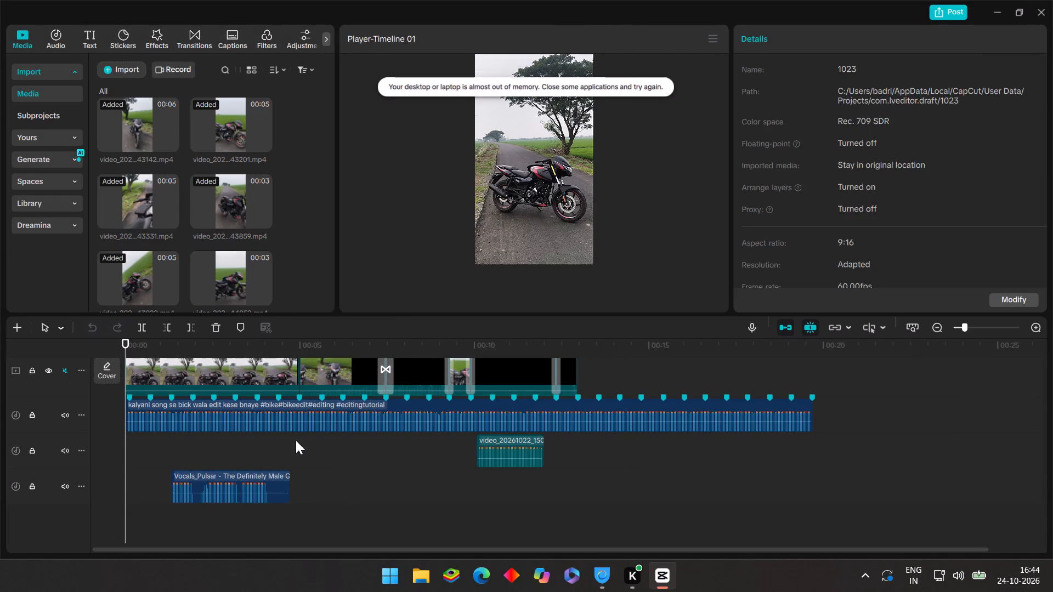
Look over the timeline's effect, freeze-frame overlay, main video and audio tracks.
scroll(341, 478, "up", 9)
scroll(310, 435, "up", 15)
scroll(313, 429, "down", 6)
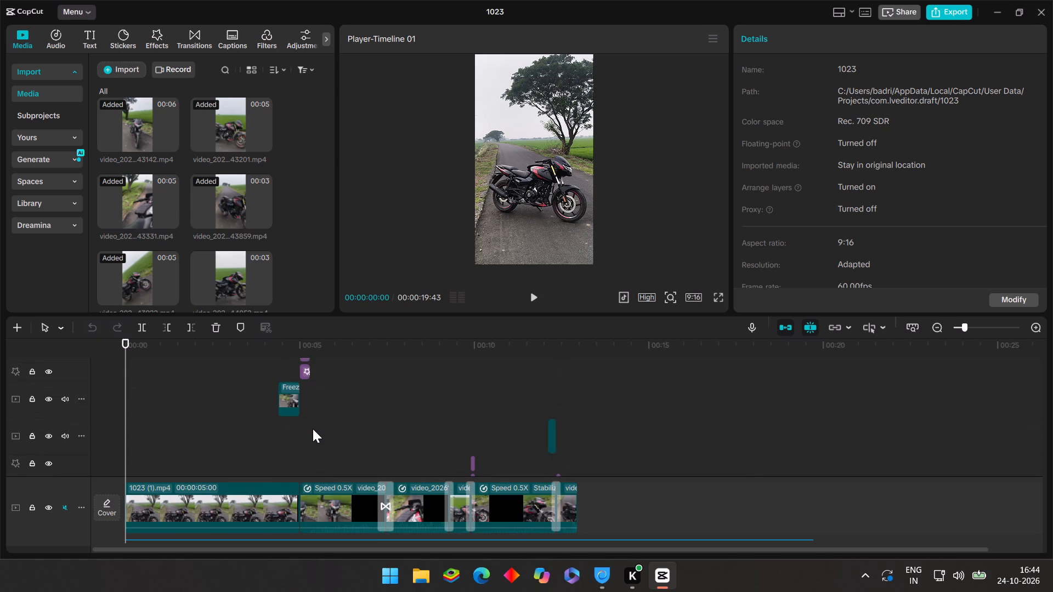
scroll(313, 429, "down", 14)
scroll(313, 429, "up", 16)
scroll(313, 429, "down", 4)
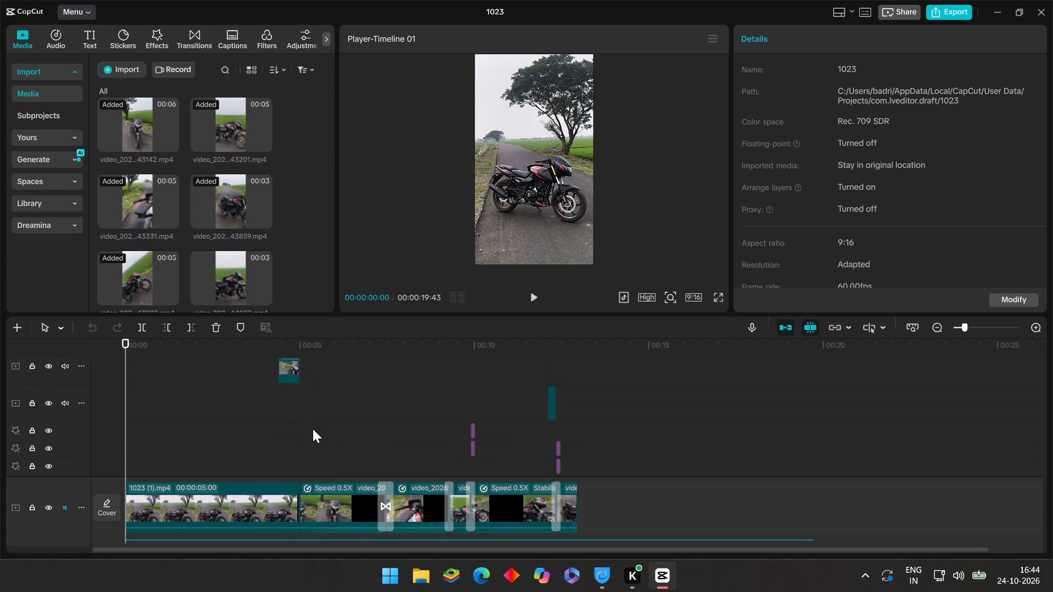
scroll(313, 429, "down", 13)
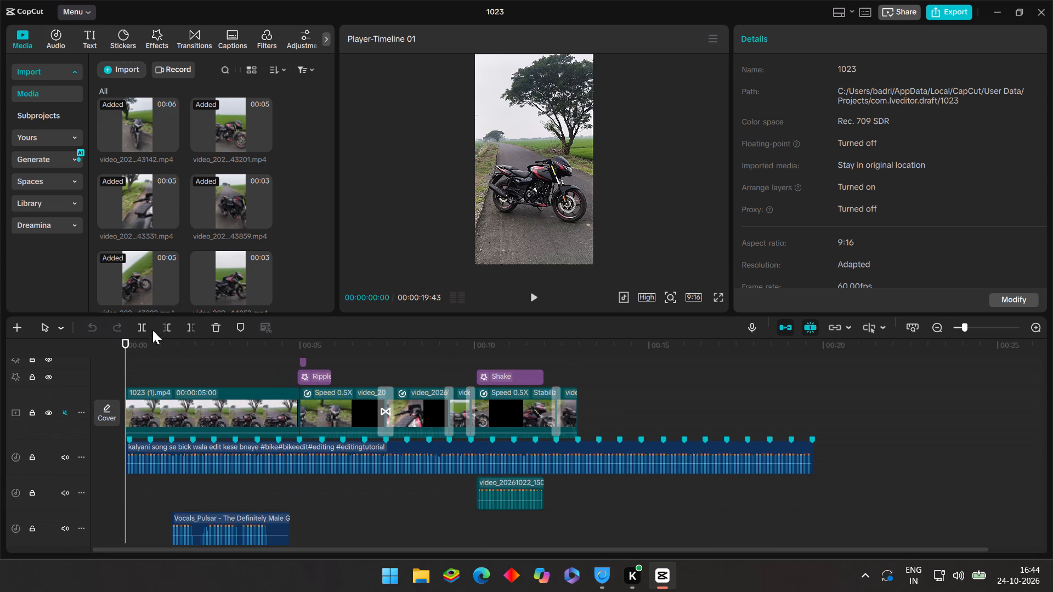
Play the edit from the start, and again from about 00:00:03:26, to review the cuts and sound mix.
left_click(534, 292)
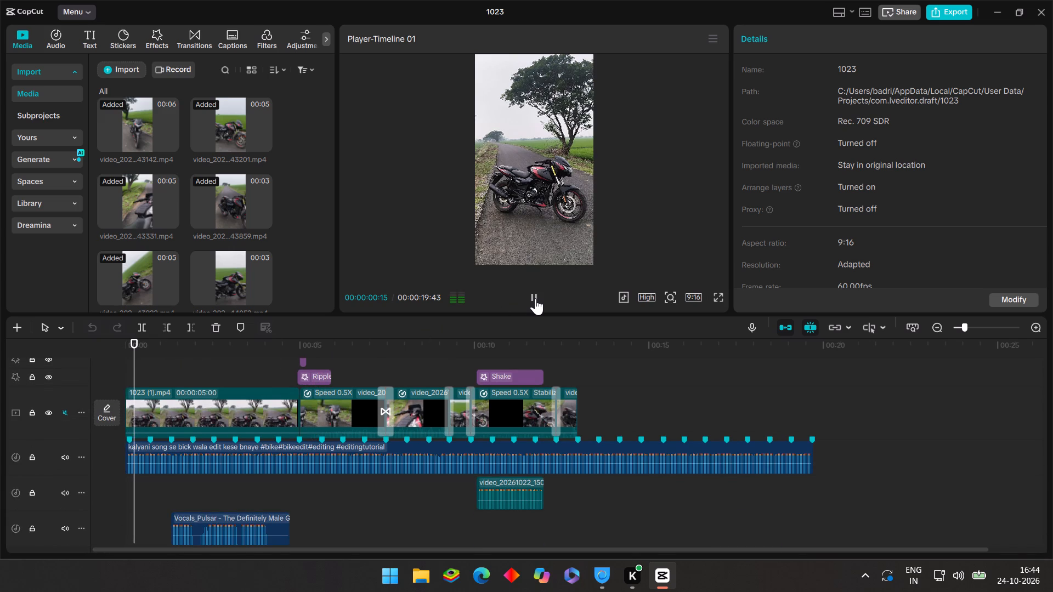
left_click(536, 296)
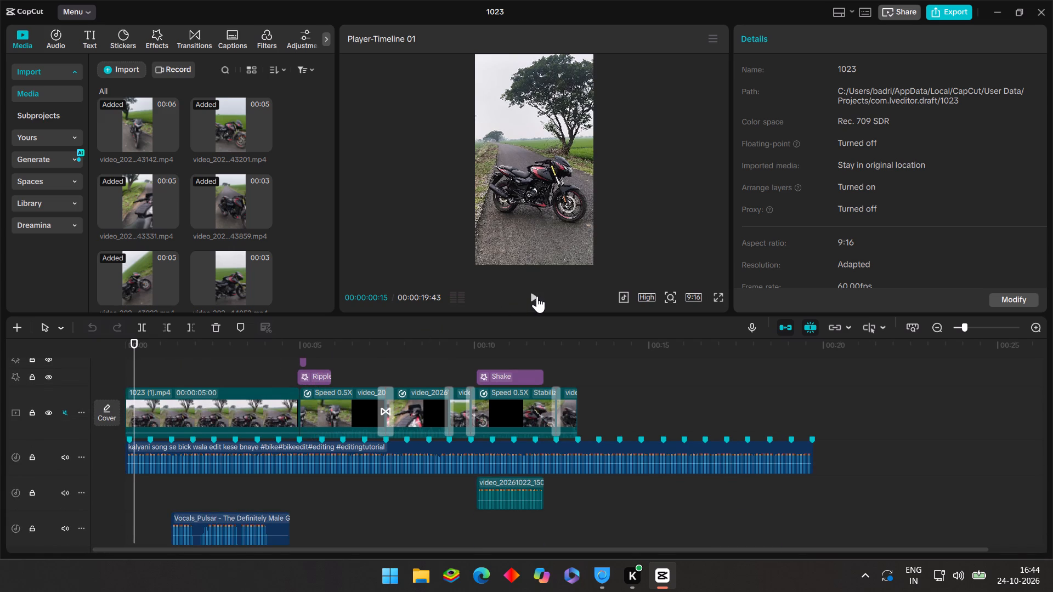
left_click(537, 296)
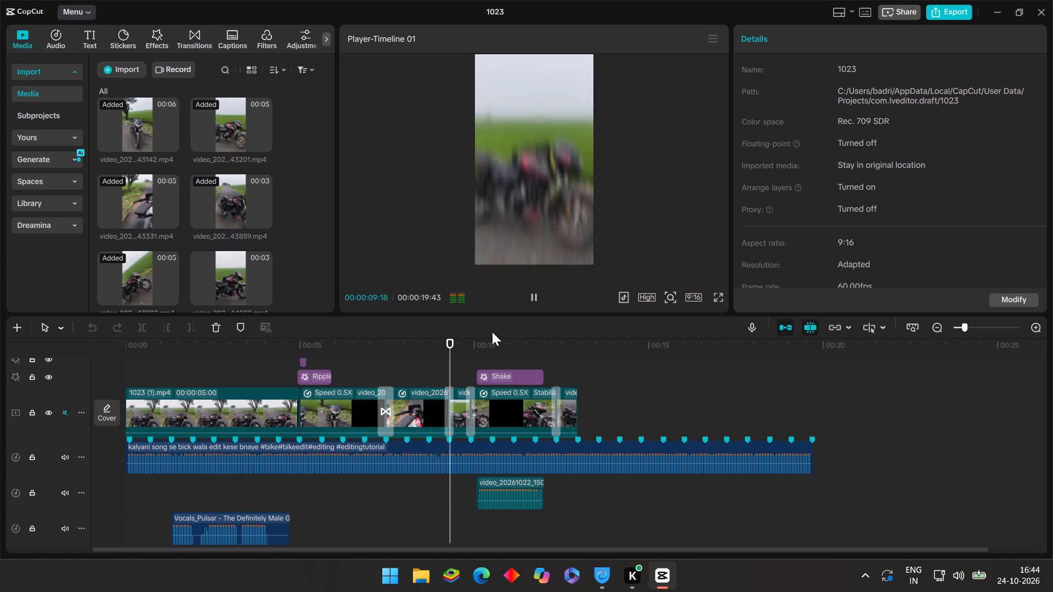
left_click(534, 306)
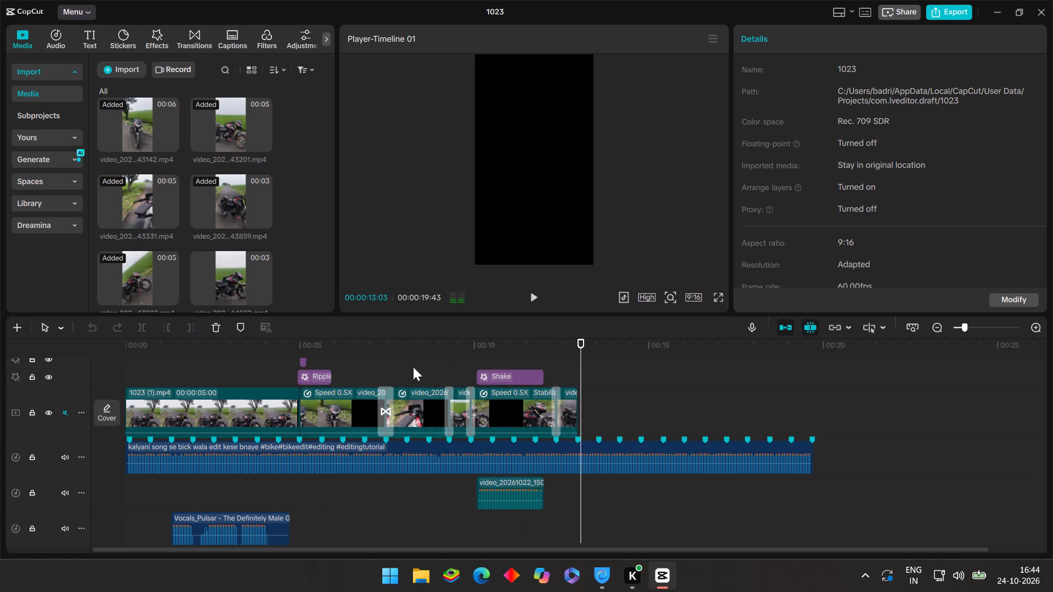
left_click(352, 369)
left_click_drag(352, 369, 245, 378)
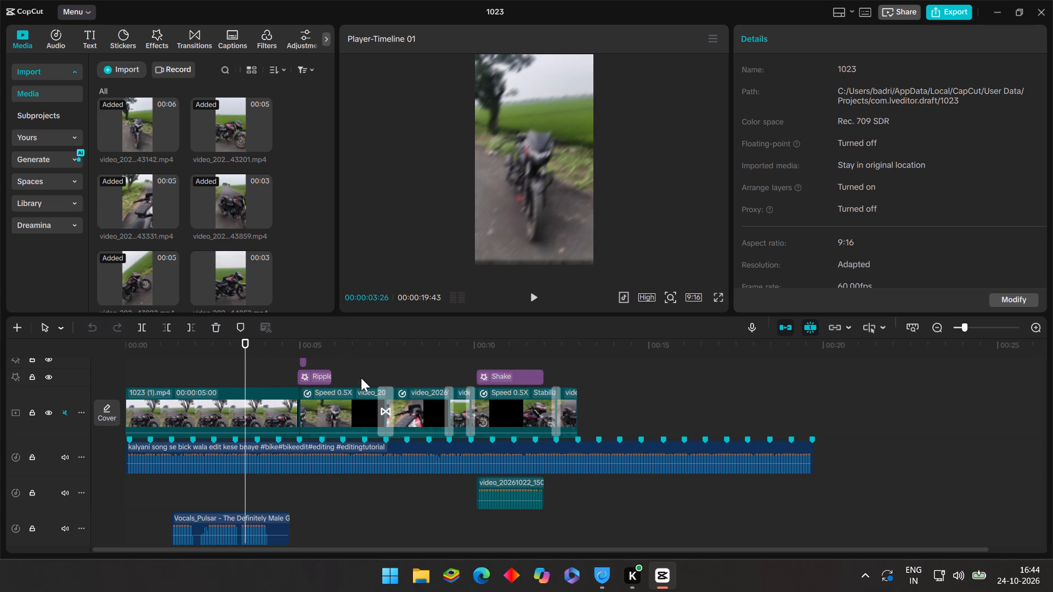
left_click(539, 290)
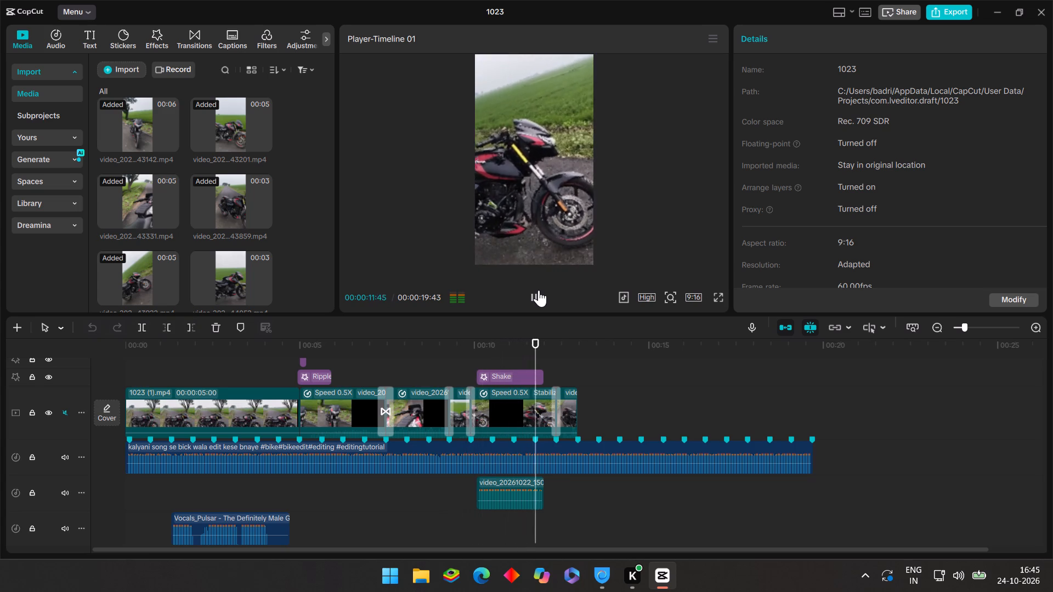
left_click(539, 290)
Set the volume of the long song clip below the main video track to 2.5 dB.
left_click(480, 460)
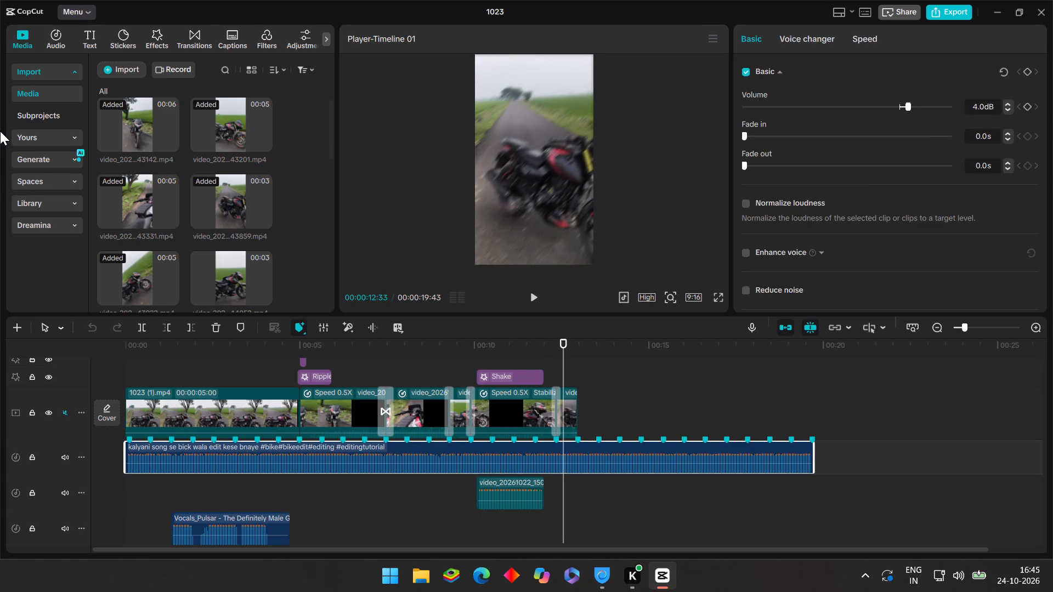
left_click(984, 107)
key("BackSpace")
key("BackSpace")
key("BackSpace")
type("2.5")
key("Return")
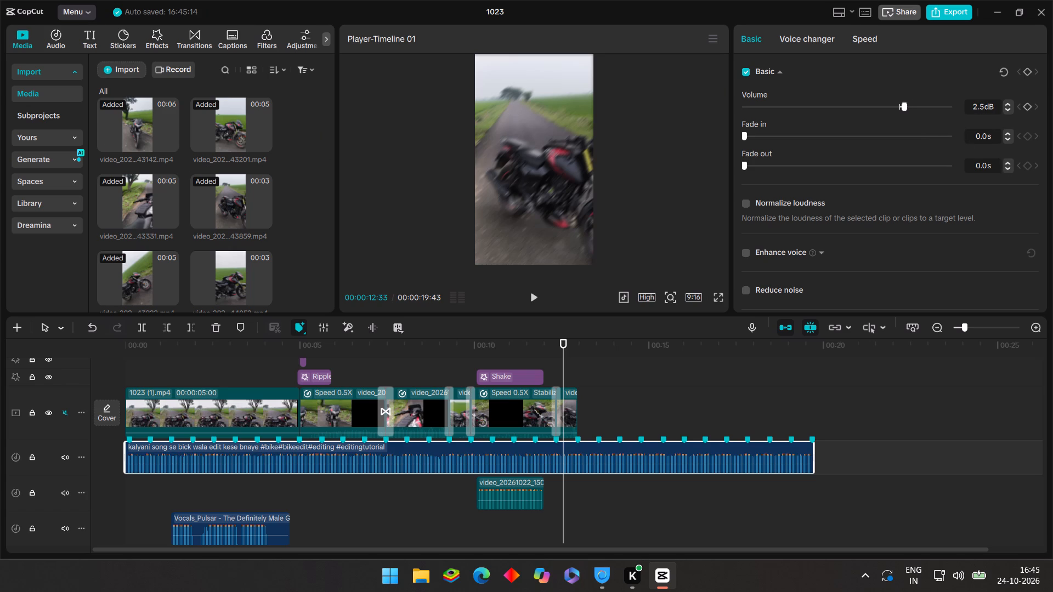
Replay the edit from 00:00:06:32 to check the song's loudness, and stop with the playhead at 00:00:07:43.
left_click(380, 361)
left_click(375, 359)
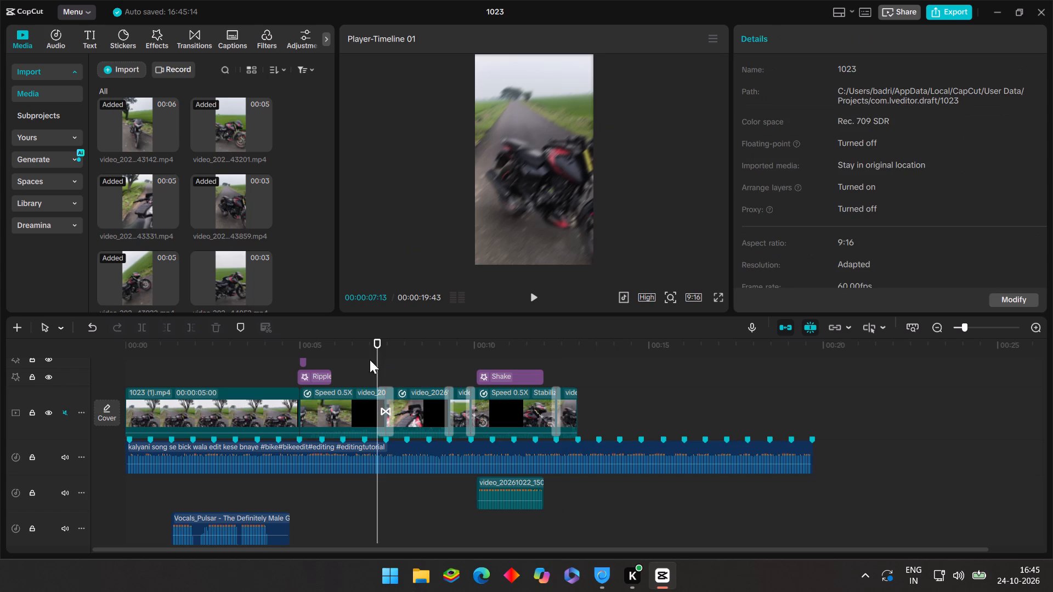
left_click(354, 357)
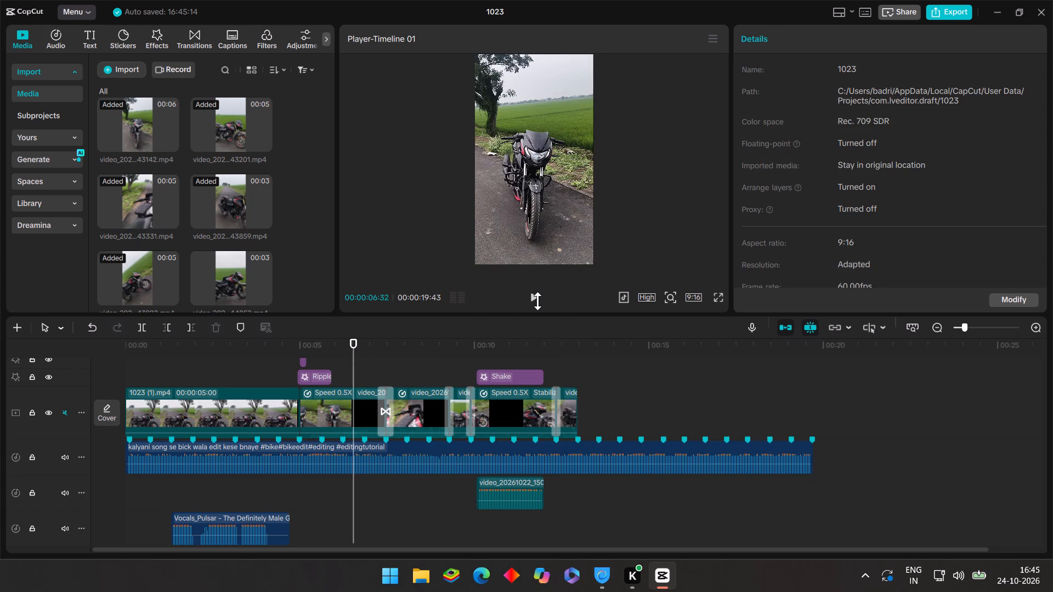
left_click(537, 300)
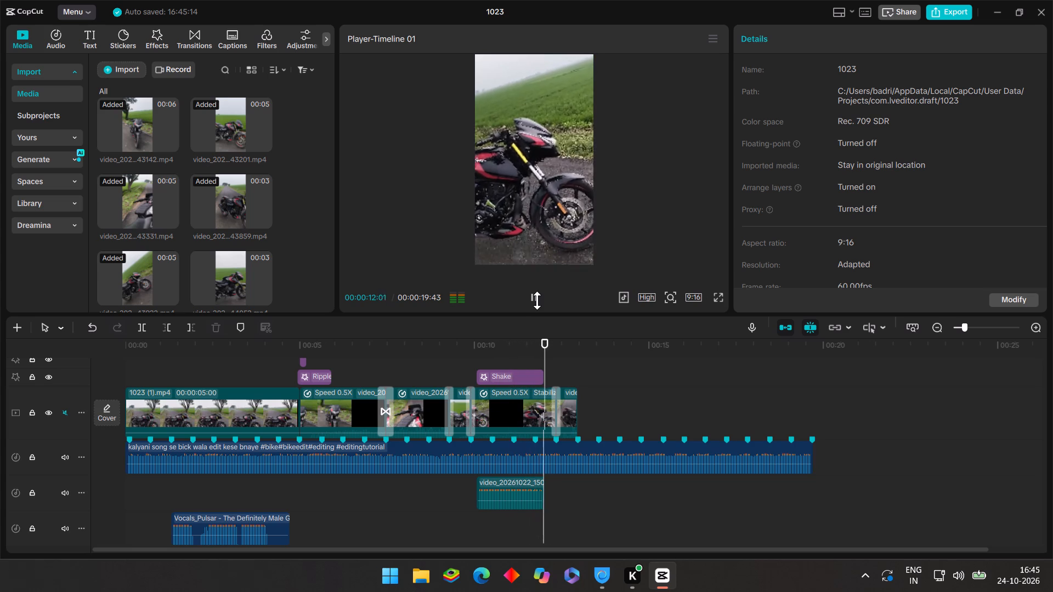
left_click(385, 352)
left_click_drag(386, 352, 393, 358)
Lower the volume of the long song clip to 2.0 dB.
left_click(405, 448)
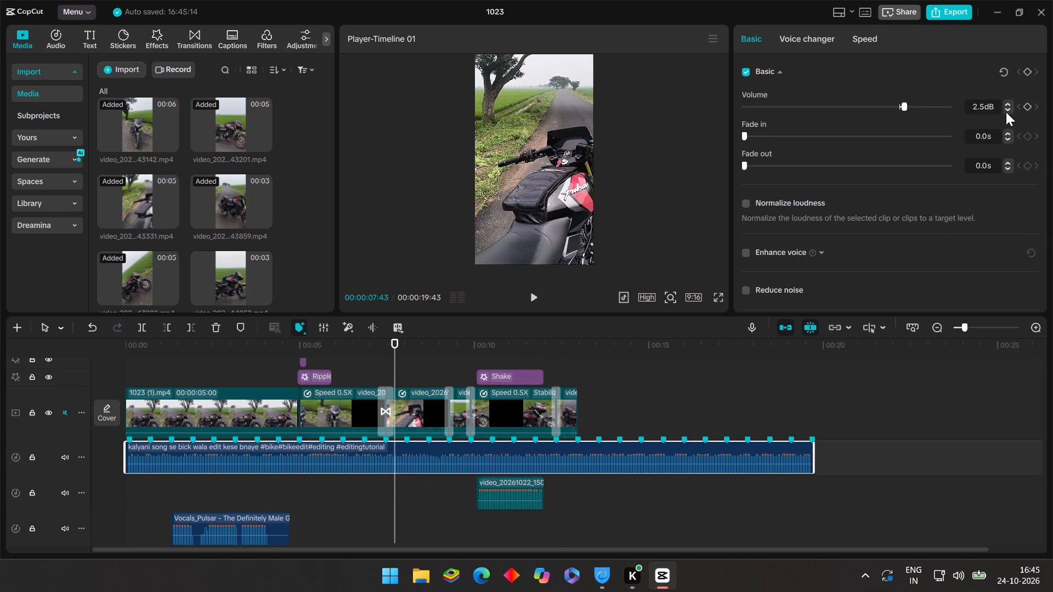
triple_click(1006, 112)
double_click(1006, 112)
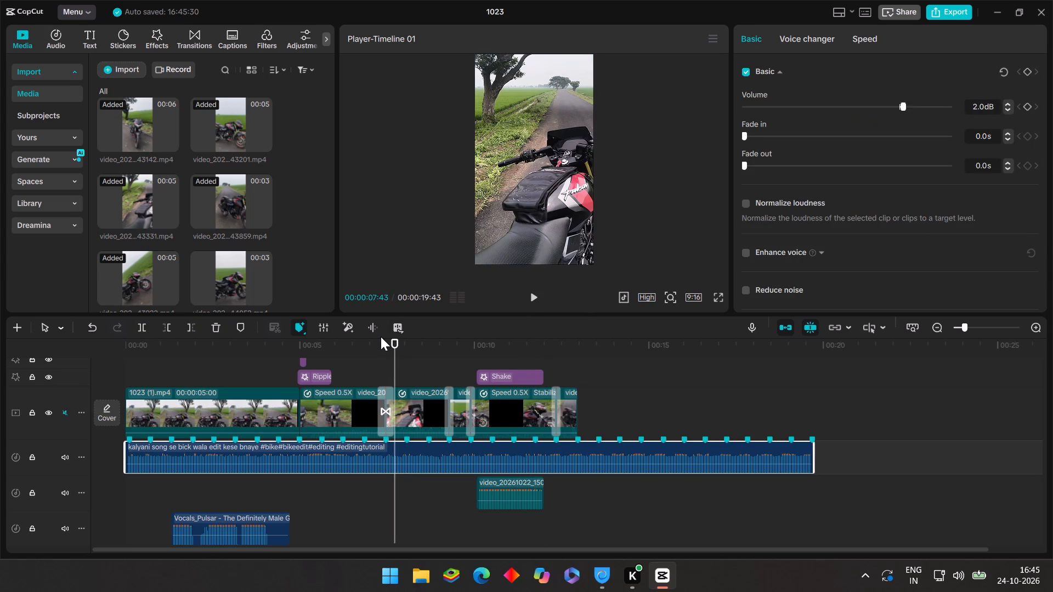
Play the edit from 00:00:03:47 through the last video clip to review the audio balance.
left_click(256, 381)
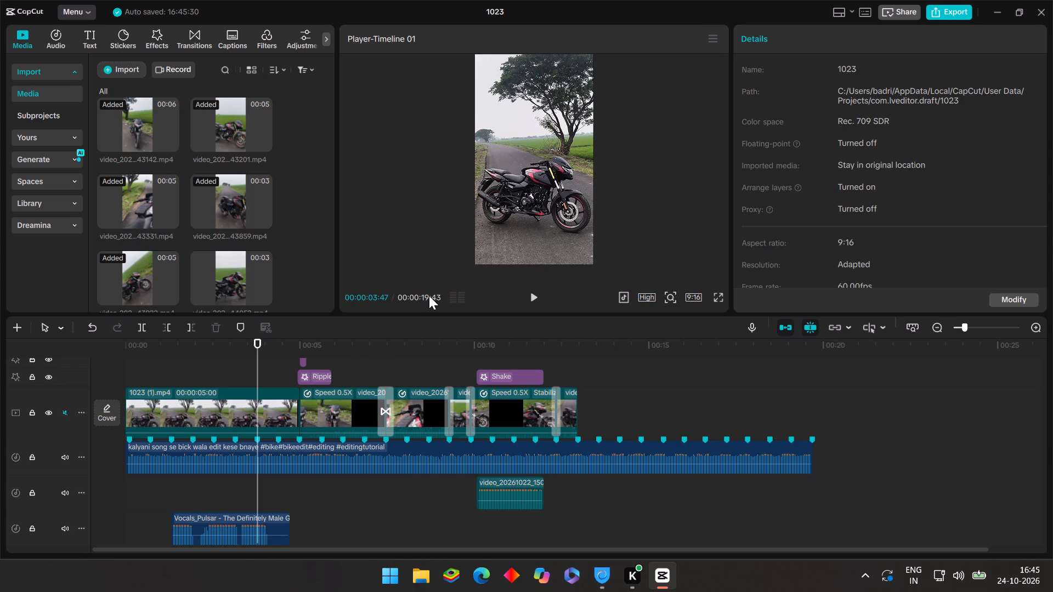
left_click(532, 303)
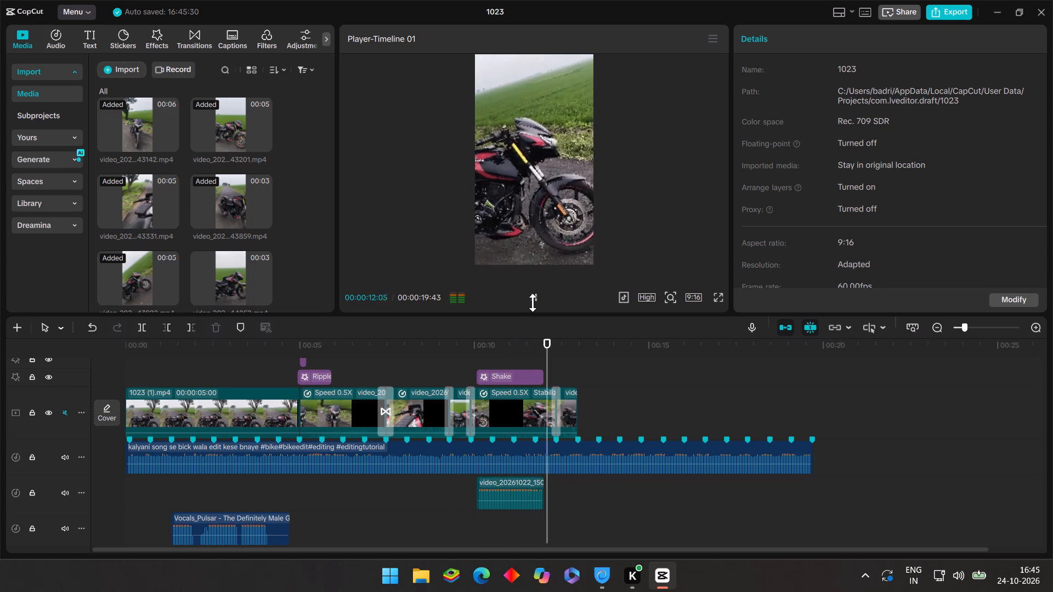
left_click(533, 303)
Review the ending of the last video clip and add video_20261022_144052.mp4 after it on the main track.
scroll(605, 411, "up", 2)
scroll(605, 411, "down", 3)
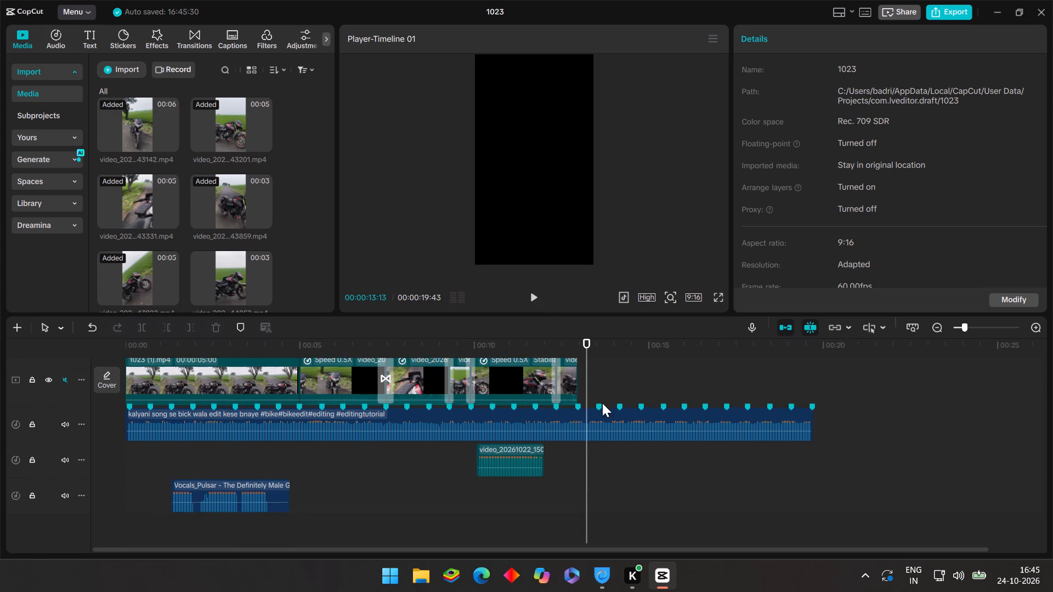
scroll(602, 403, "down", 2)
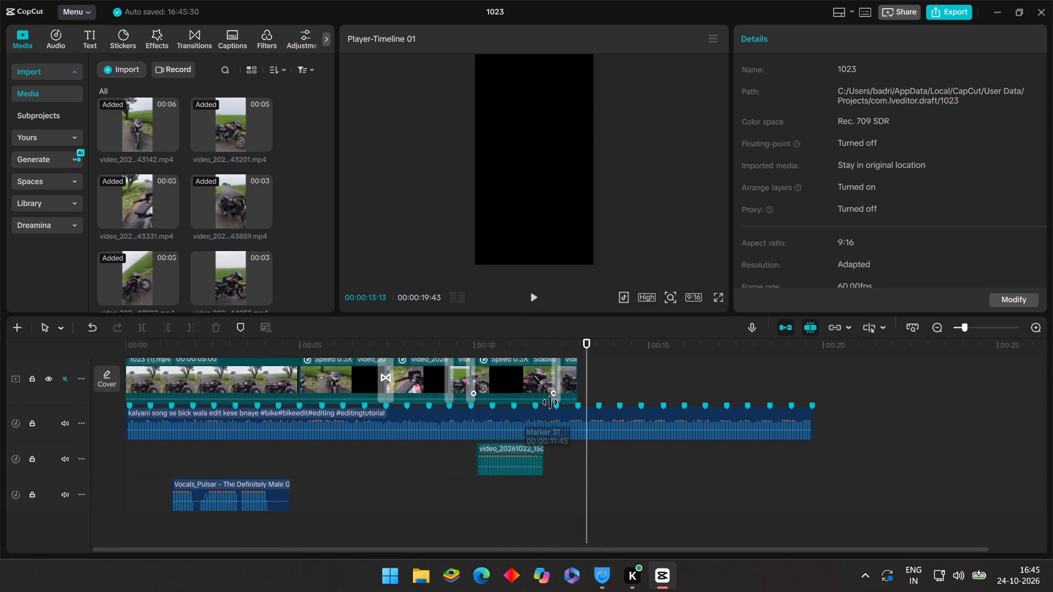
scroll(530, 356, "up", 4)
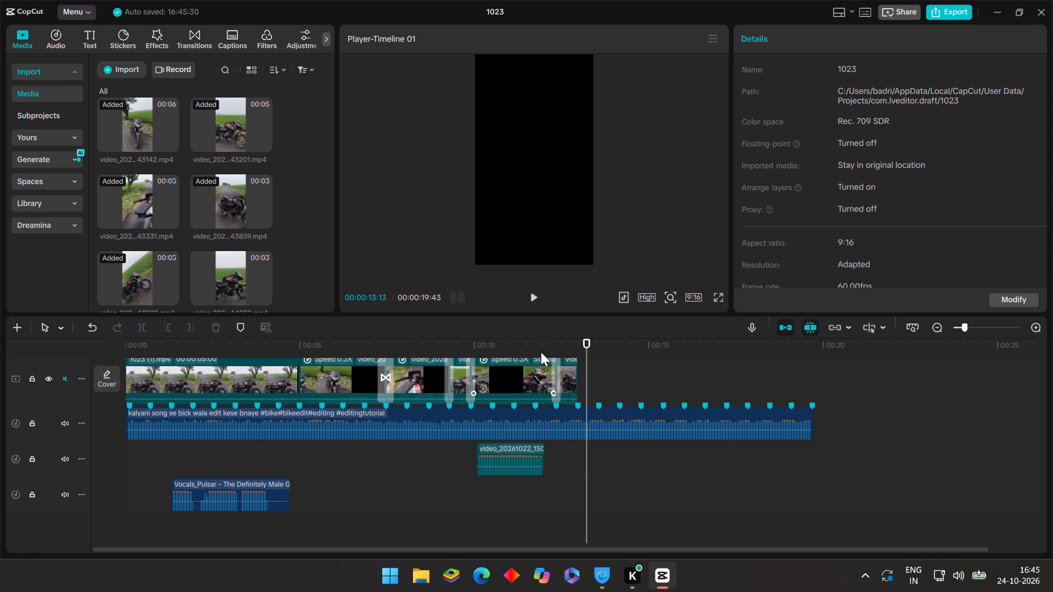
left_click(631, 382)
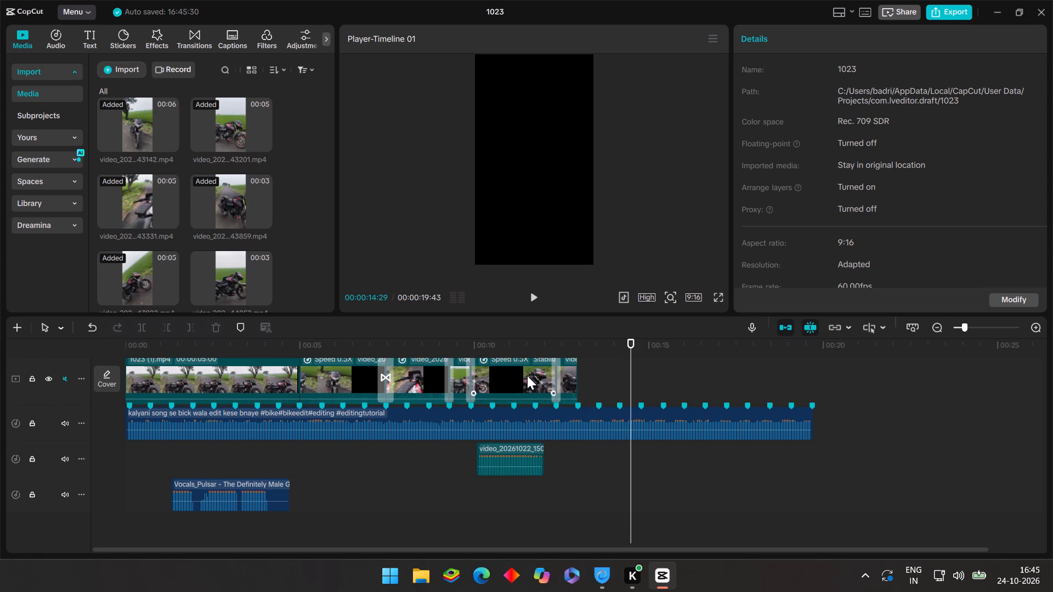
scroll(527, 375, "up", 5)
left_click(546, 375)
left_click_drag(546, 375, 557, 386)
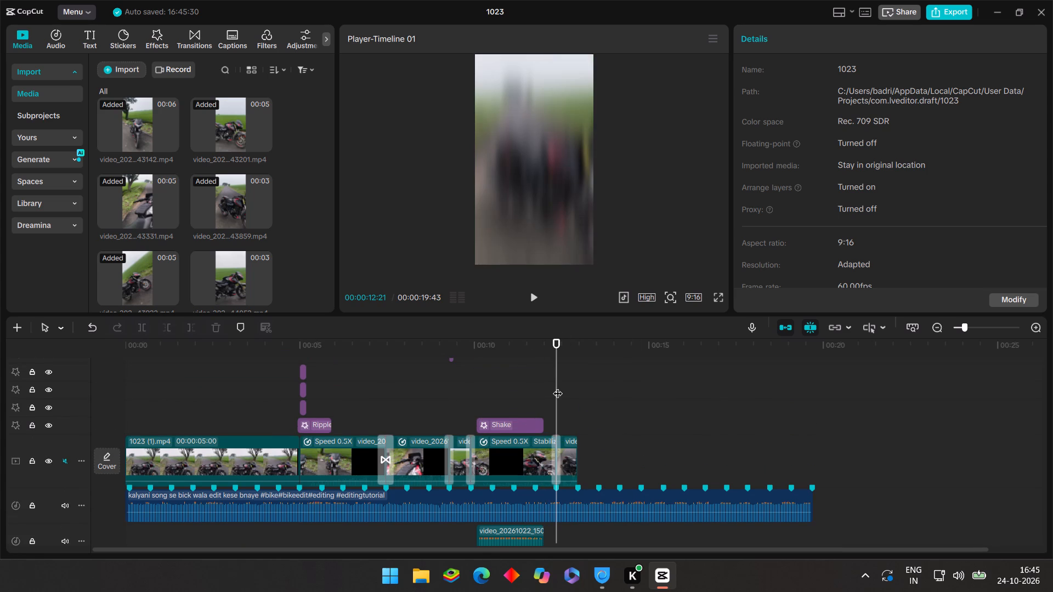
left_click_drag(554, 388, 565, 408)
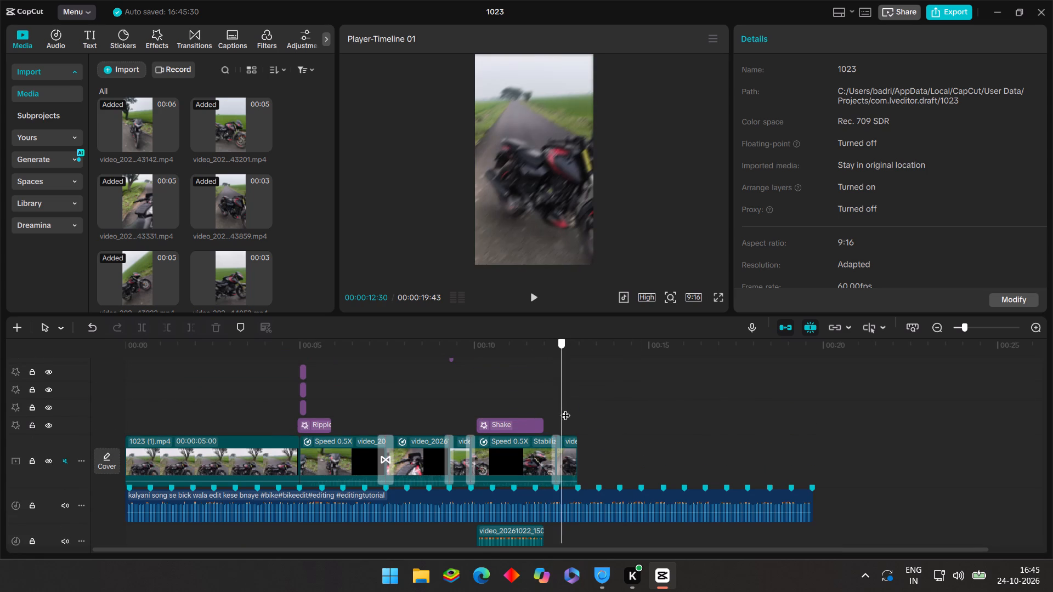
left_click_drag(565, 408, 570, 415)
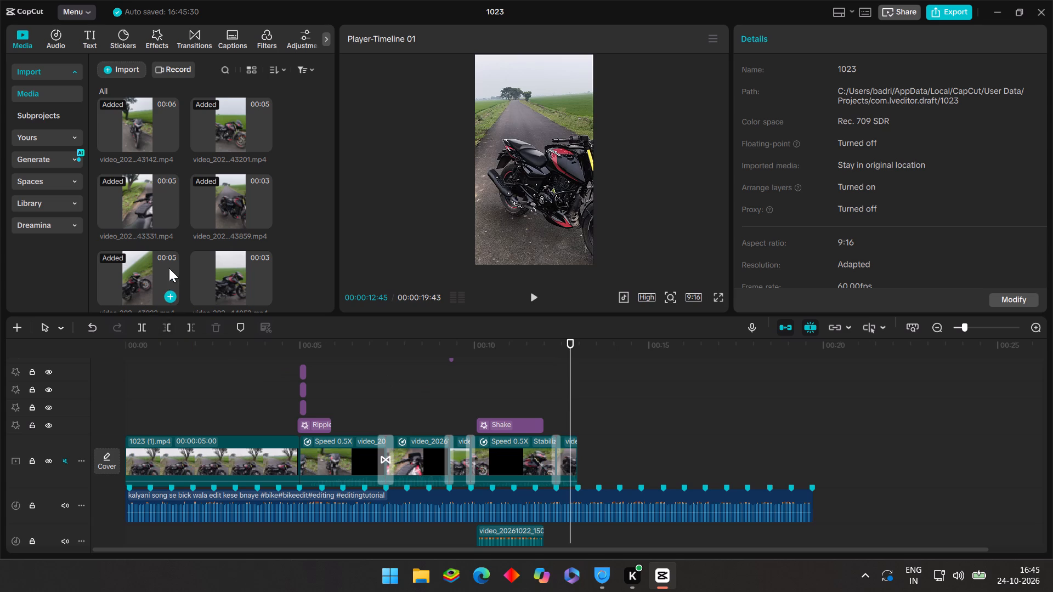
scroll(224, 207, "down", 1)
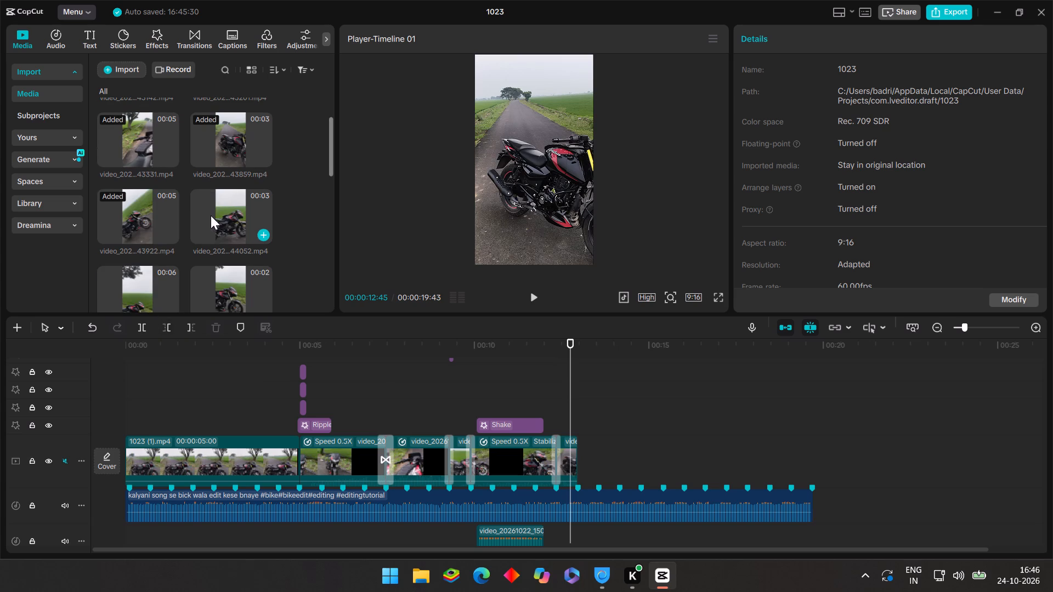
left_click(260, 235)
Place the playhead at 00:00:13:34 within the newly added clip and select that clip.
left_click(582, 420)
left_click_drag(580, 419, 597, 424)
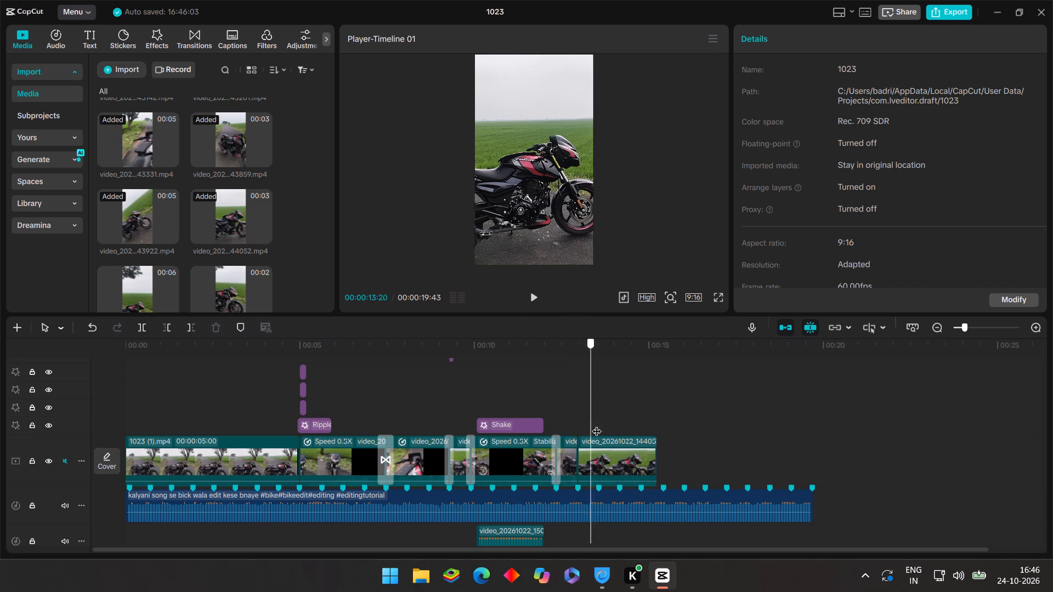
left_click_drag(597, 424, 599, 443)
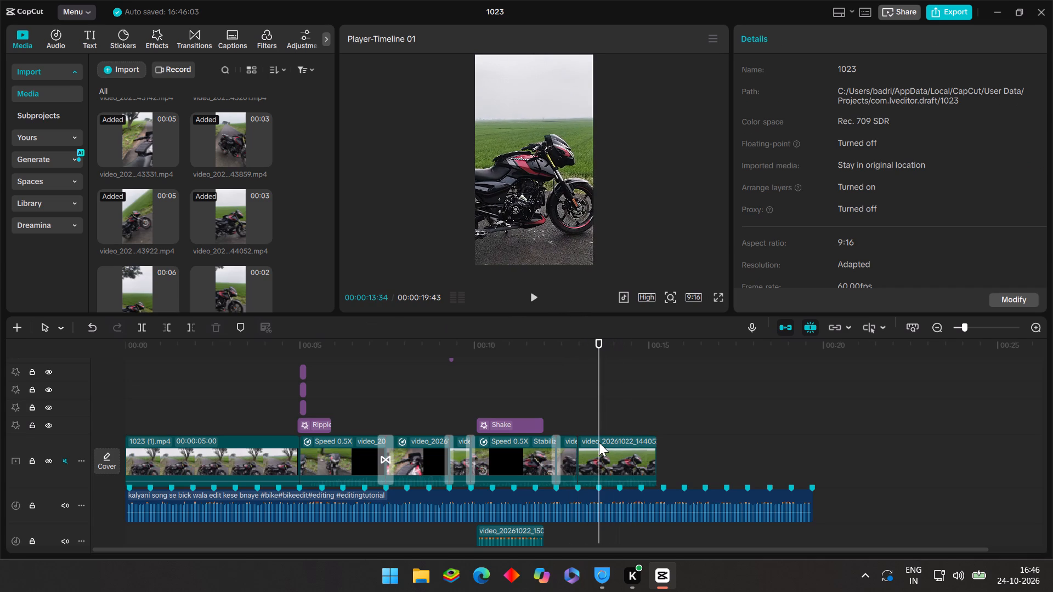
left_click(599, 442)
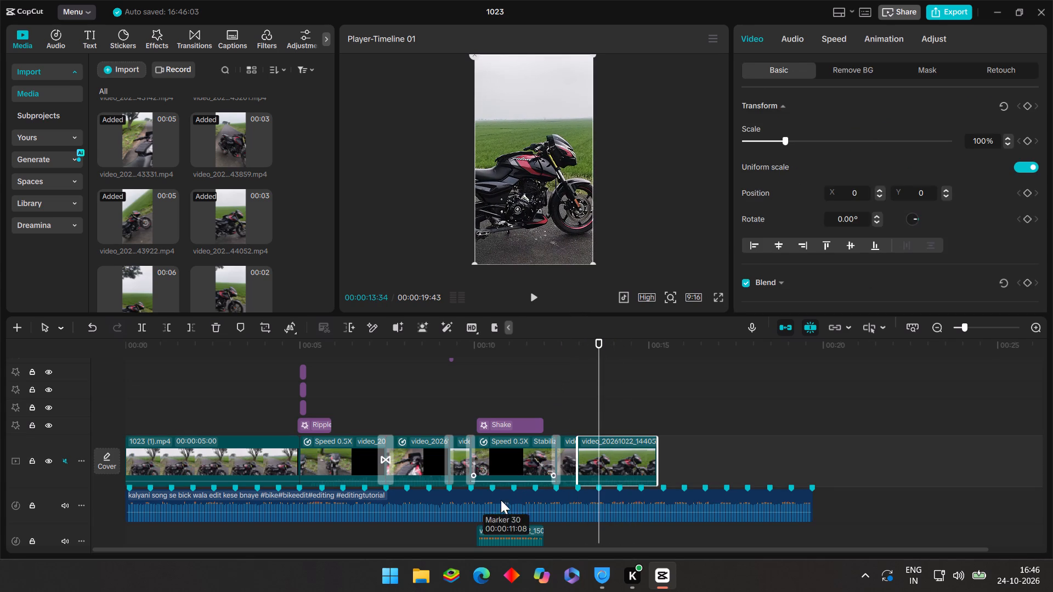
Examine the earlier freeze-frame overlay clip near 00:00:12:07 and its placement above the main track.
scroll(498, 503, "up", 5, "ctrl")
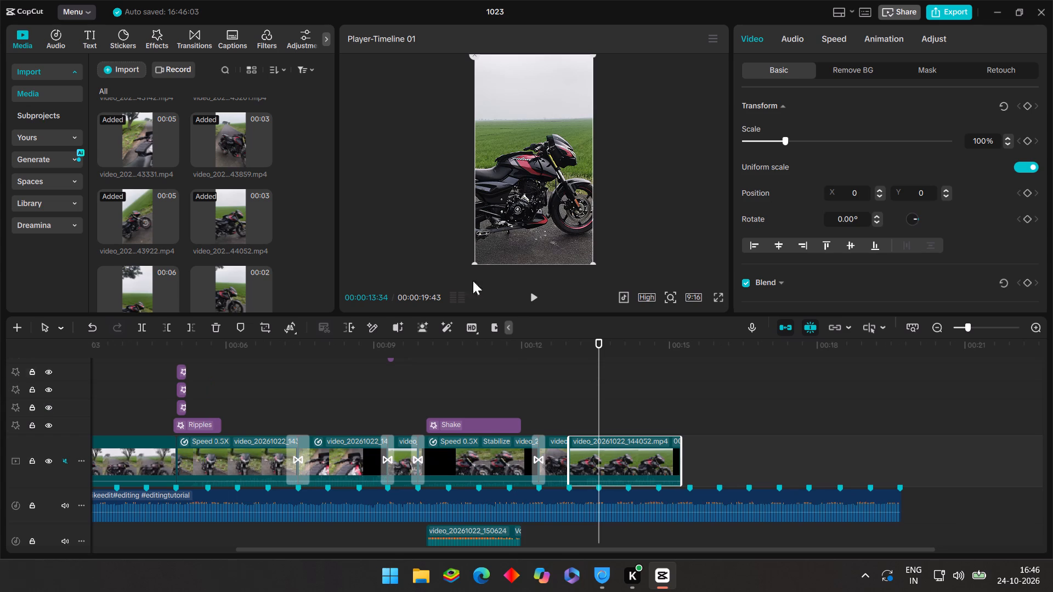
scroll(549, 421, "up", 3)
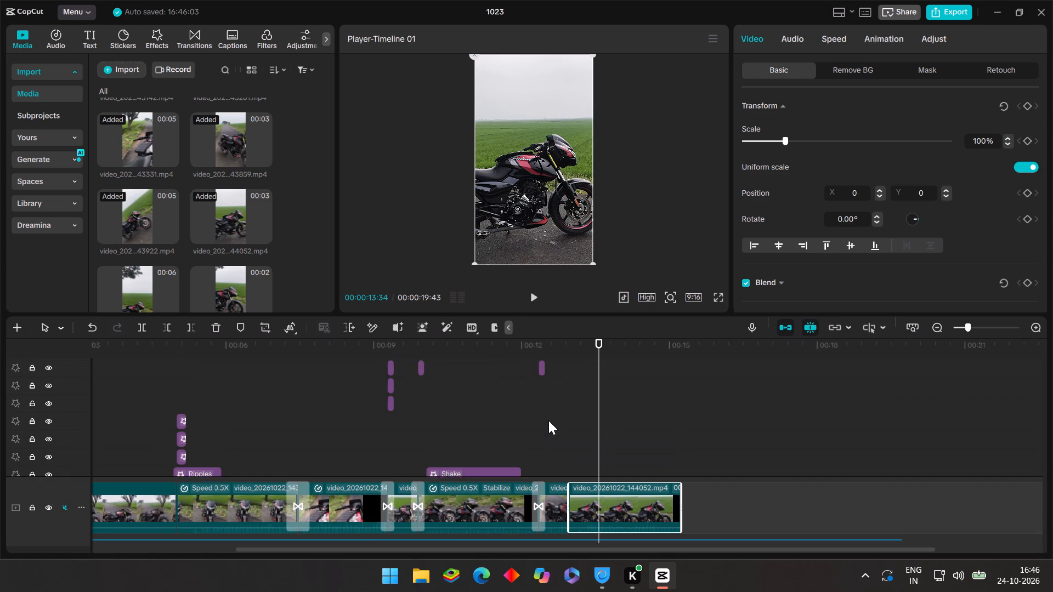
scroll(548, 420, "up", 10)
scroll(537, 420, "down", 1)
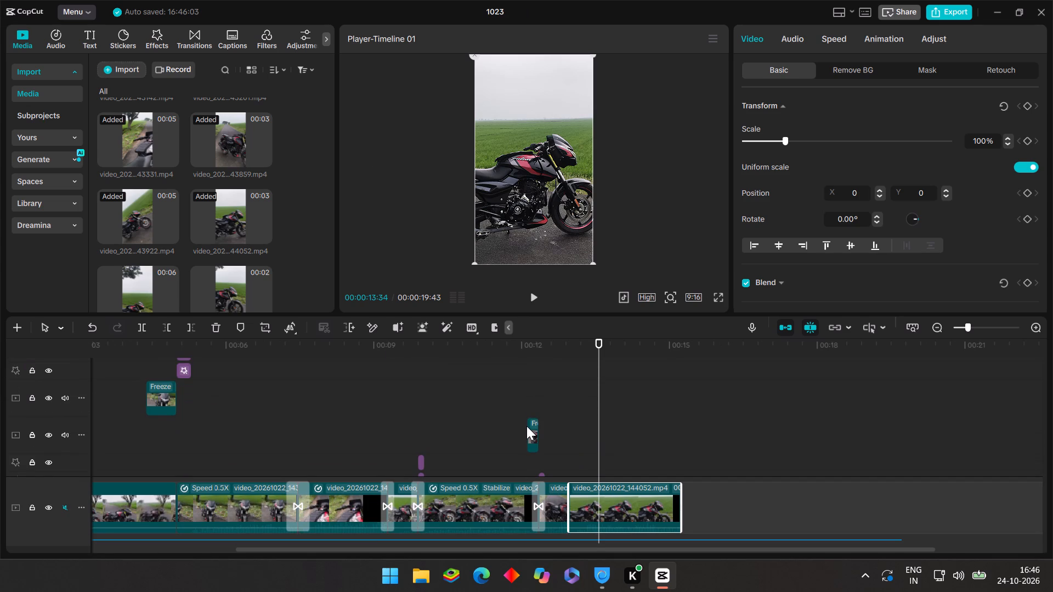
left_click(532, 432)
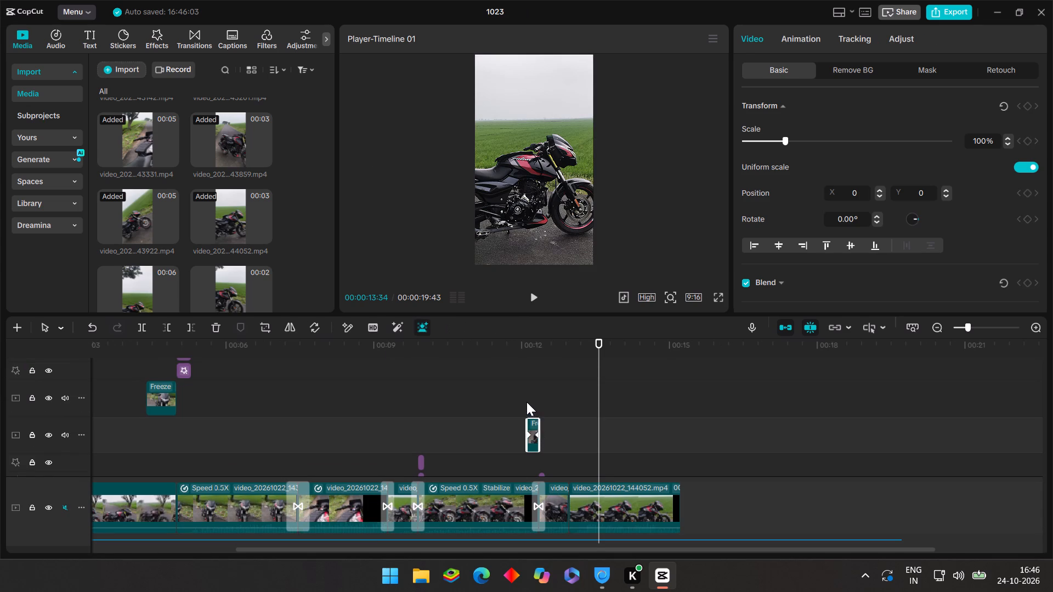
left_click(526, 402)
left_click(526, 402)
left_click(533, 435)
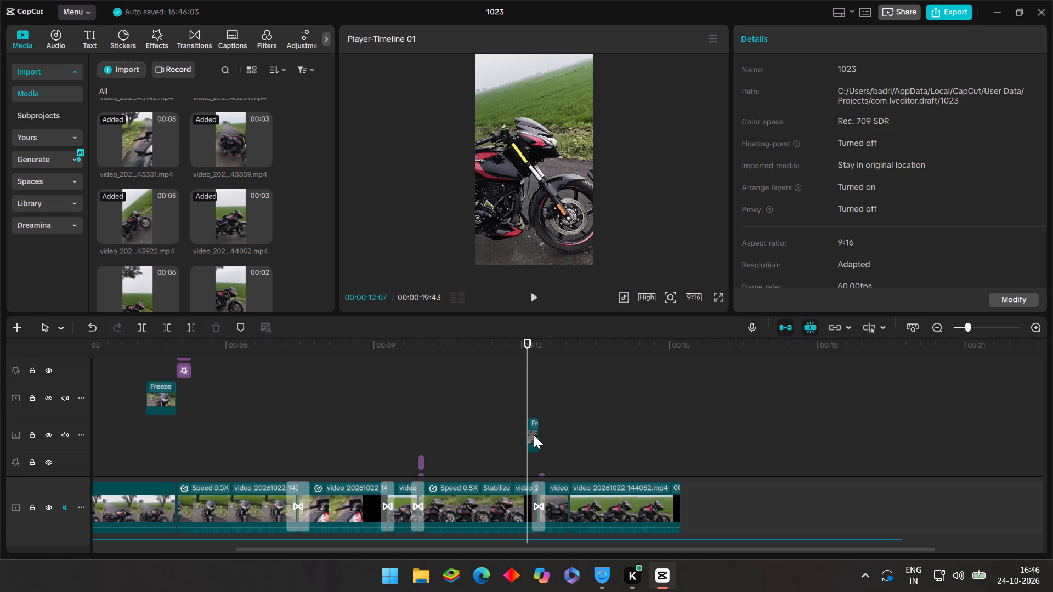
Create a freeze frame at 00:00:12:58 from the start of video_20261022_144052.mp4 and move it onto the overlay track above.
left_click(563, 422)
left_click_drag(563, 422, 573, 431)
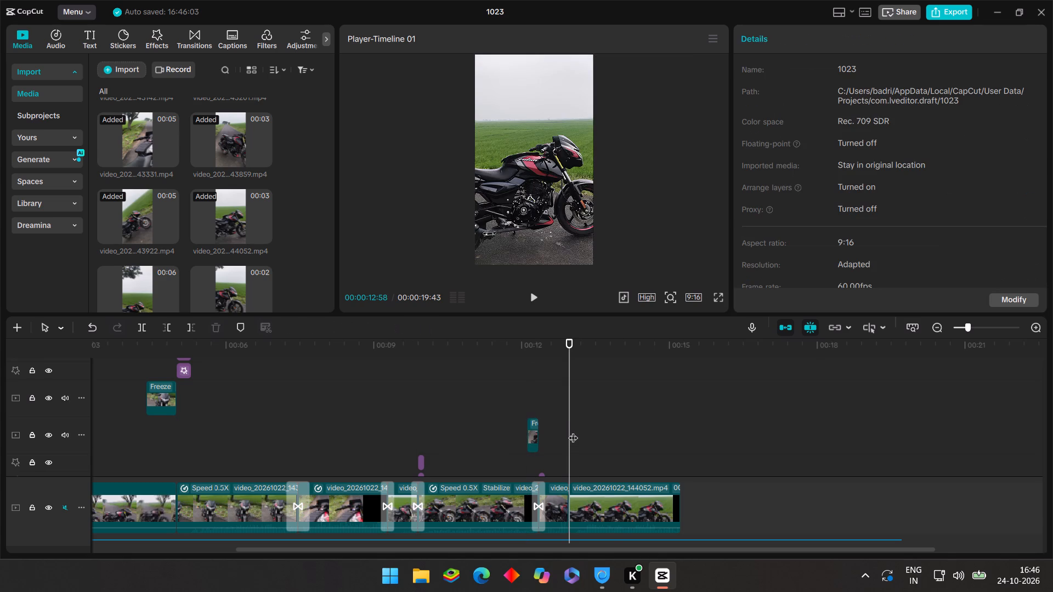
left_click(587, 517)
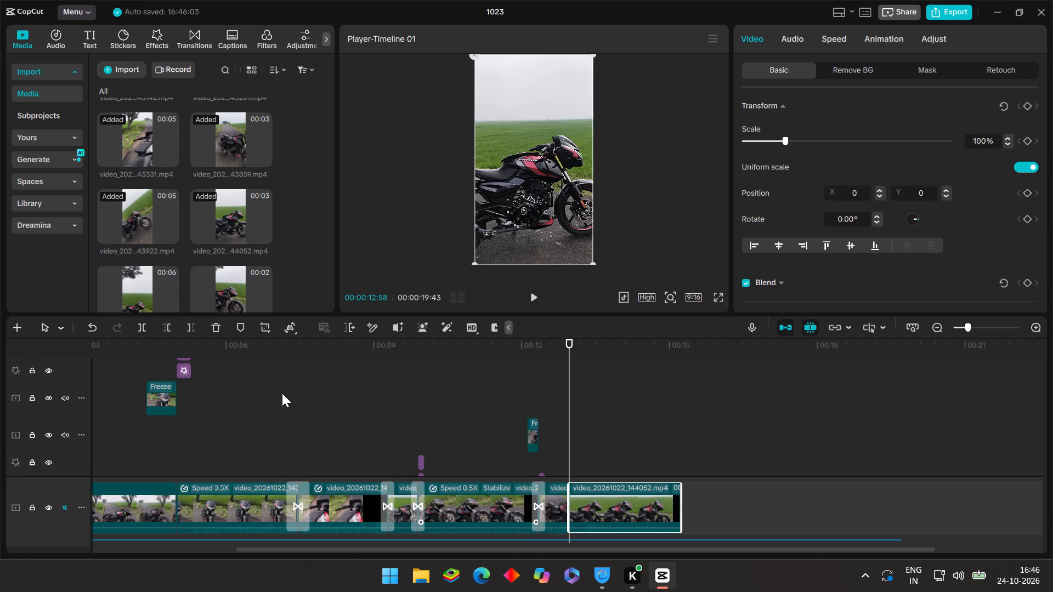
left_click(307, 361)
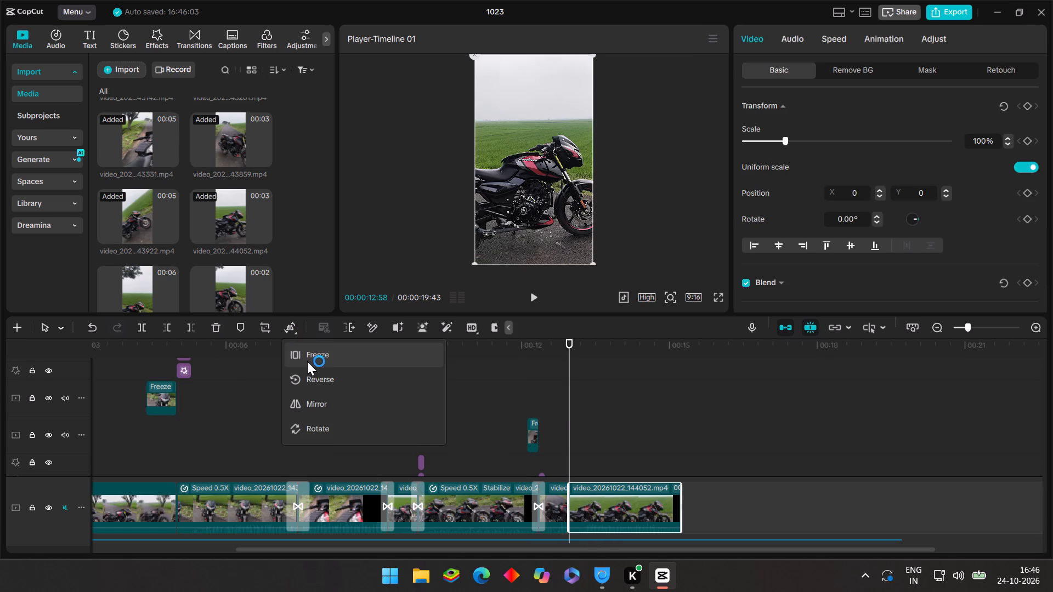
left_click_drag(599, 525, 584, 477)
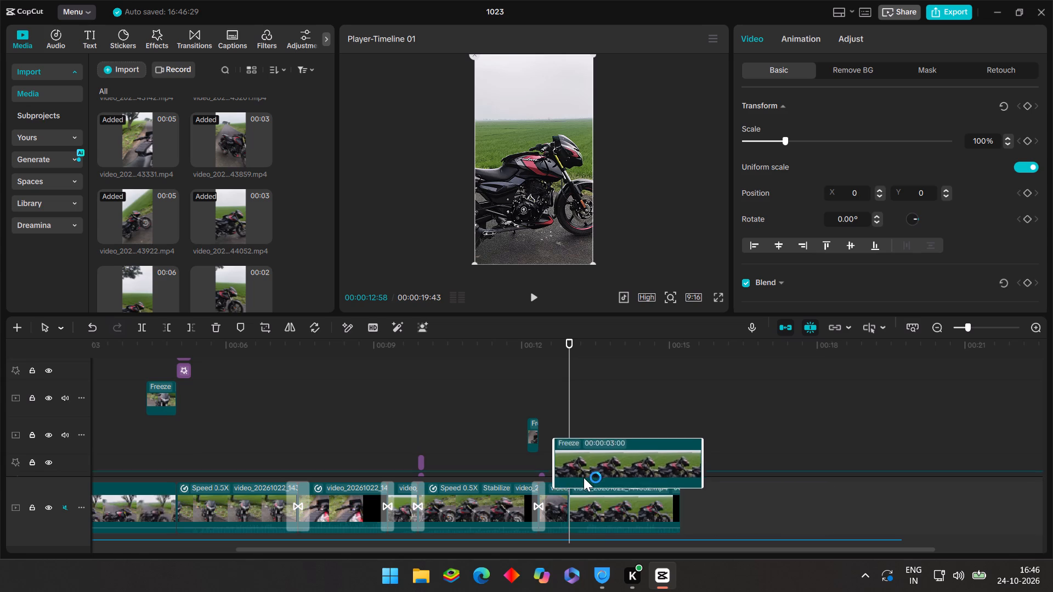
left_click_drag(584, 477, 581, 456)
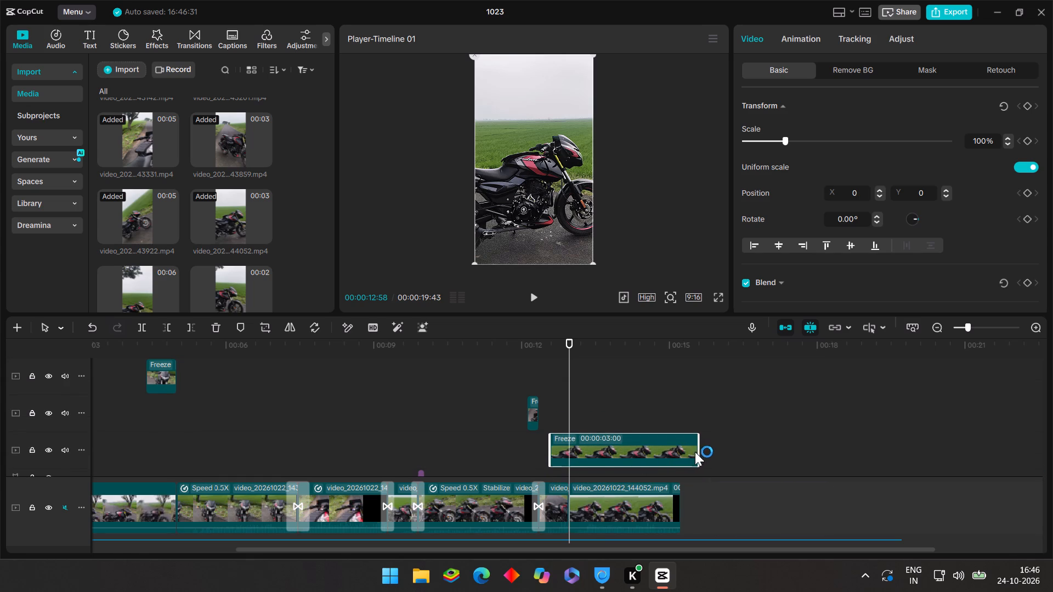
Trim and position the new freeze clip to span 00:00:12:43 to 00:00:12:58, and place the playhead at its start.
left_click_drag(701, 451, 563, 465)
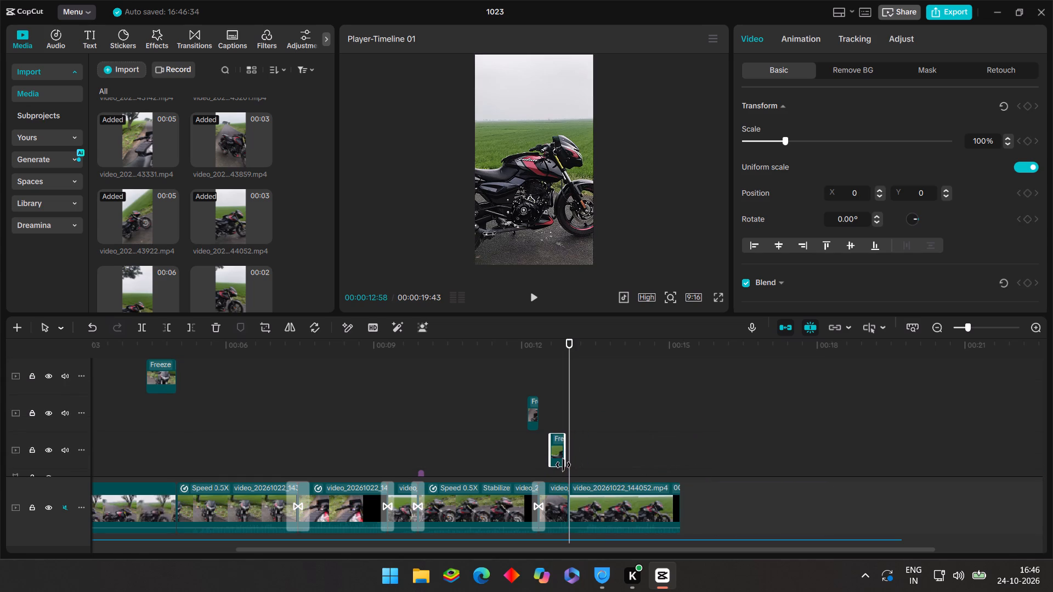
left_click_drag(561, 452, 570, 453)
left_click_drag(549, 453, 561, 466)
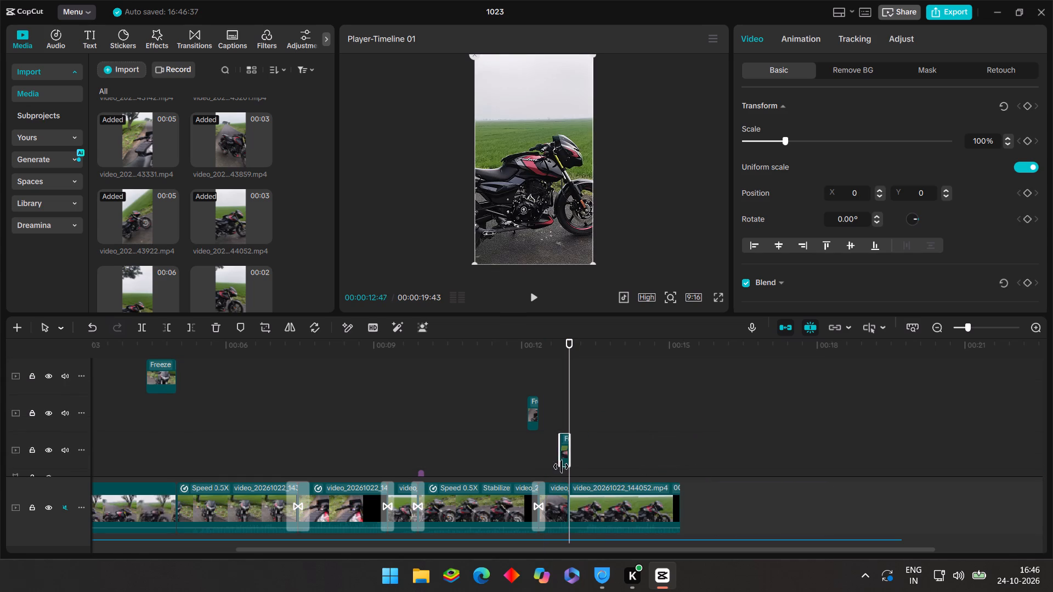
left_click_drag(561, 466, 559, 466)
left_click_drag(559, 466, 556, 465)
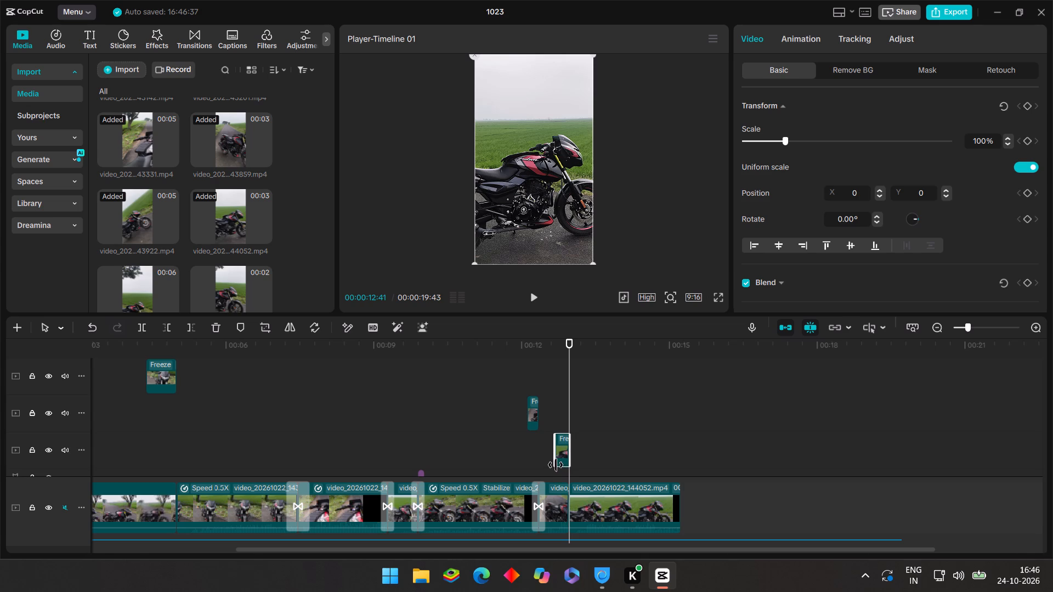
left_click_drag(556, 465, 556, 467)
left_click_drag(556, 467, 557, 468)
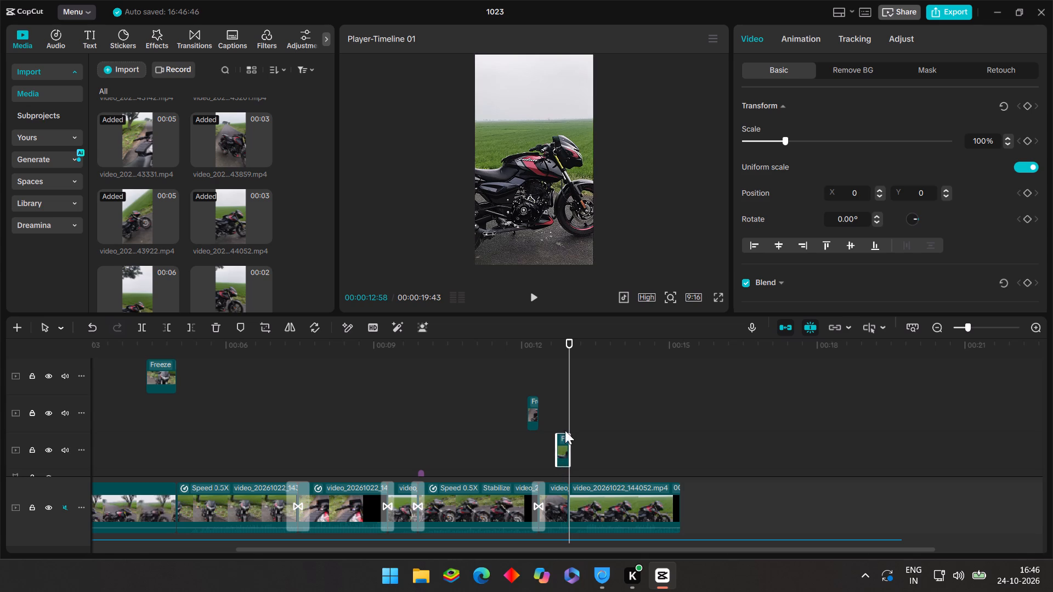
left_click(565, 428)
left_click(568, 408)
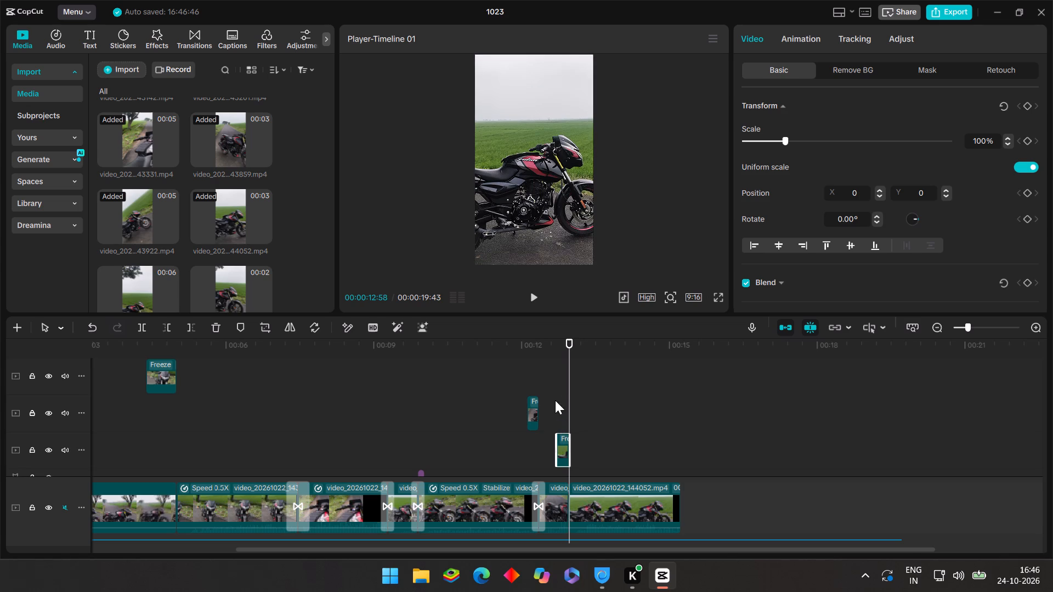
left_click(555, 400)
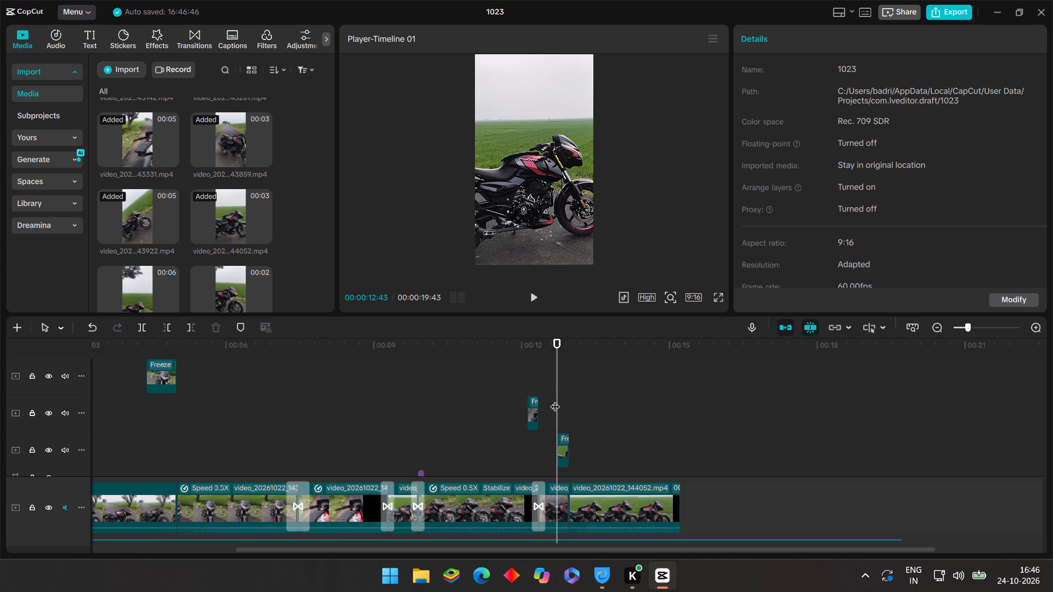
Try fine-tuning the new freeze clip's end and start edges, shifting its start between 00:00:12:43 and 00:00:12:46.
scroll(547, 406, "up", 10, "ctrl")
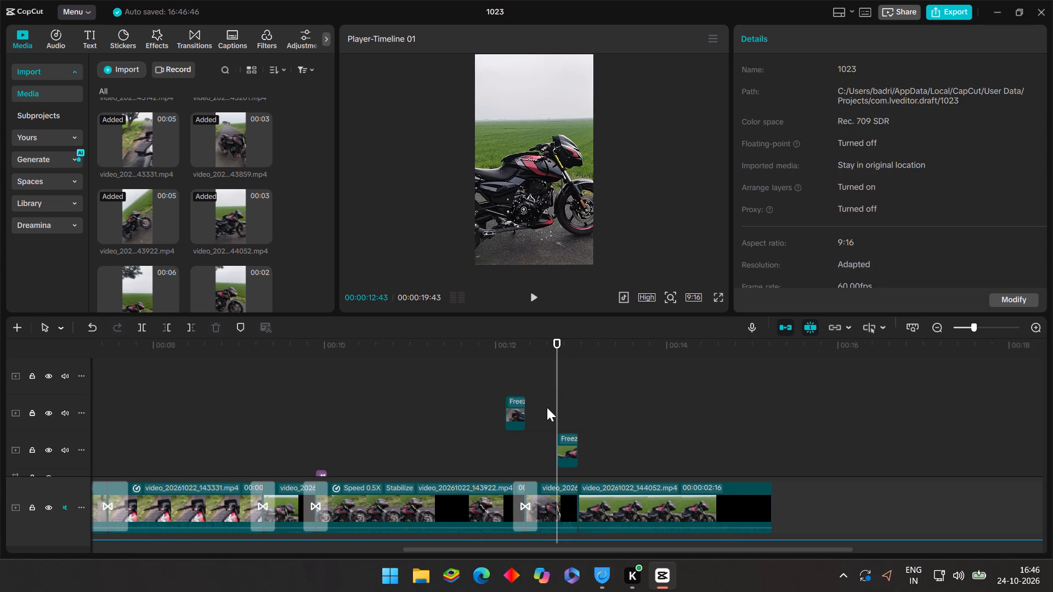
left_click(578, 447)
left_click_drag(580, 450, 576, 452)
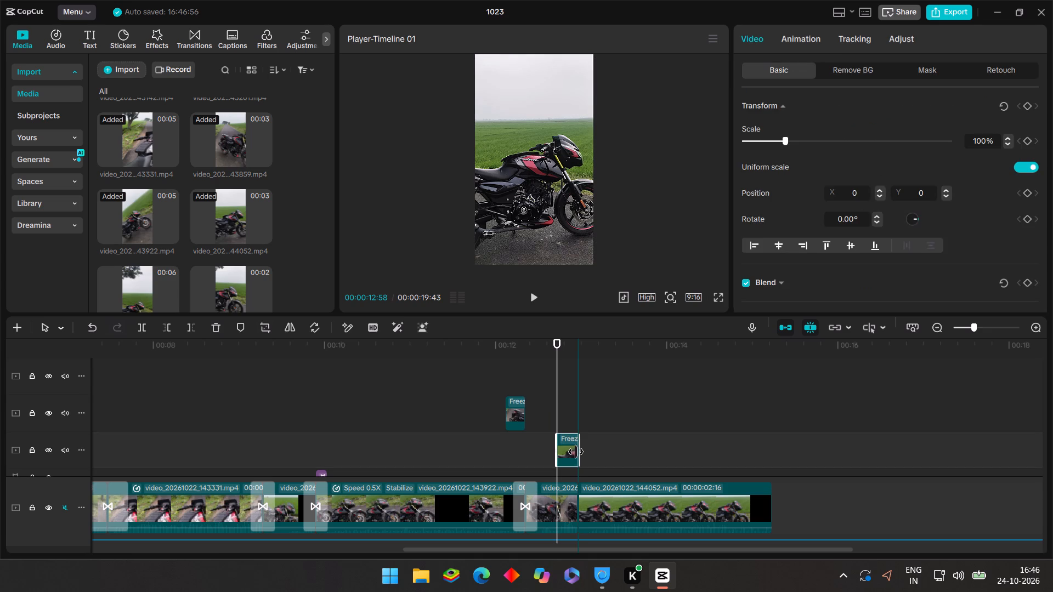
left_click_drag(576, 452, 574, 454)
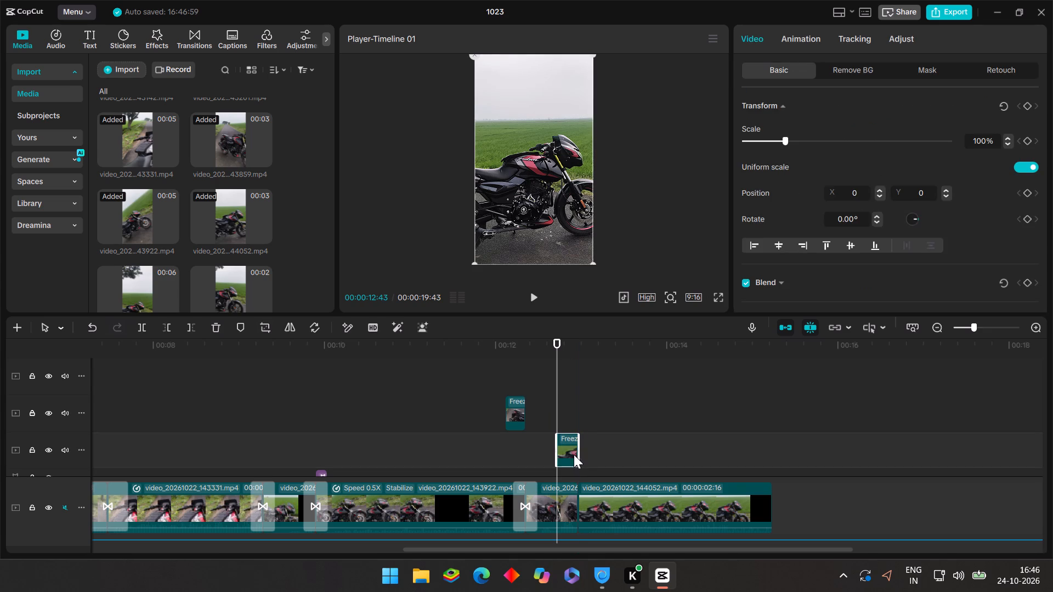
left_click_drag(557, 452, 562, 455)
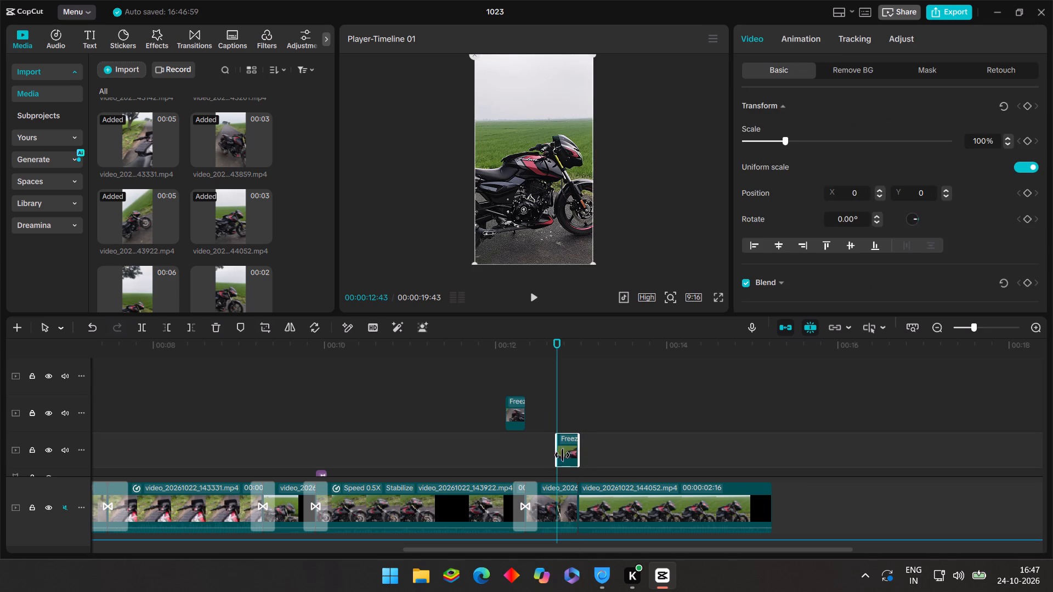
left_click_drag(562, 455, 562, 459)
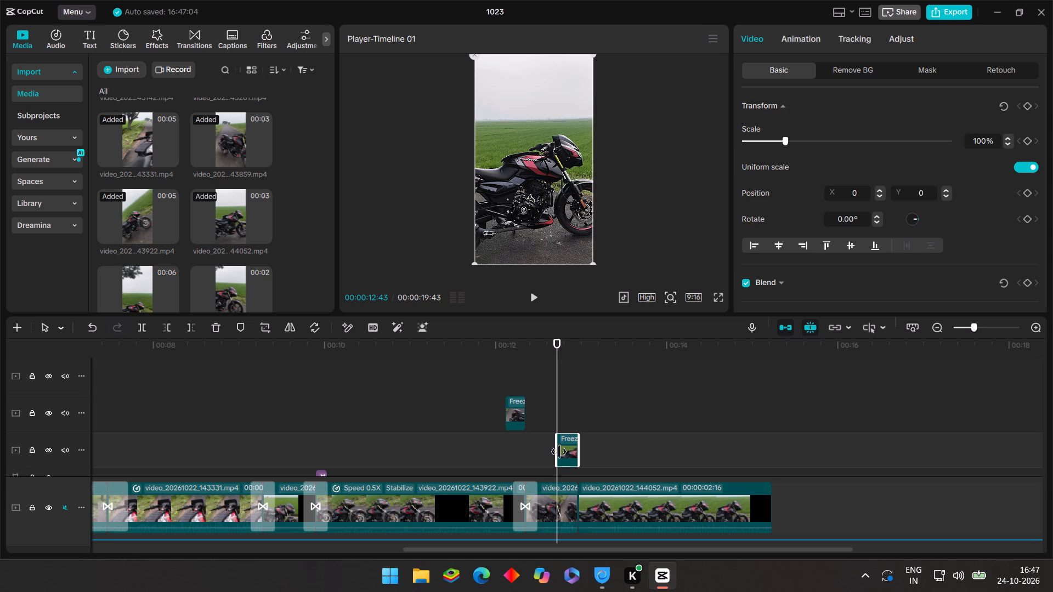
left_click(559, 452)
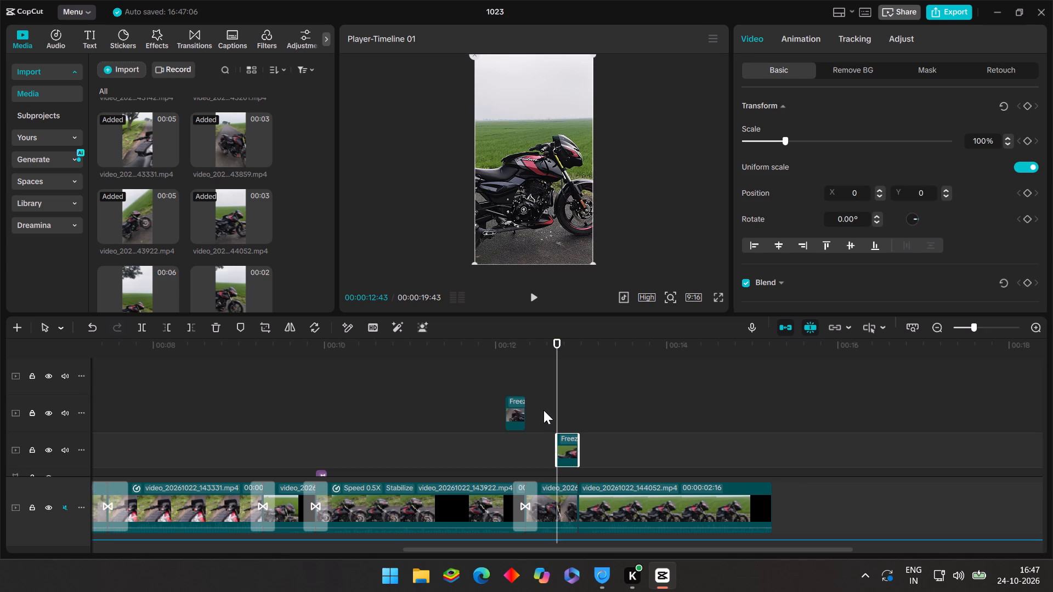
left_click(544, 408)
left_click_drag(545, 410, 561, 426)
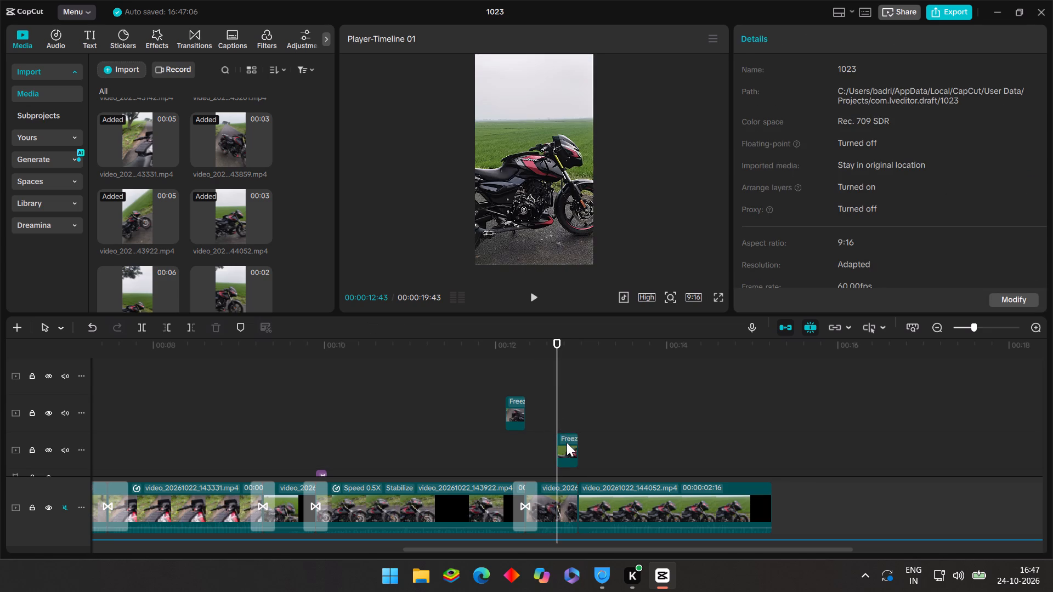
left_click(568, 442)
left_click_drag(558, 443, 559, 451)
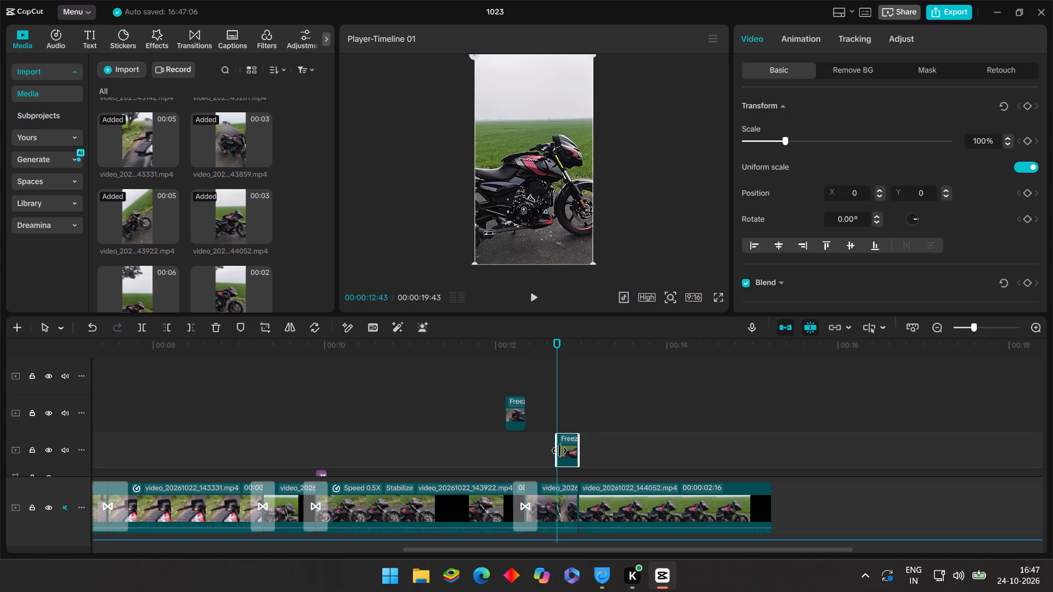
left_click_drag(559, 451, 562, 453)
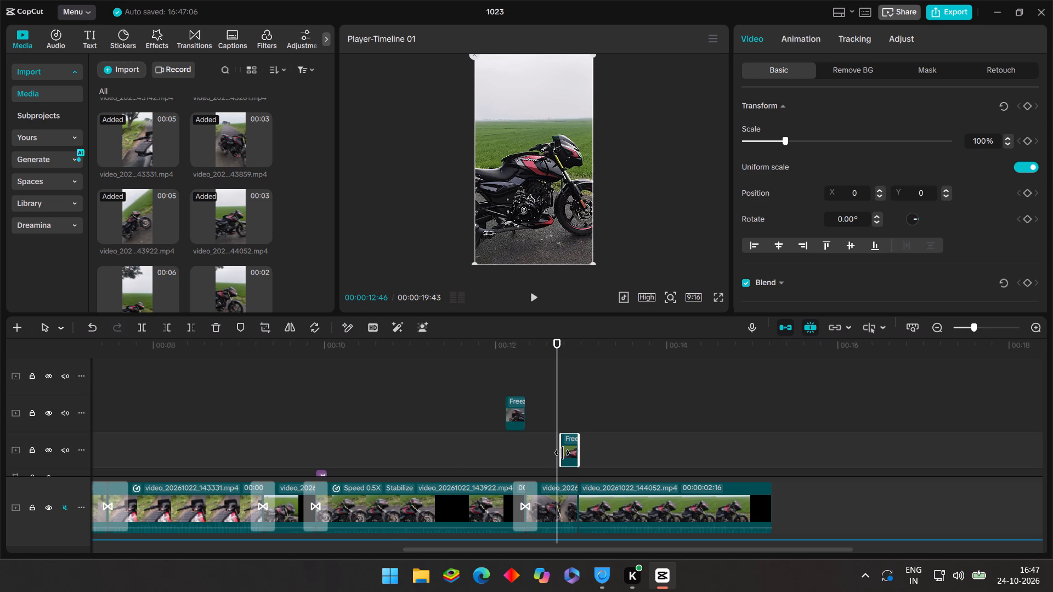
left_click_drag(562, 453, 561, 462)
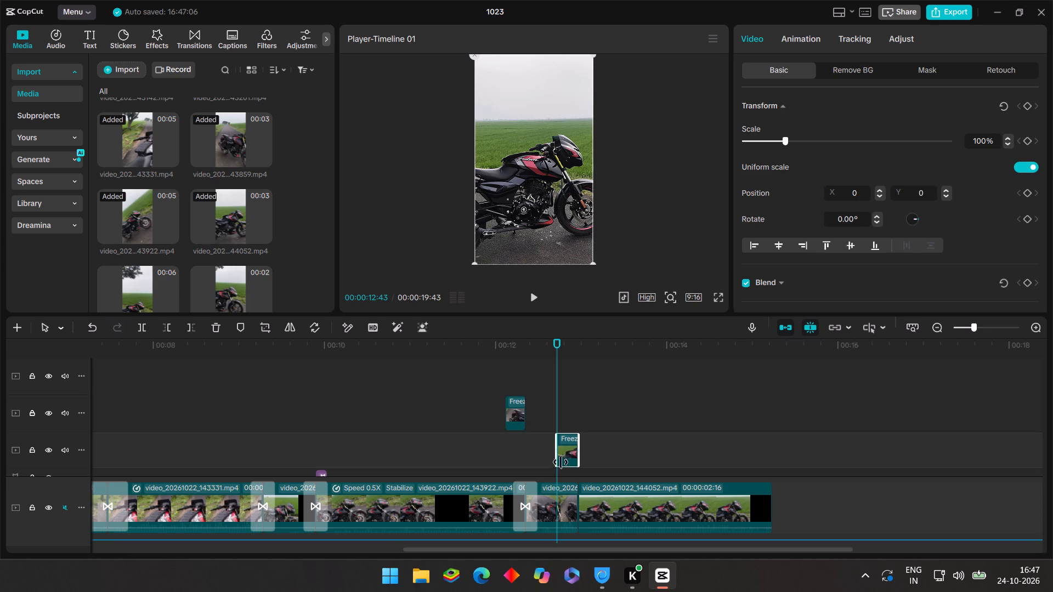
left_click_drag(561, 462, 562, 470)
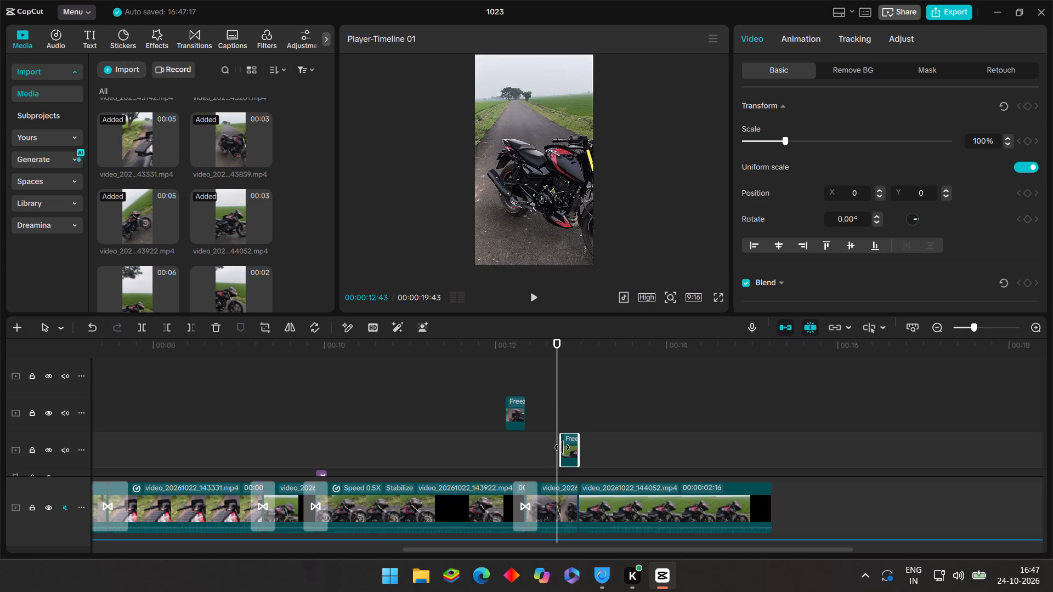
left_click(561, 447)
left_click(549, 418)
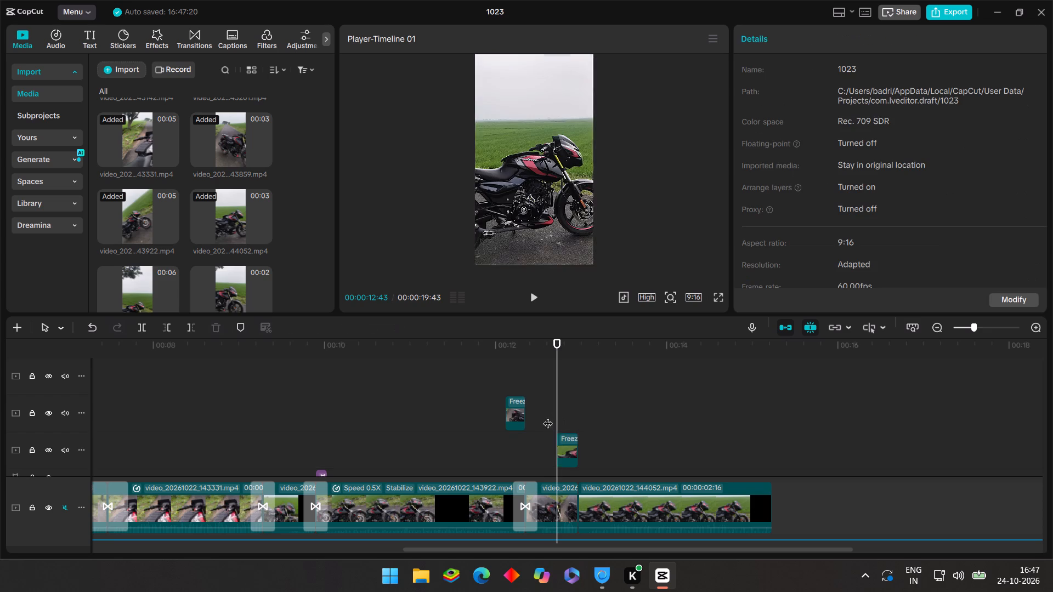
With the playhead at 00:00:12:43, remove the background of the new freeze clip using Auto removal.
left_click_drag(547, 416, 489, 432)
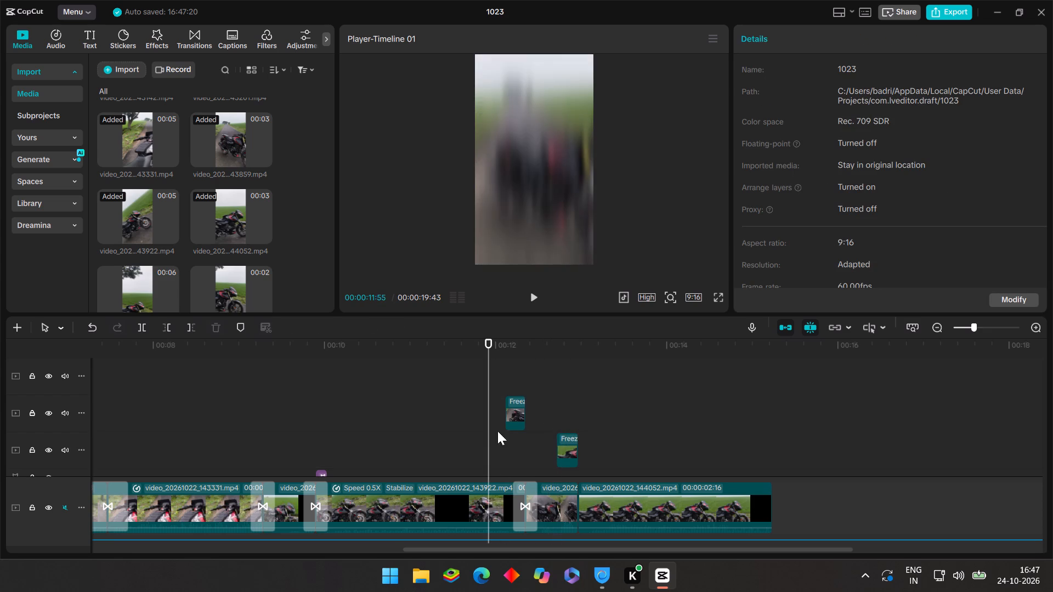
left_click(563, 445)
left_click(568, 423)
left_click_drag(568, 422, 558, 422)
left_click(570, 448)
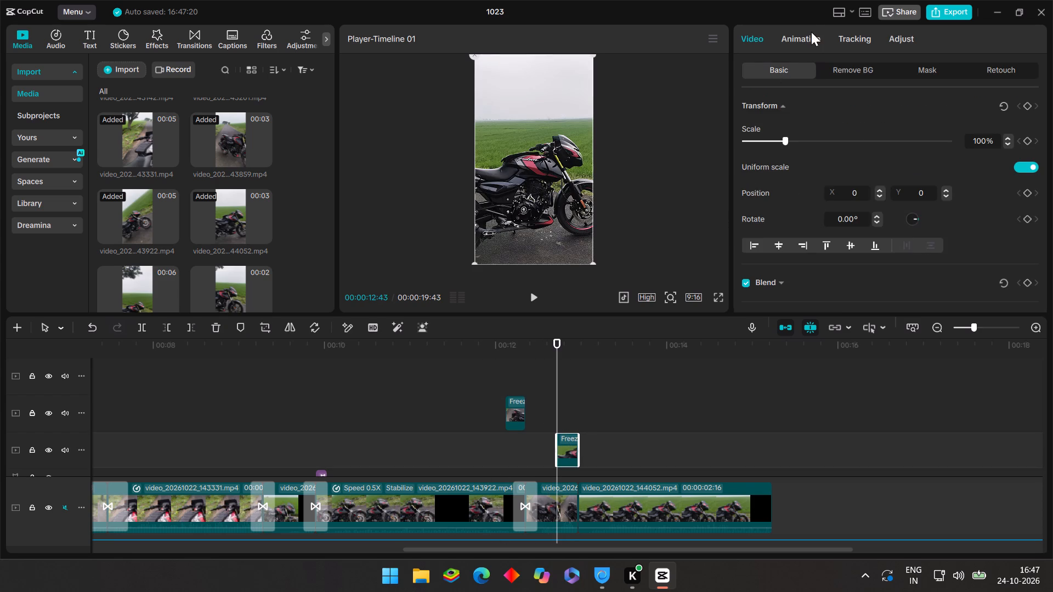
left_click(849, 77)
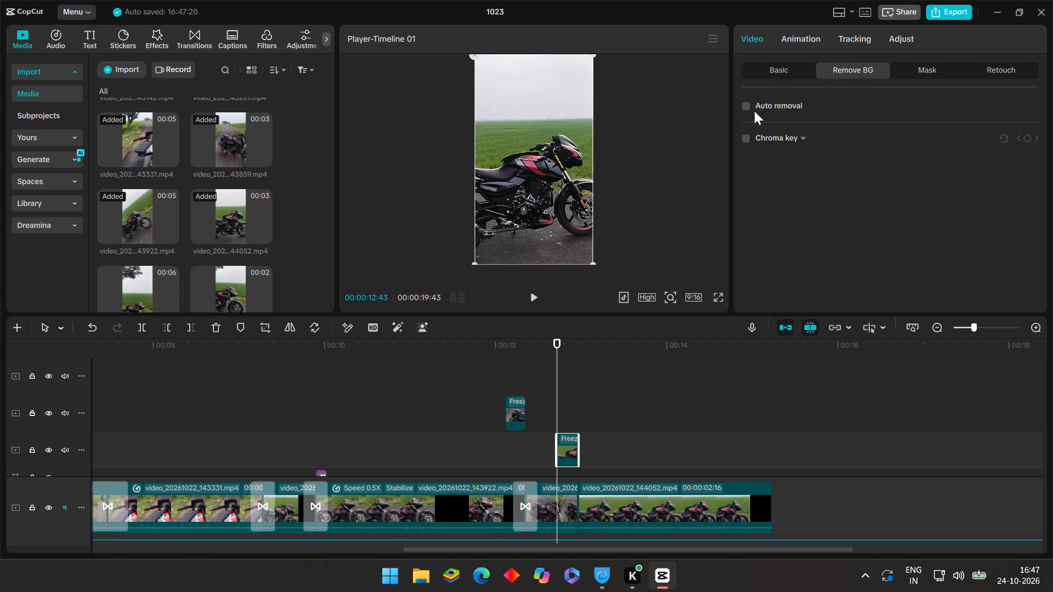
left_click(748, 105)
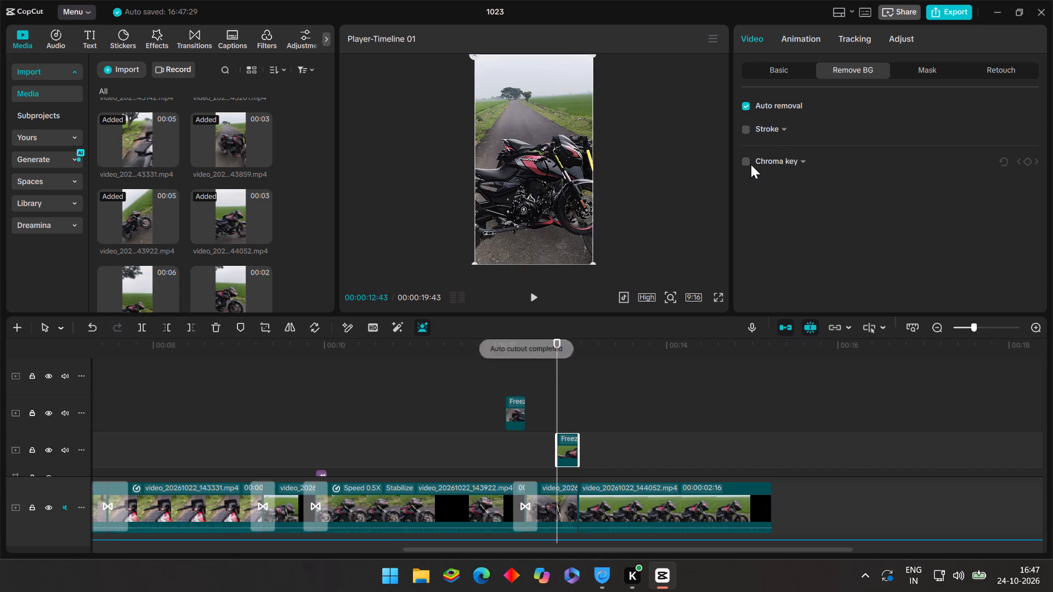
scroll(562, 415, "up", 2, "ctrl")
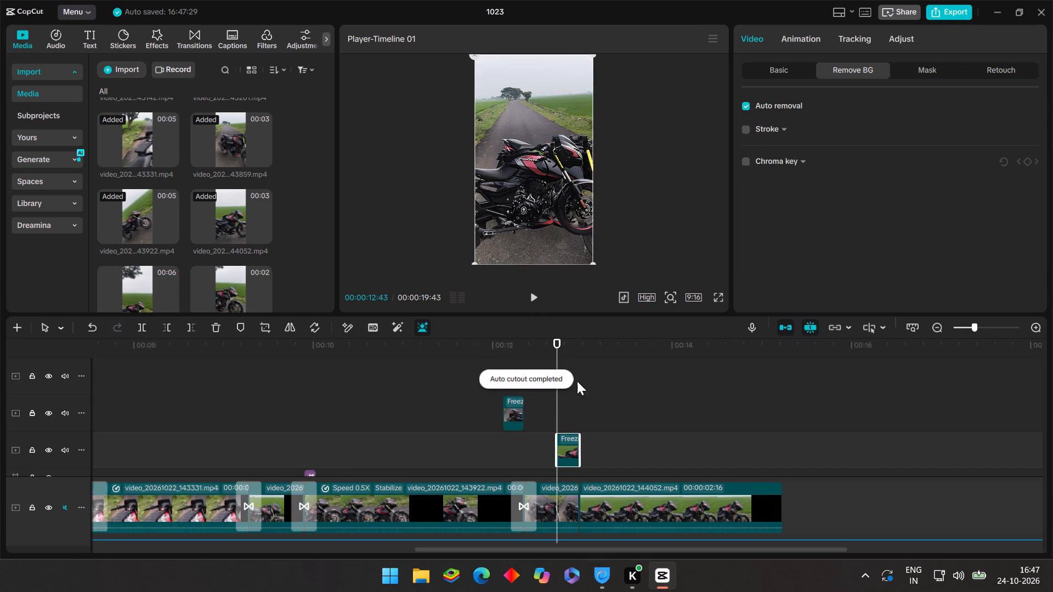
Scrub and play back the section from 00:00:11:38 through the freeze overlays, and return the playhead to 00:00:12:43.
scroll(577, 381, "up", 3, "ctrl")
left_click(760, 76)
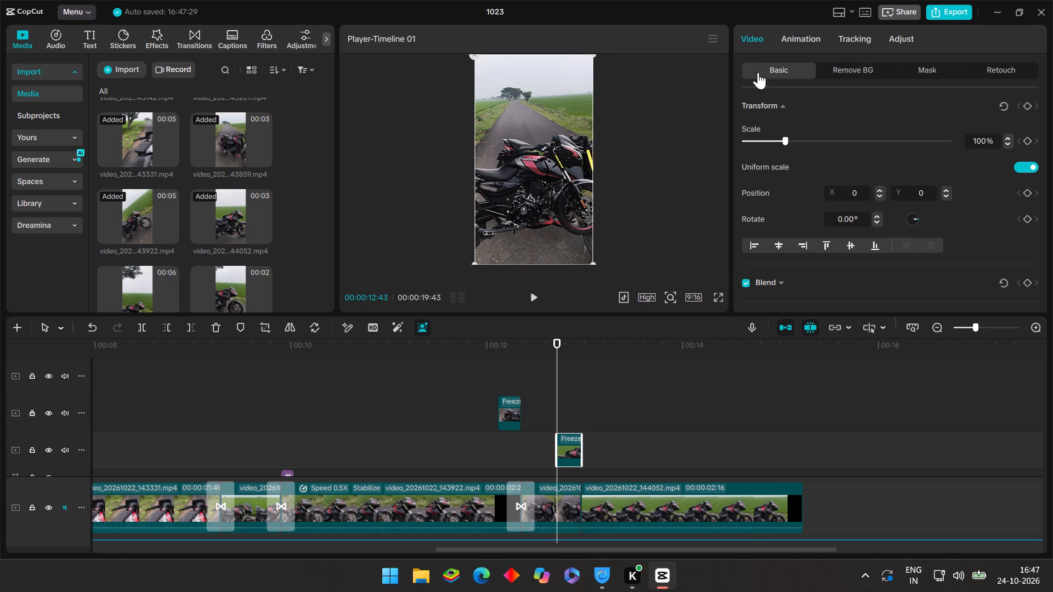
left_click(472, 411)
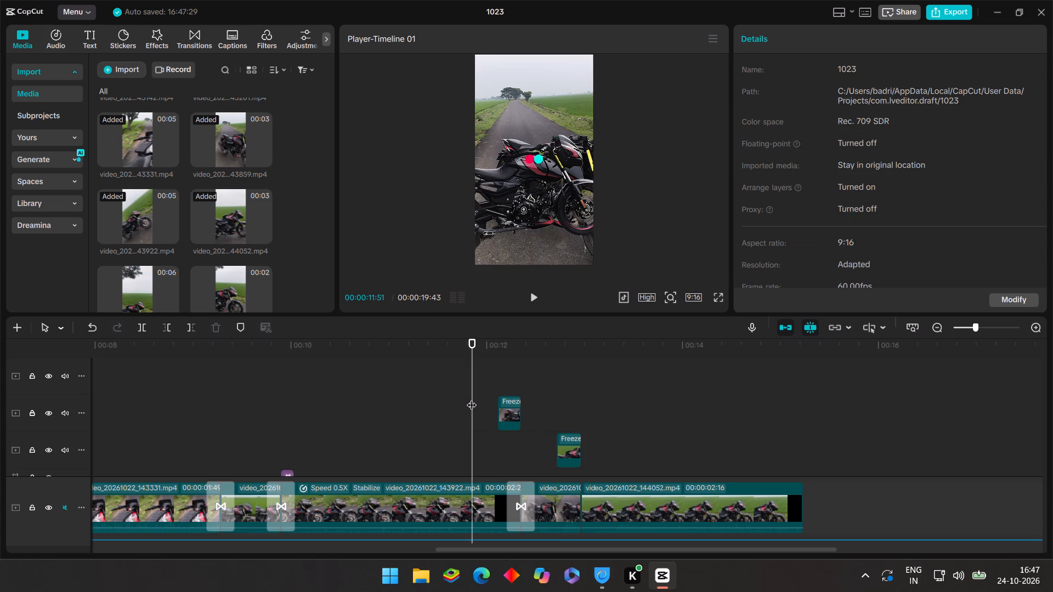
left_click_drag(473, 384, 504, 421)
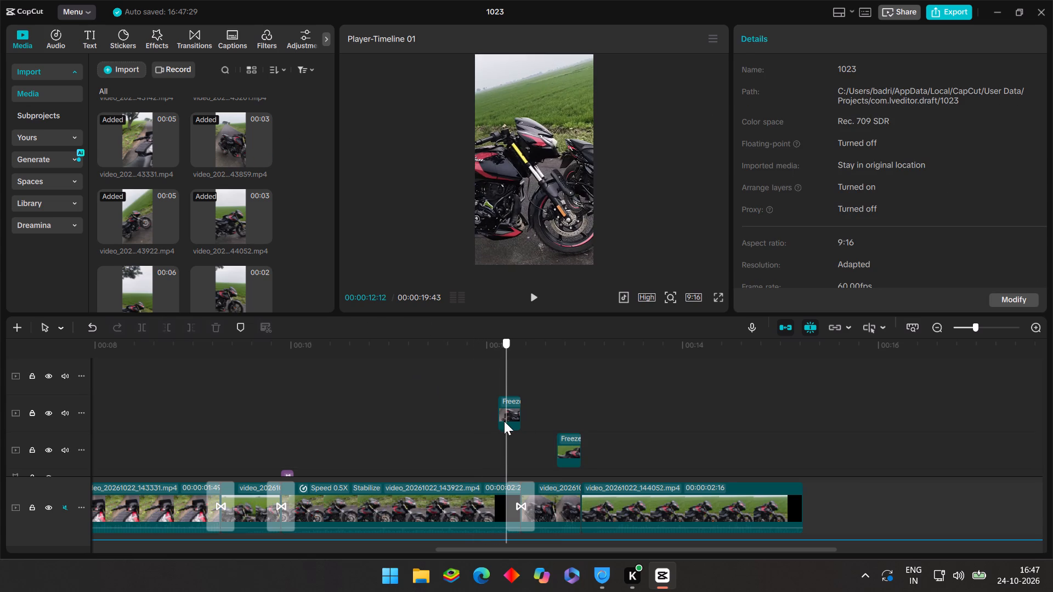
left_click_drag(504, 421, 451, 432)
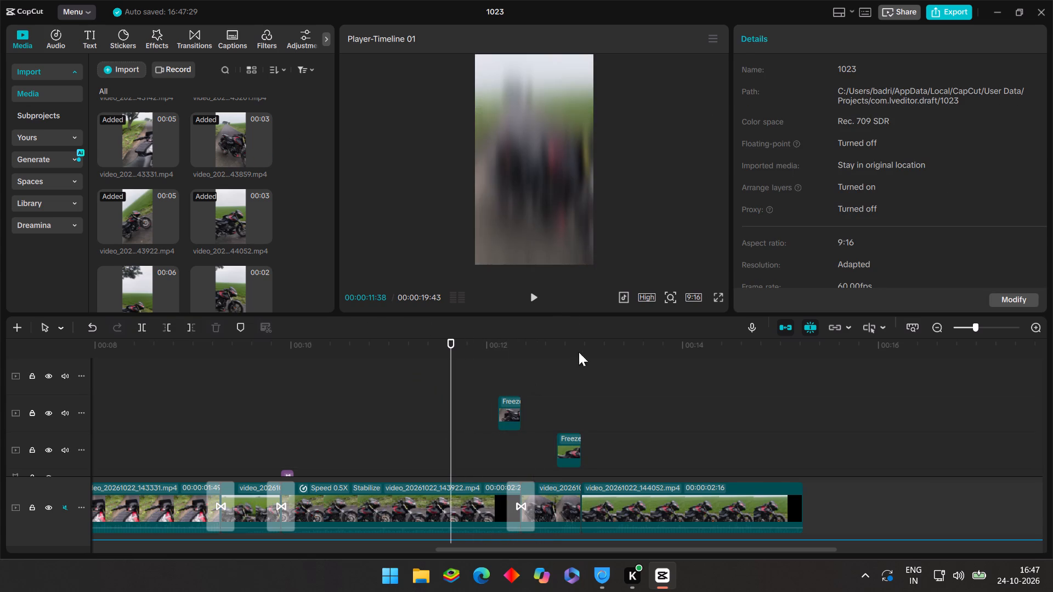
left_click(528, 294)
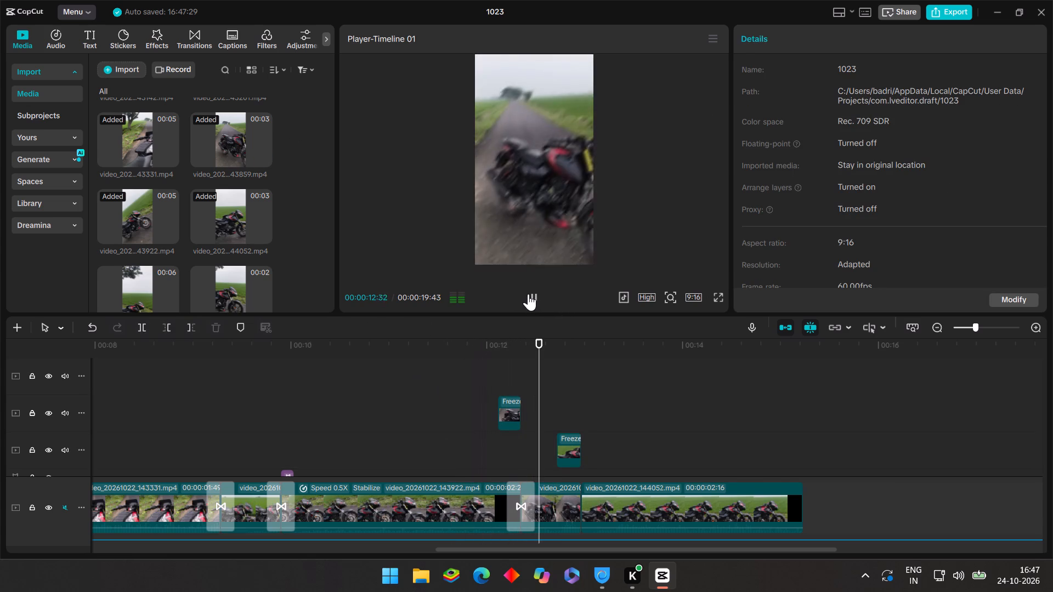
left_click(528, 294)
left_click(567, 402)
left_click_drag(567, 402, 557, 399)
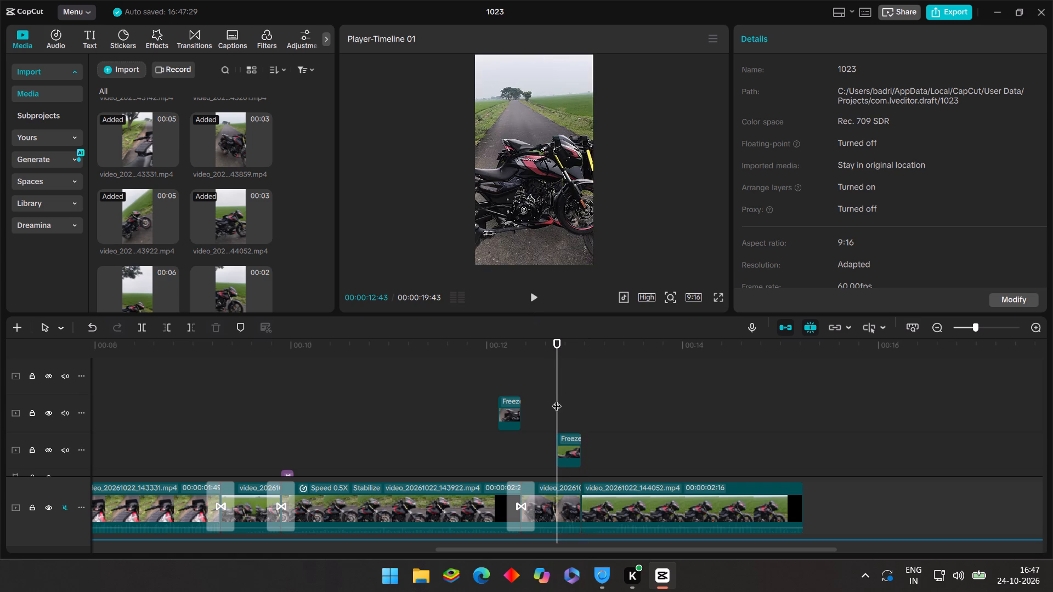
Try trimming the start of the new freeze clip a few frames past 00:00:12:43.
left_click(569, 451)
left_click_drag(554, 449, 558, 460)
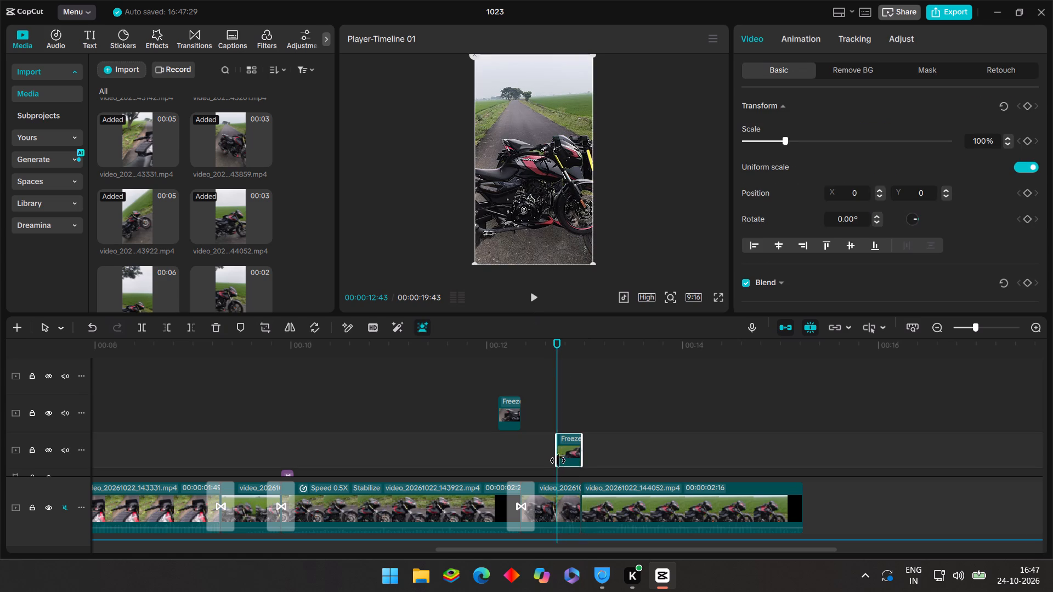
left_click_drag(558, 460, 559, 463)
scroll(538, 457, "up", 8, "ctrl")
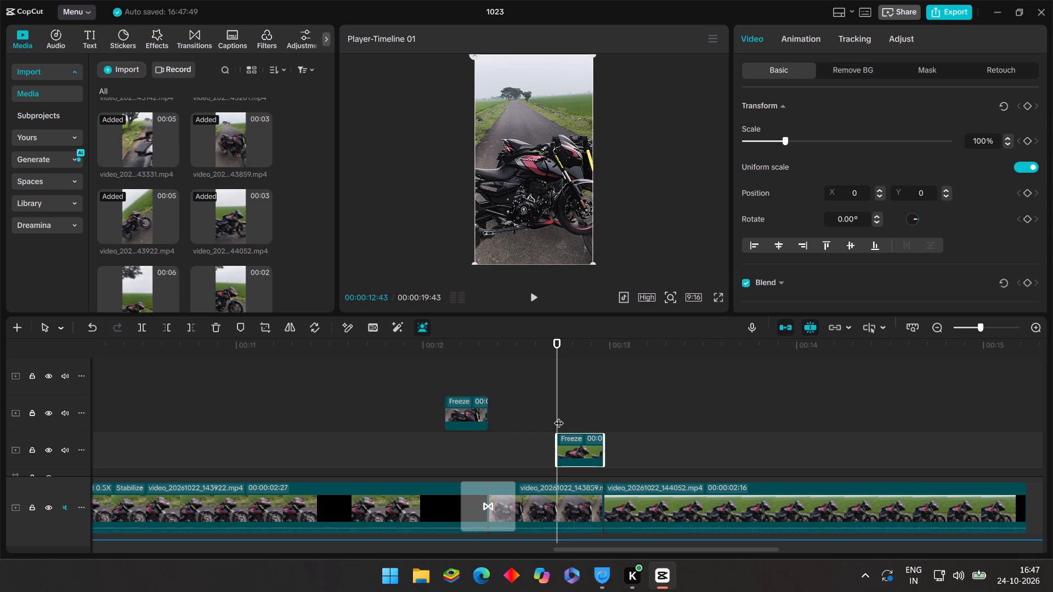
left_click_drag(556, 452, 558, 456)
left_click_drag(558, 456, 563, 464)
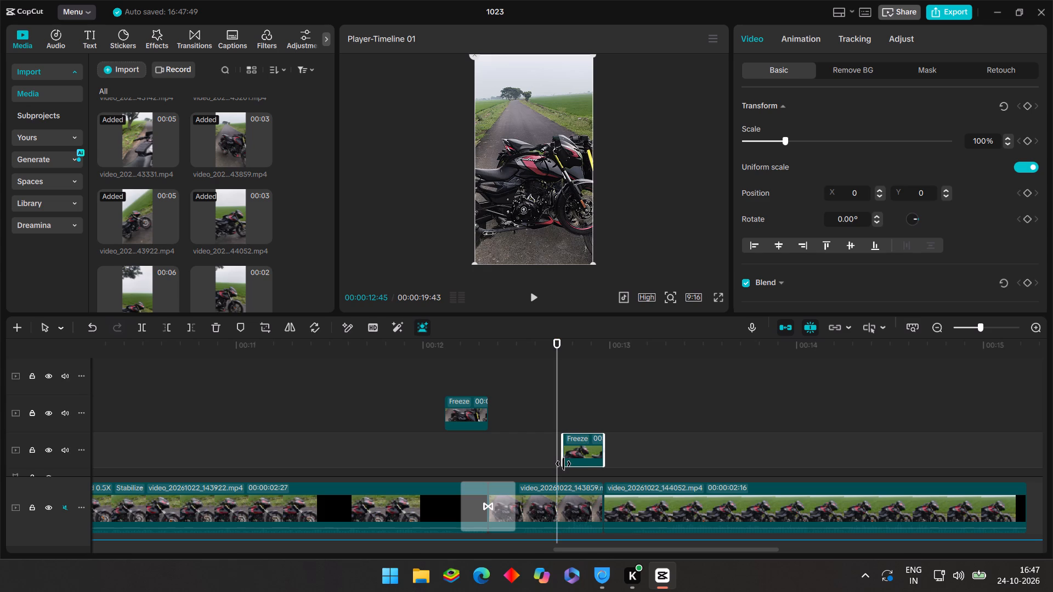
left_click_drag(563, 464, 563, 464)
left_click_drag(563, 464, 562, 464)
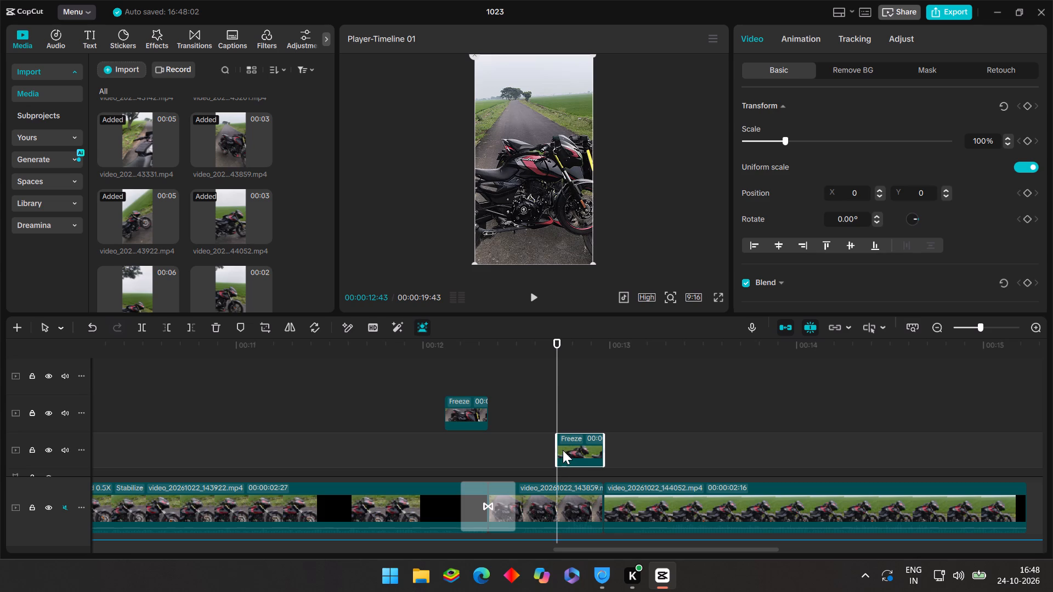
Trim the start of the new freeze clip to 00:00:12:44 by deleting the part before the playhead.
left_click_drag(557, 414, 561, 416)
left_click_drag(561, 416, 562, 413)
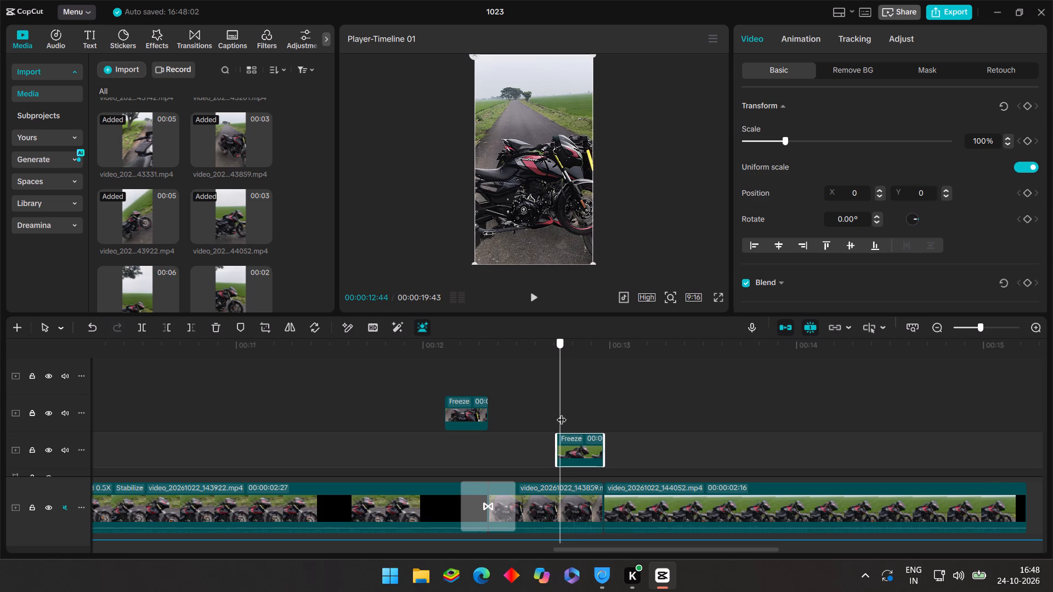
left_click_drag(562, 413, 563, 412)
left_click(562, 412)
left_click(169, 329)
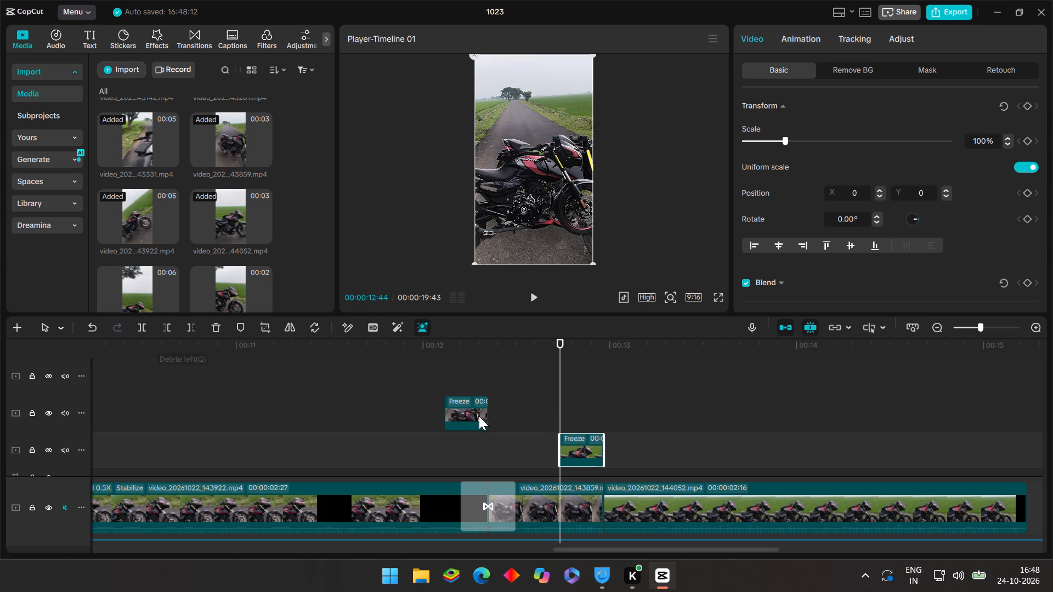
Add position keyframes to the new freeze clip at its start, 00:00:12:44, and at its end, 00:00:12:58.
left_click(503, 383)
left_click_drag(503, 383, 545, 425)
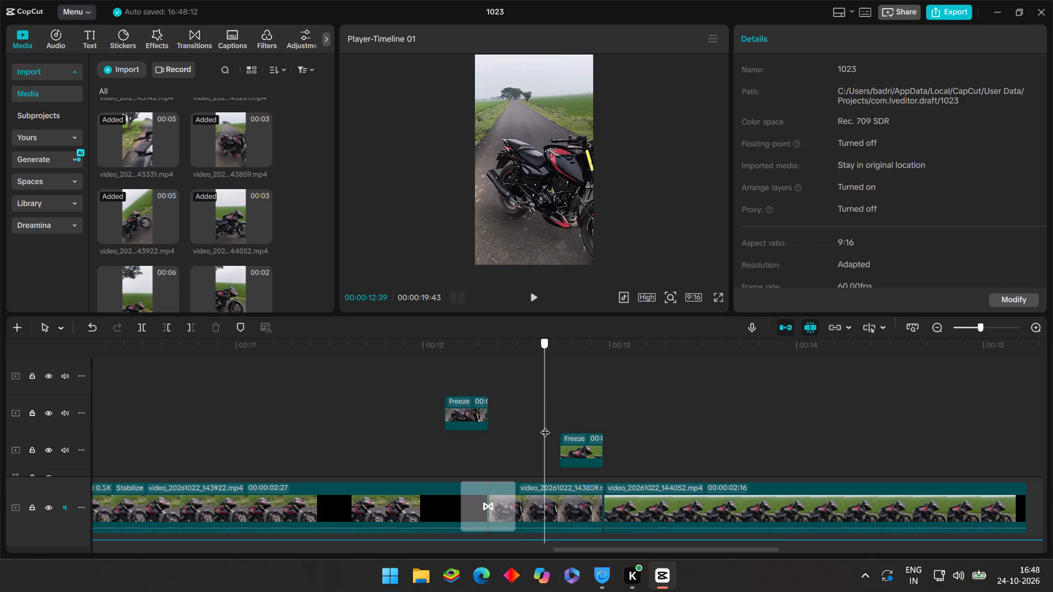
left_click_drag(545, 425, 564, 438)
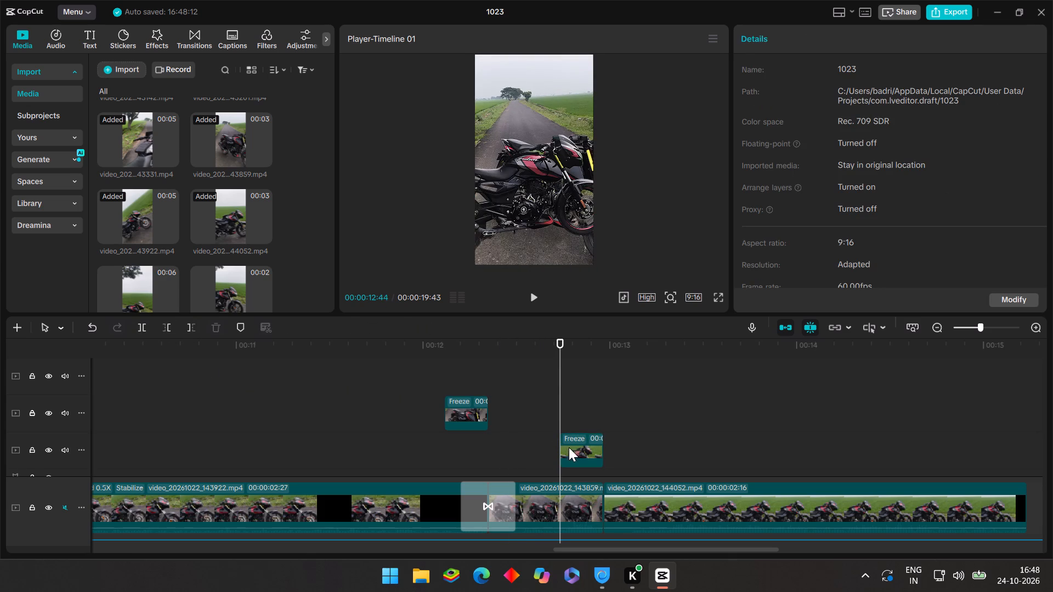
left_click(570, 450)
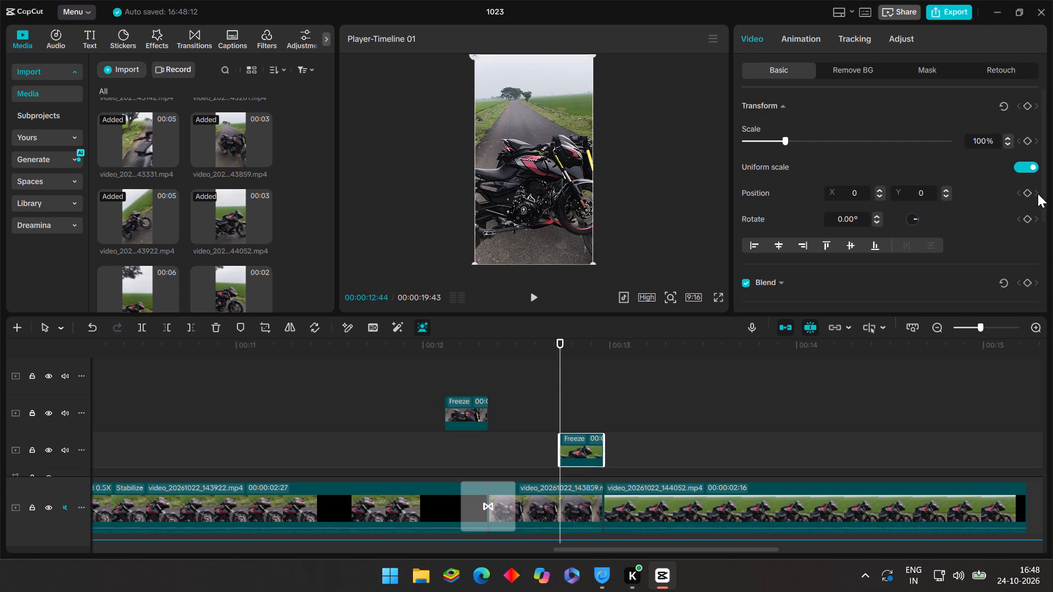
left_click(1037, 193)
left_click(1025, 194)
left_click_drag(562, 384, 605, 411)
left_click(1028, 193)
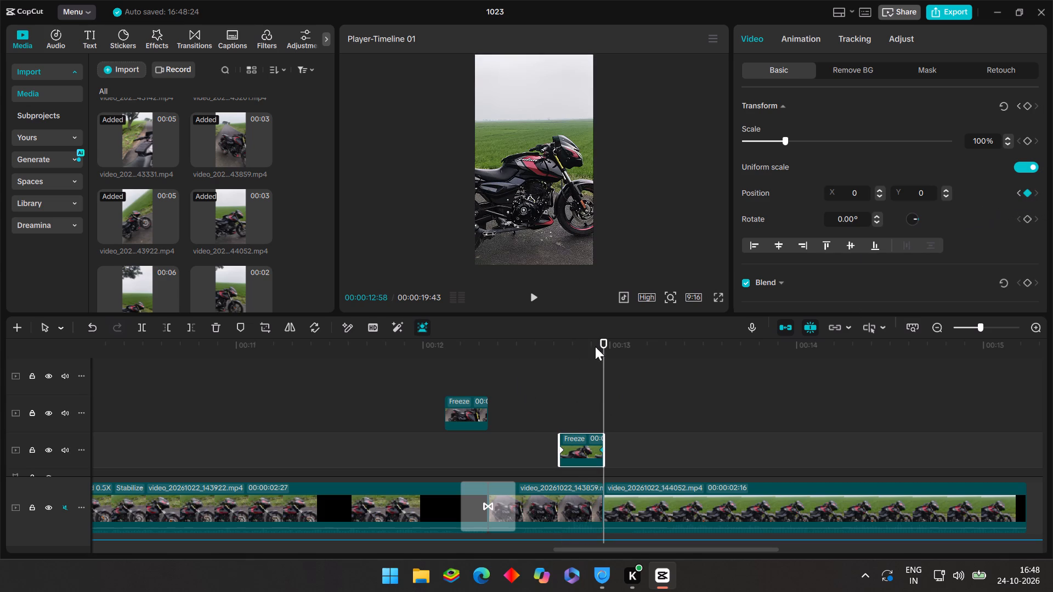
At the 00:00:12:44 keyframe, move the freeze image fully out of frame to X -2160, Y 0, and scrub the slide-in.
left_click(561, 451)
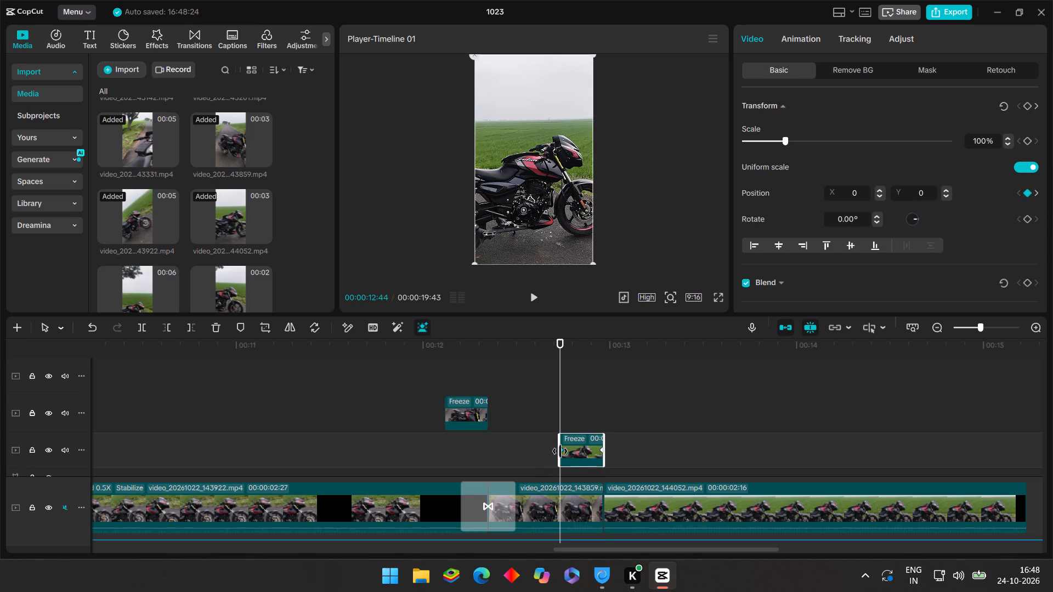
left_click_drag(534, 183, 466, 180)
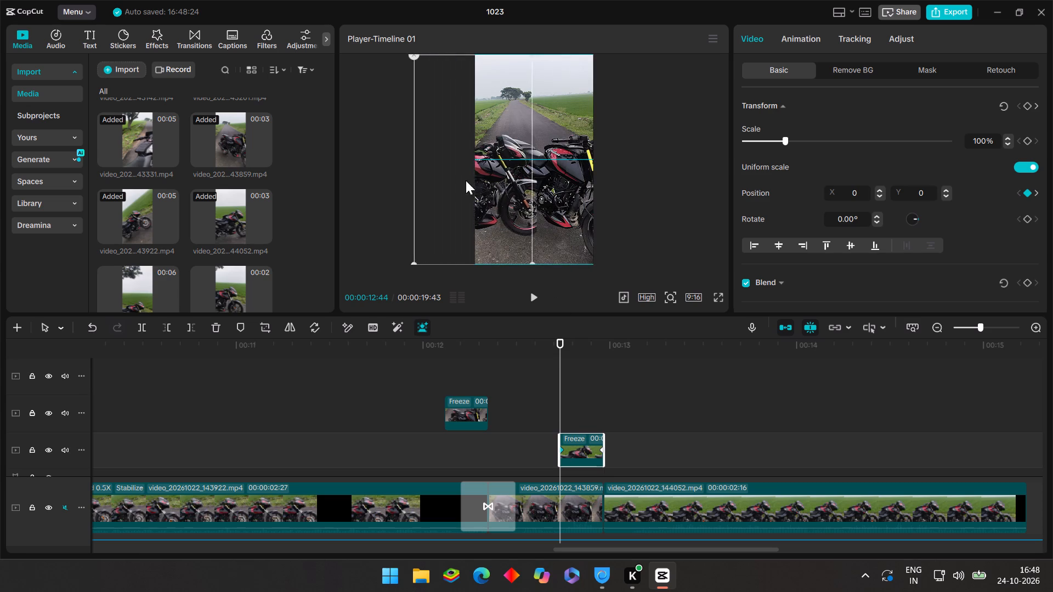
left_click_drag(466, 180, 415, 180)
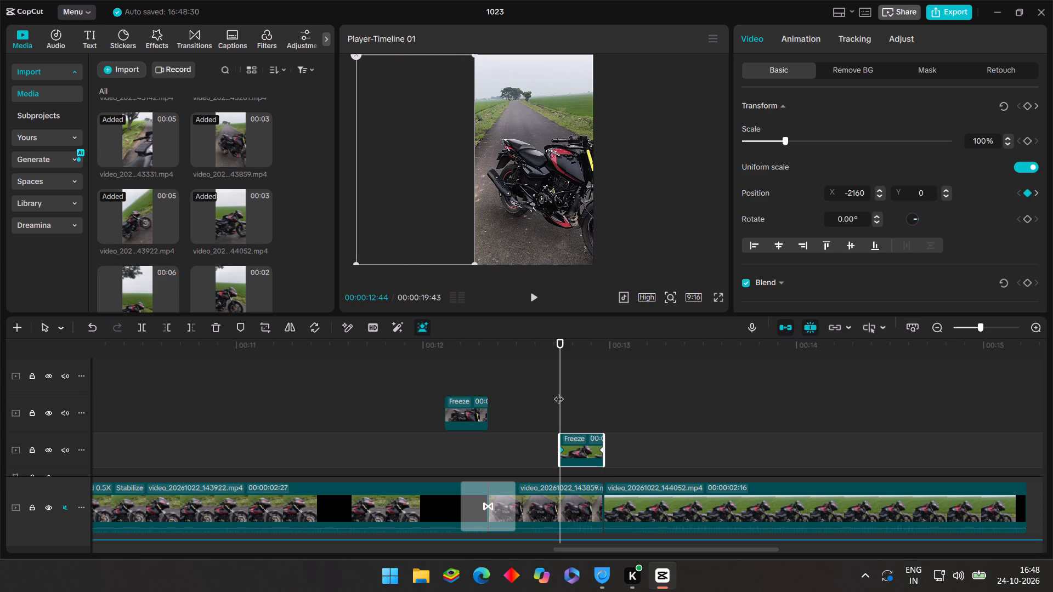
left_click_drag(559, 390, 582, 403)
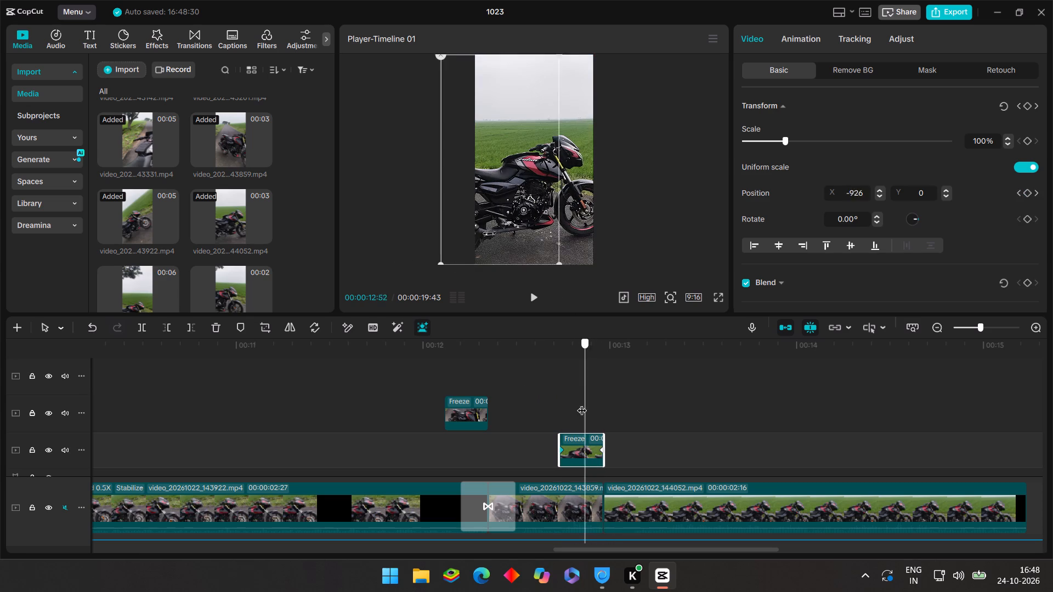
left_click_drag(582, 403, 562, 400)
Apply the Ease preset curve to the keyframe animation of the earlier freeze clip ending at 00:00:12:21.
left_click(458, 419)
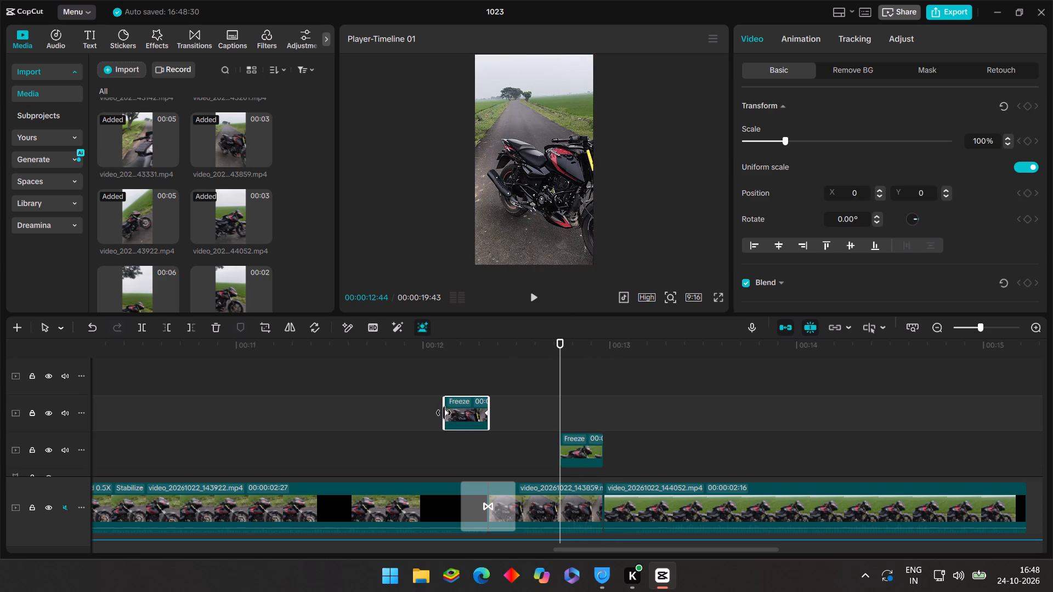
right_click(447, 413)
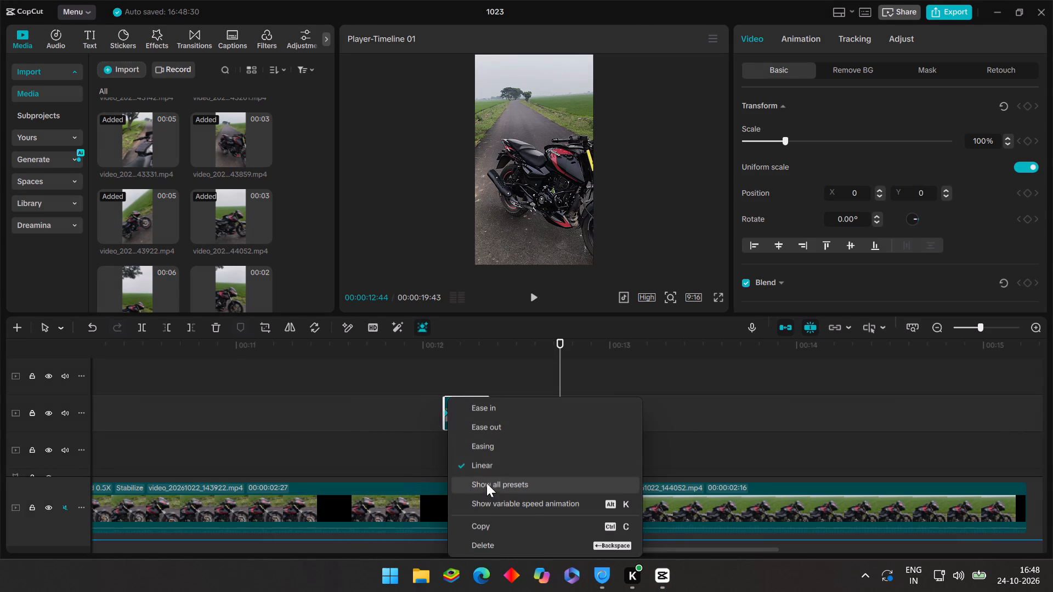
left_click(486, 484)
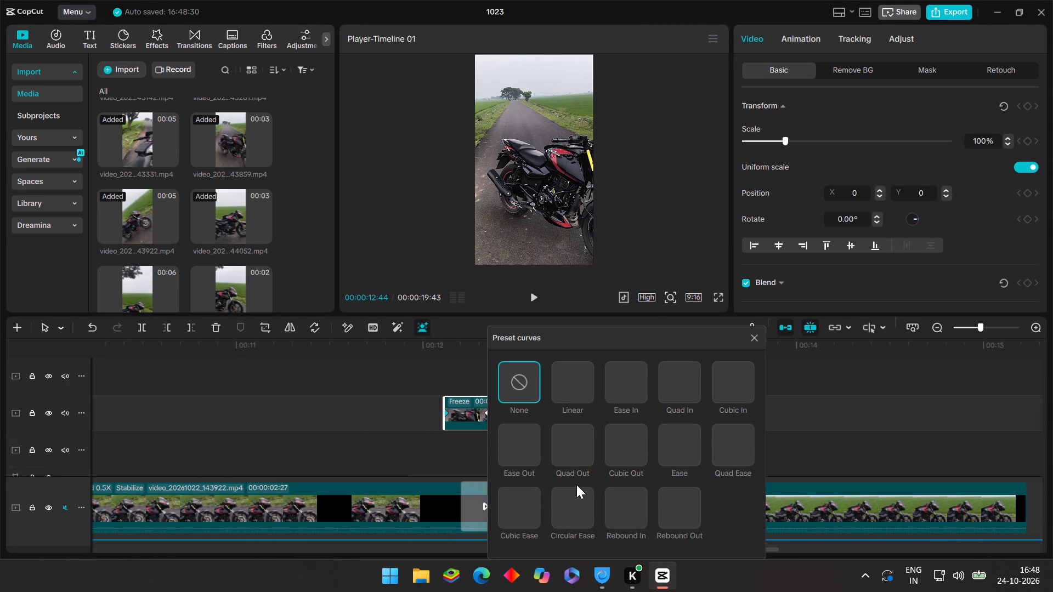
left_click(681, 451)
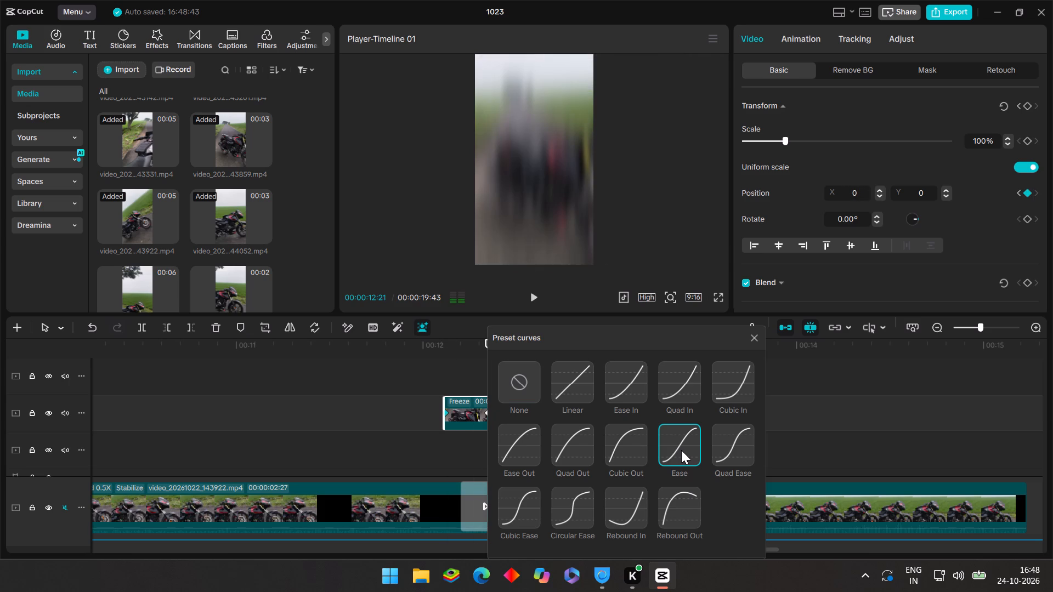
left_click(755, 339)
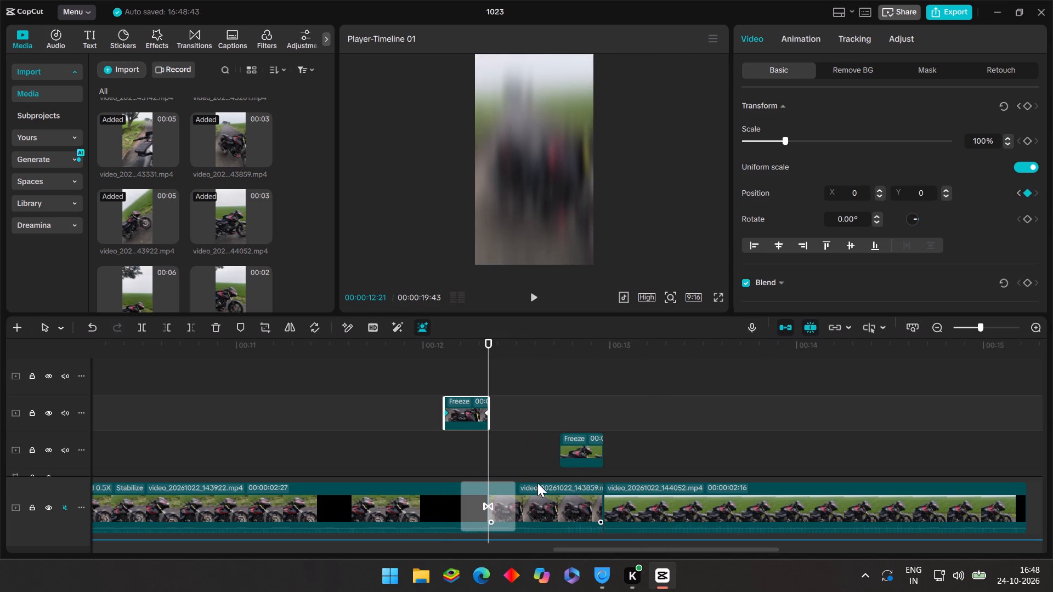
Apply the Ease preset curve to the position keyframes of the new freeze clip starting at 00:00:12:44.
right_click(571, 449)
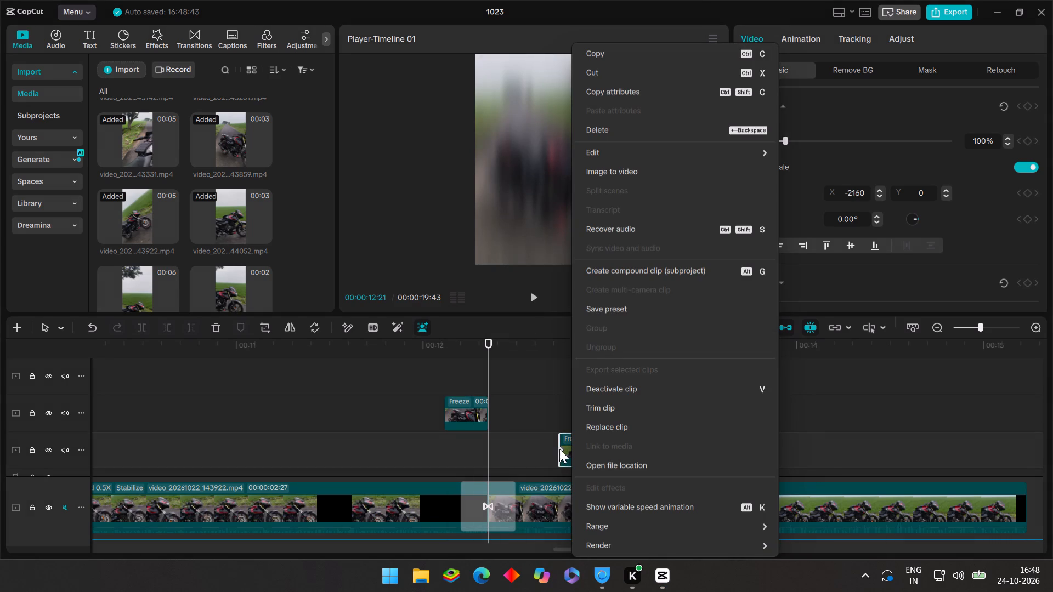
right_click(559, 449)
right_click(561, 448)
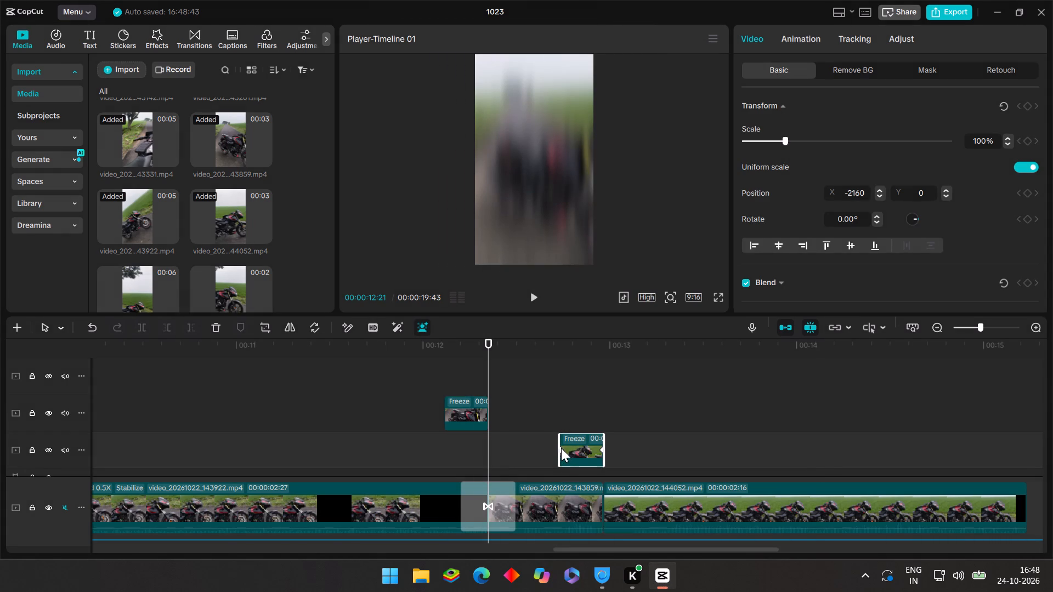
left_click(604, 477)
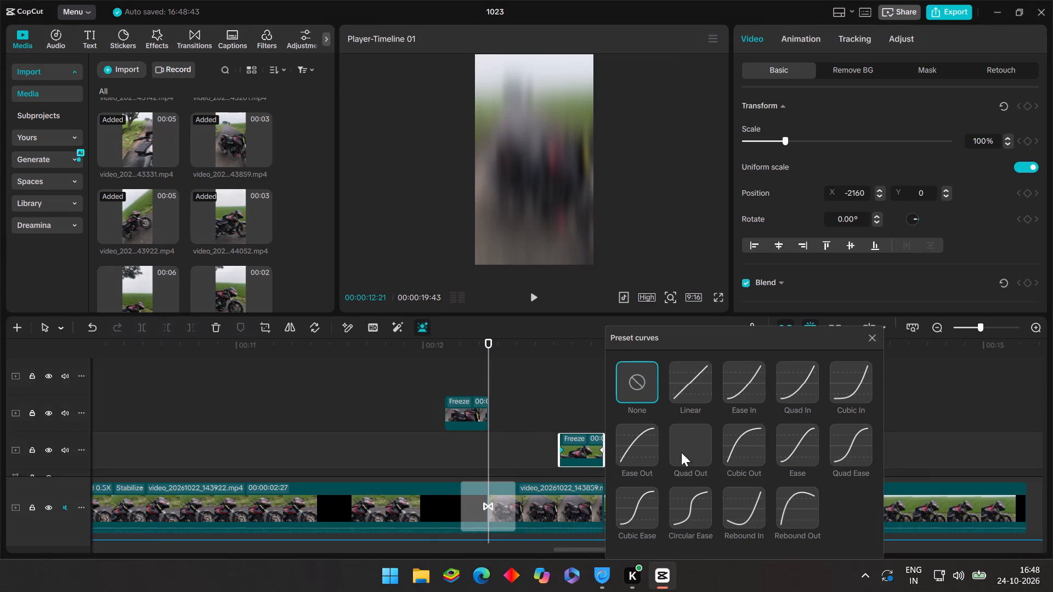
left_click(796, 448)
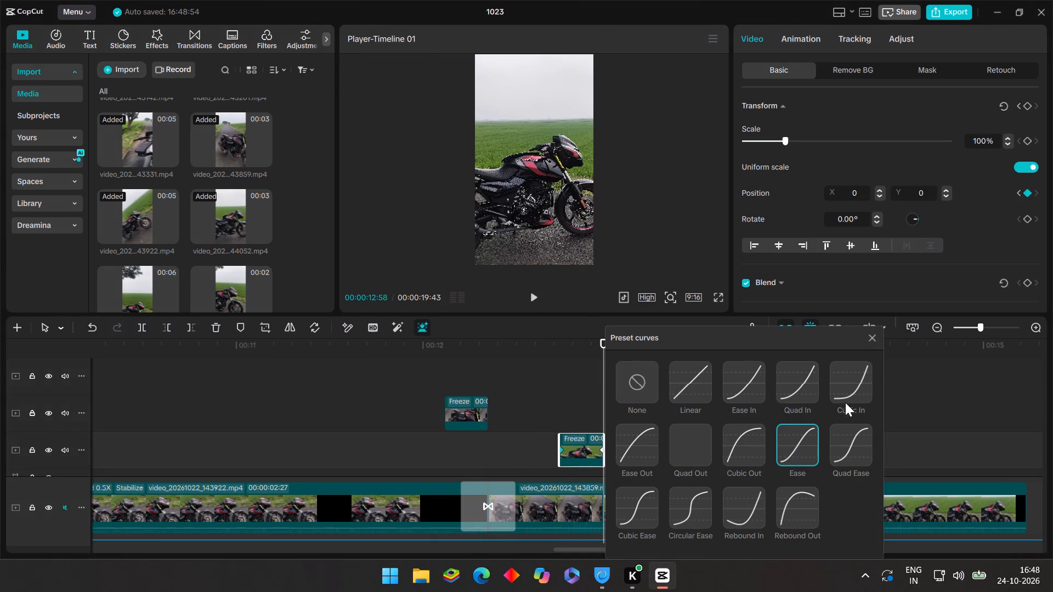
left_click(868, 336)
Open the settings of the transition between video_20261022_143922.mp4 and video_20261022_143859.mp4.
left_click(541, 420)
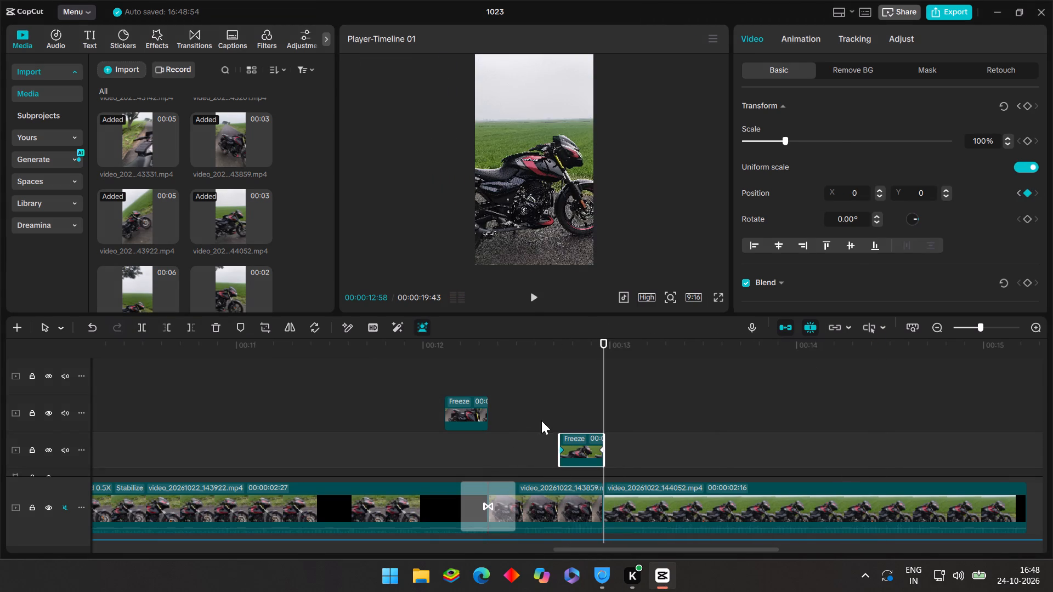
left_click(491, 508)
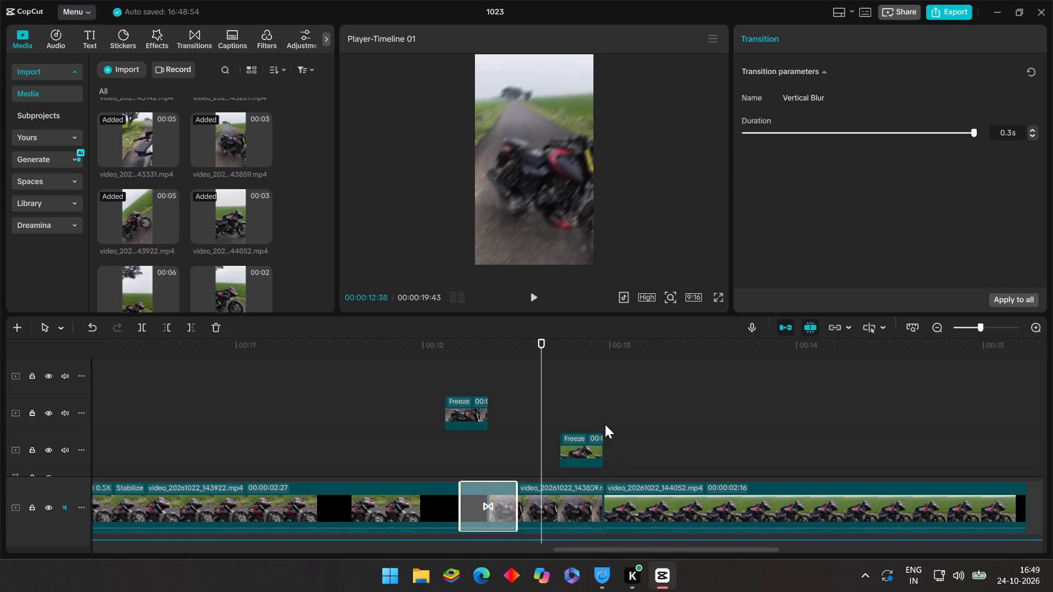
Place the playhead at 00:00:12:58 and select video_20261022_144052.mp4, with the effect tracks in view.
left_click(597, 406)
left_click_drag(597, 406, 603, 409)
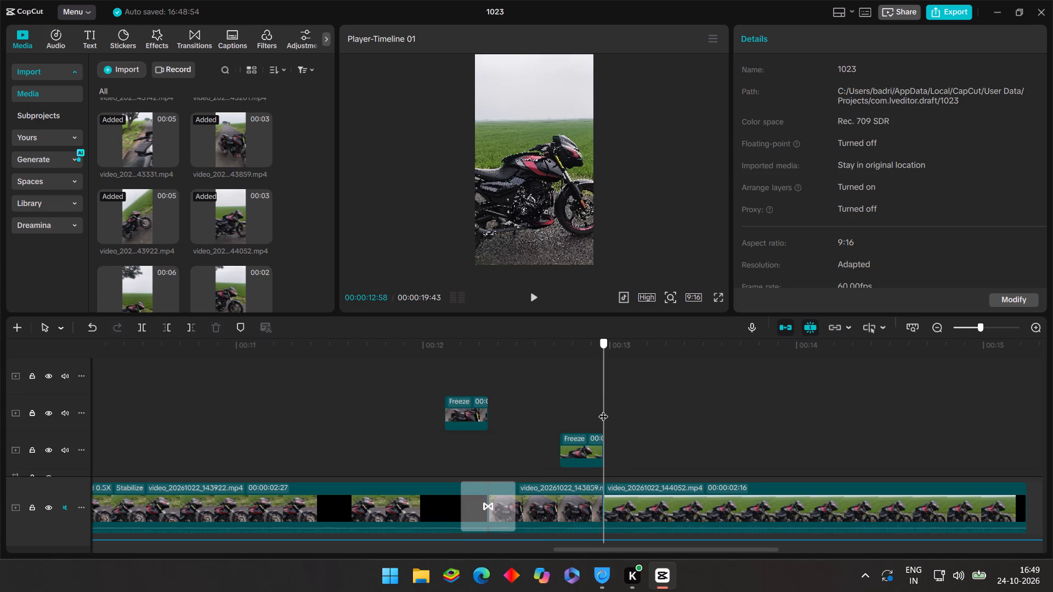
left_click_drag(603, 409, 604, 409)
left_click(618, 504)
scroll(684, 448, "down", 2)
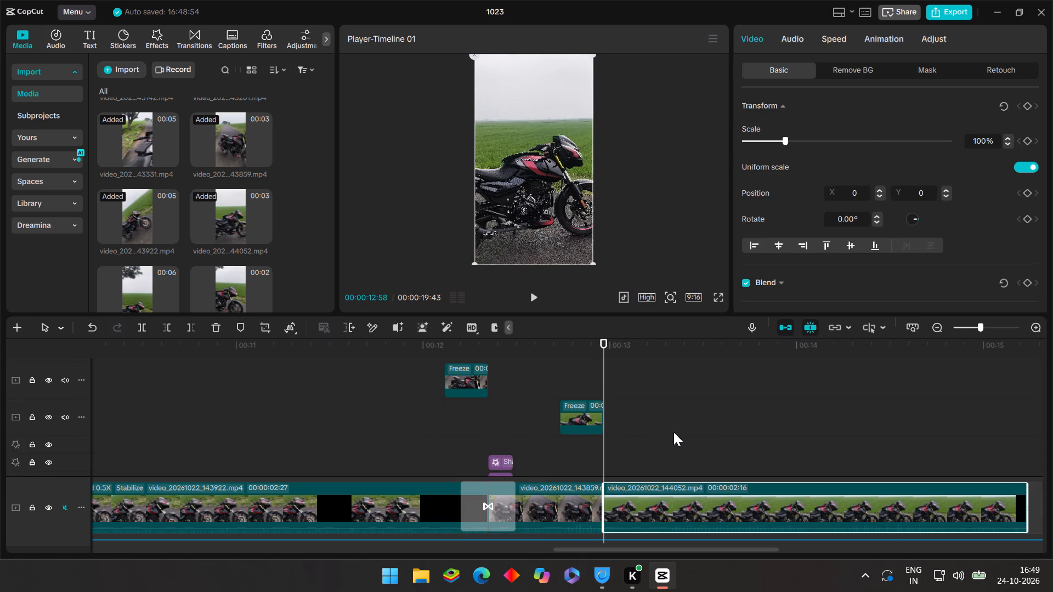
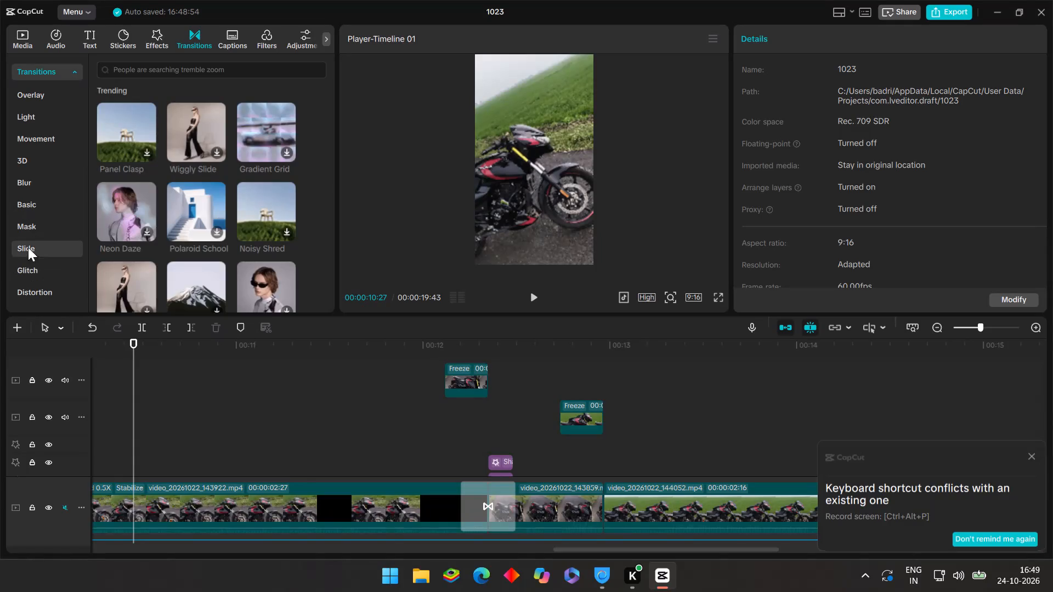
Apply the Vertical Blur transition from the Blur category at the start of video_20261022_143922.mp4.
left_click(26, 175)
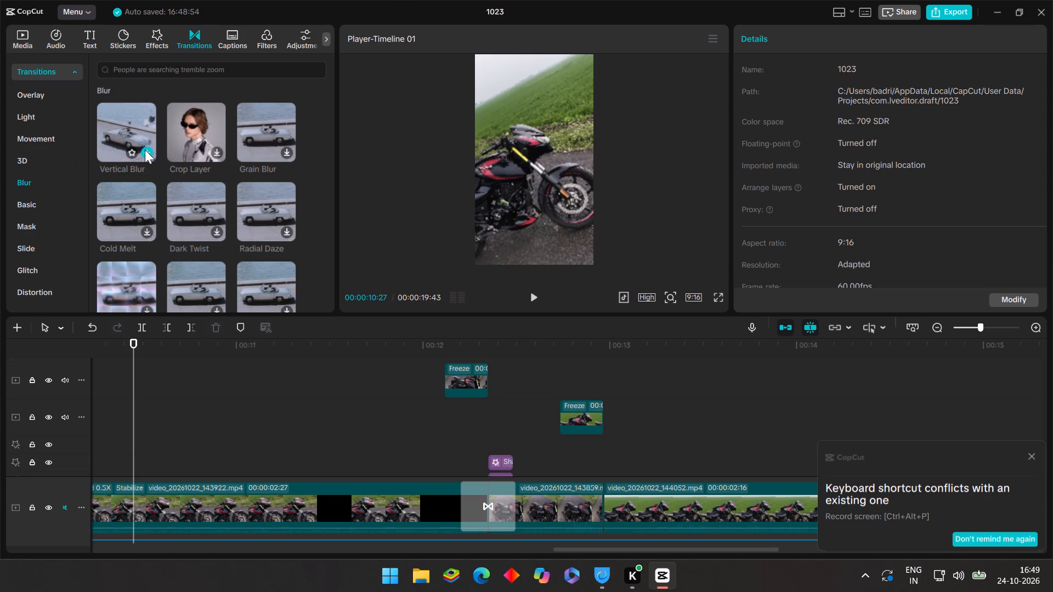
left_click(145, 150)
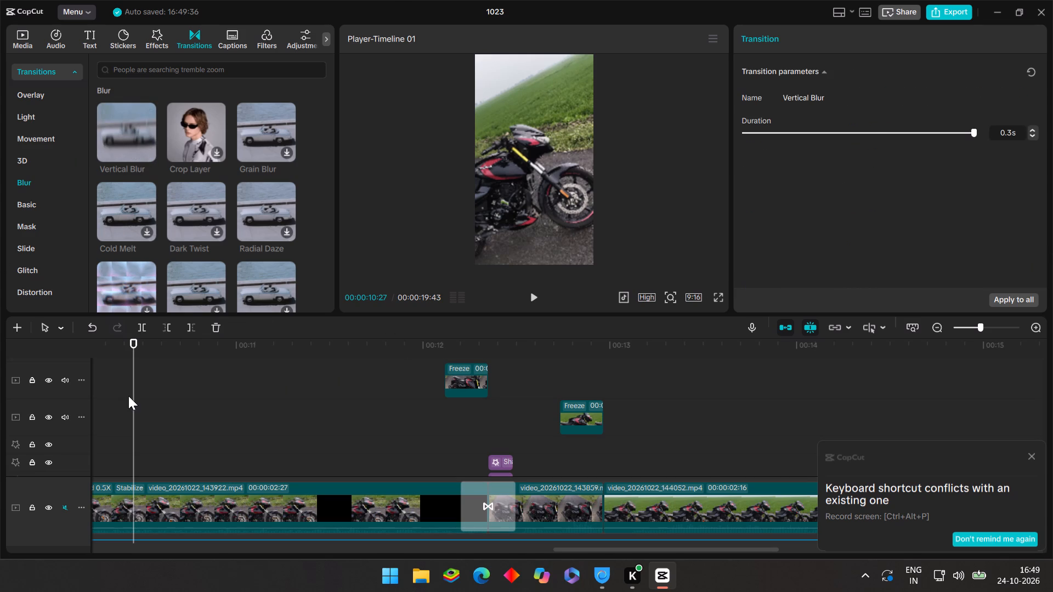
Add the Vertical Blur transition at 00:00:12:58, between video_20261022_143859.mp4 and video_20261022_144052.mp4.
left_click_drag(128, 396, 148, 411)
left_click_drag(132, 368, 294, 422)
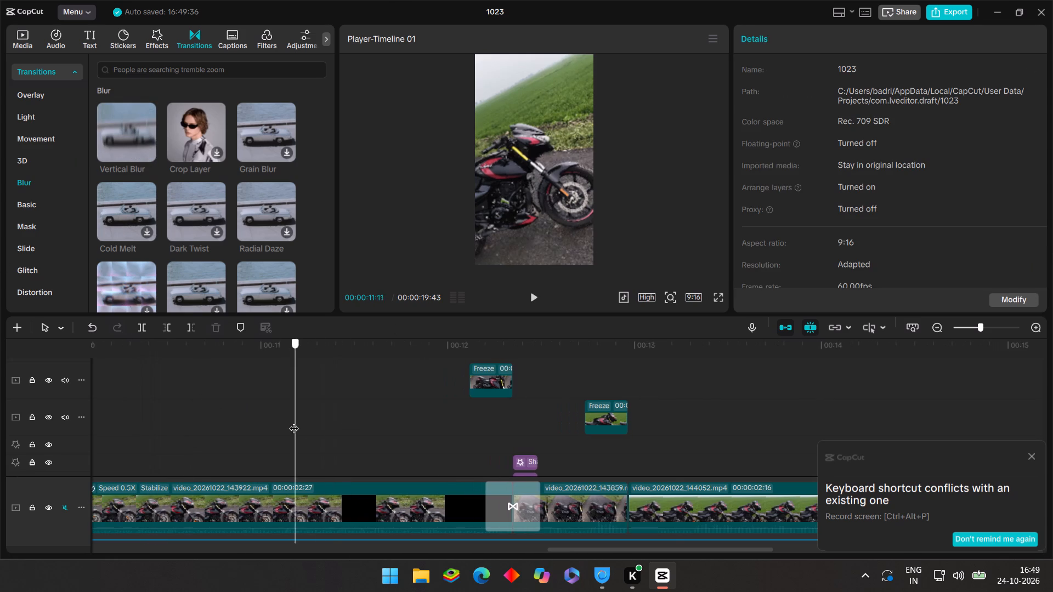
left_click_drag(294, 422, 625, 460)
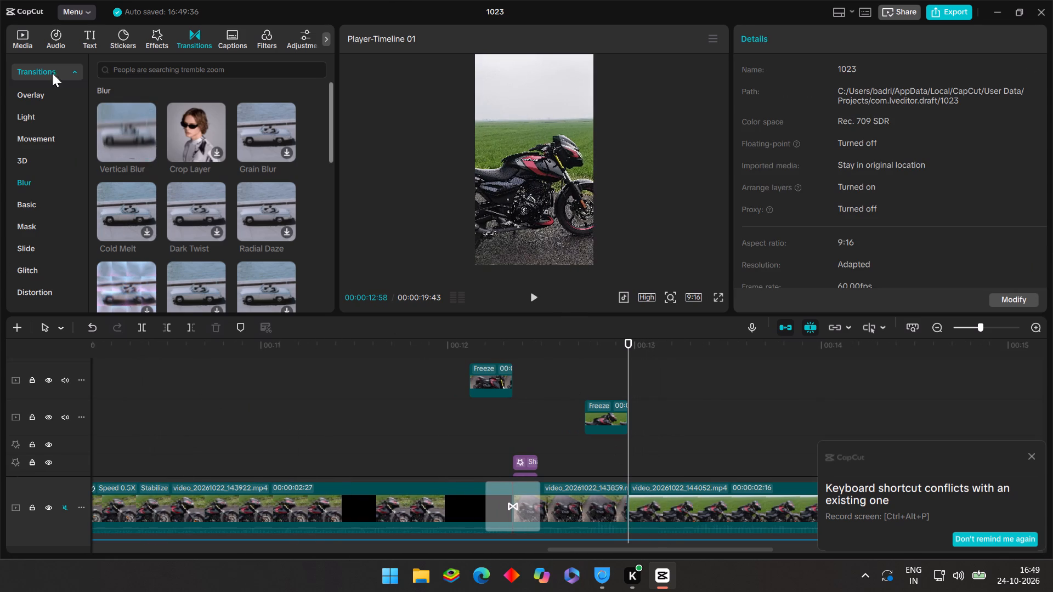
left_click(146, 147)
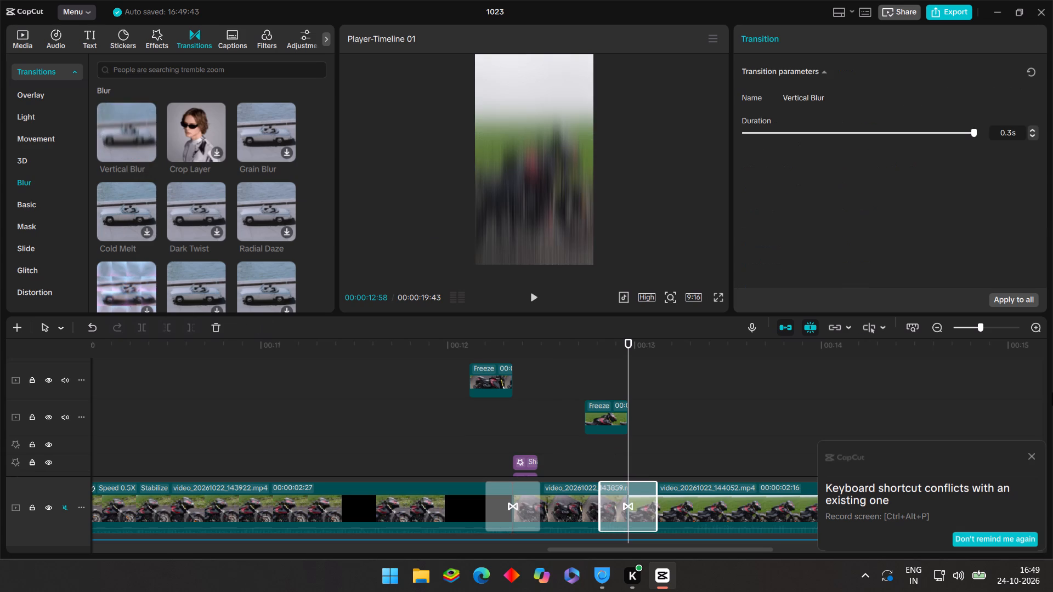
left_click(1028, 455)
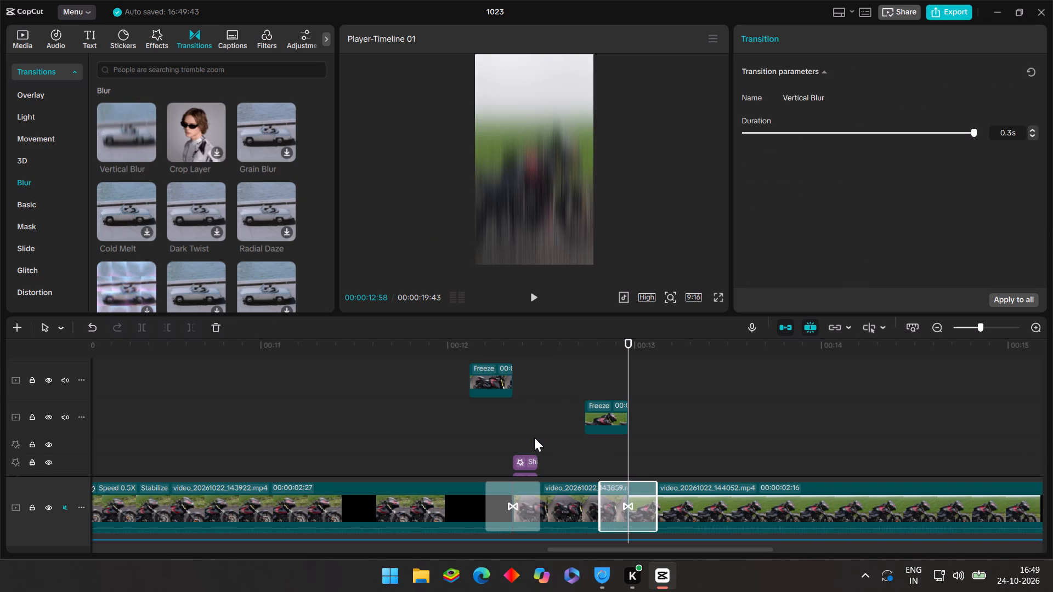
Play back the sequence across the two transitions leading into video_20261022_144052.mp4.
scroll(533, 440, "down", 4)
left_click(562, 448)
left_click_drag(562, 448, 528, 445)
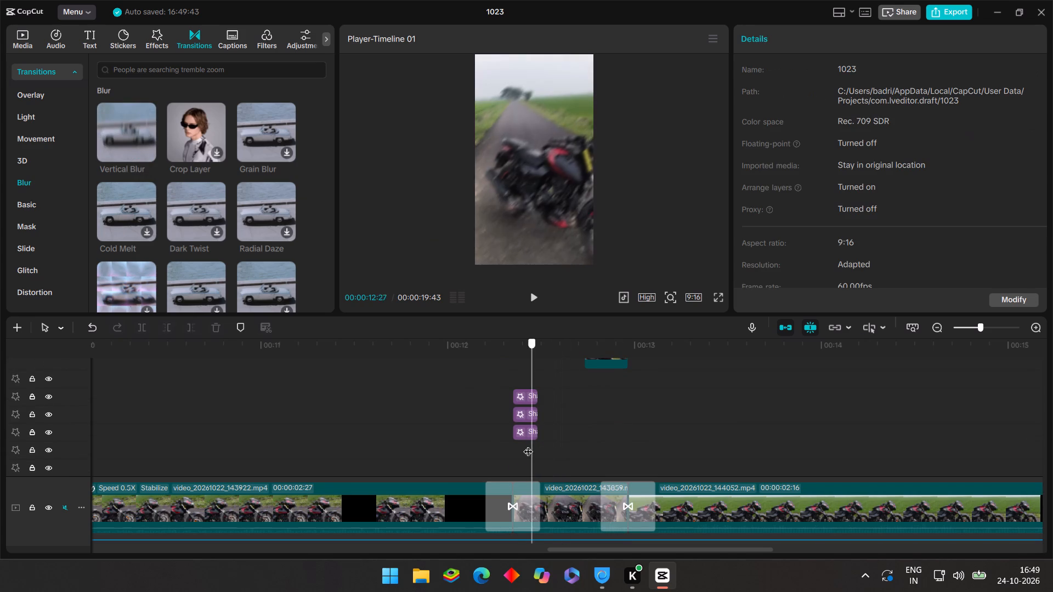
left_click_drag(528, 445, 365, 435)
left_click(531, 295)
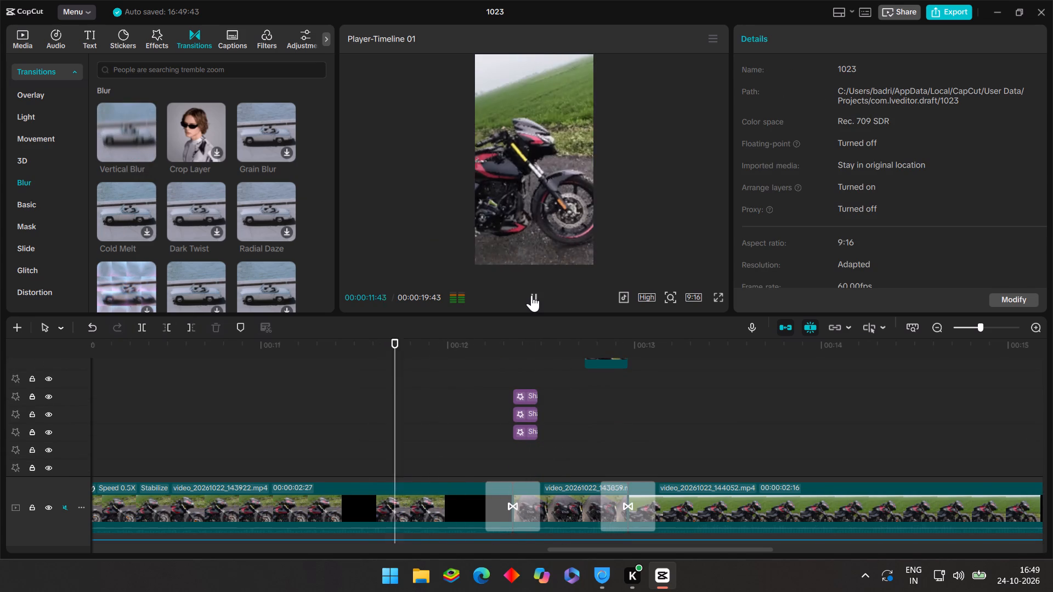
left_click(531, 295)
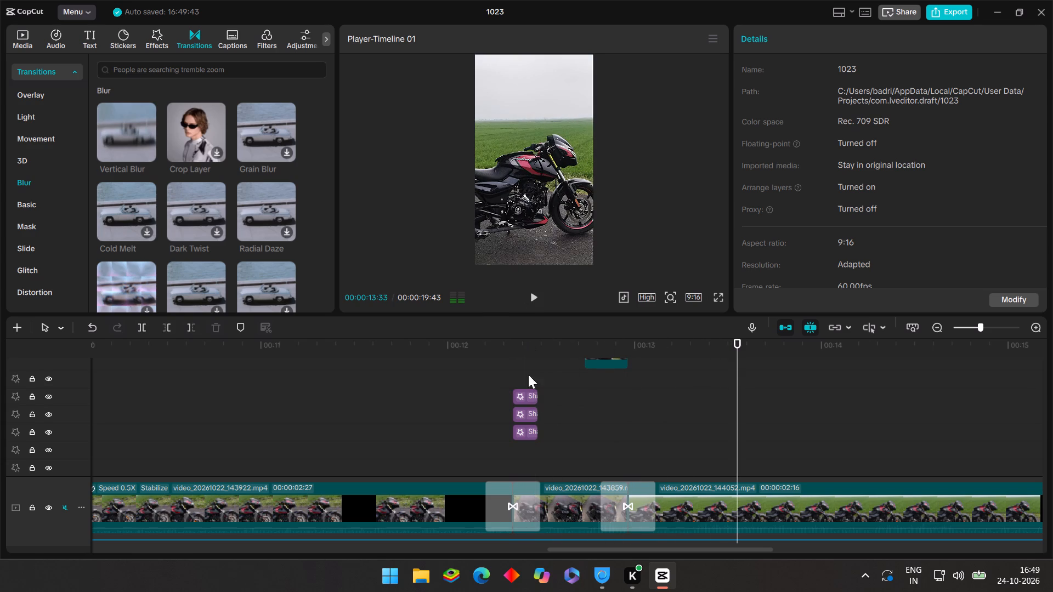
Copy a Shake effect from the start of video_20261022_143859.mp4 and paste three copies at 00:00:12:58.
scroll(576, 433, "up", 6)
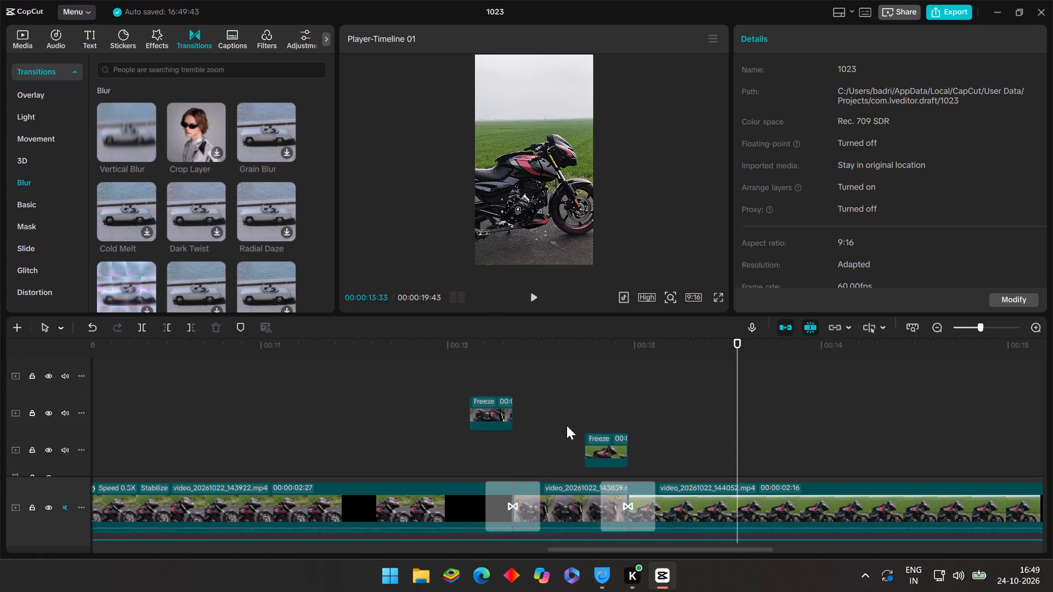
scroll(567, 425, "up", 1)
scroll(567, 425, "down", 7)
scroll(529, 401, "up", 16)
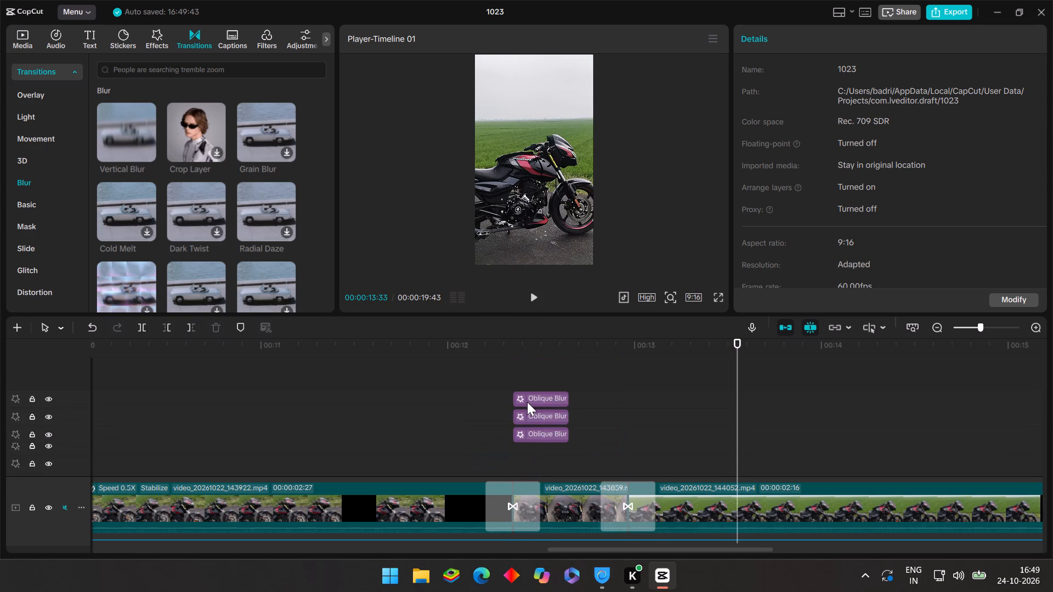
scroll(526, 411, "down", 16)
scroll(523, 411, "down", 5)
scroll(521, 410, "up", 8)
left_click(522, 402)
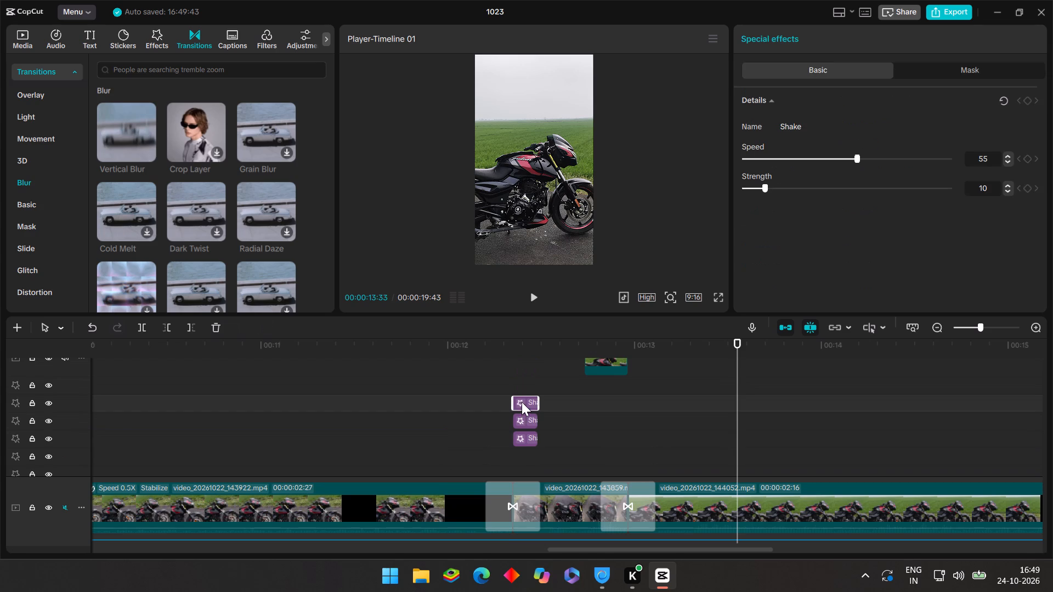
key("ctrl+c")
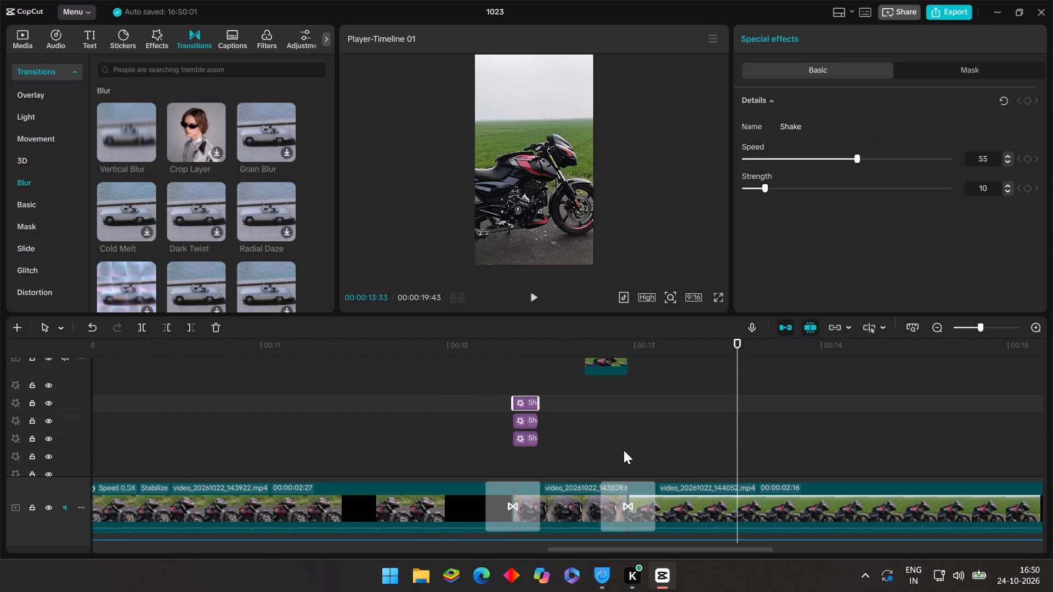
left_click(623, 450)
left_click_drag(623, 451, 626, 460)
key("ctrl+v")
left_click(626, 460, "ctrl")
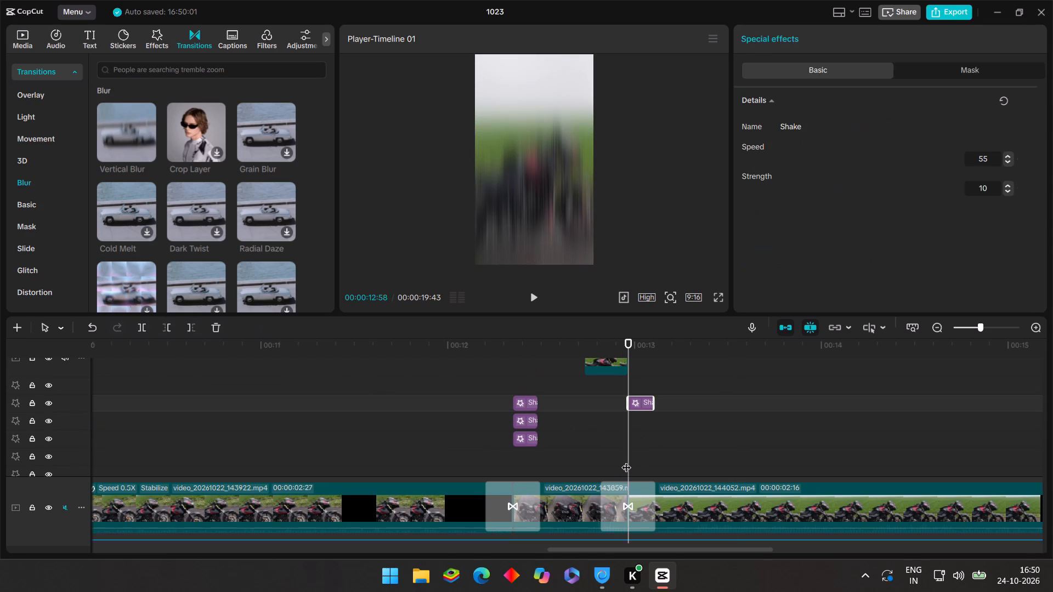
key("ctrl+v")
key("ctrl+v")
Copy an Oblique Blur effect from the start of video_20261022_143859.mp4 and paste three copies at 00:00:12:58.
scroll(573, 412, "up", 5)
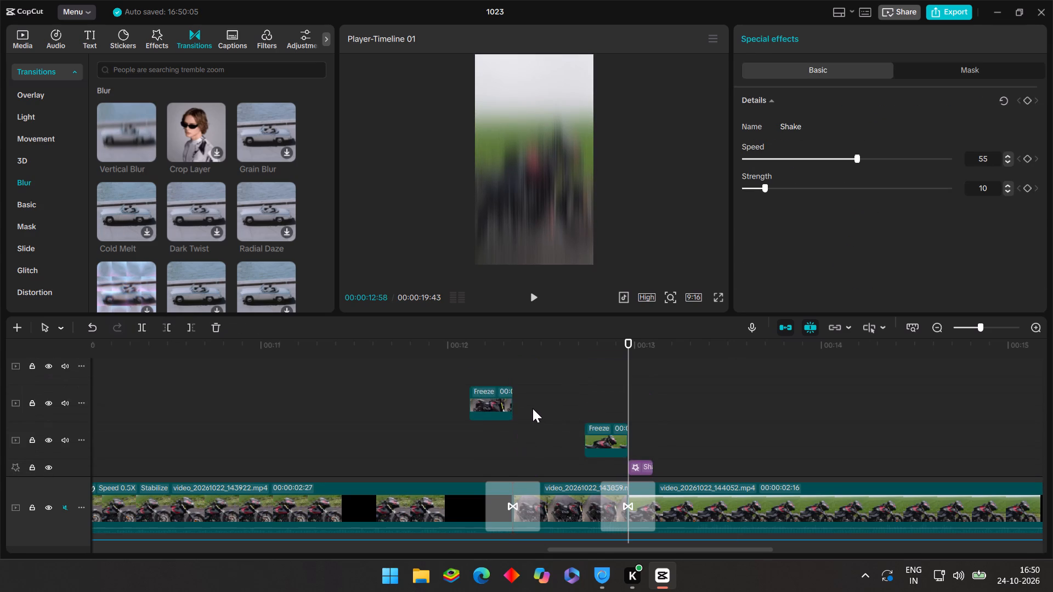
scroll(530, 408, "up", 6)
left_click(533, 400)
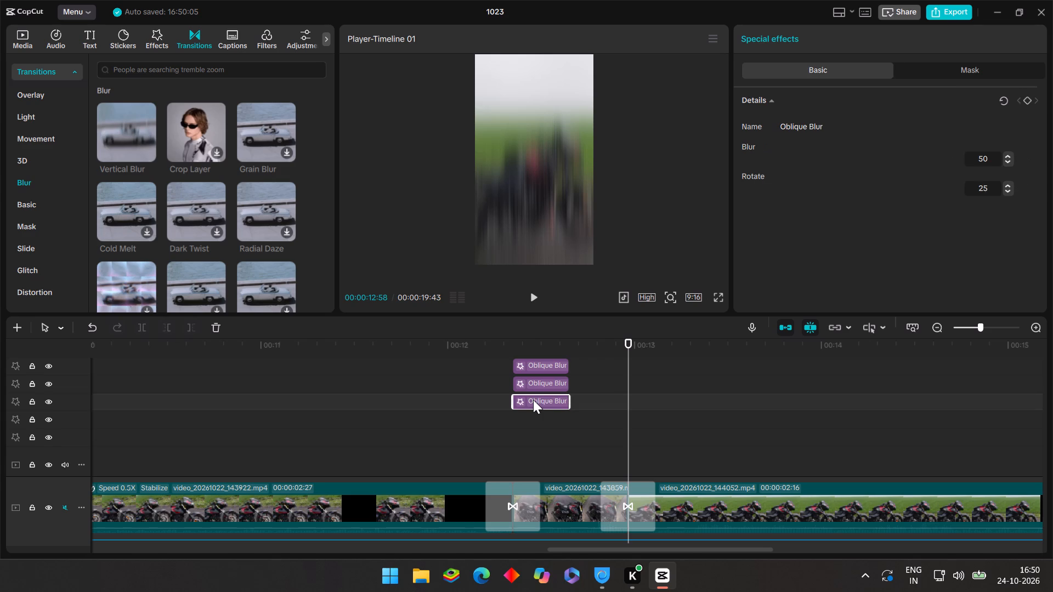
key("ctrl+c")
key("ctrl+v")
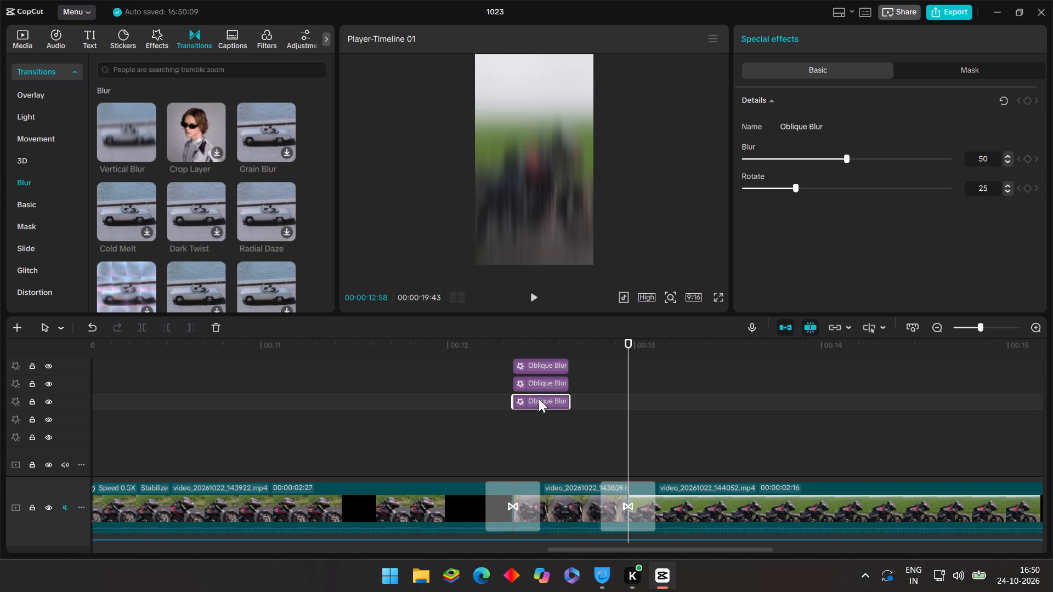
left_click(539, 399, "ctrl")
key("ctrl+v")
key("ctrl+v")
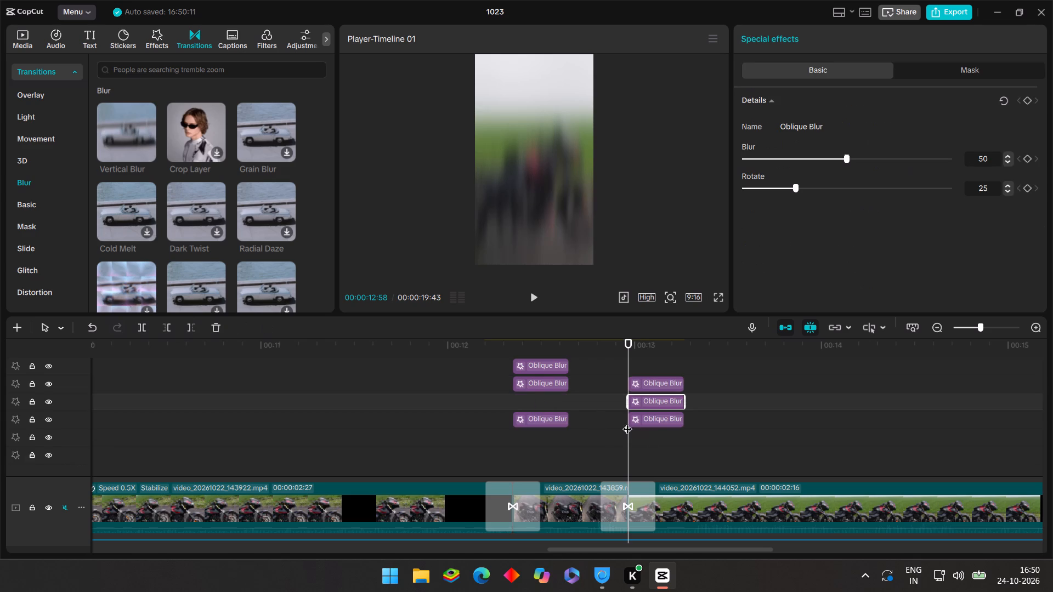
Play the sequence from 00:00:12:03 to review the pasted Shake and Oblique Blur effects.
left_click(605, 426)
left_click_drag(605, 426, 456, 430)
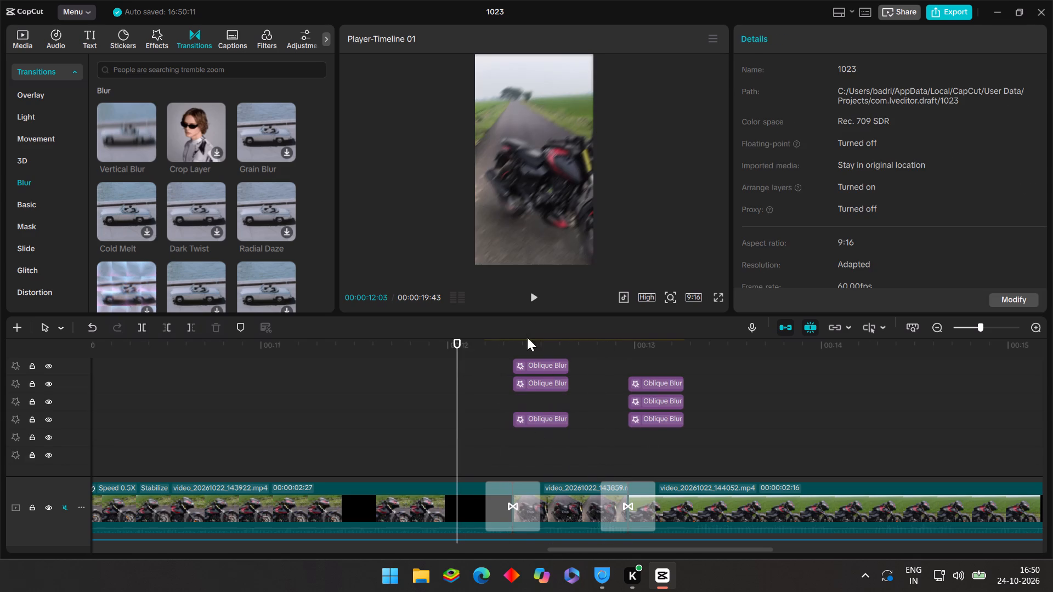
left_click(536, 304)
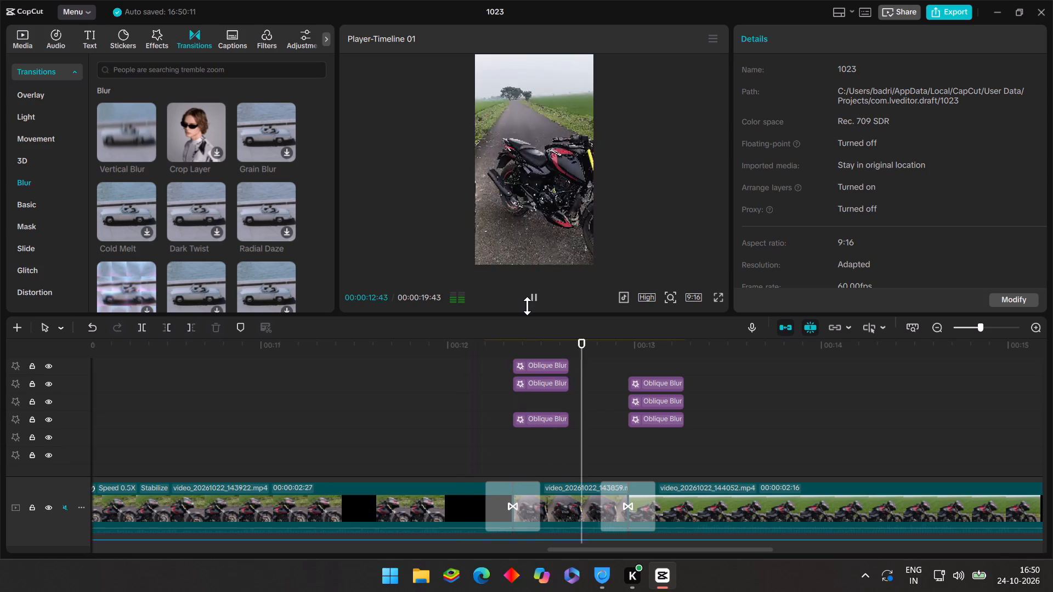
left_click(528, 308)
left_click(659, 358)
left_click_drag(659, 358, 606, 365)
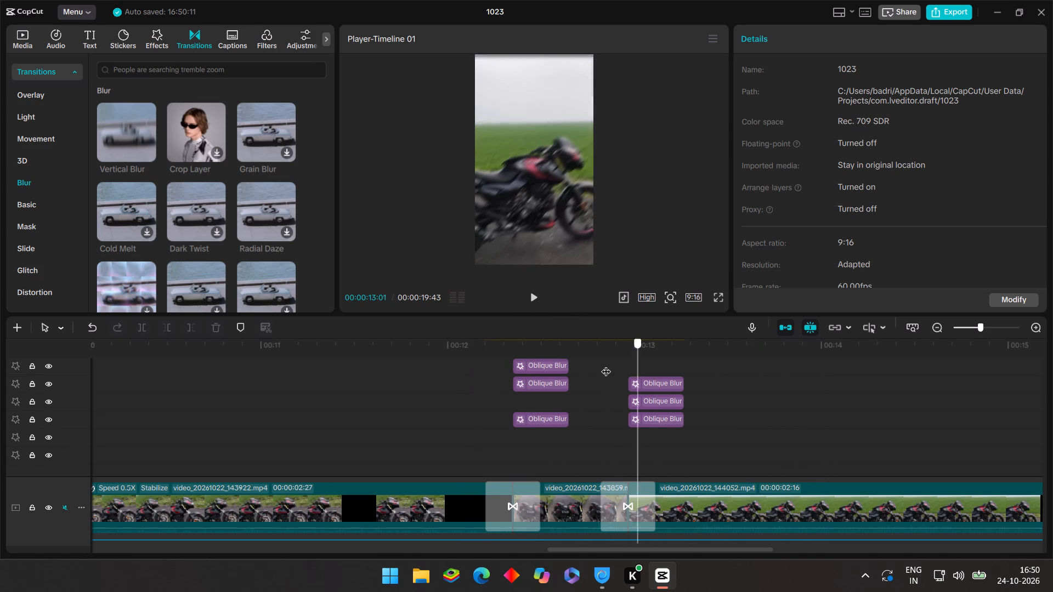
Trim off the part of video_20261022_144052.mp4 after the beat marker at 00:00:13:34.
left_click_drag(606, 365, 704, 382)
scroll(698, 382, "down", 8)
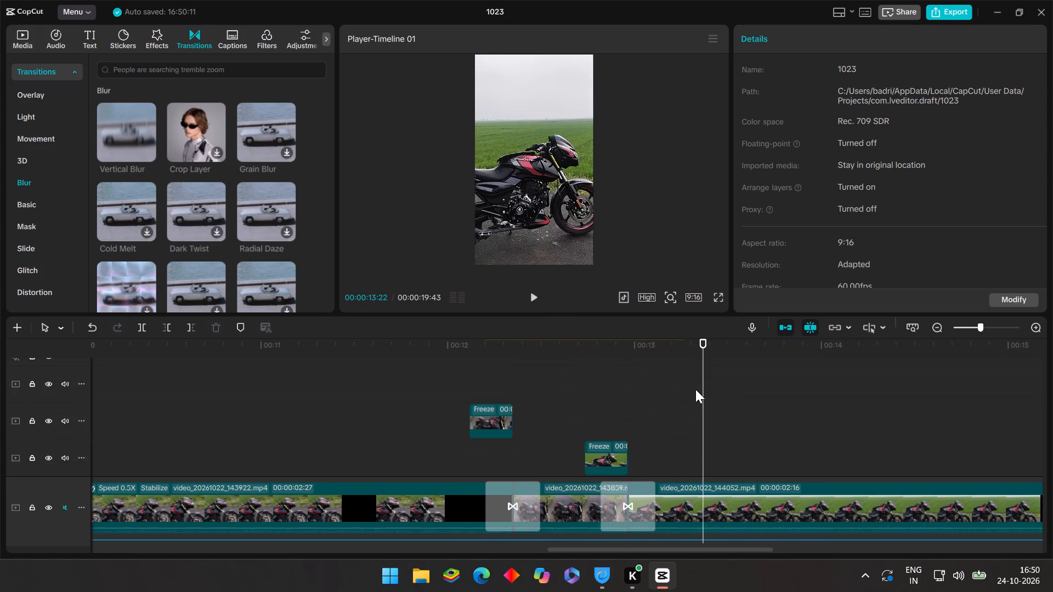
scroll(695, 389, "down", 14)
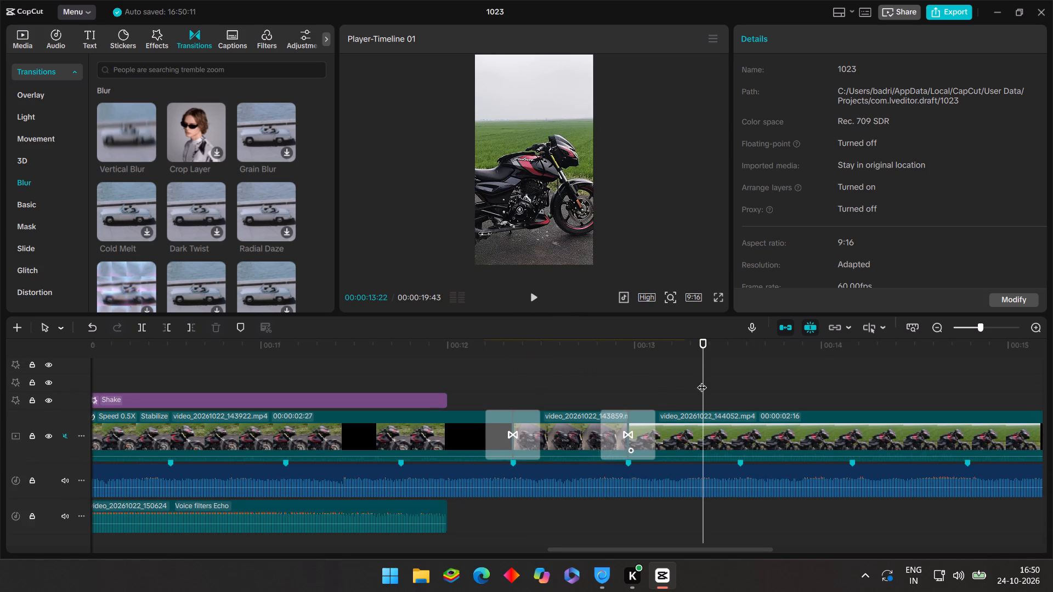
left_click_drag(704, 382, 740, 393)
left_click(724, 430)
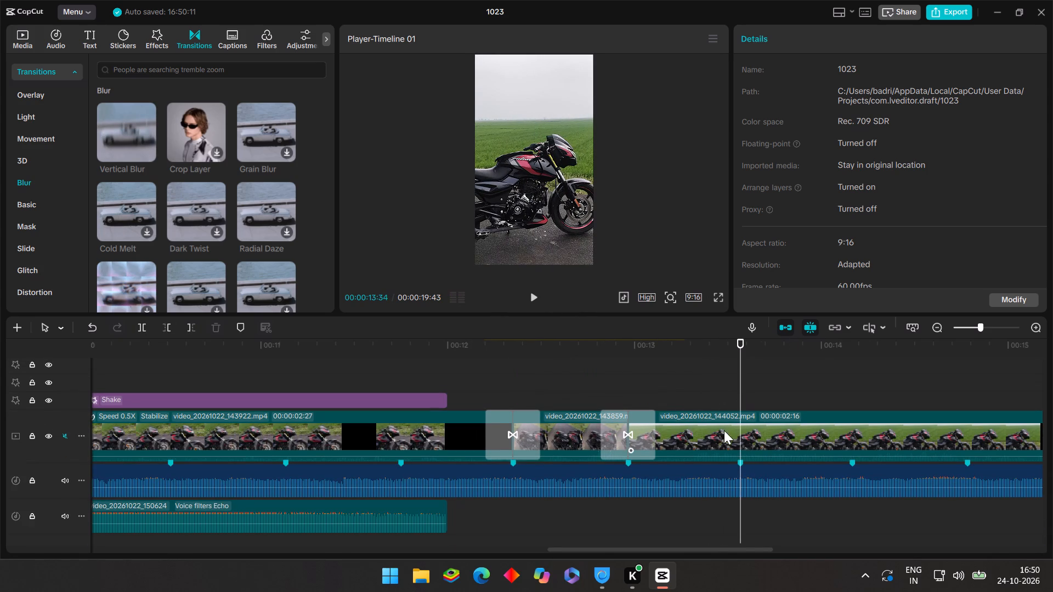
left_click(188, 329)
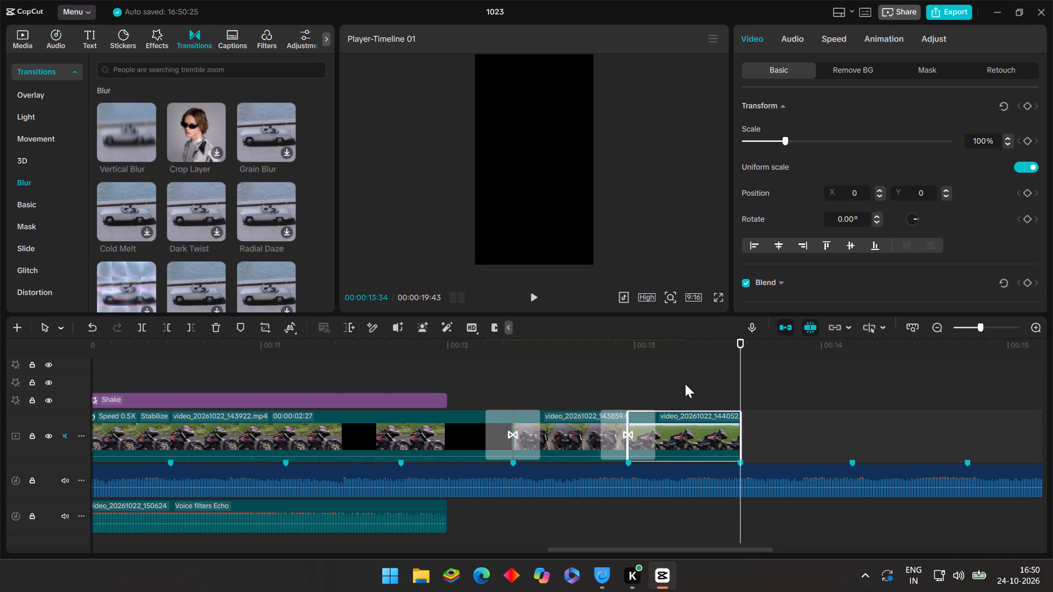
Play back the two blurred transitions and the trimmed final clip, continuing past its end to check the music beats.
left_click(660, 382)
left_click_drag(660, 382, 511, 395)
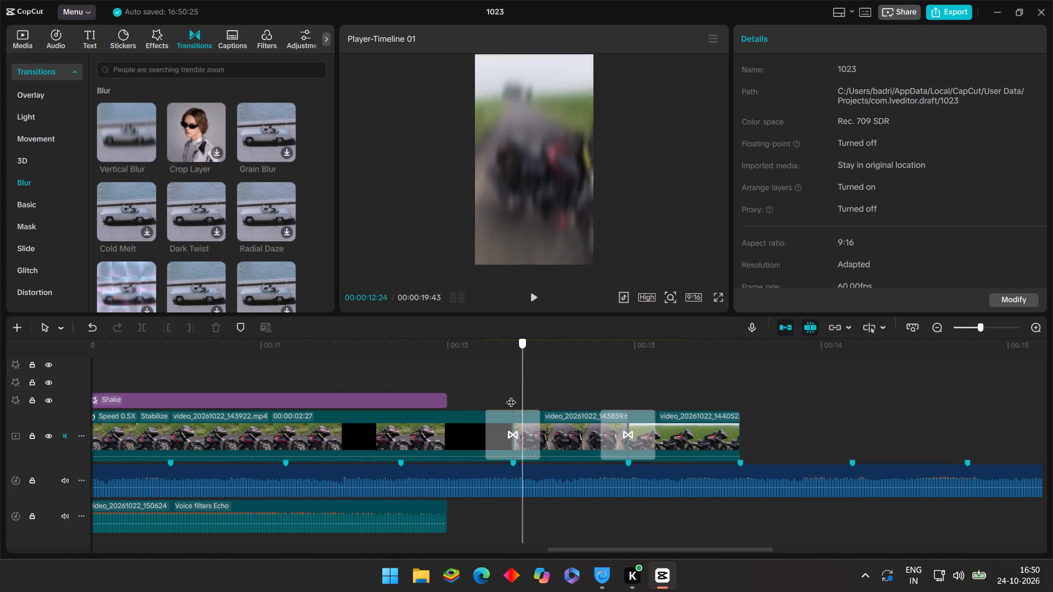
left_click_drag(511, 395, 439, 396)
left_click(533, 303)
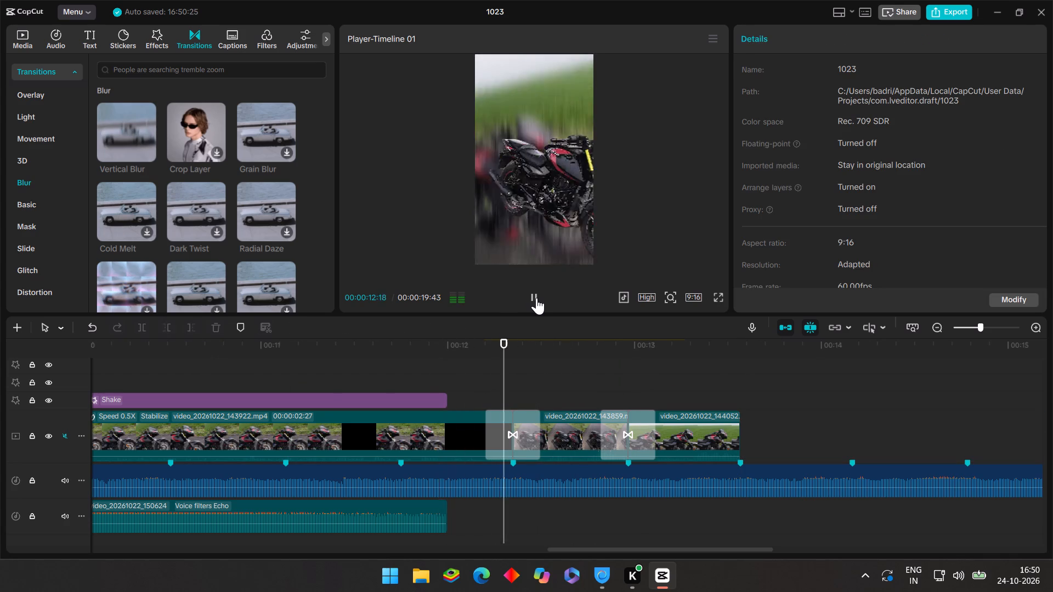
left_click(536, 298)
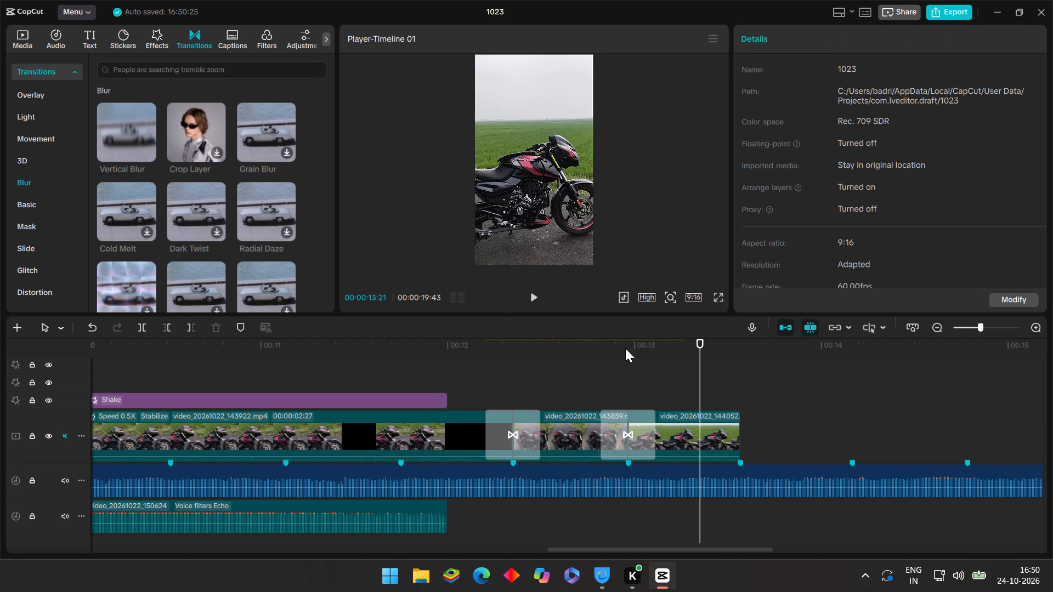
left_click(537, 294)
left_click(723, 380)
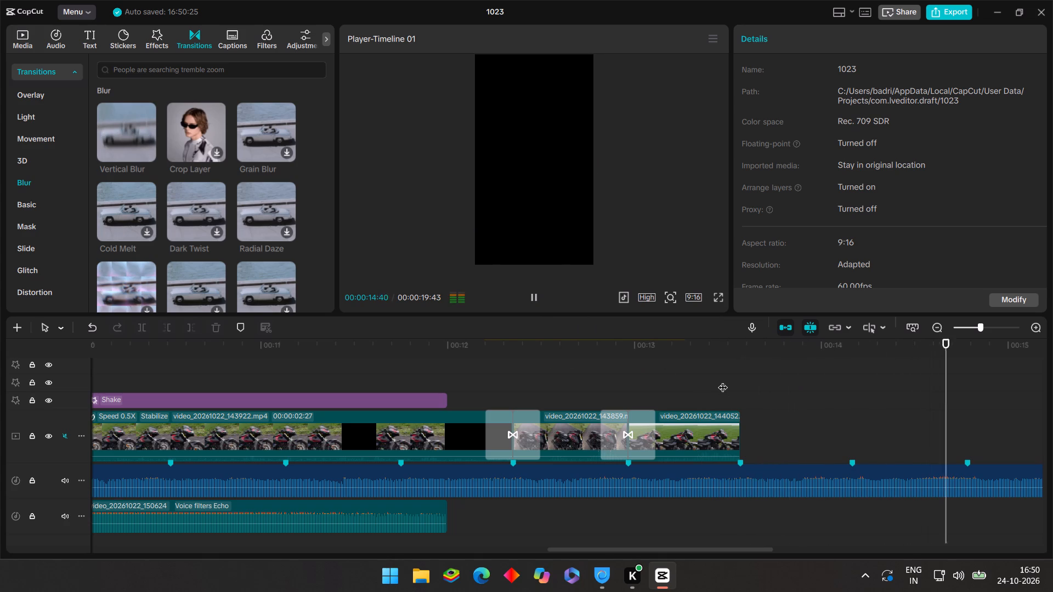
left_click_drag(723, 380, 716, 388)
left_click(528, 293)
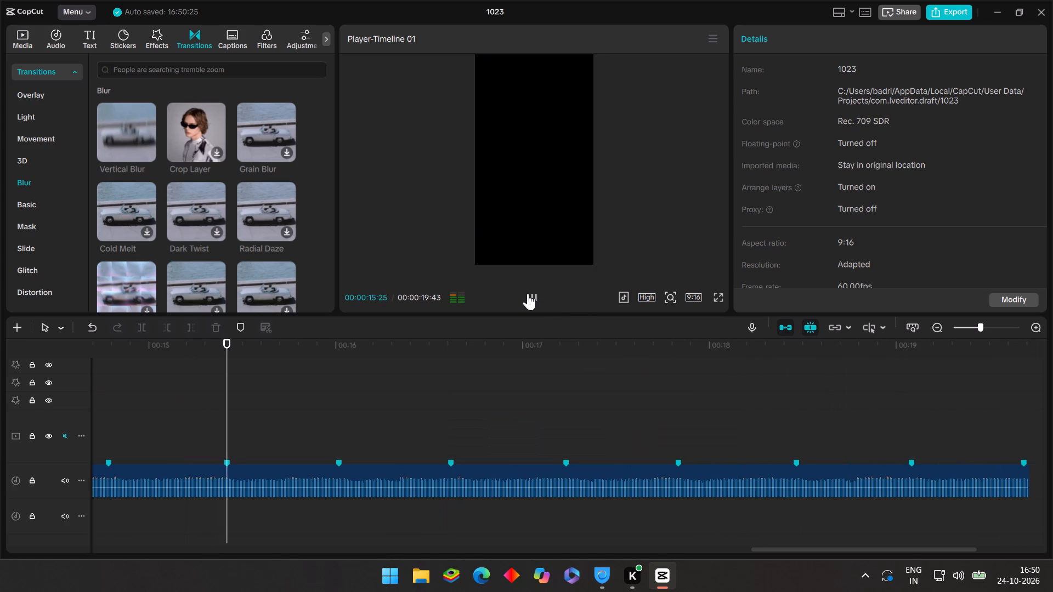
Return the playhead to the beat marker at 00:00:11:45 and replay the sequence from there.
left_click(384, 398)
left_click_drag(384, 400, 224, 432)
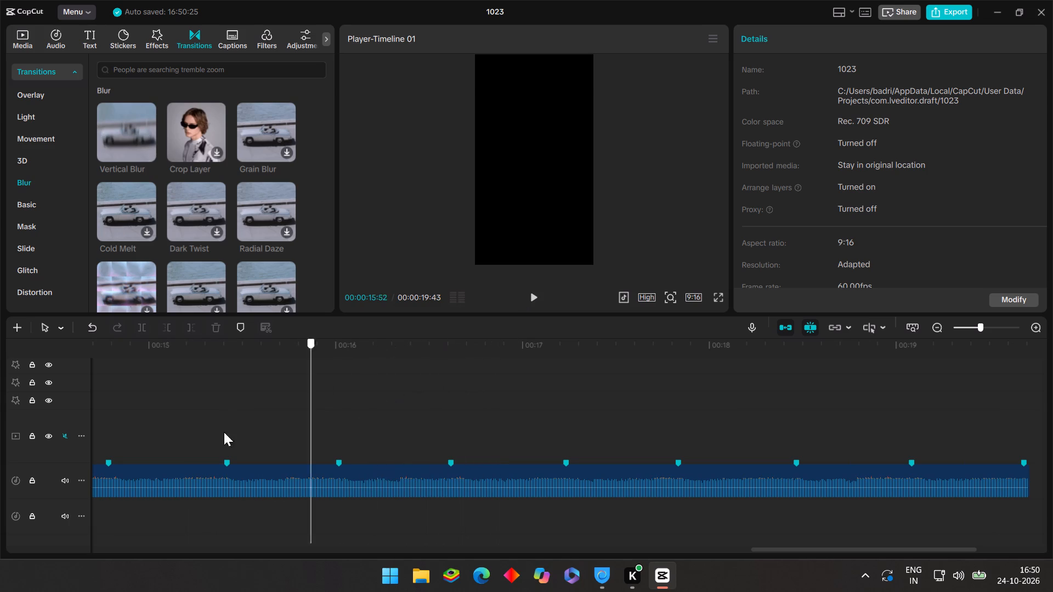
left_click_drag(224, 432, 980, 442)
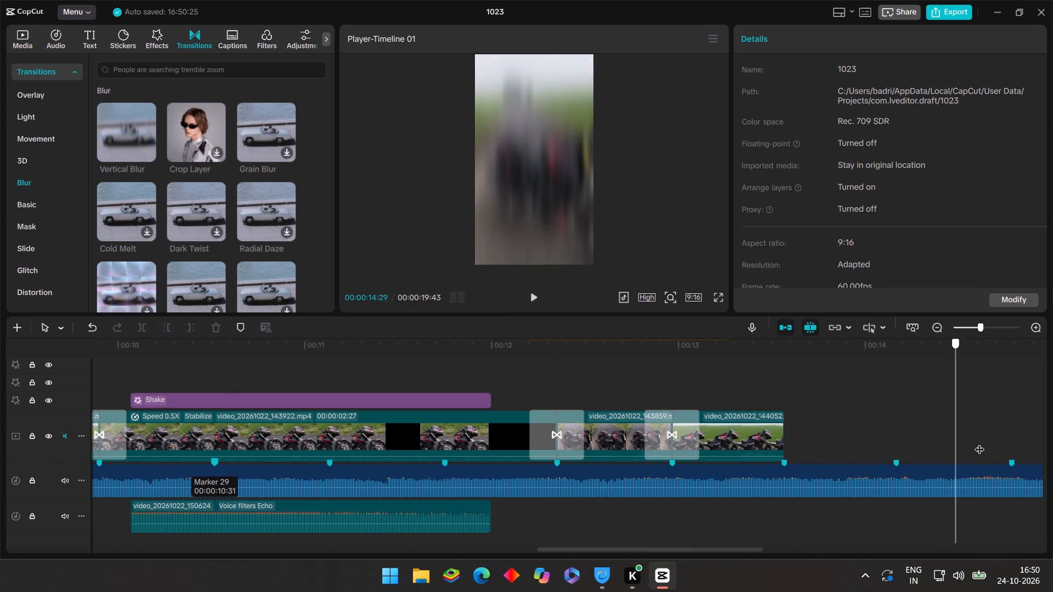
left_click_drag(980, 442, 684, 446)
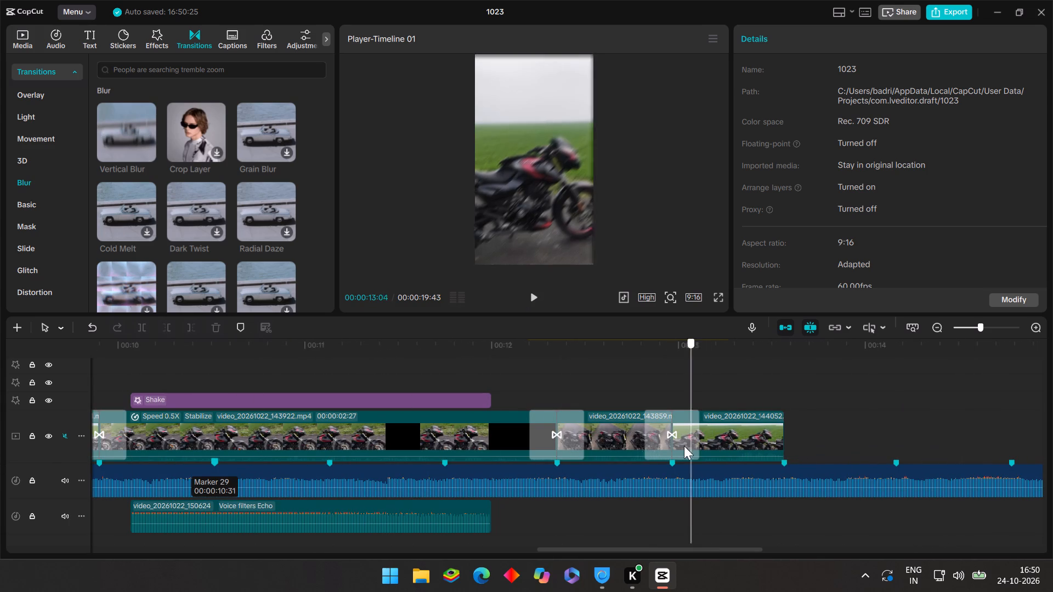
left_click_drag(684, 446, 448, 458)
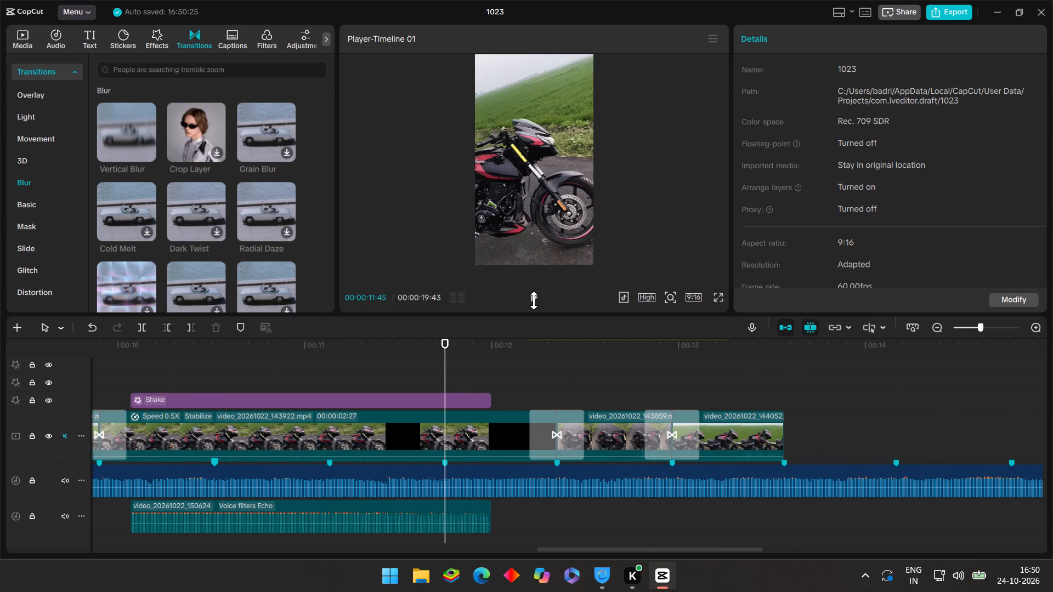
left_click(534, 300)
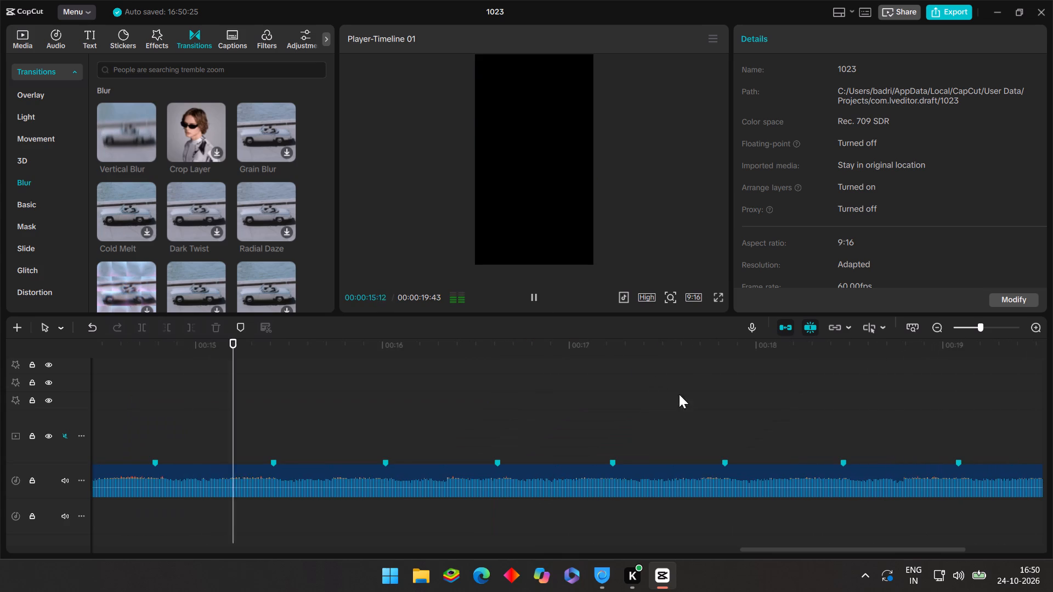
Insert video_20261022_144239.mp4 into the main track at the 00:00:13:34 beat marker, directly after video_20261022_144052.mp4.
left_click(211, 414)
left_click_drag(212, 414, 1050, 380)
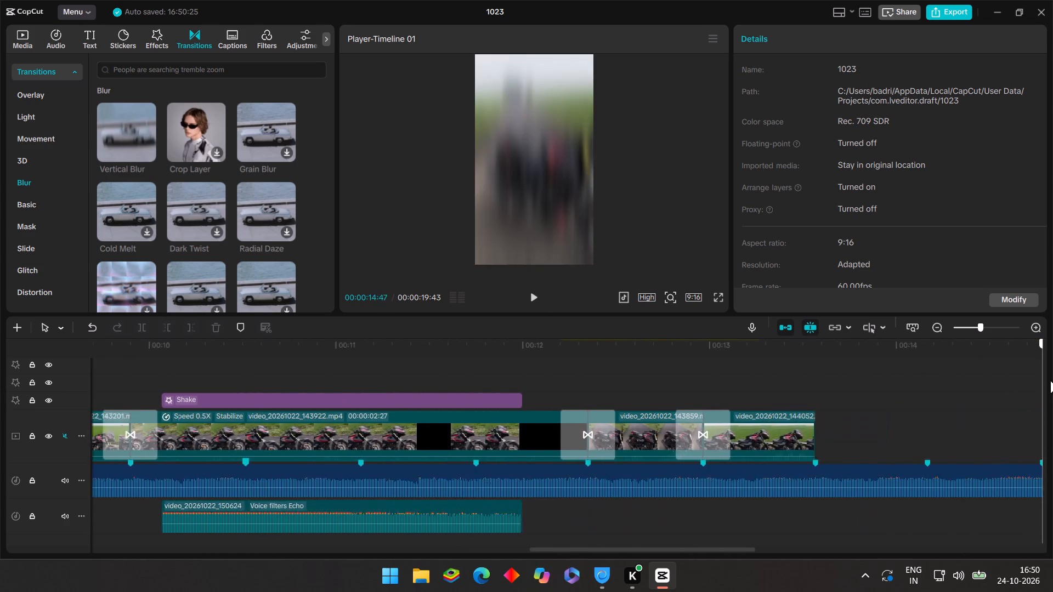
left_click_drag(1050, 380, 584, 379)
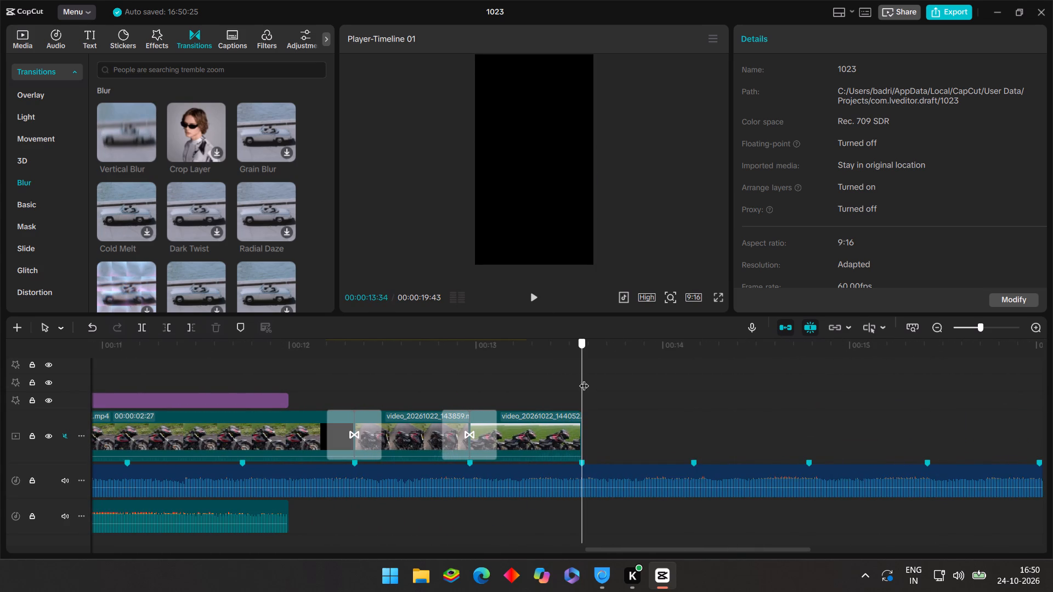
left_click_drag(584, 379, 584, 378)
left_click(31, 35)
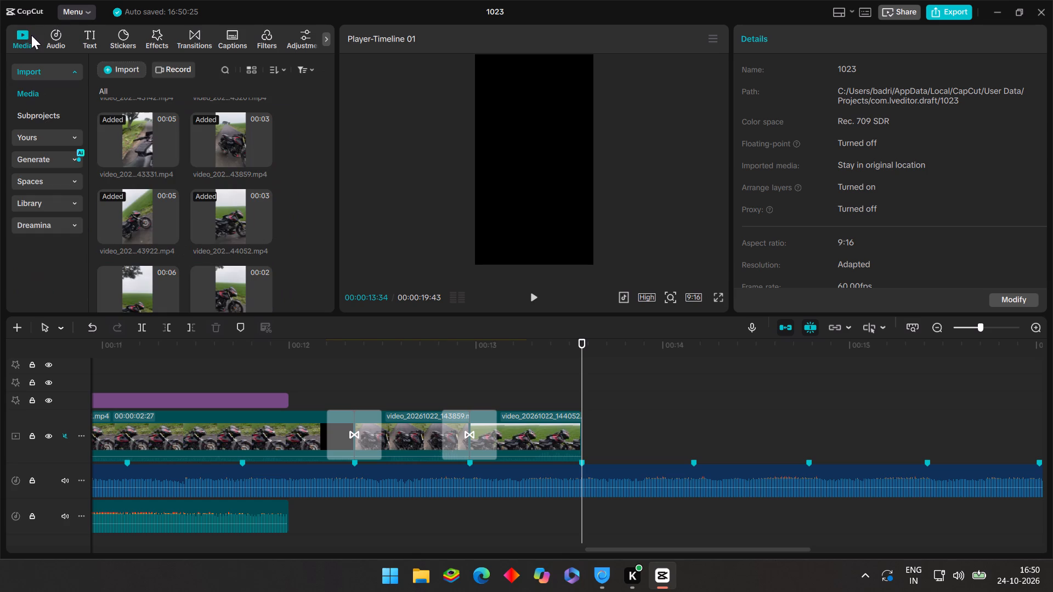
scroll(148, 198, "down", 2)
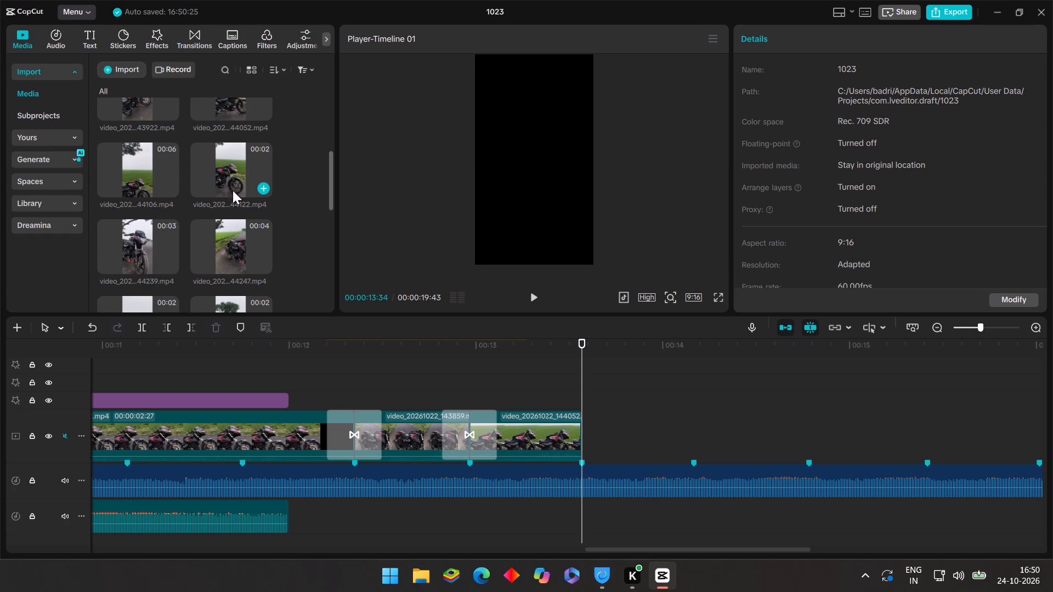
scroll(181, 152, "up", 1)
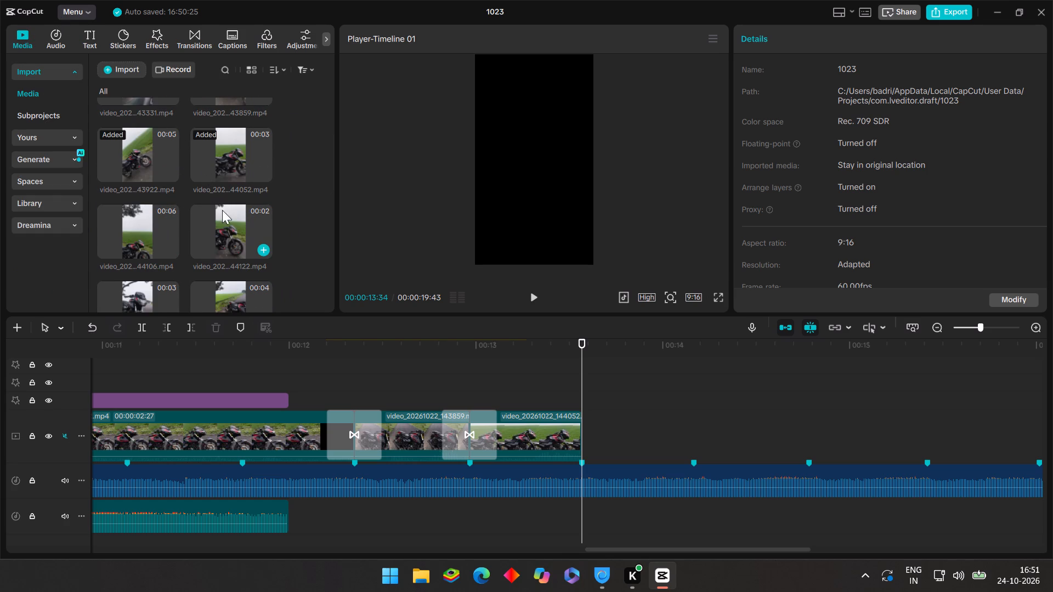
scroll(203, 192, "down", 1)
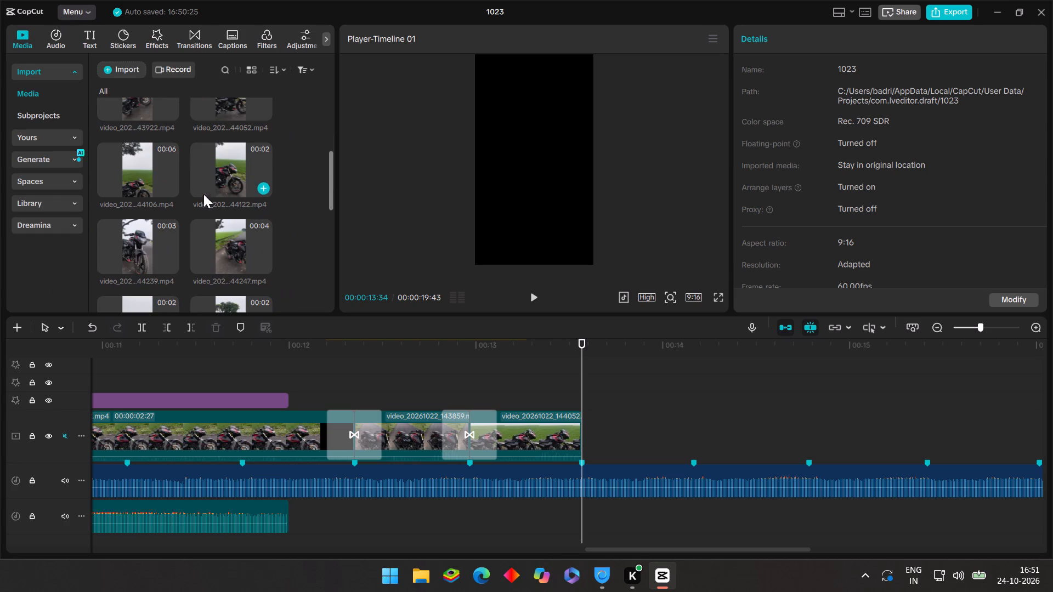
left_click(169, 266)
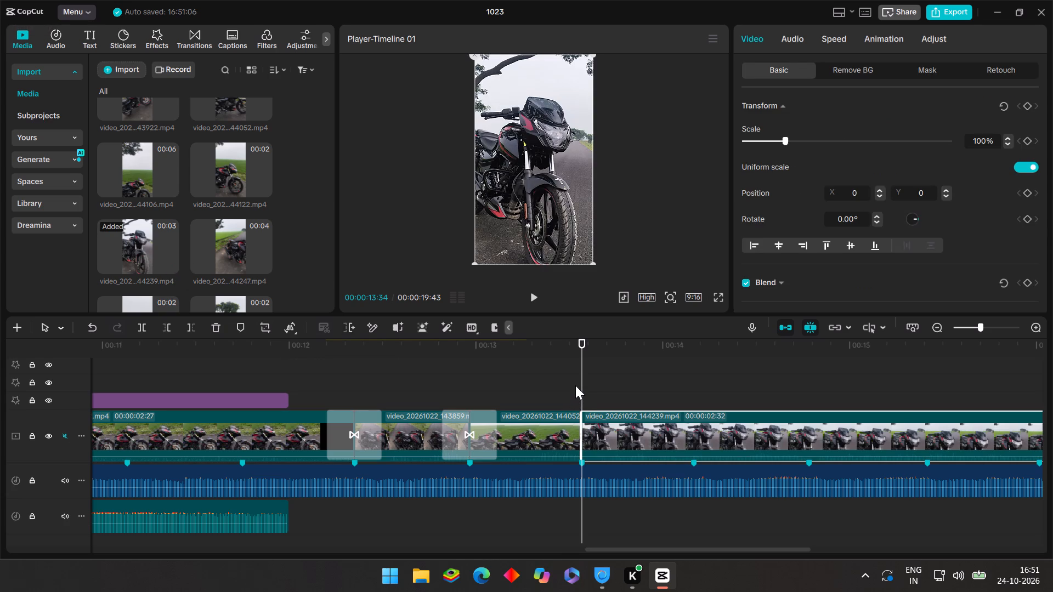
Trim off the part of video_20261022_144239.mp4 after the beat marker at 00:00:14:10.
left_click_drag(584, 386, 647, 395)
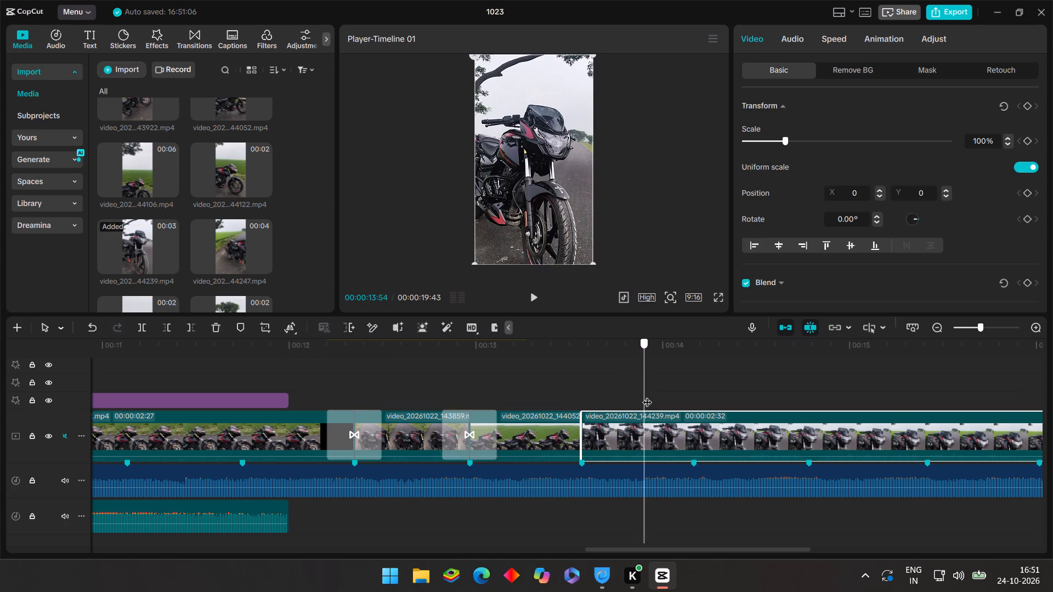
left_click_drag(647, 395, 698, 419)
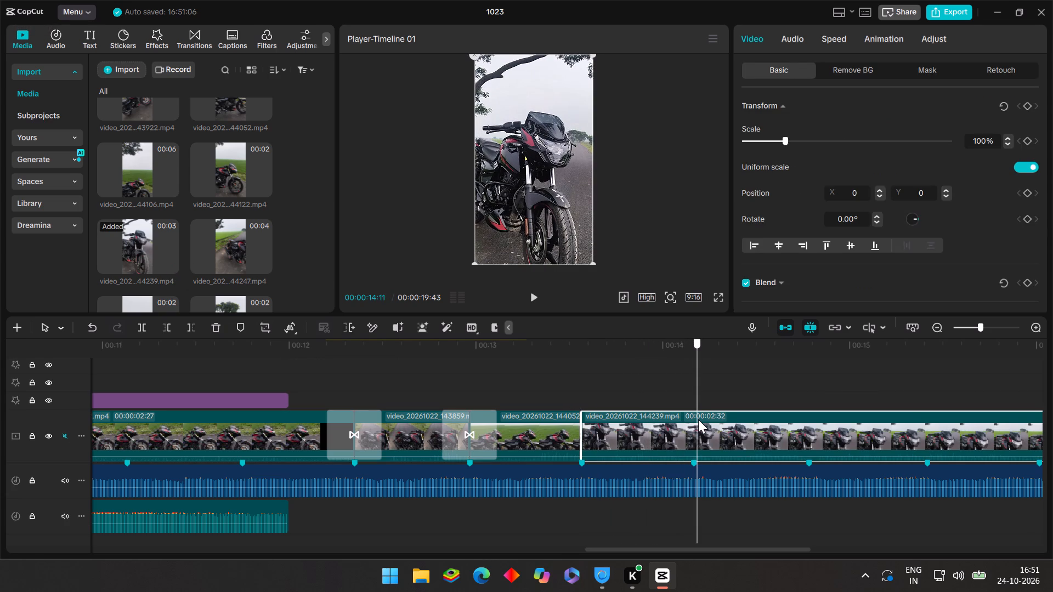
left_click_drag(698, 419, 693, 416)
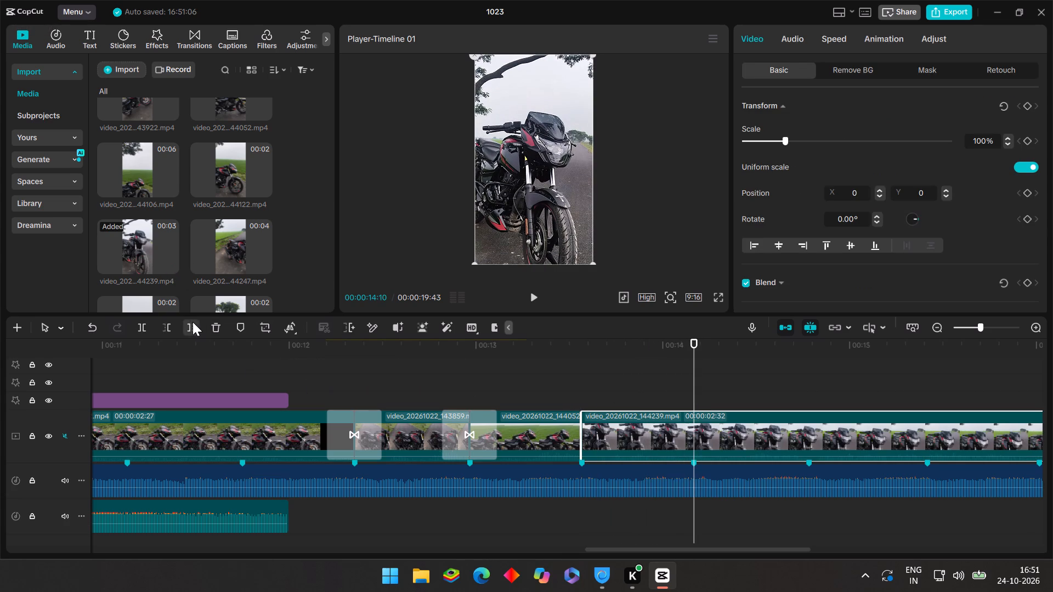
left_click(193, 322)
Freeze the first frame of video_20261022_144239.mp4 and place the freeze clip on an overlay track, ending at 00:00:13:34.
left_click(528, 373)
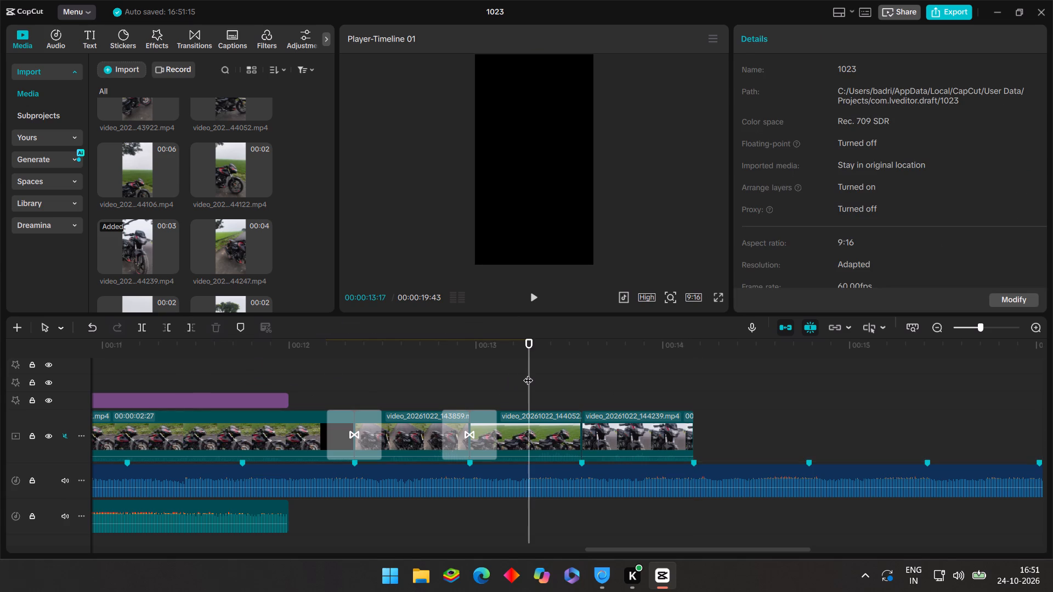
left_click_drag(528, 373, 657, 411)
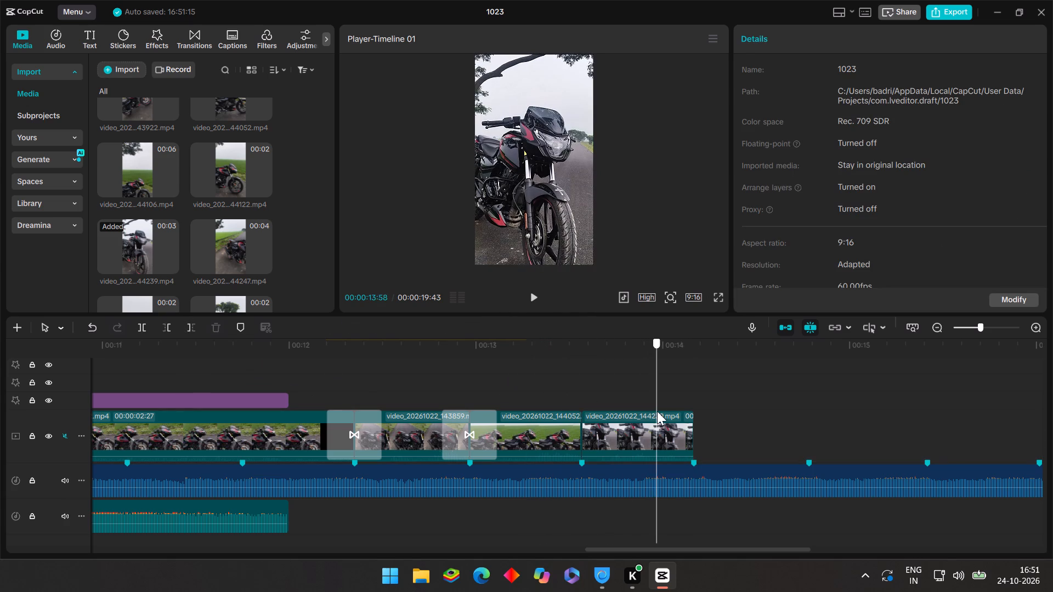
left_click_drag(657, 411, 581, 402)
left_click(603, 424)
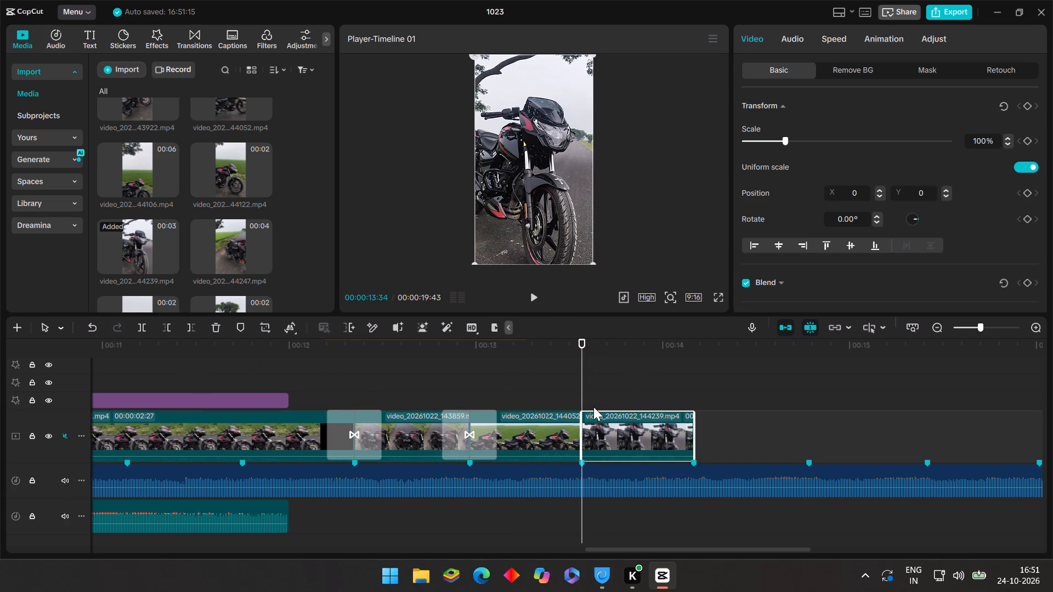
left_click(305, 356)
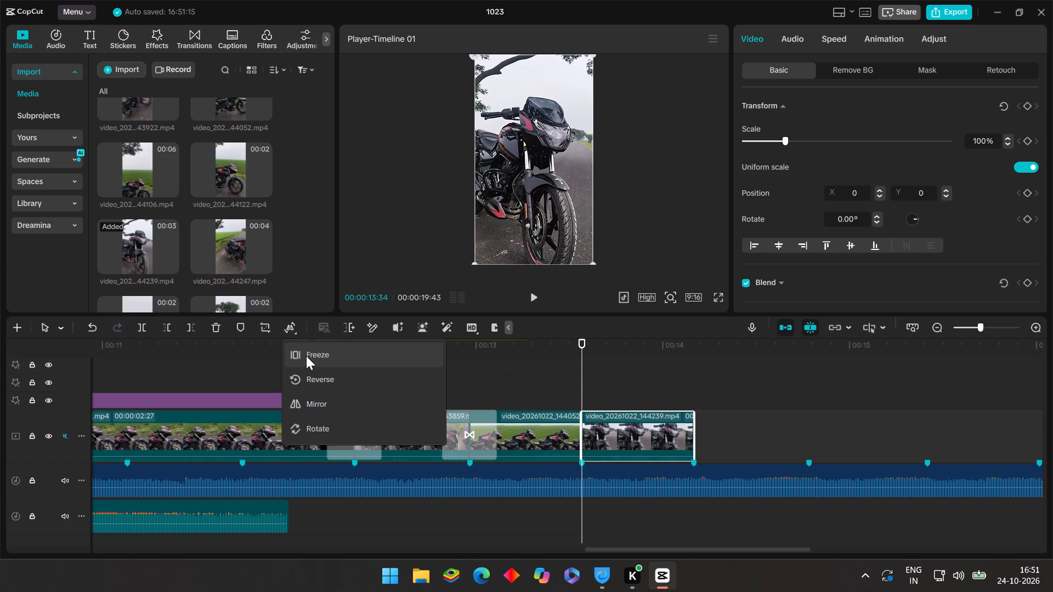
left_click_drag(734, 426, 335, 363)
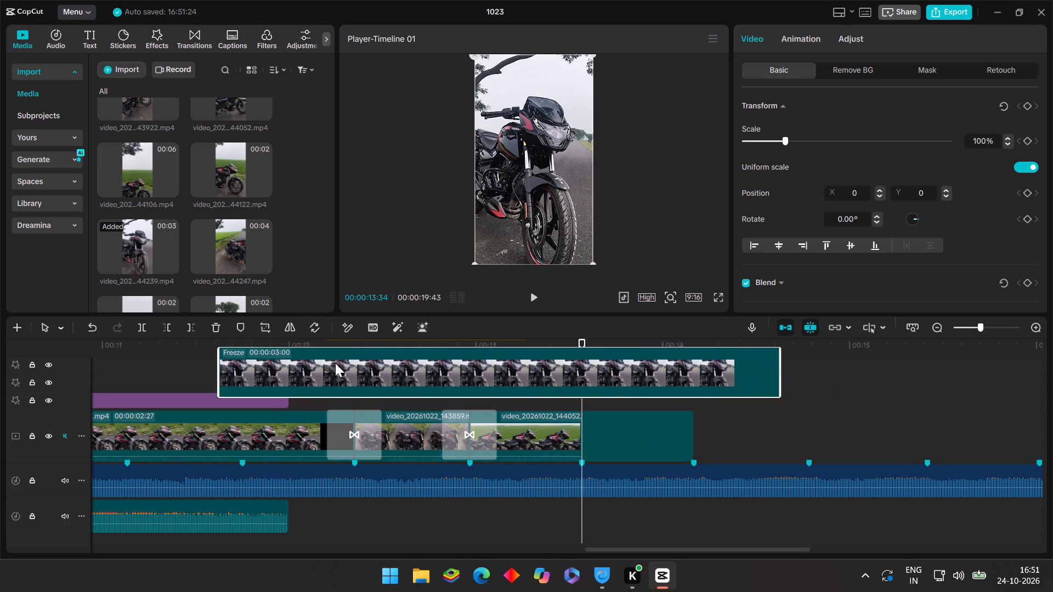
left_click_drag(335, 363, 176, 374)
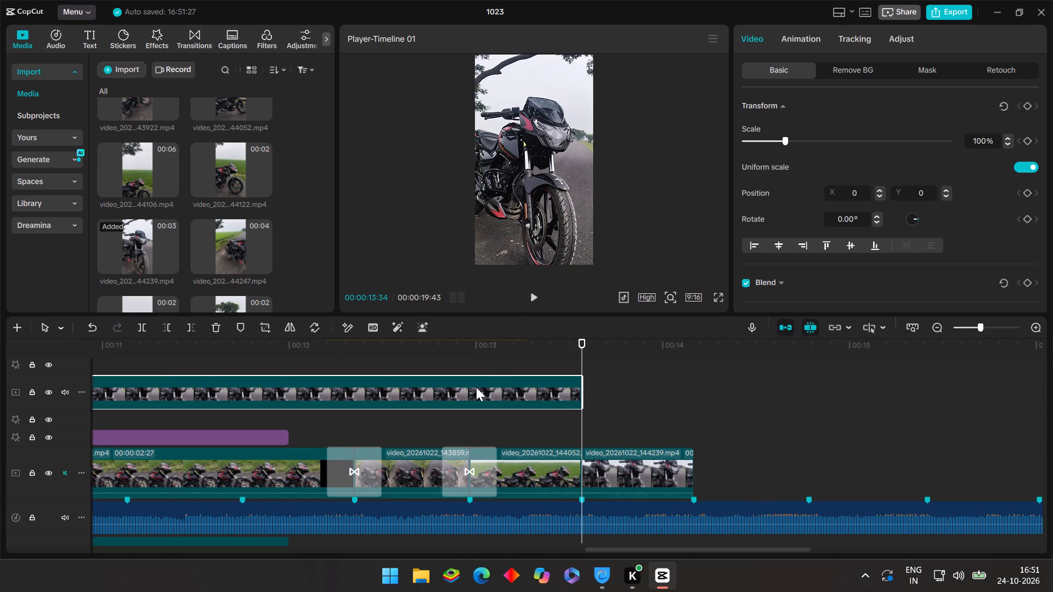
Shorten the freeze overlay from its beginning so it starts at about 00:00:13:20 and still ends at the cut.
left_click(501, 358)
scroll(501, 361, "up", 9)
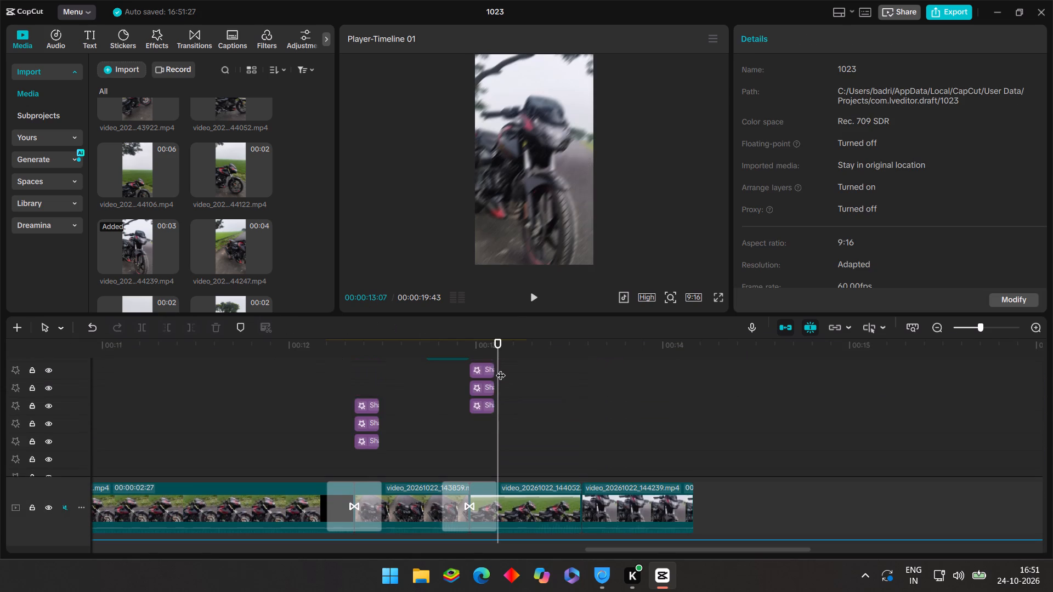
scroll(501, 368, "up", 4)
scroll(501, 369, "down", 8)
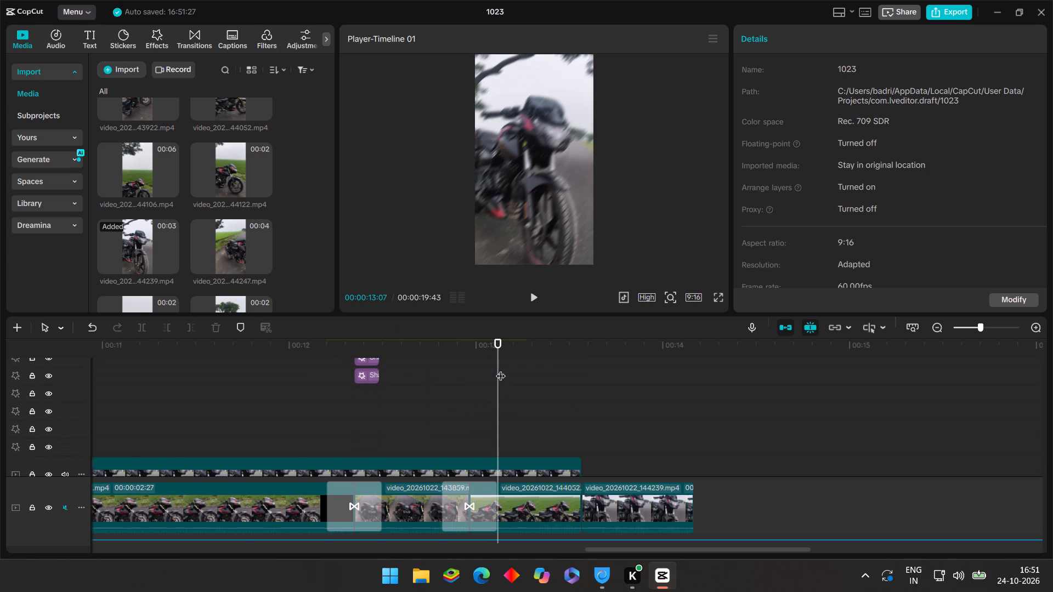
scroll(501, 369, "down", 3)
left_click(509, 425)
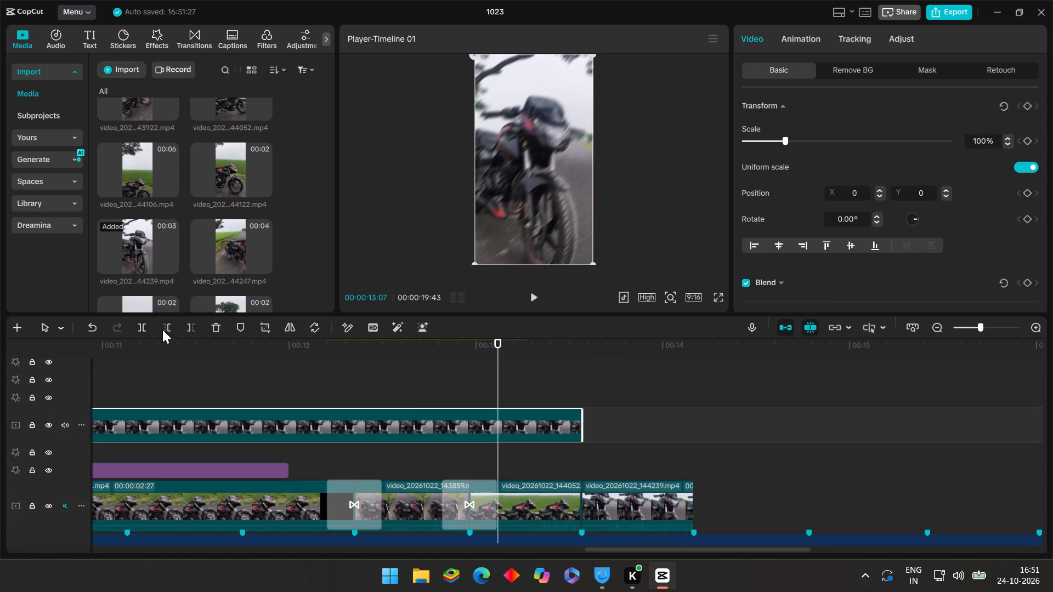
left_click(167, 328)
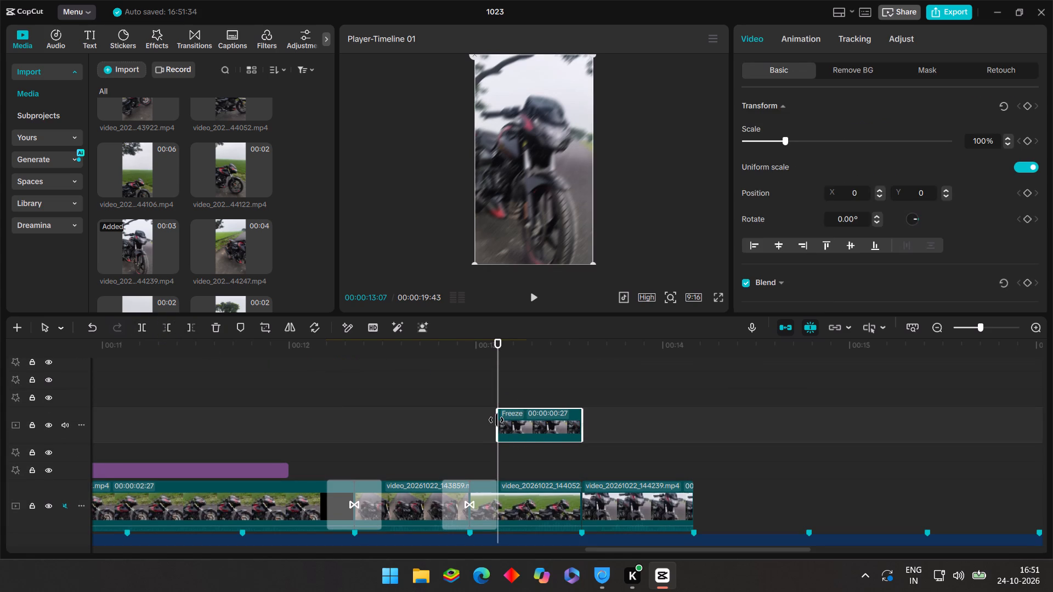
left_click_drag(496, 420, 537, 441)
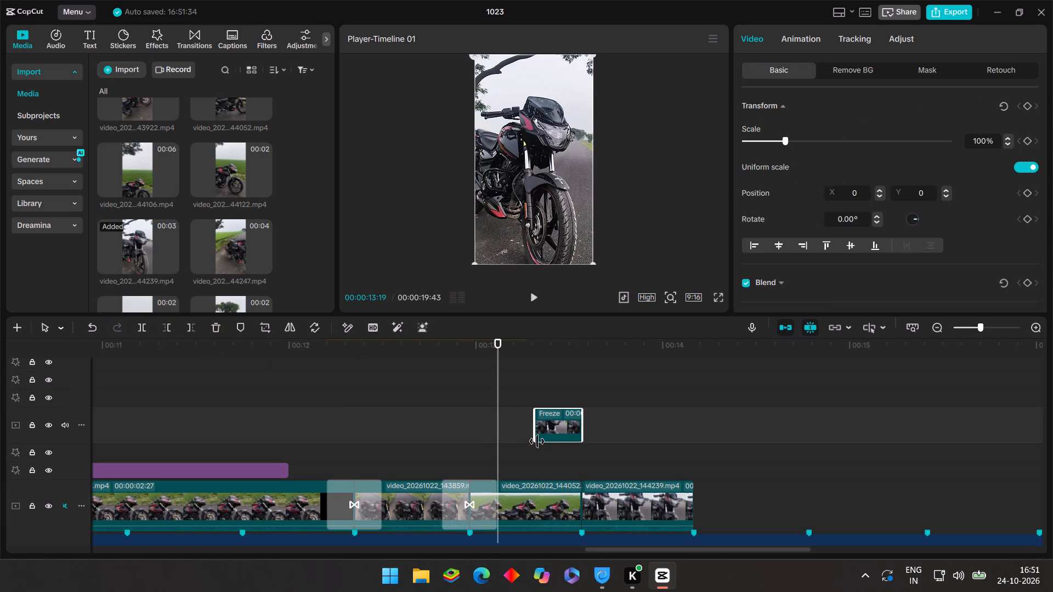
left_click_drag(537, 441, 538, 442)
Remove the background of the freeze overlay with Auto removal.
left_click(531, 373)
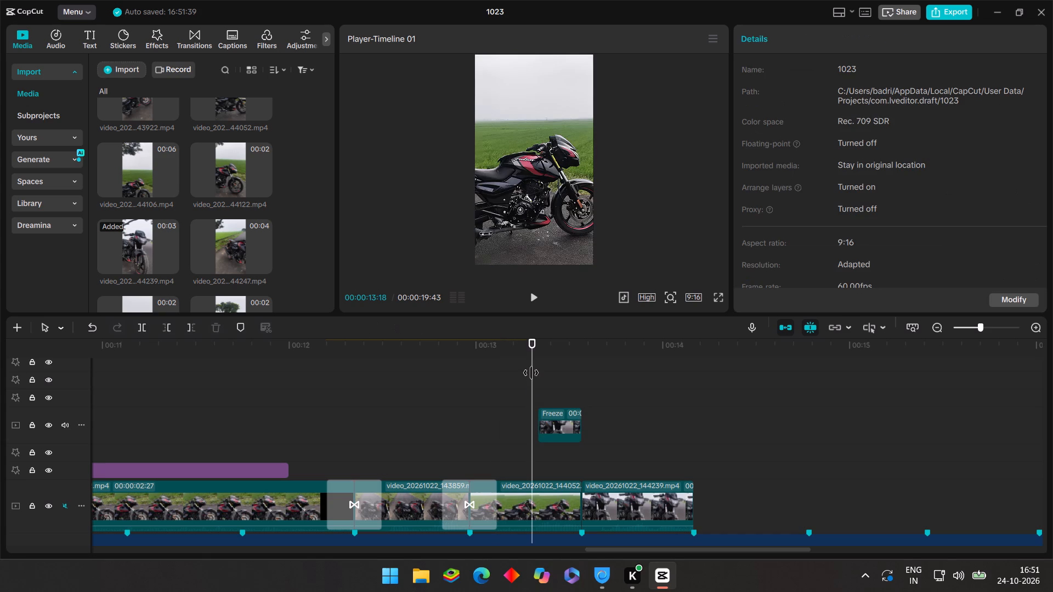
left_click_drag(531, 373, 537, 380)
left_click(550, 419)
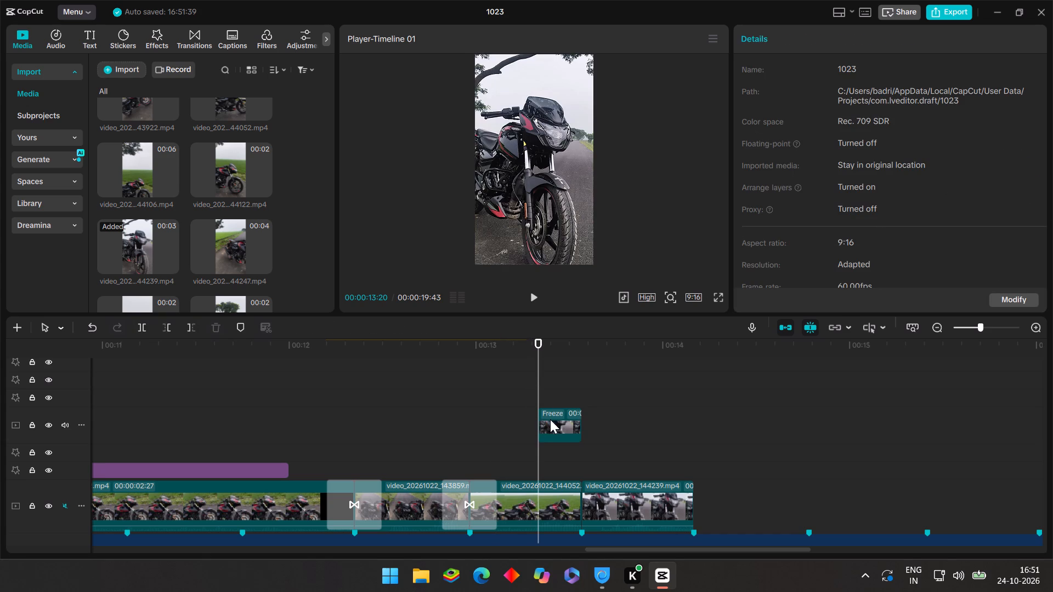
left_click(845, 70)
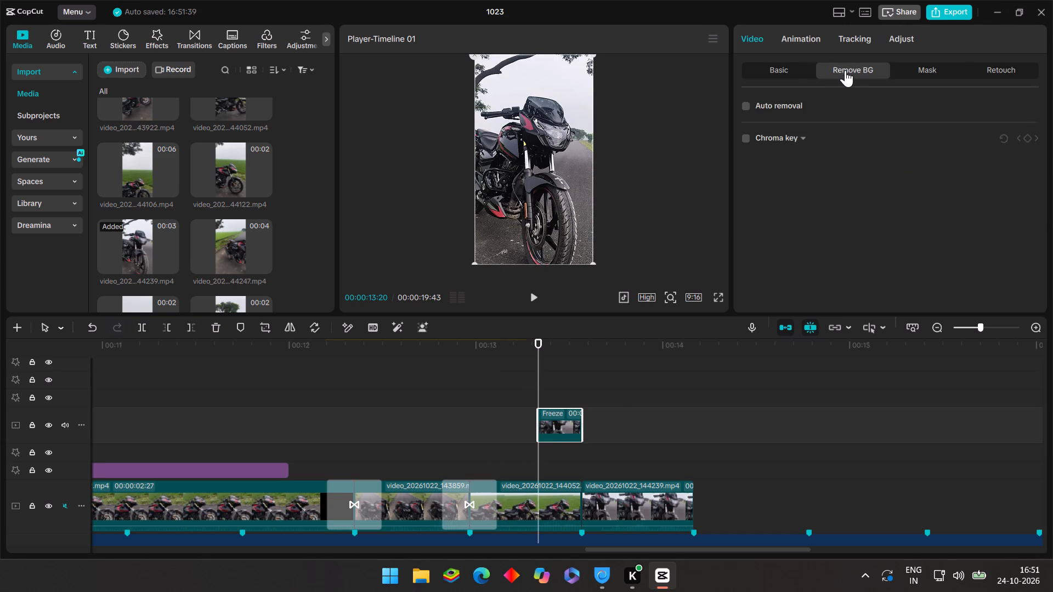
left_click(747, 110)
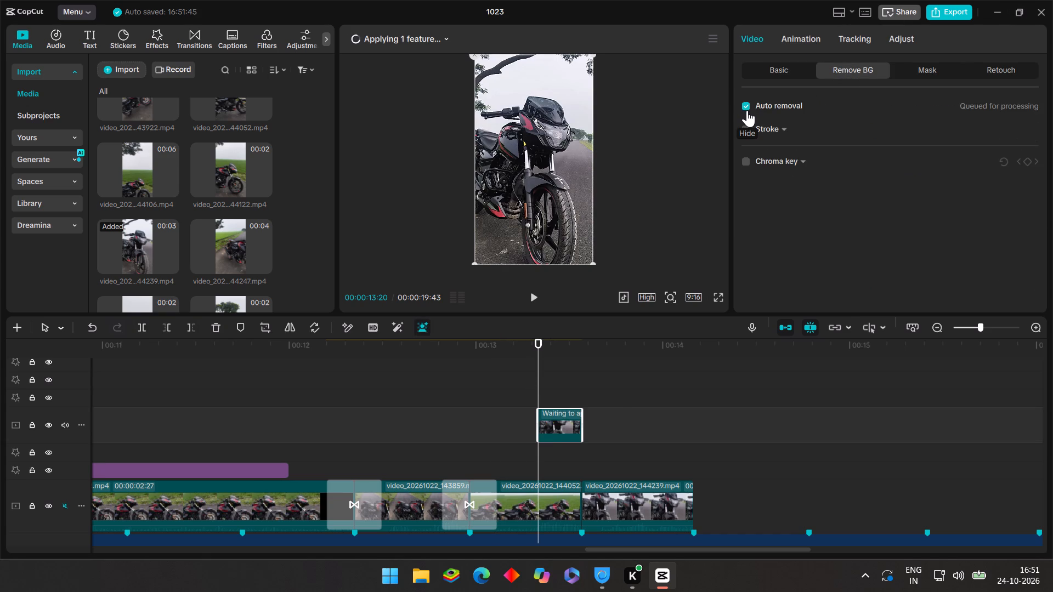
Add Position keyframes to the freeze overlay at its start, 00:00:13:20, and at its end, 00:00:13:34.
left_click(776, 73)
left_click(1028, 195)
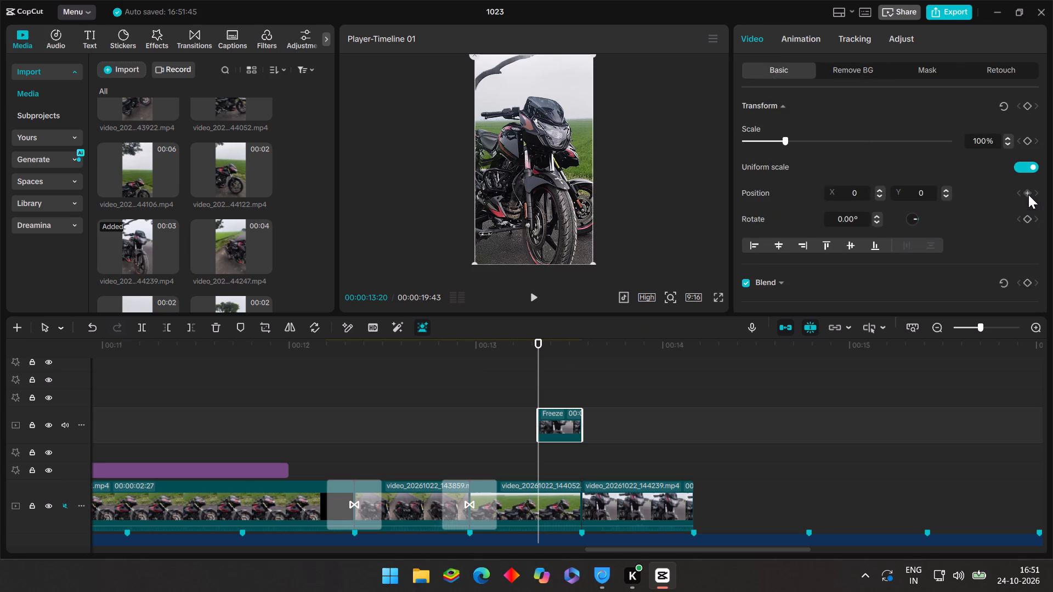
left_click_drag(541, 360, 581, 371)
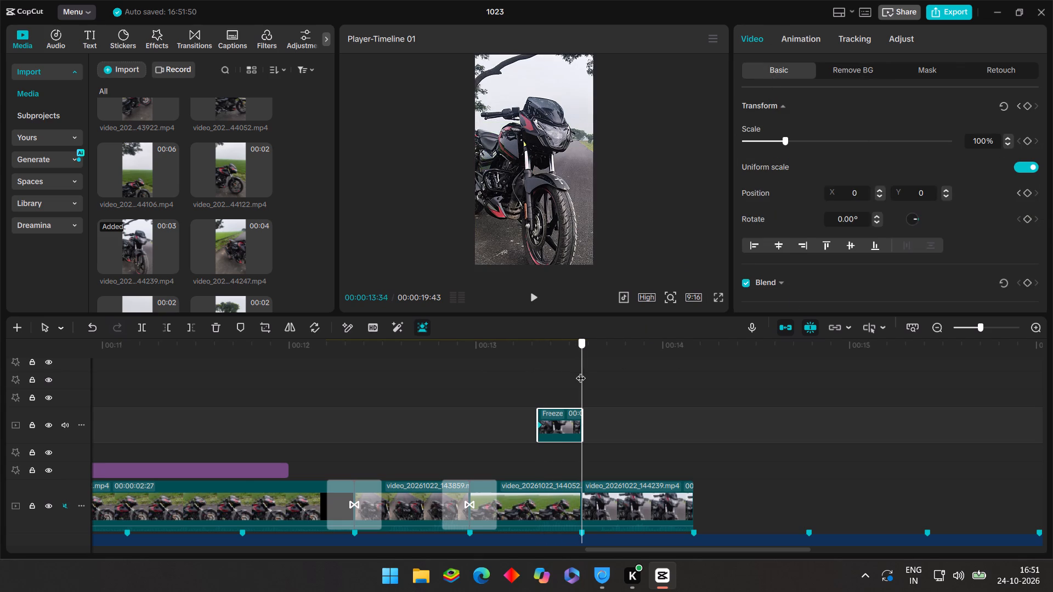
left_click_drag(581, 371, 581, 371)
left_click(1026, 195)
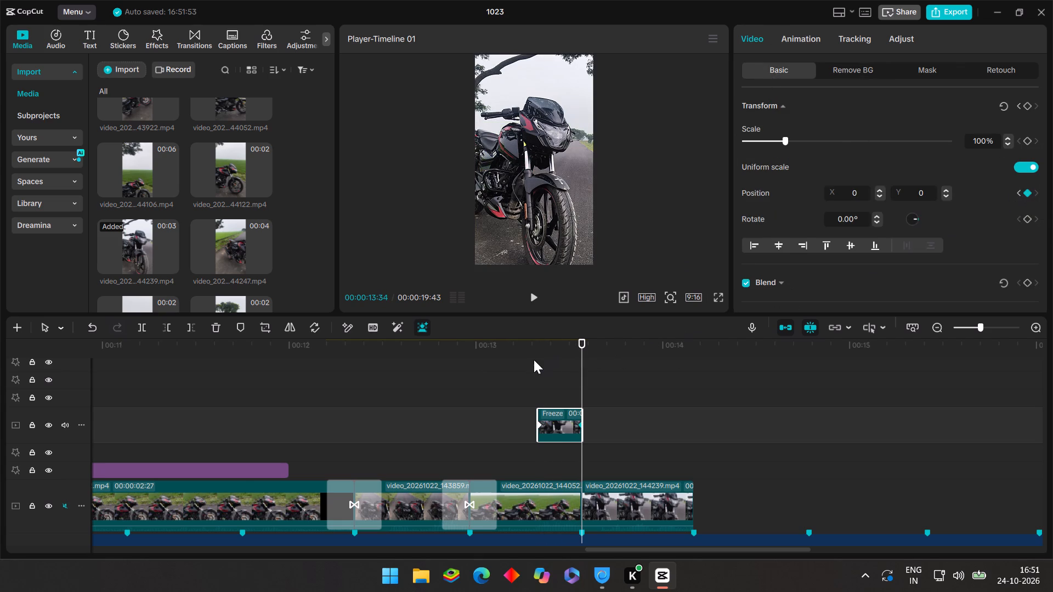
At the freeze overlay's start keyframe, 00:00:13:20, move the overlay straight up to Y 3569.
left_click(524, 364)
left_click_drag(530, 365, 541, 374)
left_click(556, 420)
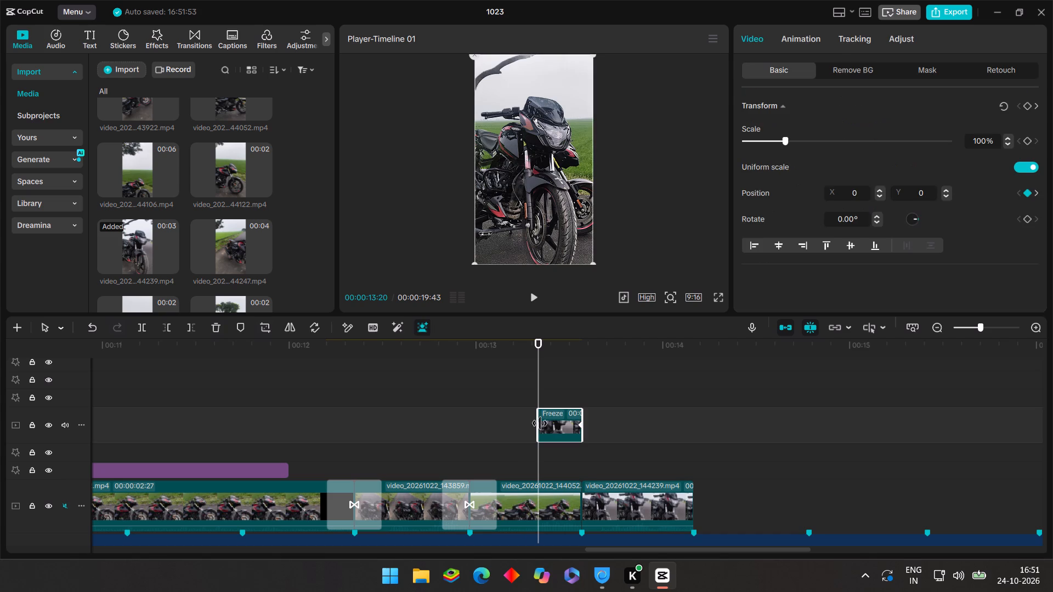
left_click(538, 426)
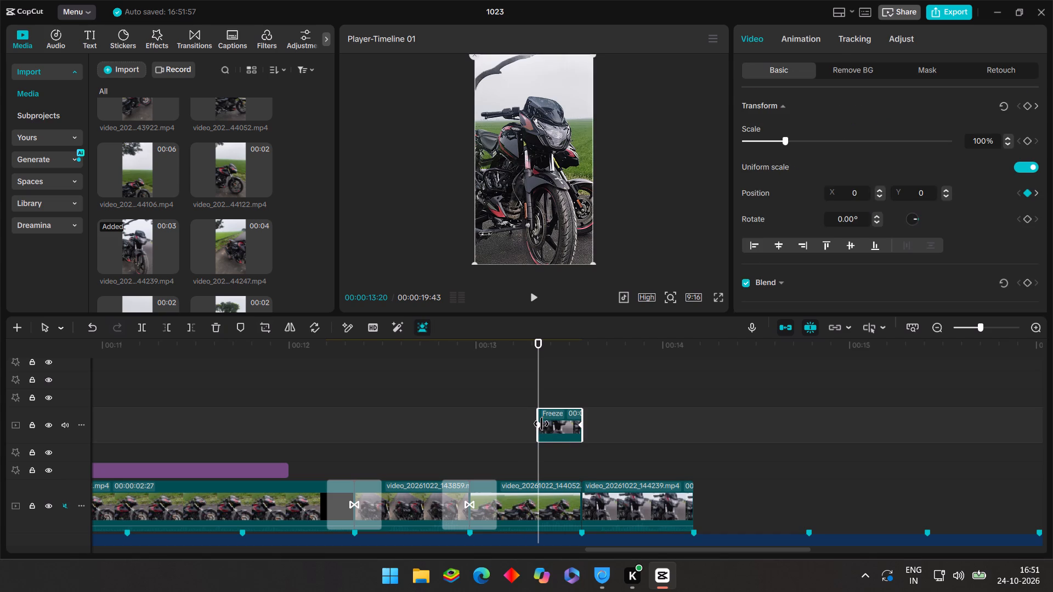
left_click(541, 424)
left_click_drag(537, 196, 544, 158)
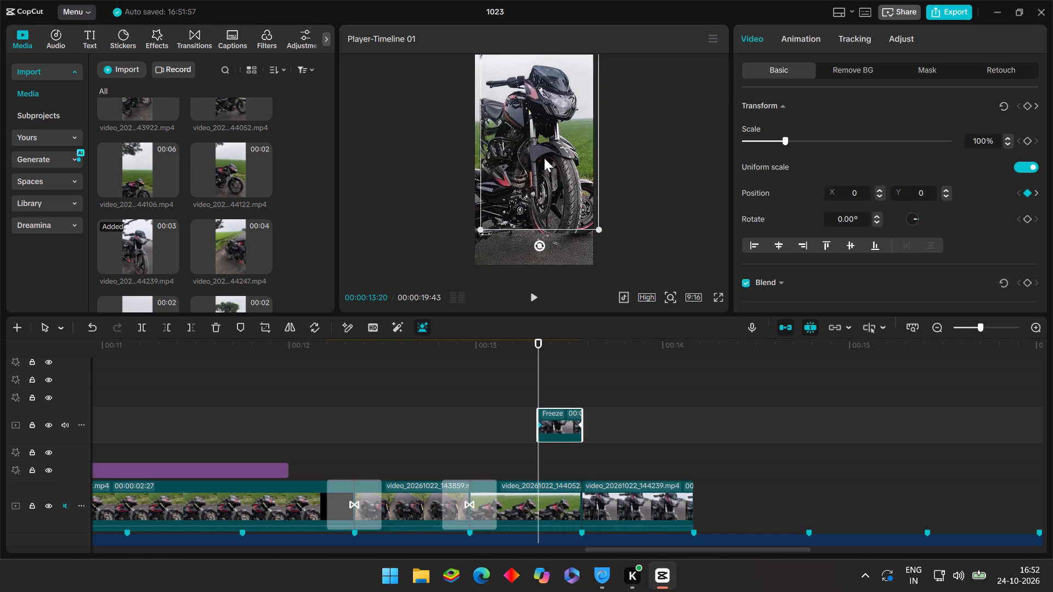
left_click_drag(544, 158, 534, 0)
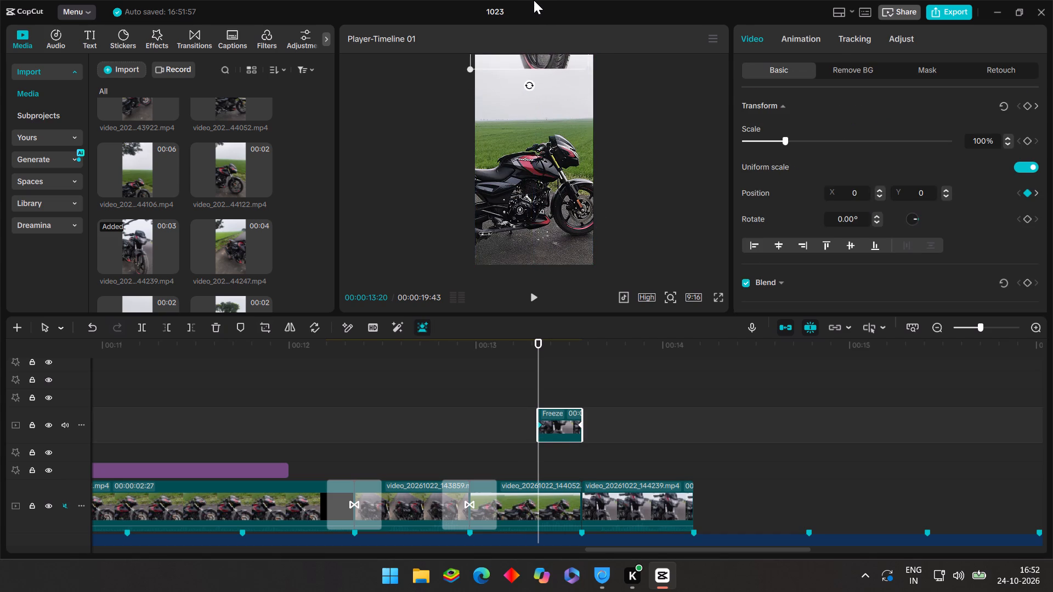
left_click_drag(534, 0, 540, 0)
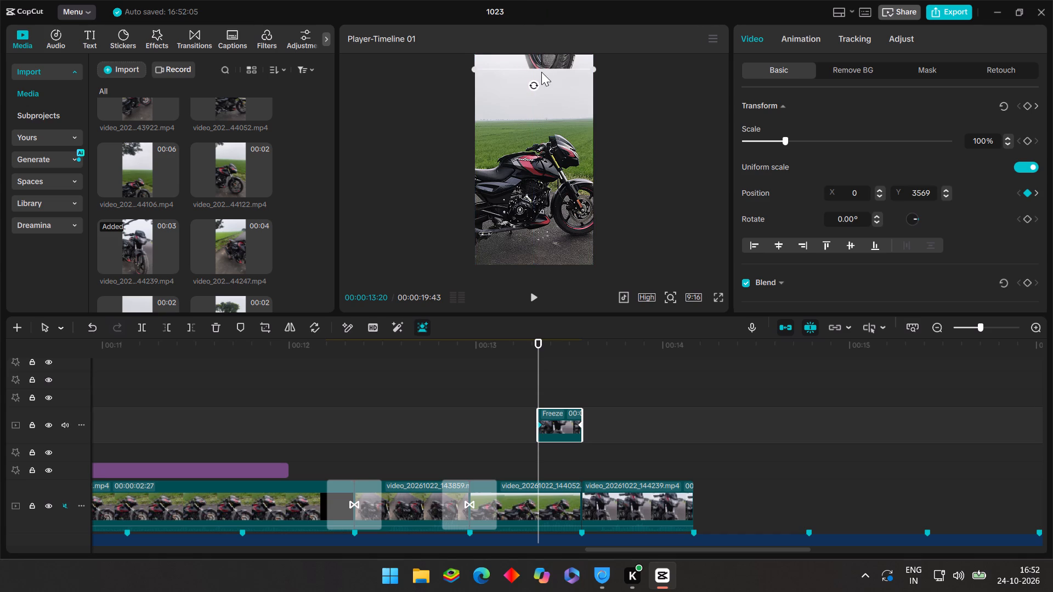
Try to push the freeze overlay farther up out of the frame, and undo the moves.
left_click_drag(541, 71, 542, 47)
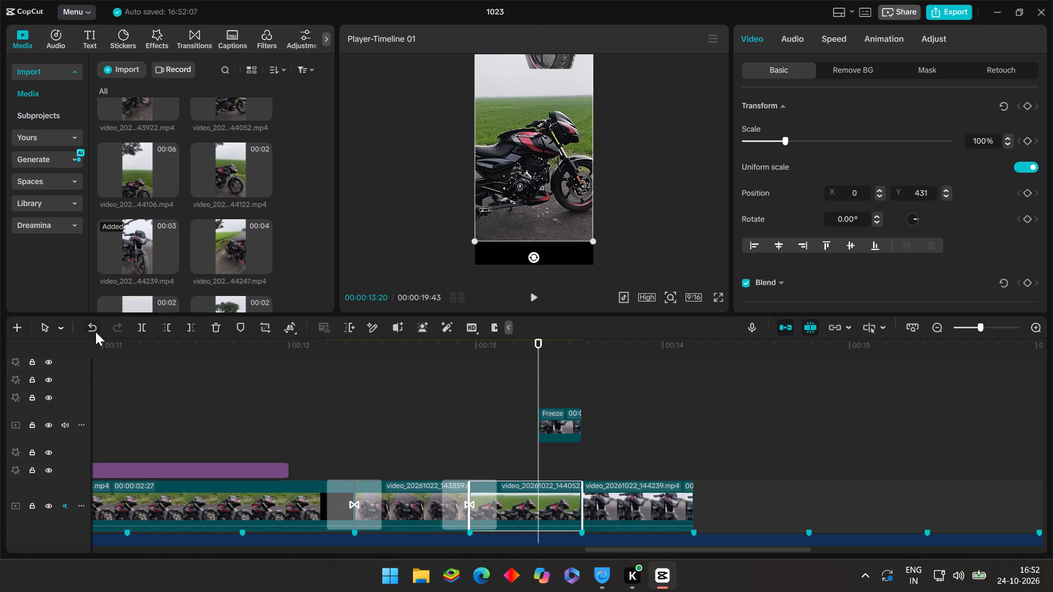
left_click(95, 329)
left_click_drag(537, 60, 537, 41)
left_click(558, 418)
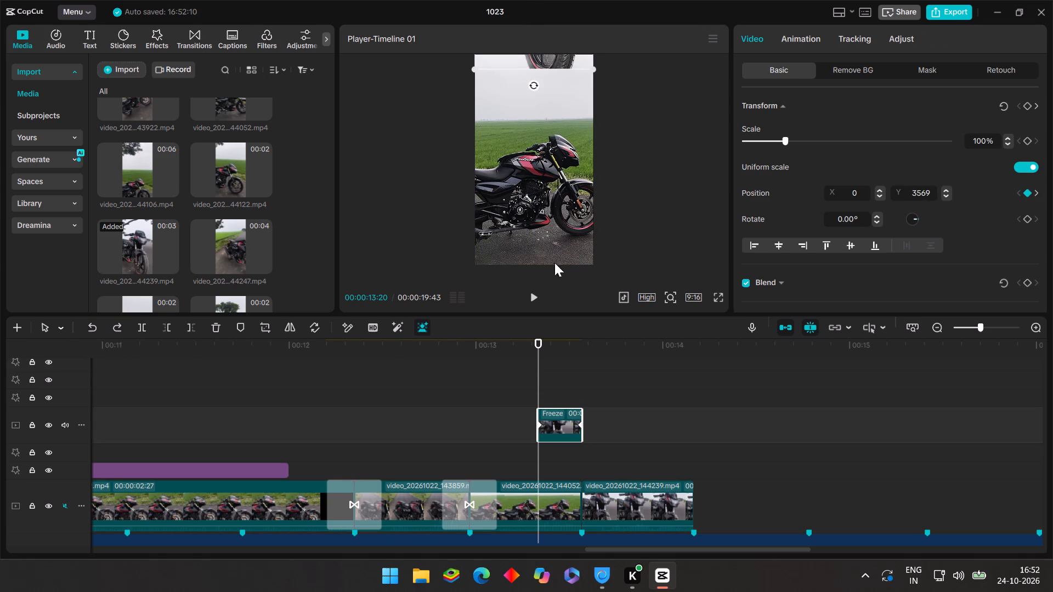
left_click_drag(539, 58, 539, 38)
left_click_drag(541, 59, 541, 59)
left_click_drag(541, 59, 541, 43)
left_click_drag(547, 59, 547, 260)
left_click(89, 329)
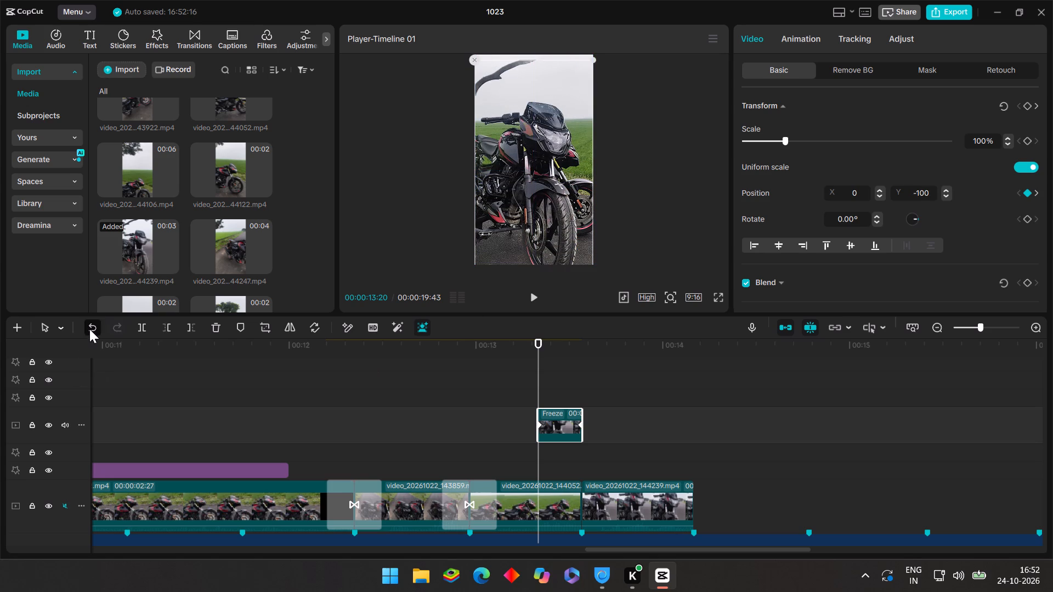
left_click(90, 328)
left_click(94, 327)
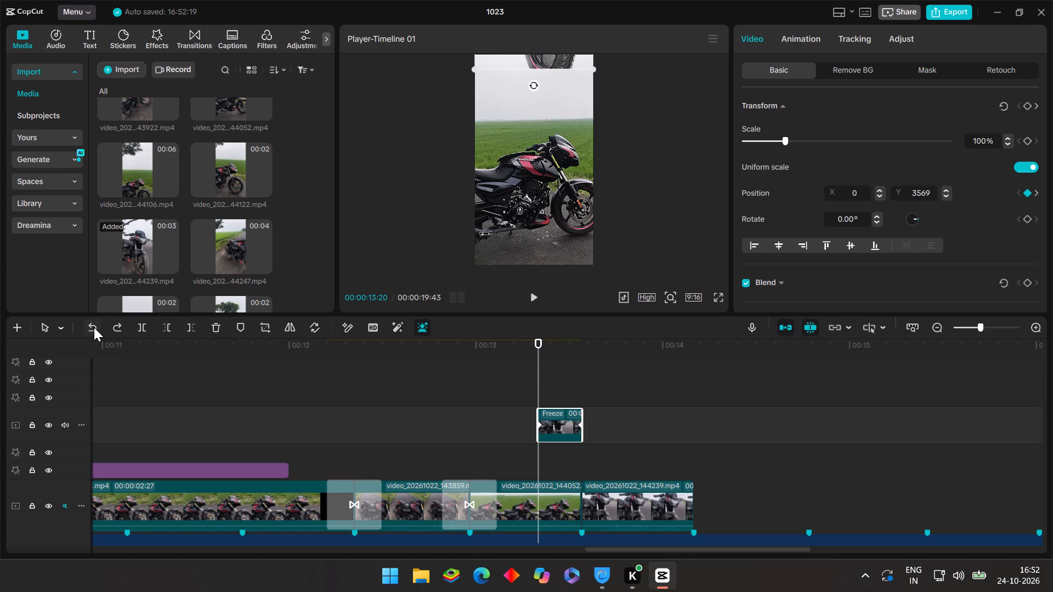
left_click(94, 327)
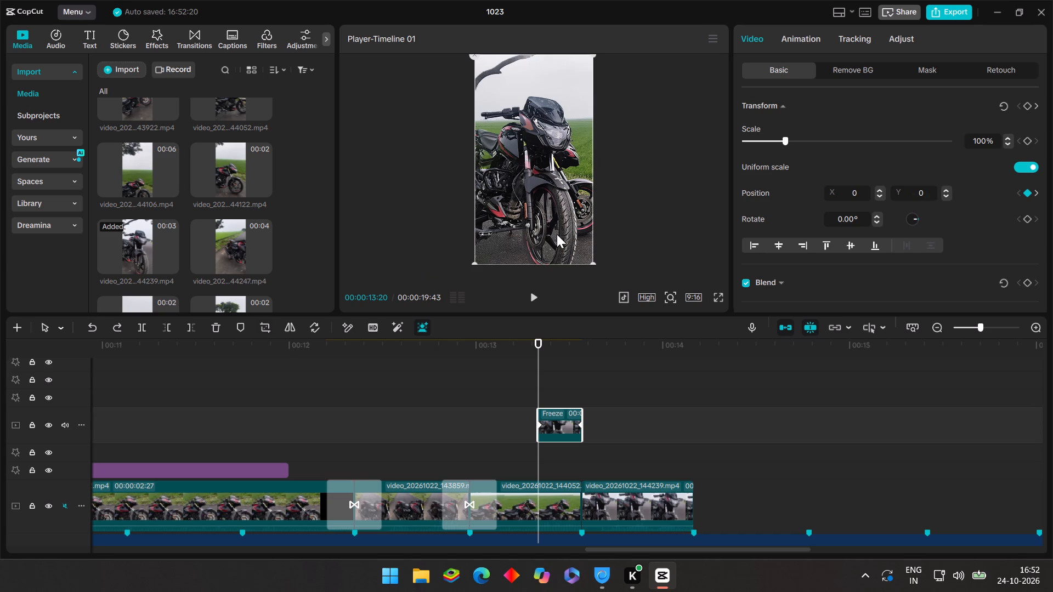
At the start keyframe, 00:00:13:20, move the freeze overlay up out of the frame to about X 331, Y 4256.
left_click_drag(557, 234, 575, 0)
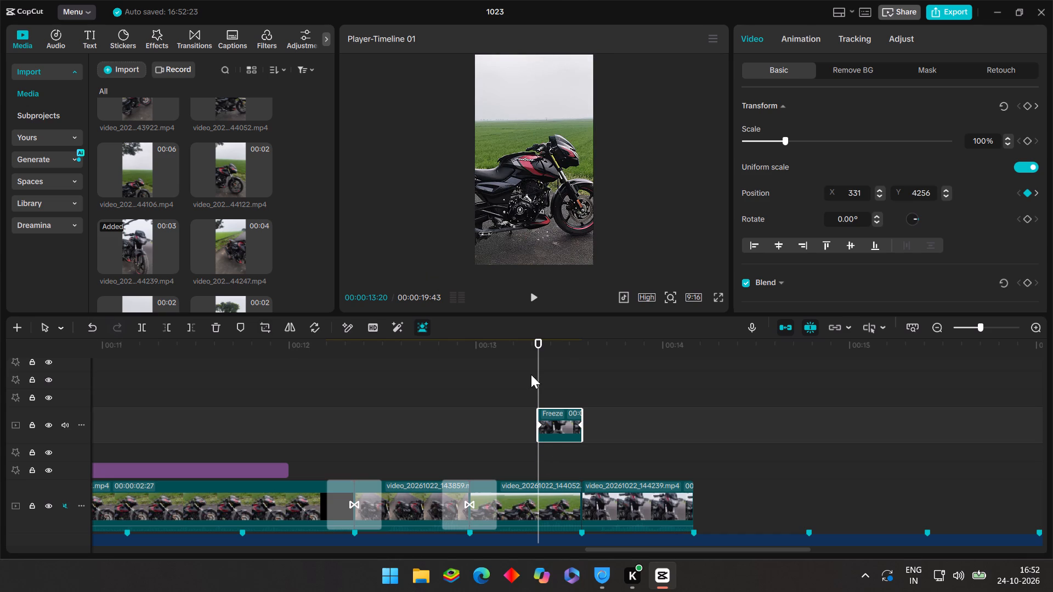
left_click_drag(537, 374, 581, 395)
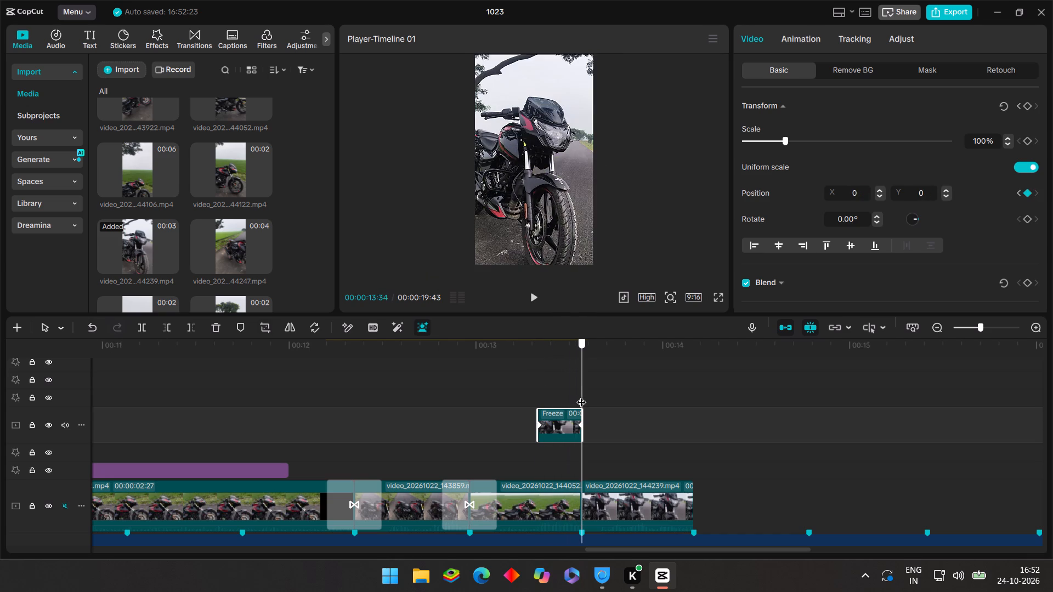
left_click_drag(581, 395, 580, 405)
left_click_drag(580, 405, 553, 408)
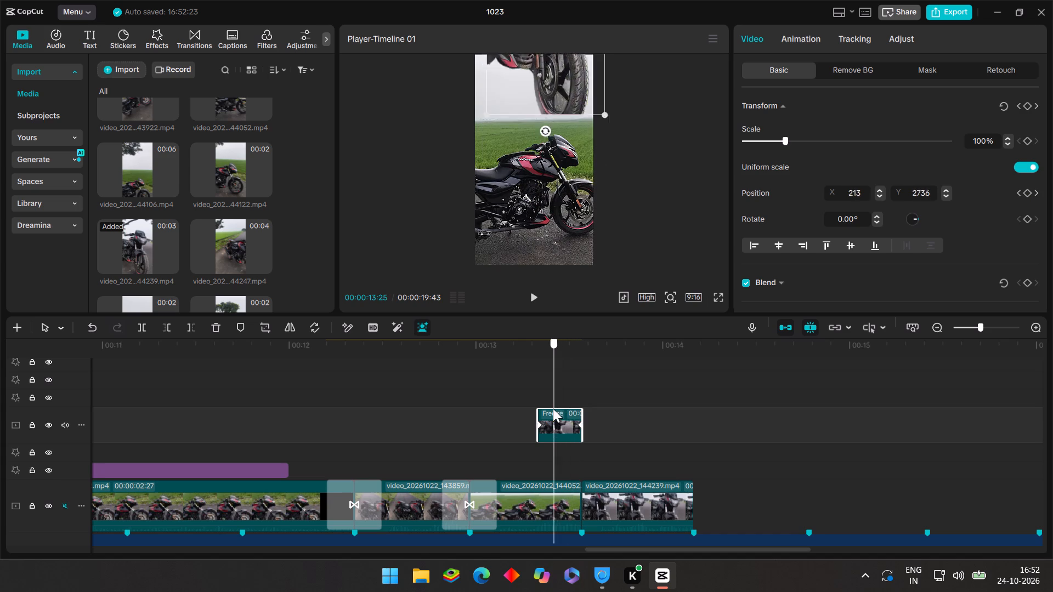
left_click_drag(553, 408, 552, 407)
Apply the Ease preset curve to the freeze overlay's start Position keyframe.
right_click(539, 424)
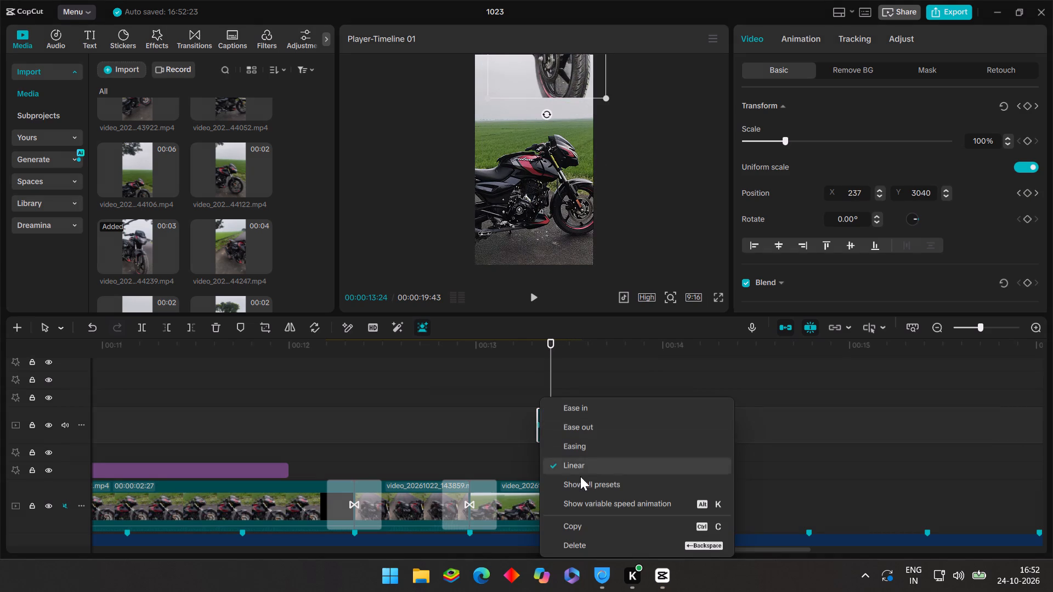
left_click(584, 482)
left_click(769, 447)
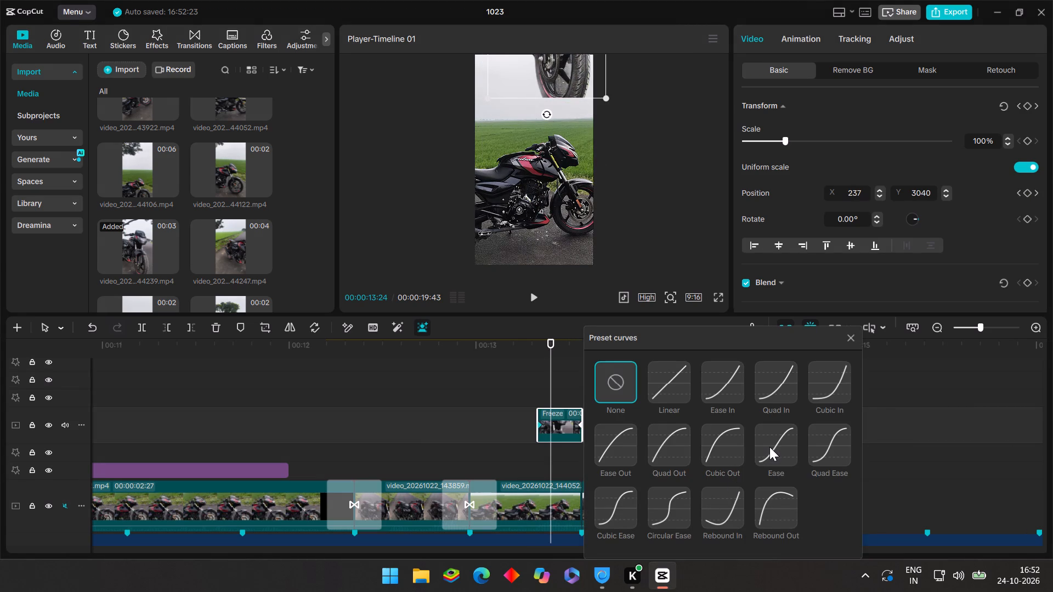
left_click(852, 333)
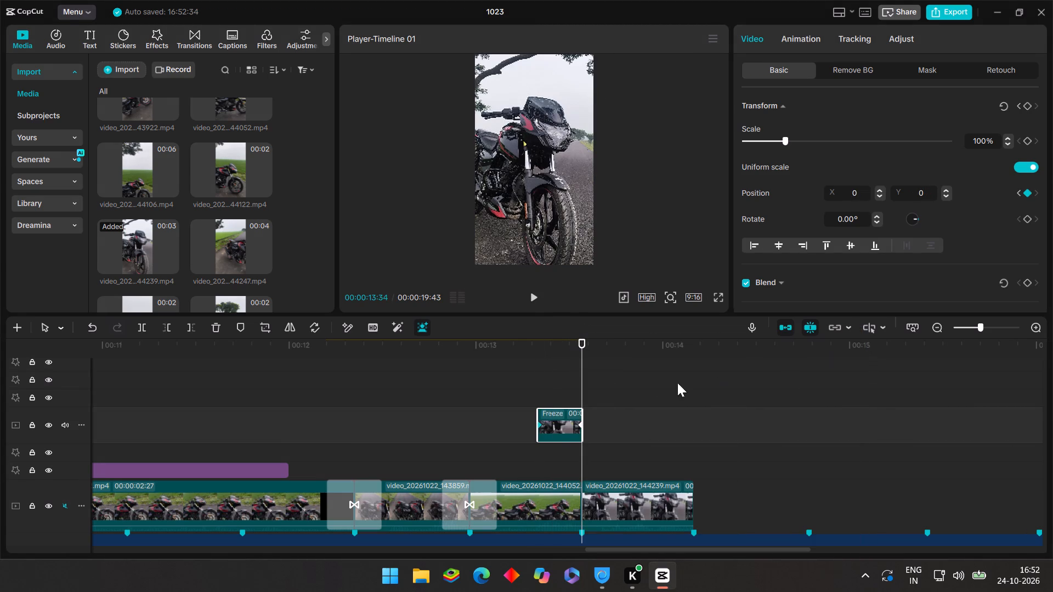
Add a Vertical Blur transition at the 00:00:13:34 cut between video_20261022_144052.mp4 and video_20261022_144239.mp4.
left_click(572, 389)
left_click_drag(572, 388, 579, 403)
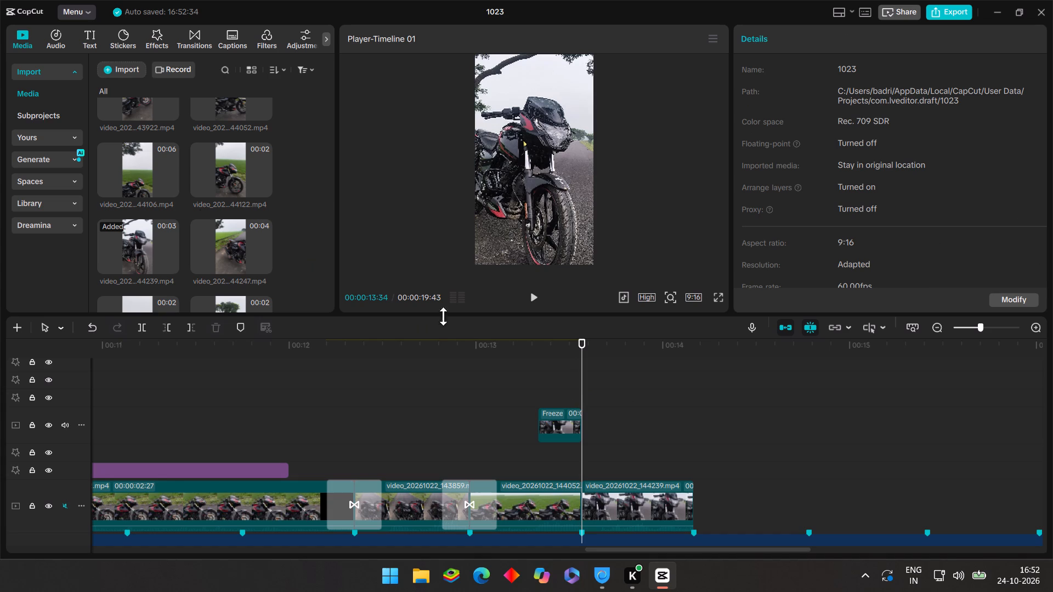
left_click(197, 42)
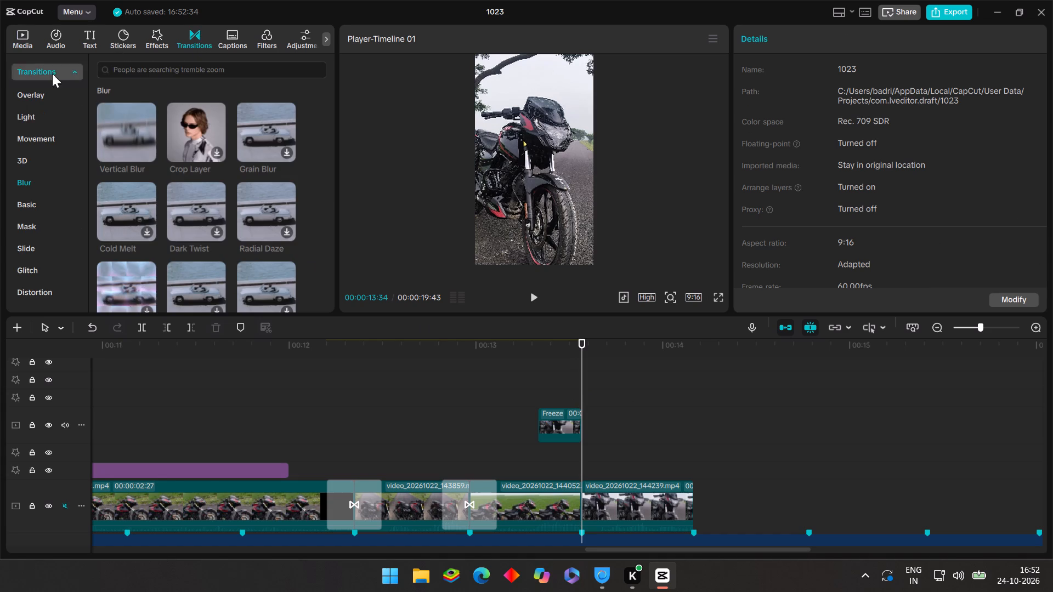
left_click(149, 153)
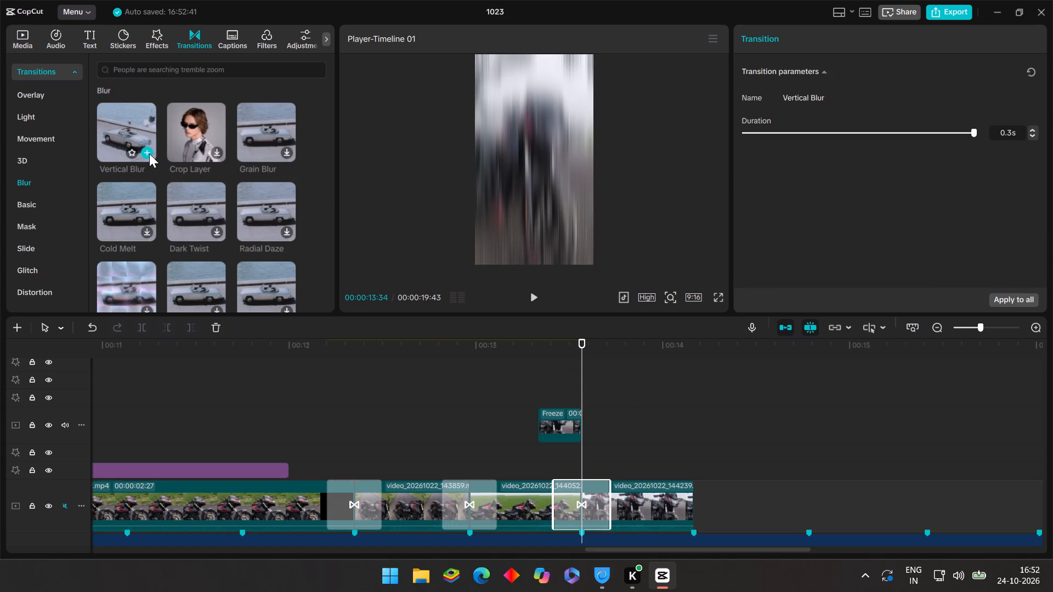
Paste three copies of the Oblique Blur effect on effect tracks at the 00:00:13:34 cut.
scroll(605, 418, "up", 3)
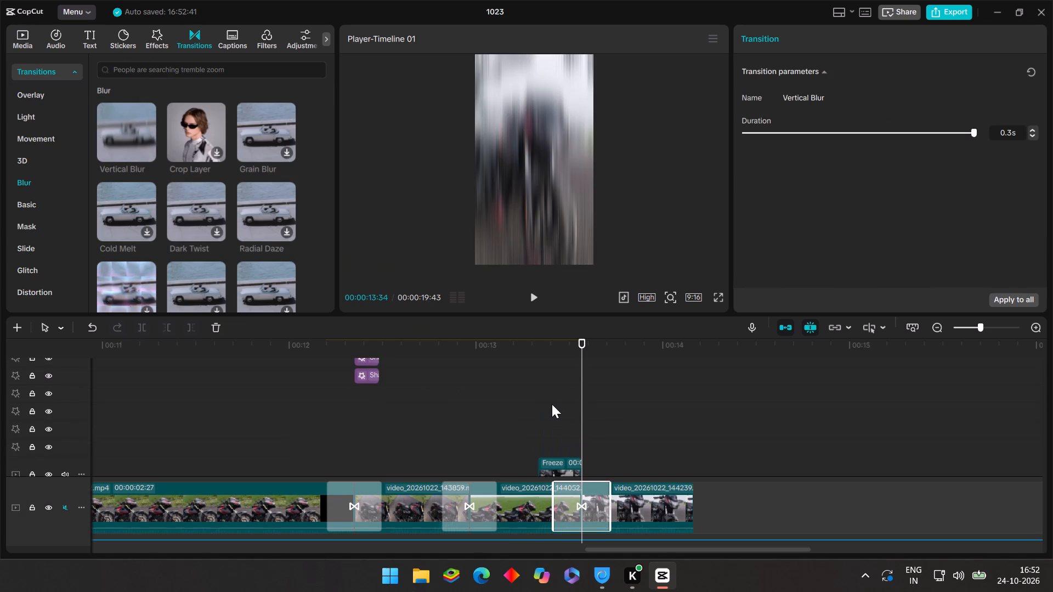
scroll(551, 404, "up", 7)
scroll(551, 405, "down", 5)
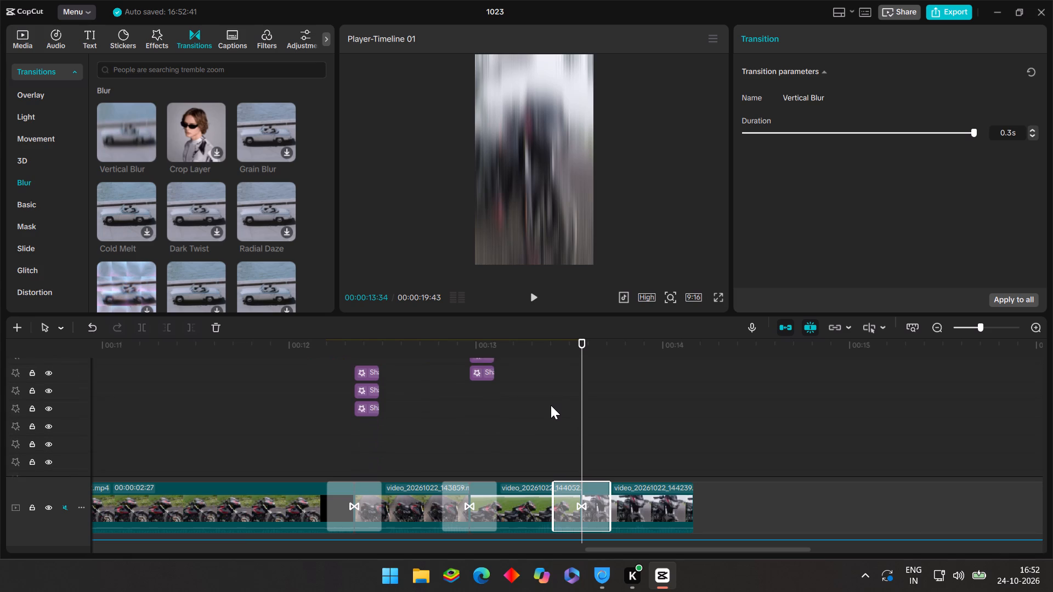
scroll(551, 405, "down", 7)
scroll(555, 409, "up", 14)
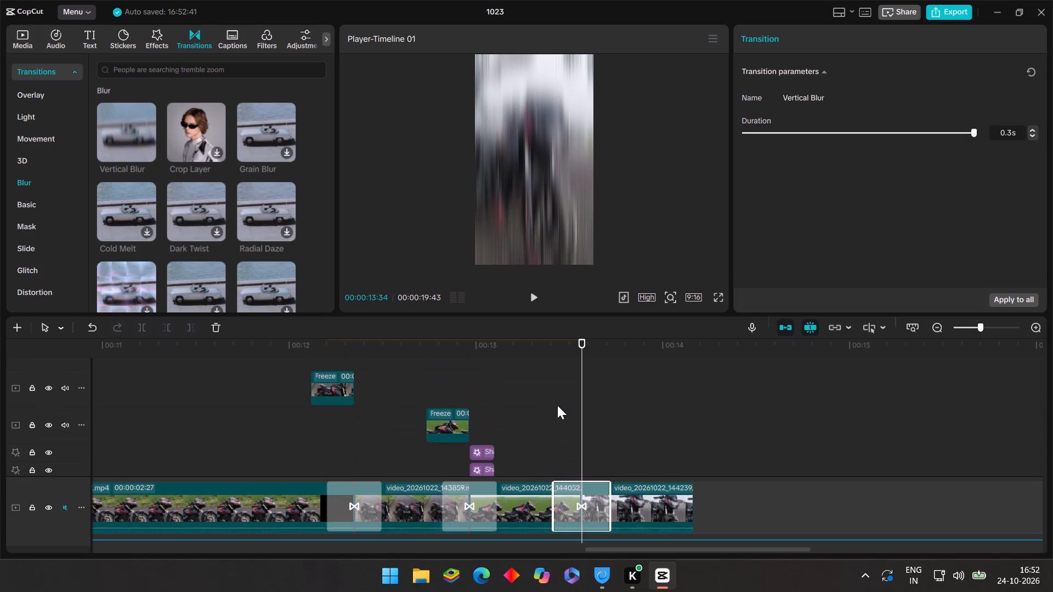
scroll(557, 405, "up", 9)
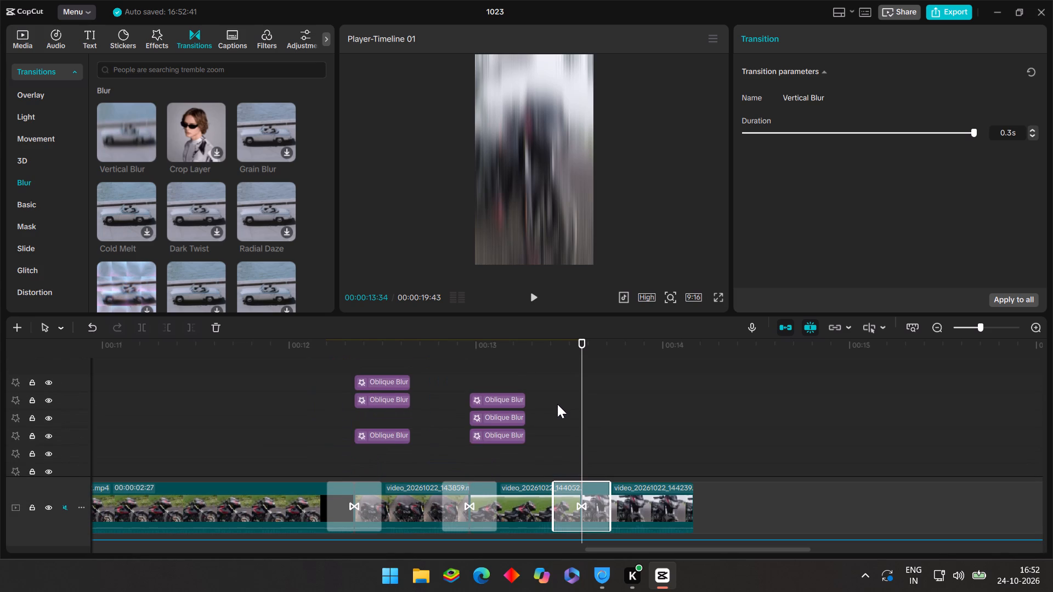
key("ctrl+v")
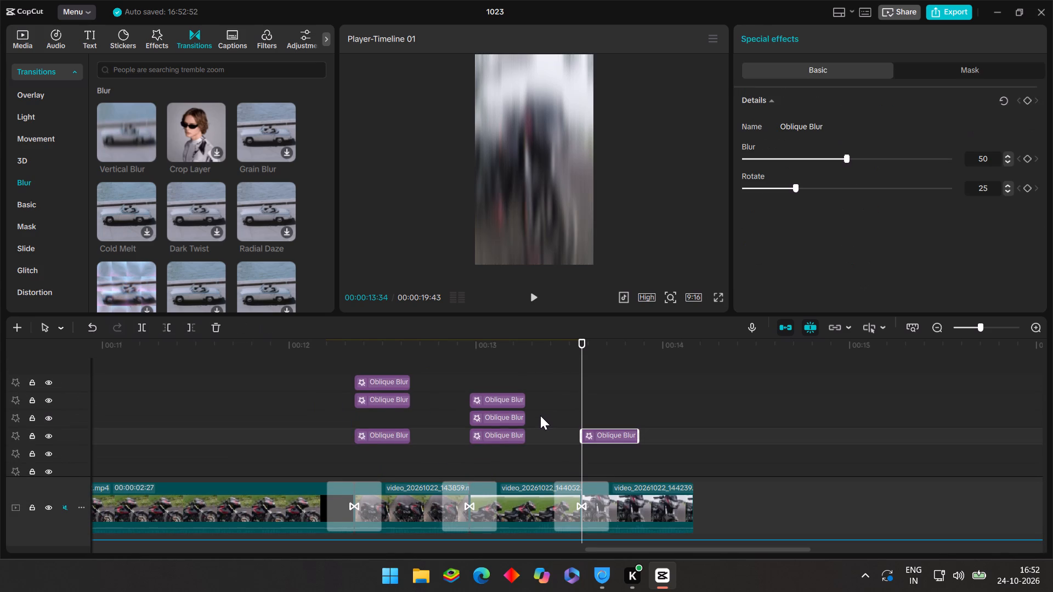
key("ctrl+v")
key("ctrl+v")
Copy the Shake effect from the previous cut near 00:00:13 and paste three copies at the 00:00:13:34 cut.
scroll(540, 417, "down", 9)
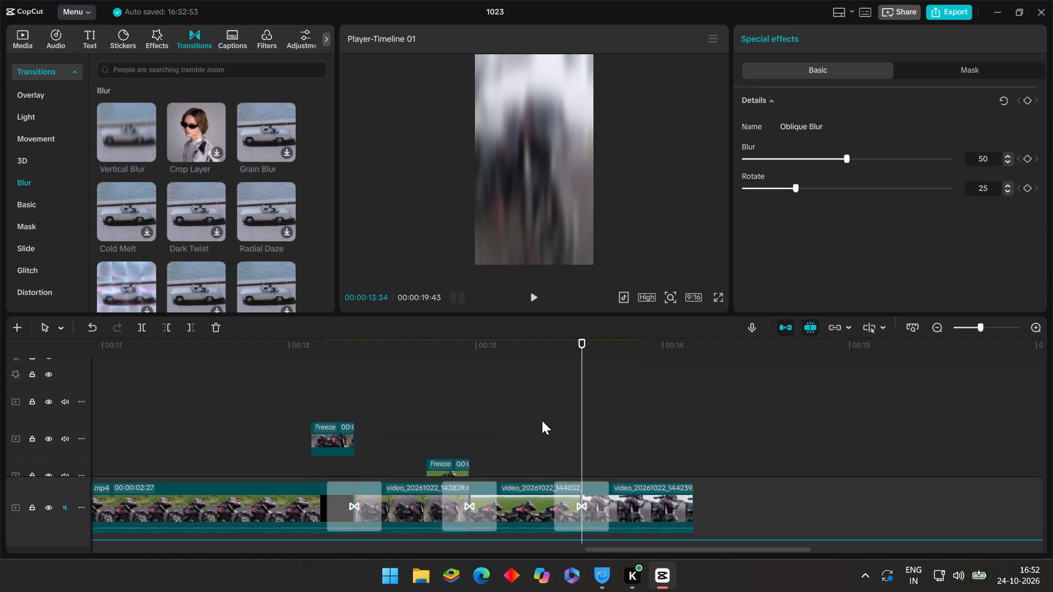
scroll(542, 420, "down", 10)
scroll(542, 420, "up", 2)
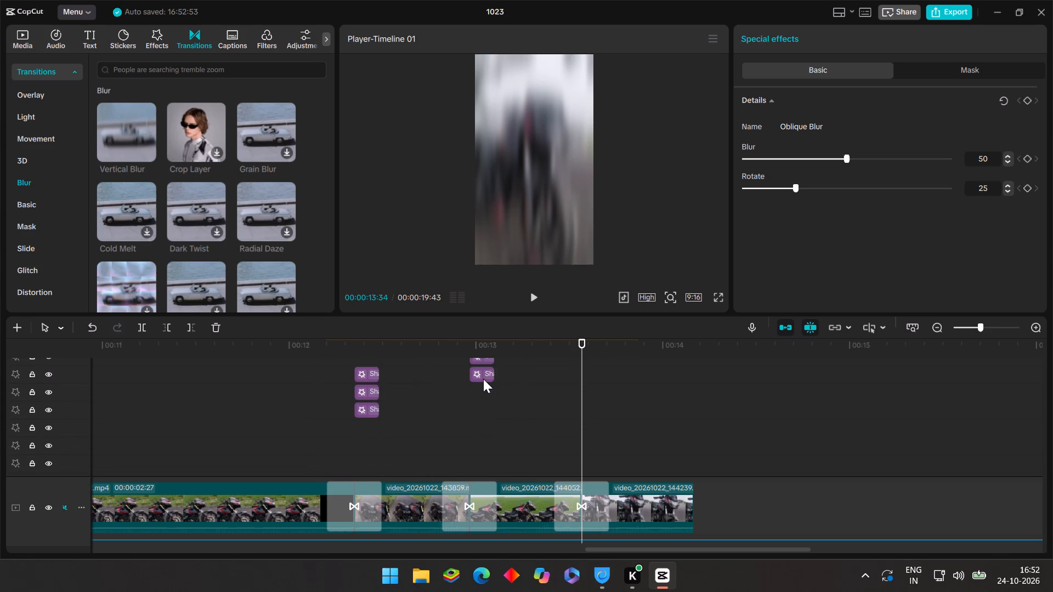
left_click(484, 379)
key("ctrl+c")
scroll(538, 408, "down", 9)
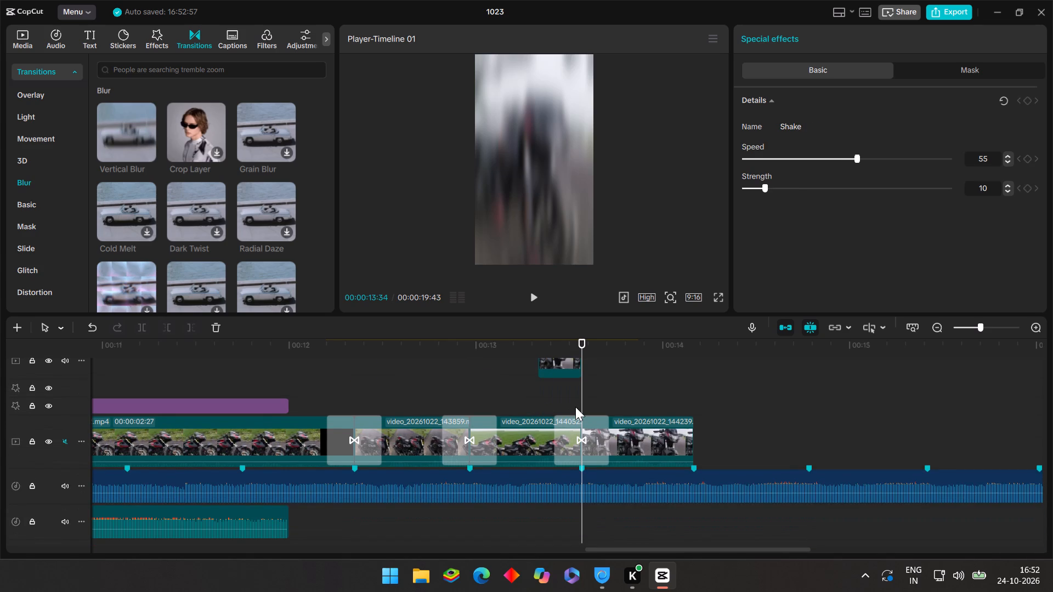
key("ctrl+v")
key("ctrl+v")
key("ctrl+v")
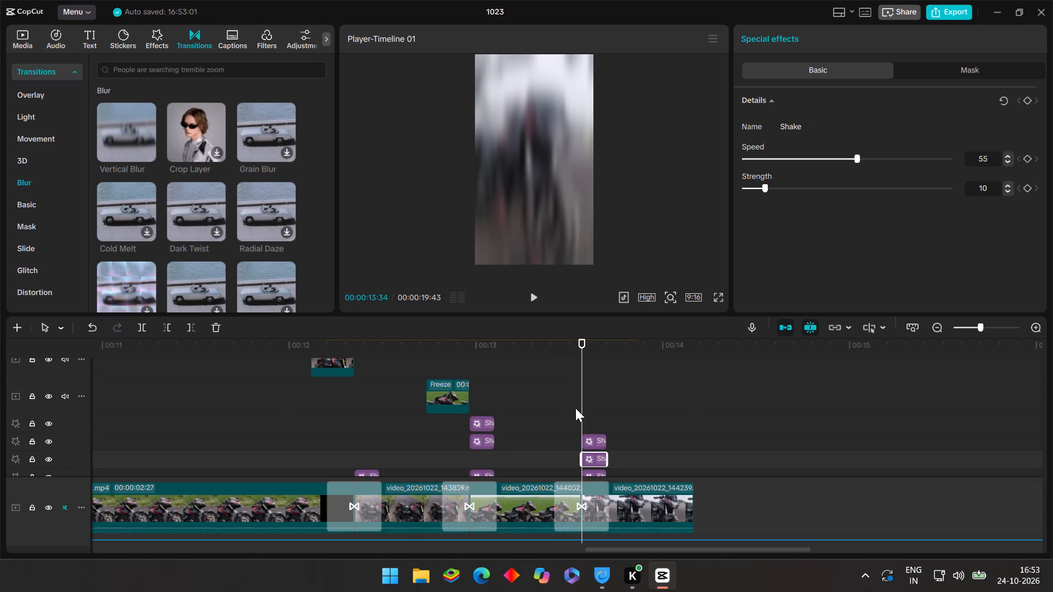
Play back the edit around the 00:00:13:34 cut, and replay from 00:00:11:55 to review the overlays, transitions and effects.
left_click(524, 412)
left_click(531, 297)
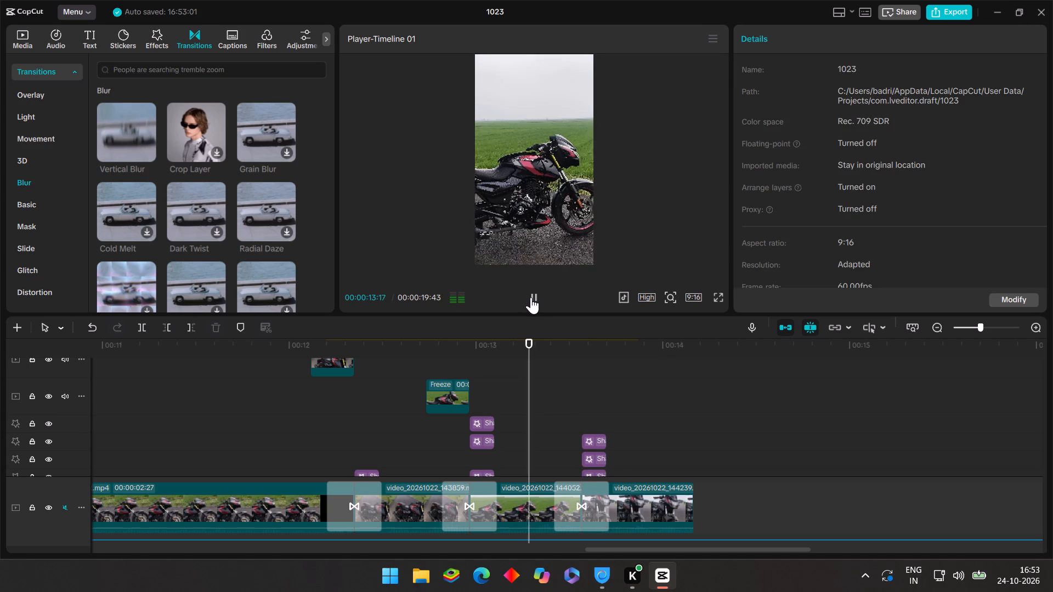
left_click(573, 394)
left_click_drag(574, 396, 484, 401)
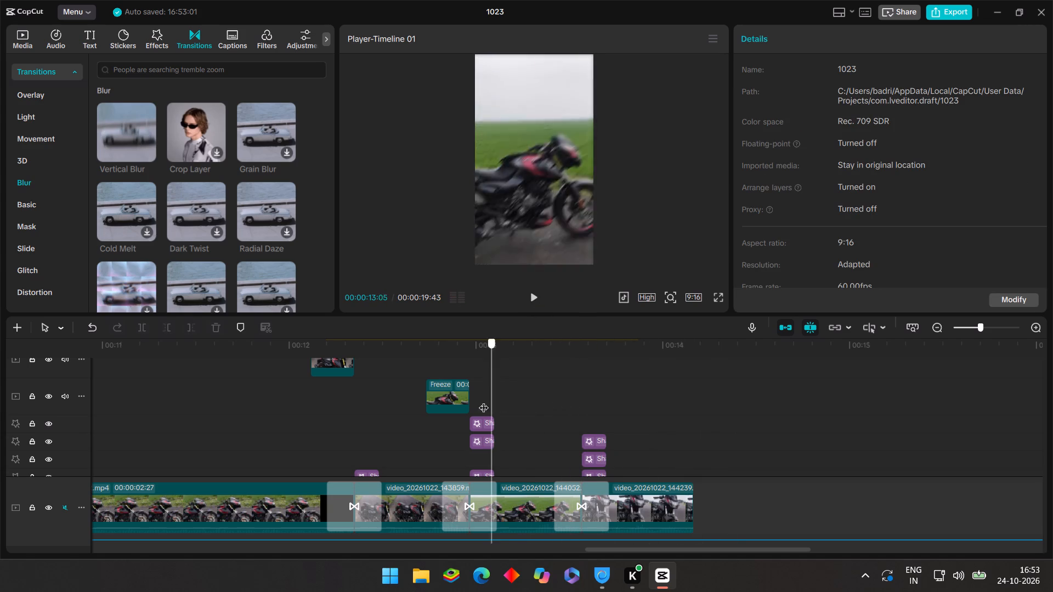
left_click_drag(484, 401, 273, 374)
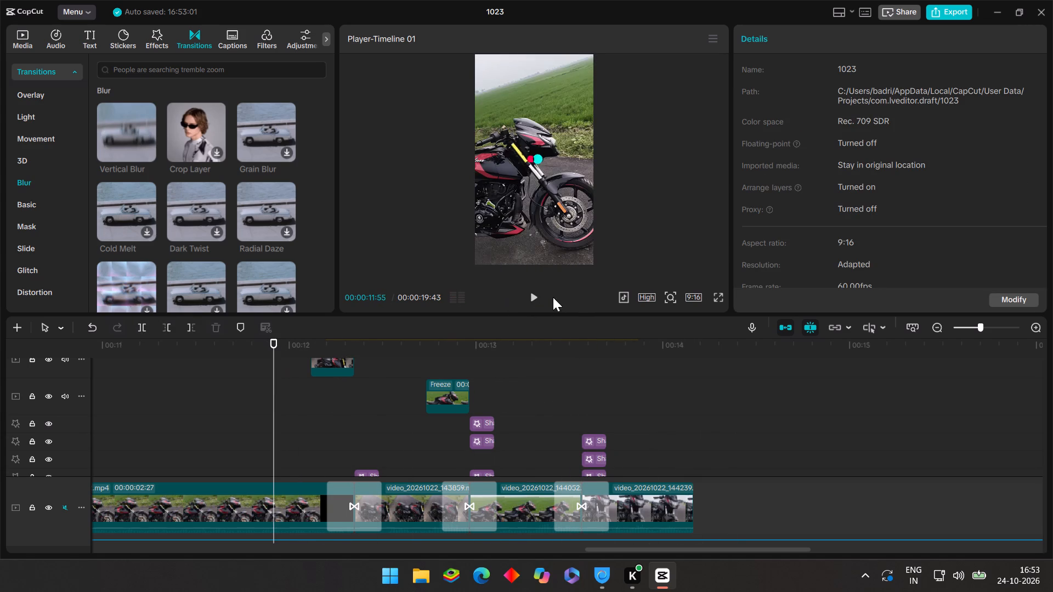
left_click_drag(533, 292, 534, 298)
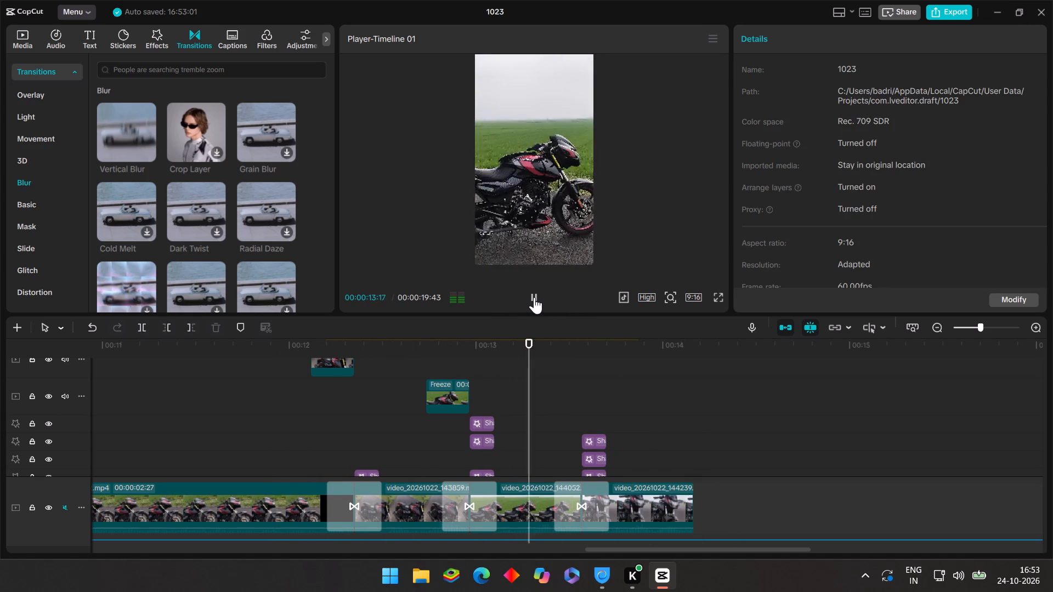
Scrub through the cuts around 00:00:13 to 00:00:14, and play the whole edit from the start to review the sequence.
left_click(534, 297)
left_click(532, 305)
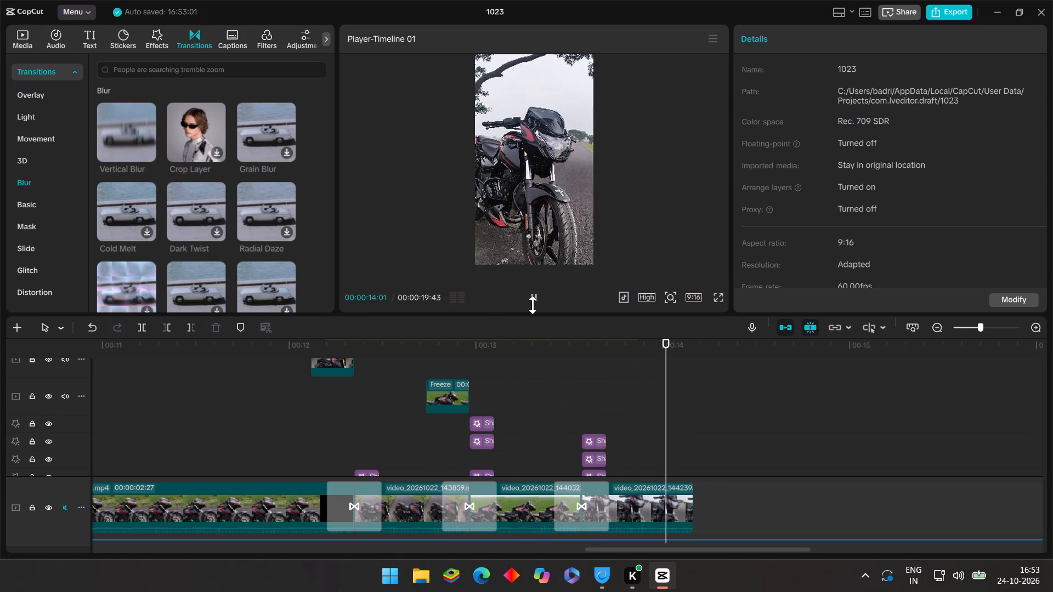
left_click(665, 433)
left_click_drag(666, 433, 699, 462)
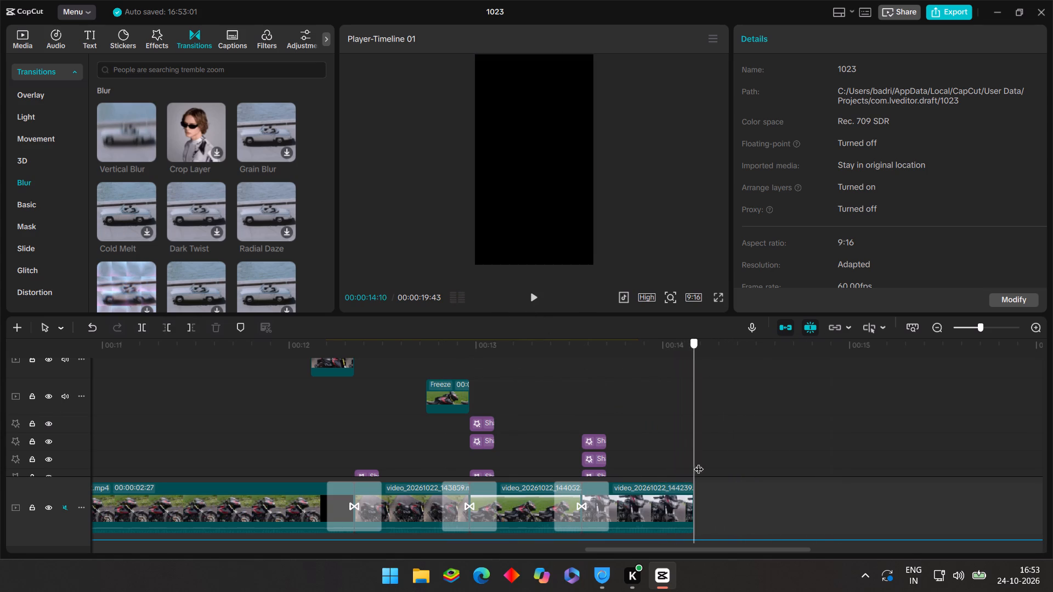
left_click_drag(699, 462, 689, 460)
scroll(683, 454, "down", 14)
left_click(465, 378)
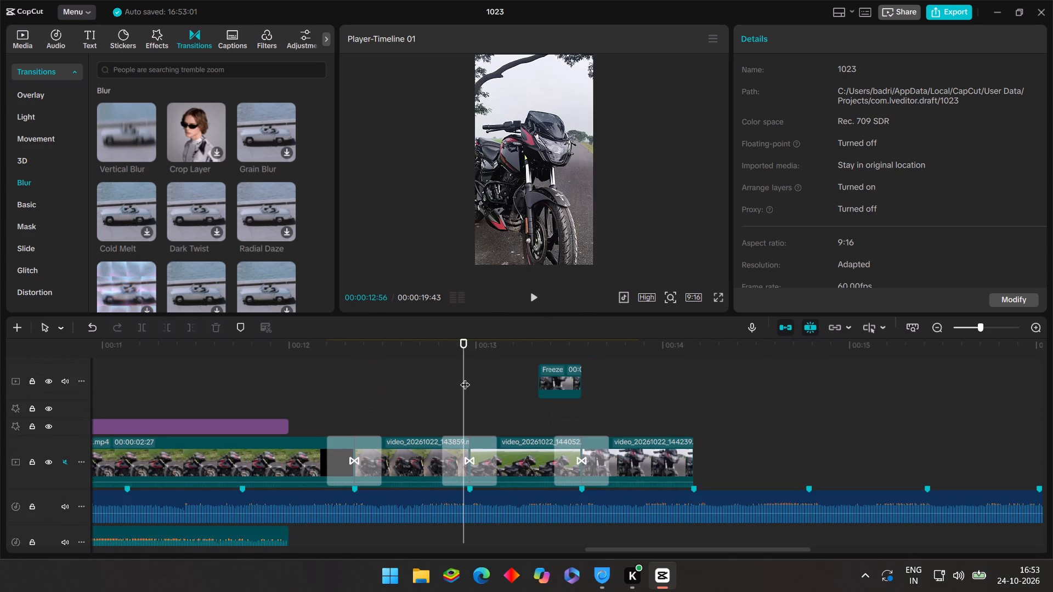
left_click_drag(465, 378, 0, 412)
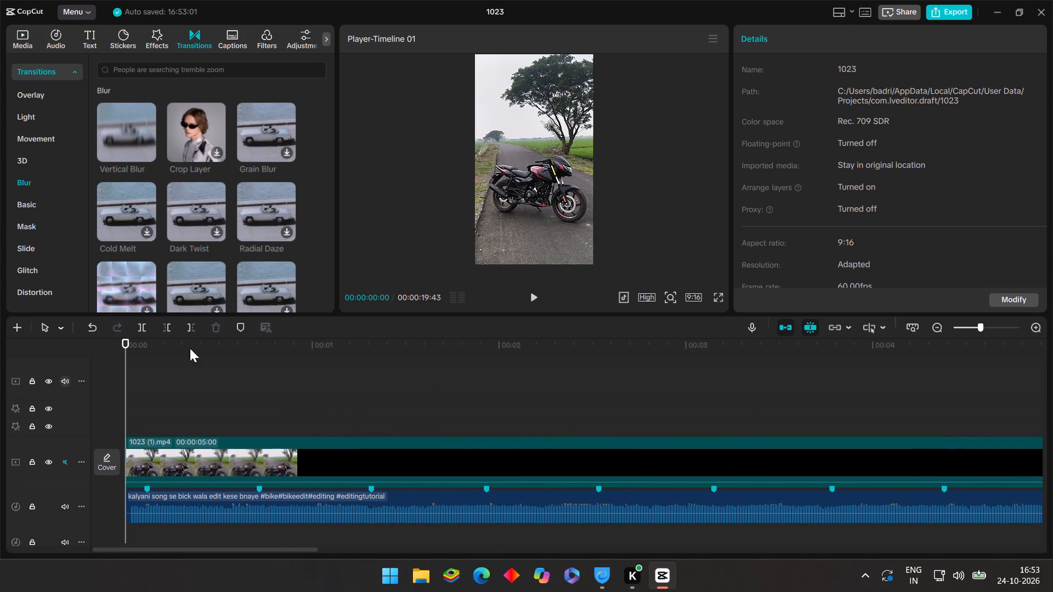
left_click(534, 294)
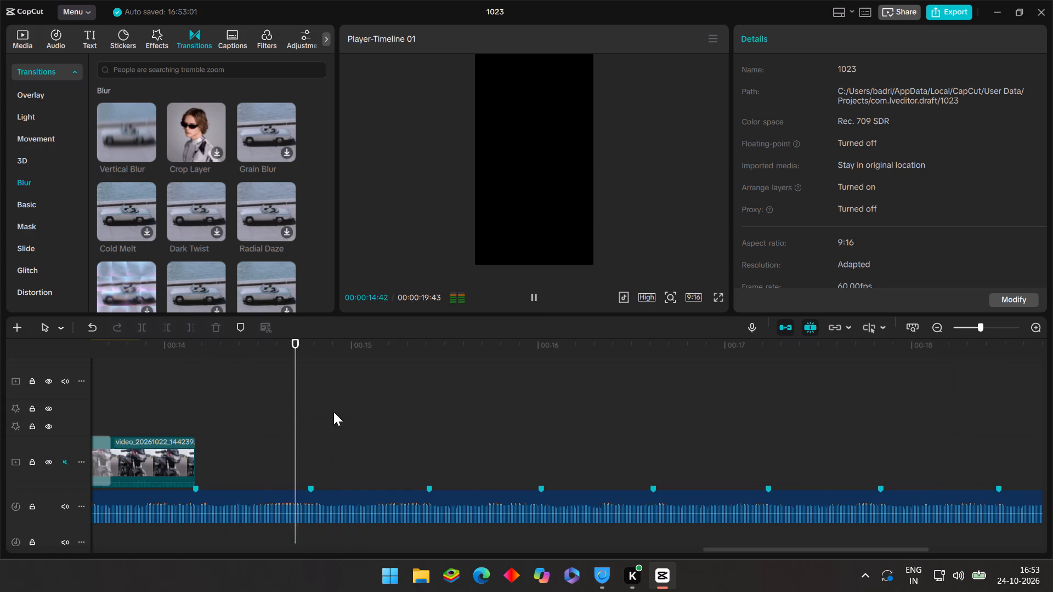
left_click(261, 429)
left_click_drag(259, 421, 403, 415)
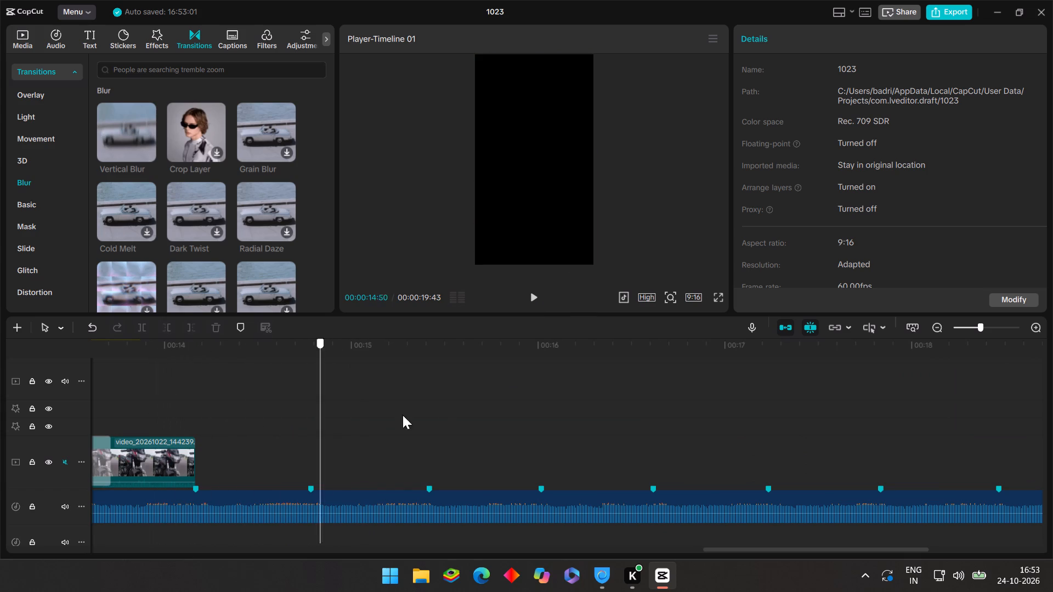
Add video_20261022_150448.mp4 at 00:00:14:10 on the main track and trim its end to the beat marker at 00:00:14:47.
left_click_drag(403, 415, 194, 426)
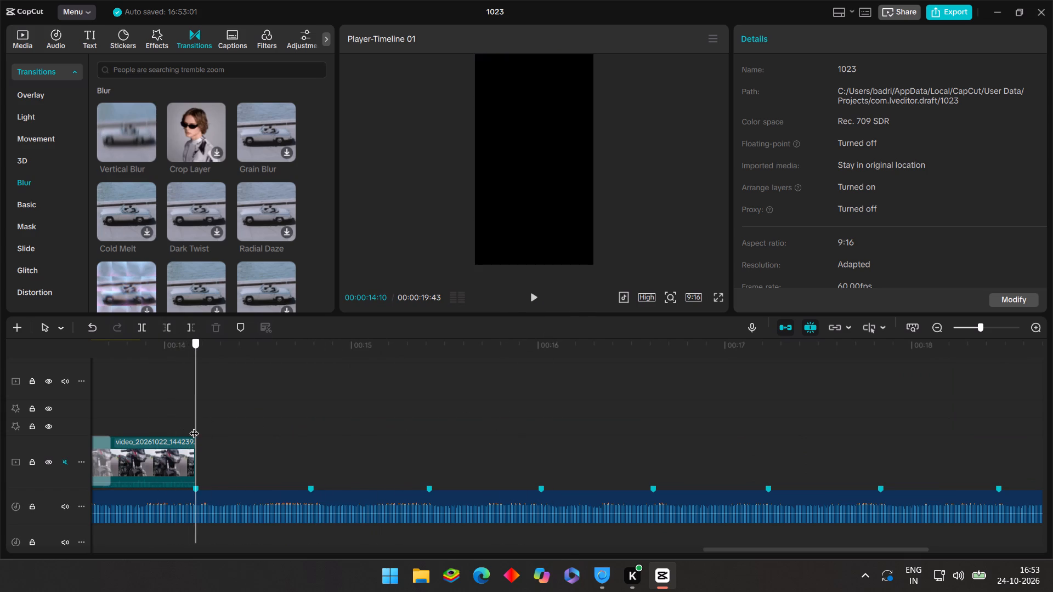
left_click_drag(194, 426, 194, 426)
left_click(14, 45)
scroll(218, 244, "down", 2)
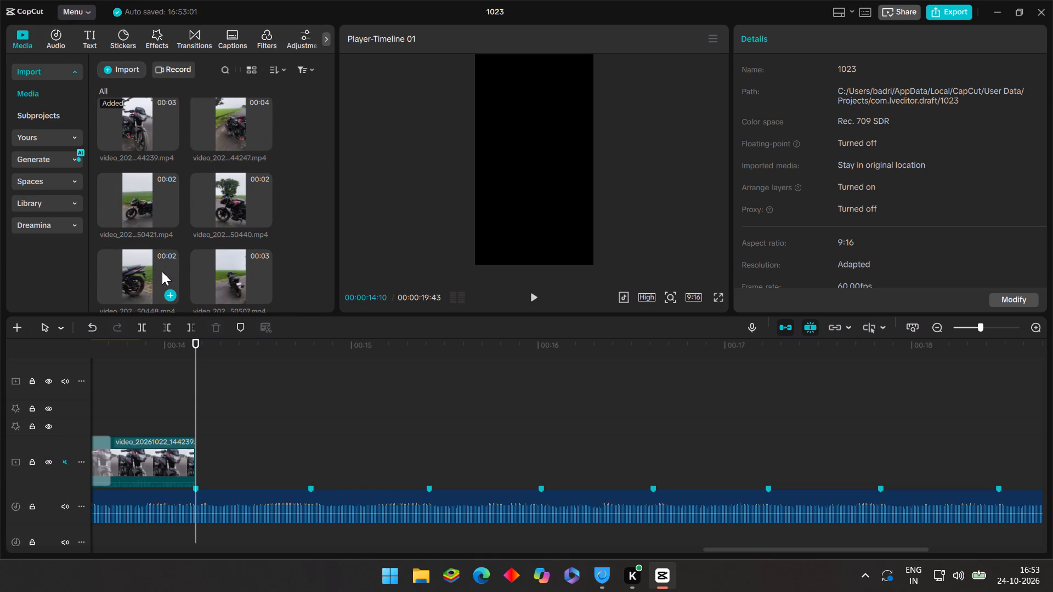
scroll(162, 271, "down", 2)
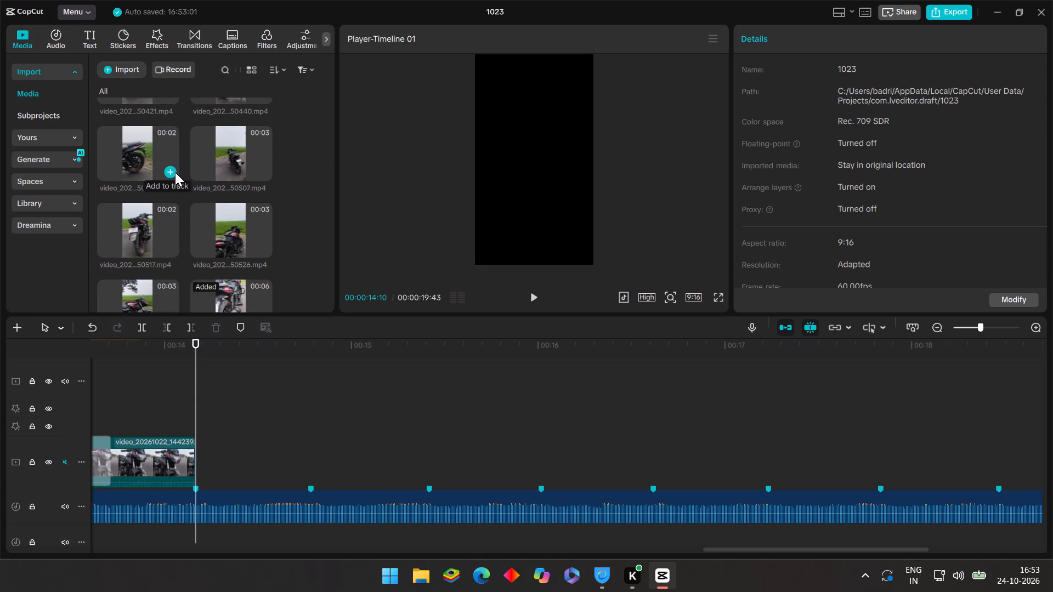
left_click(175, 173)
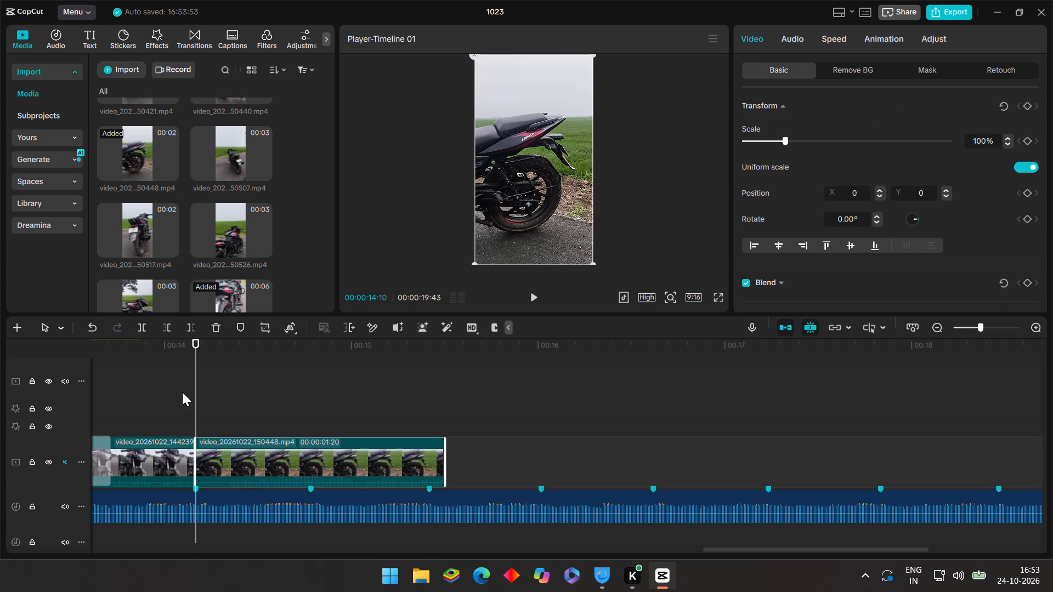
left_click_drag(200, 393, 310, 413)
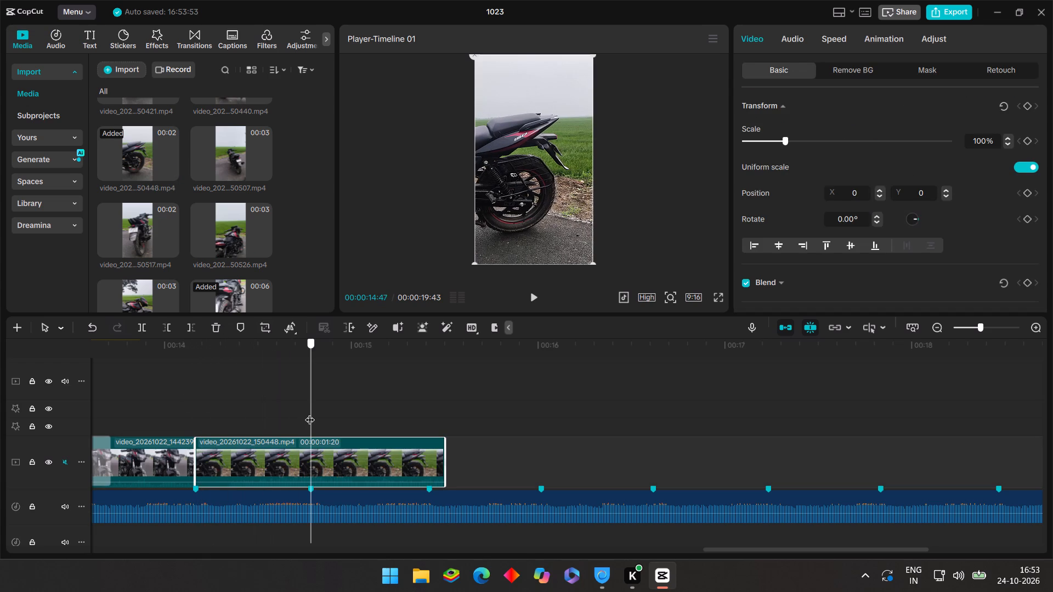
left_click_drag(310, 413, 310, 413)
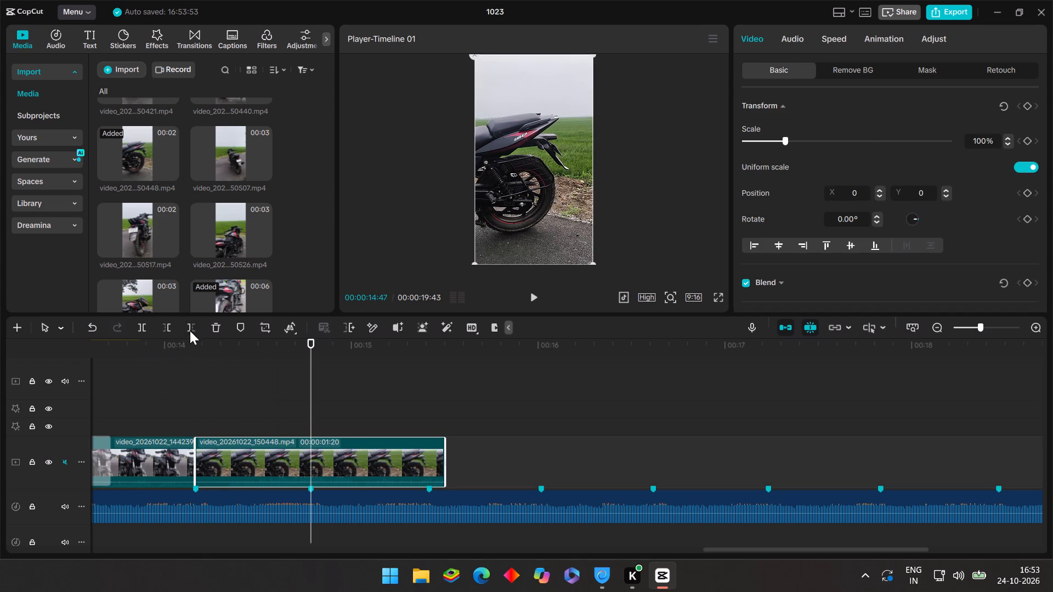
left_click(191, 328)
Create a freeze frame at the start of video_20261022_150448.mp4 and move it to an overlay track, ending at the 00:00:14:10 cut.
left_click(194, 399)
left_click_drag(194, 399, 190, 402)
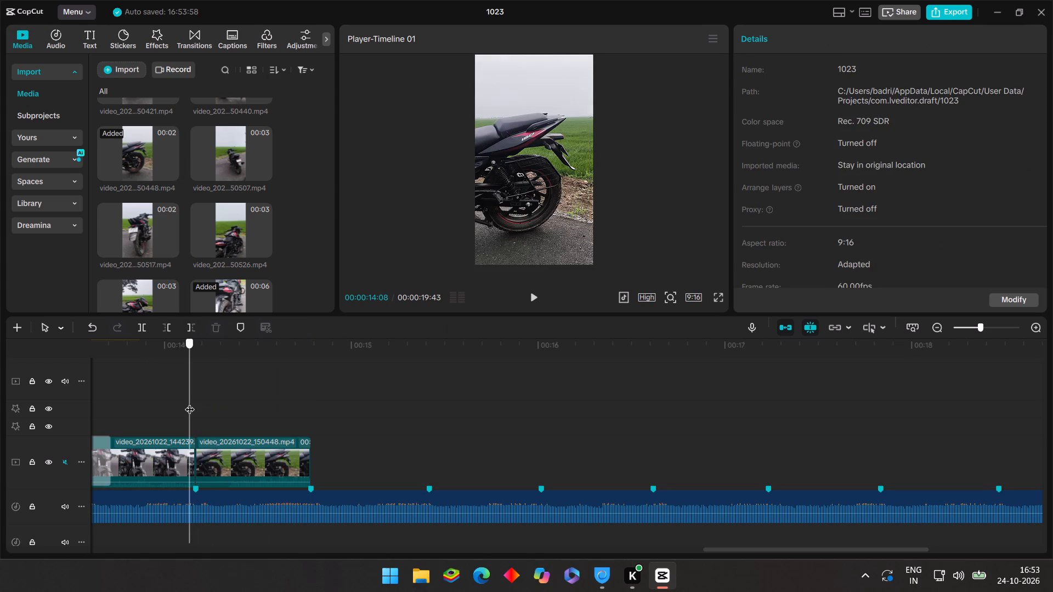
left_click_drag(190, 402, 197, 406)
left_click(223, 457)
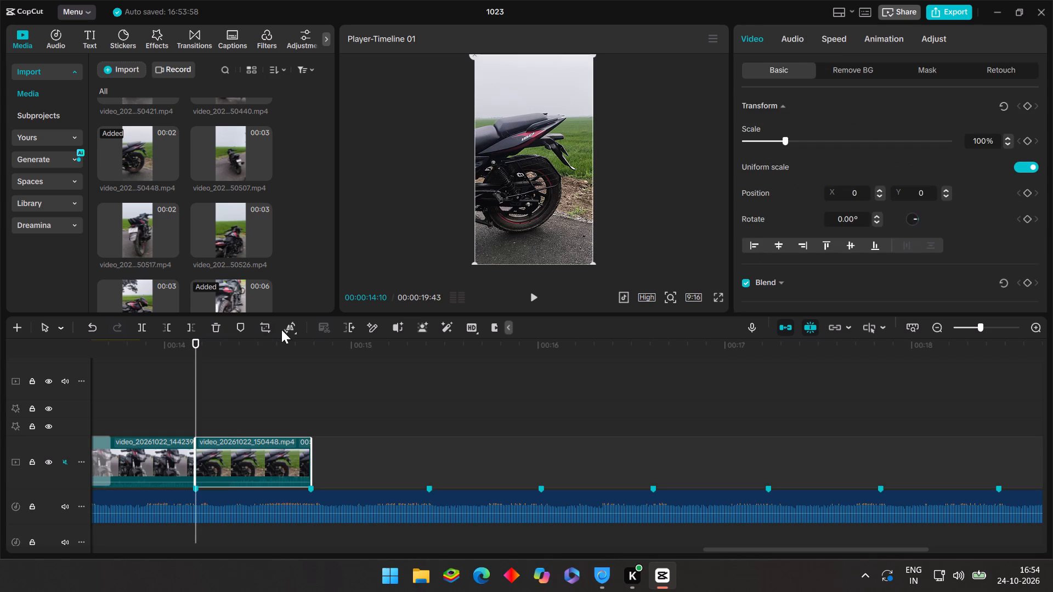
left_click(301, 357)
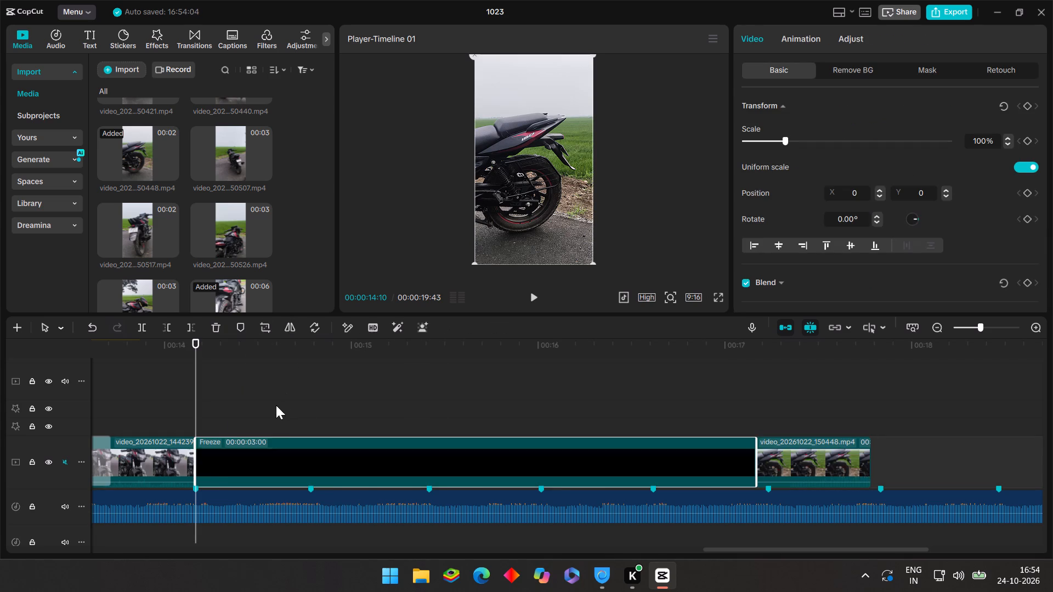
left_click_drag(293, 462, 446, 435)
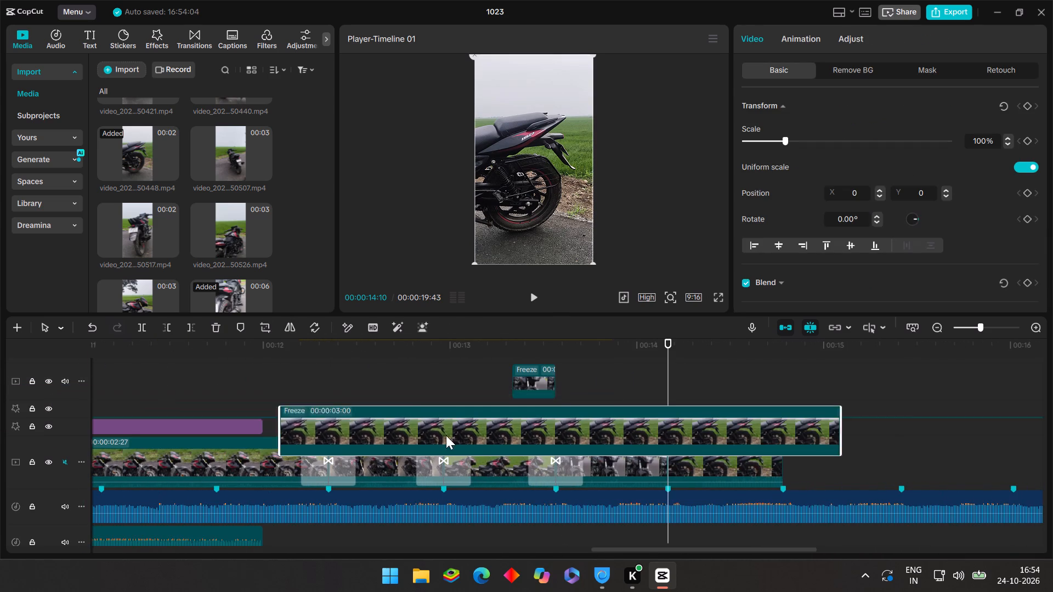
left_click_drag(446, 435, 206, 410)
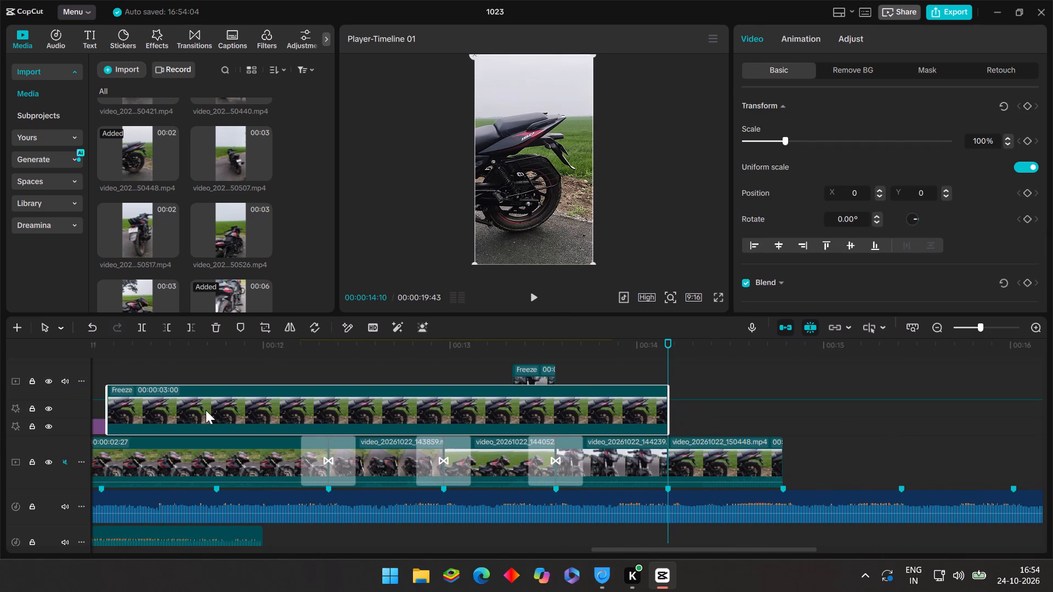
left_click_drag(206, 410, 206, 410)
Trim the start of the new freeze-frame overlay to 00:00:13:56, keeping its end at the 00:00:14:10 cut.
left_click(613, 380)
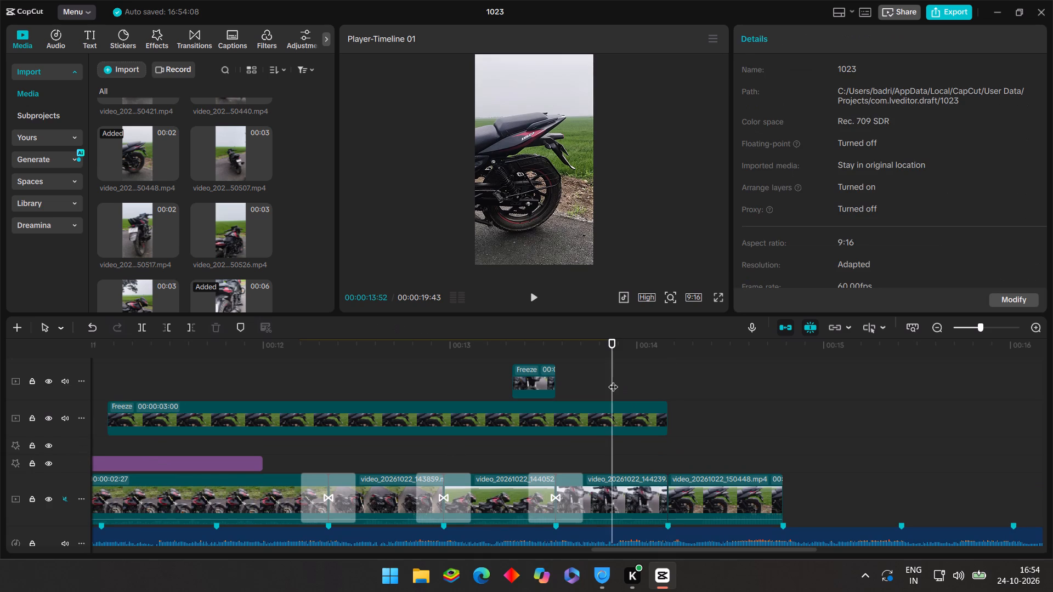
left_click(589, 420)
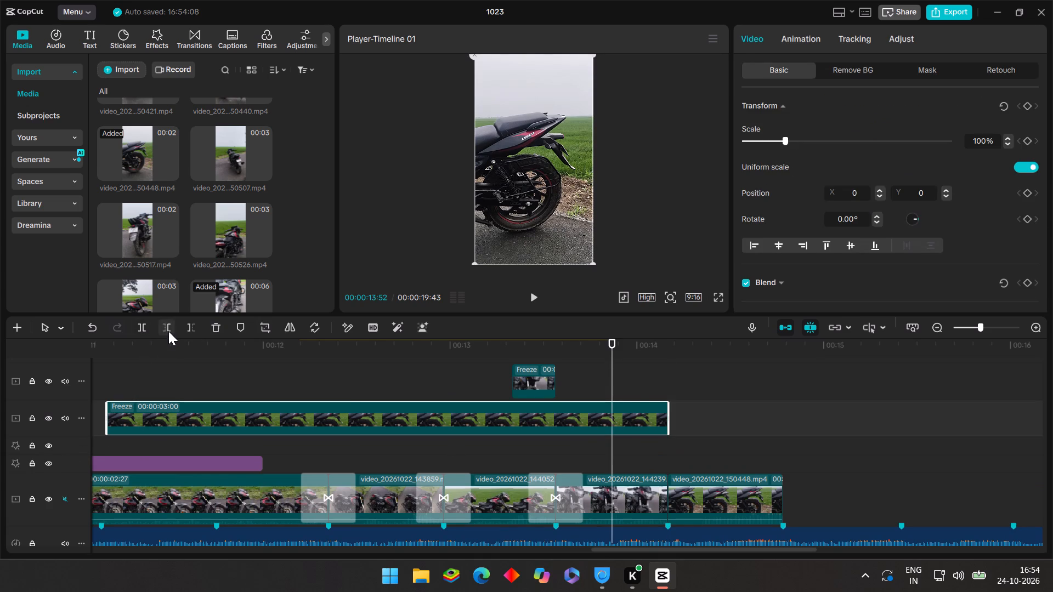
left_click(168, 331)
left_click_drag(612, 413, 612, 417)
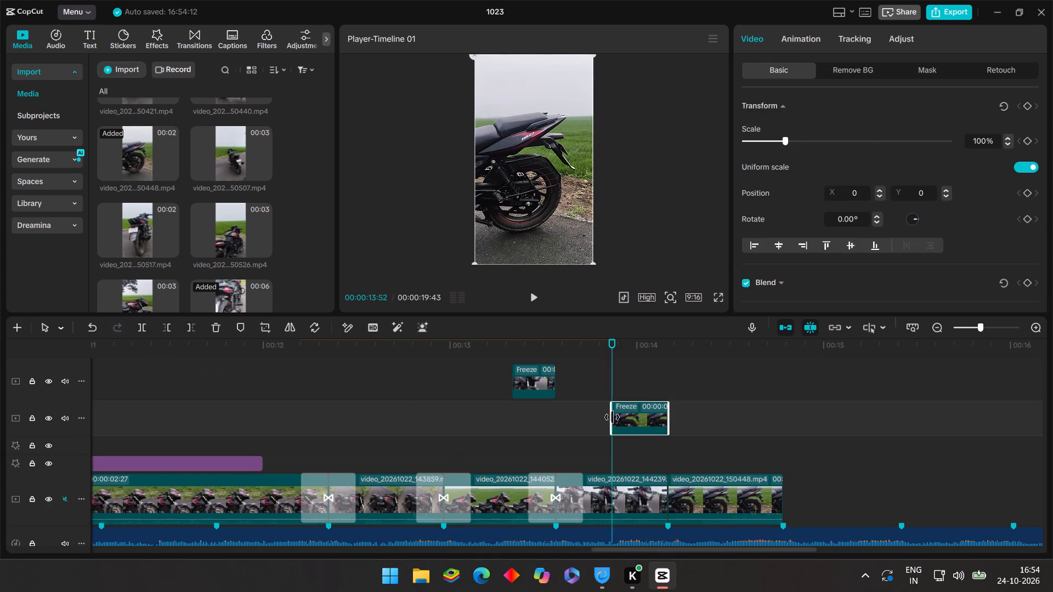
left_click_drag(612, 417, 625, 426)
Remove the background of the new freeze-frame overlay with Auto removal.
left_click(623, 379)
left_click(623, 379)
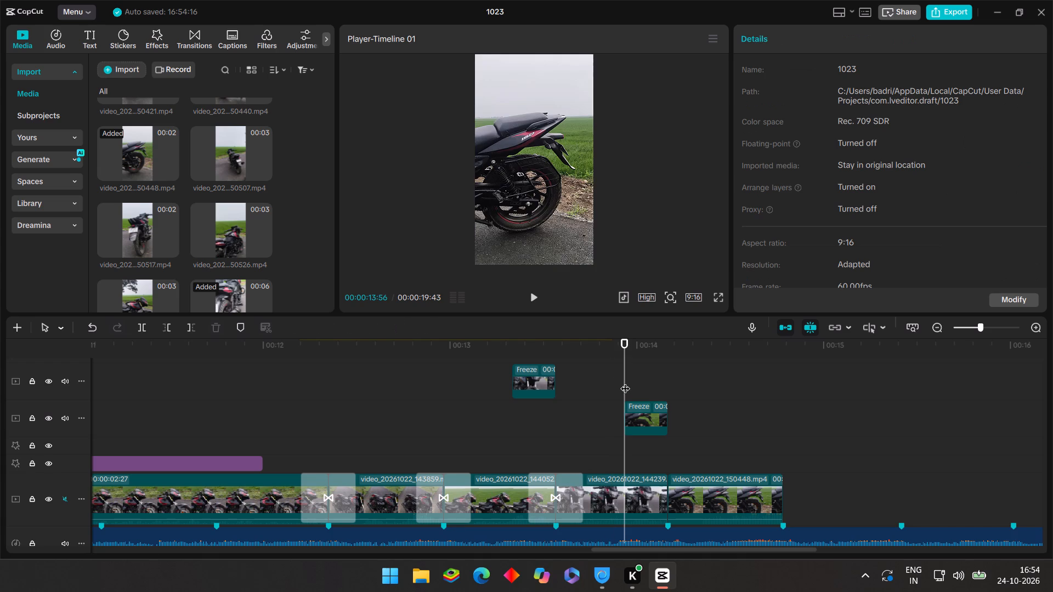
left_click(635, 410)
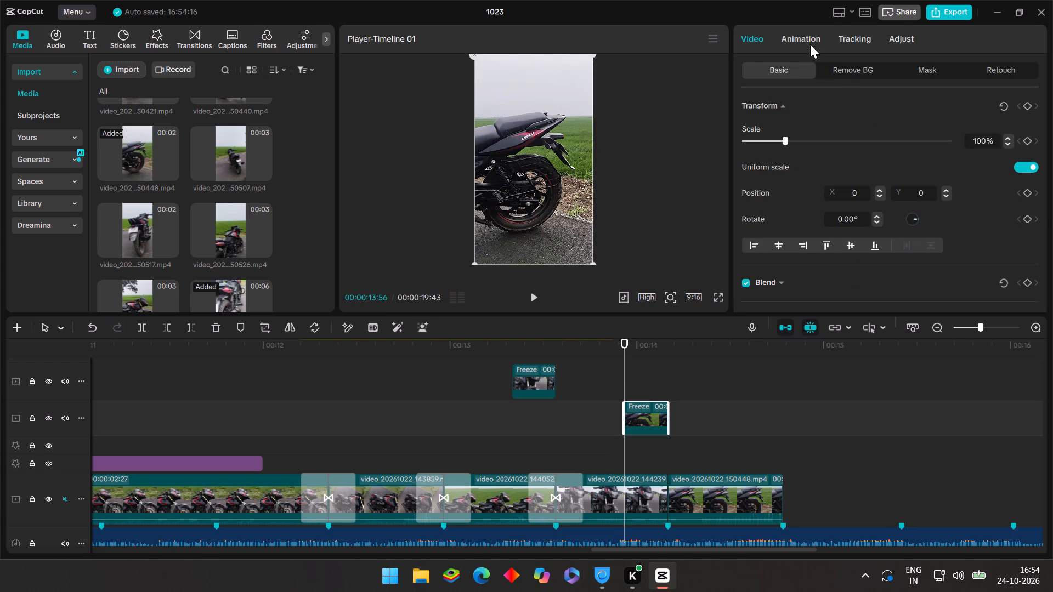
left_click(843, 71)
left_click(749, 106)
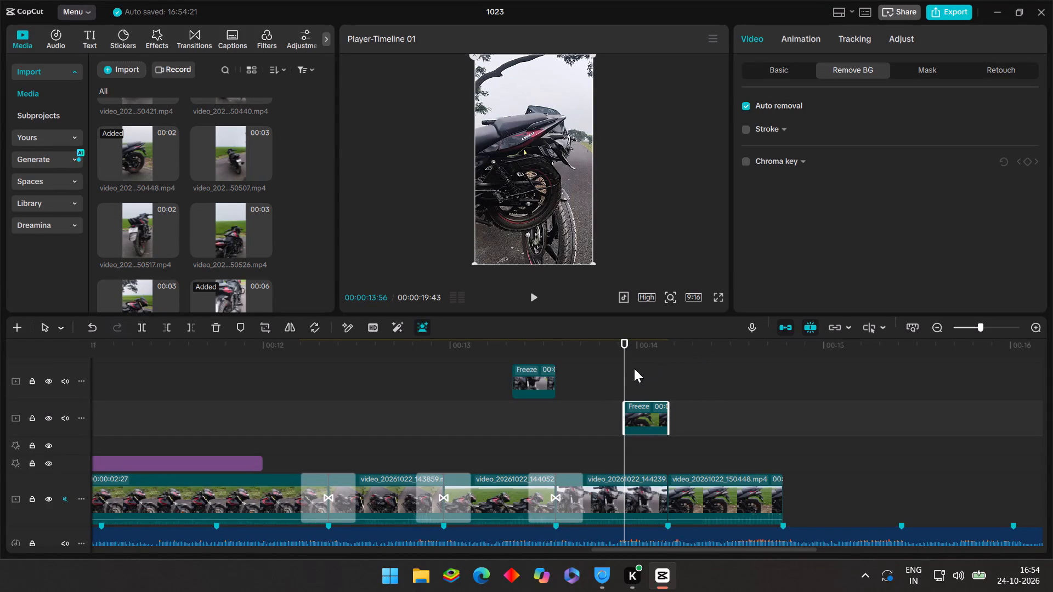
Add position keyframes to the freeze-frame overlay at its start, 00:00:13:56, and its end, 00:00:14:10.
left_click(777, 77)
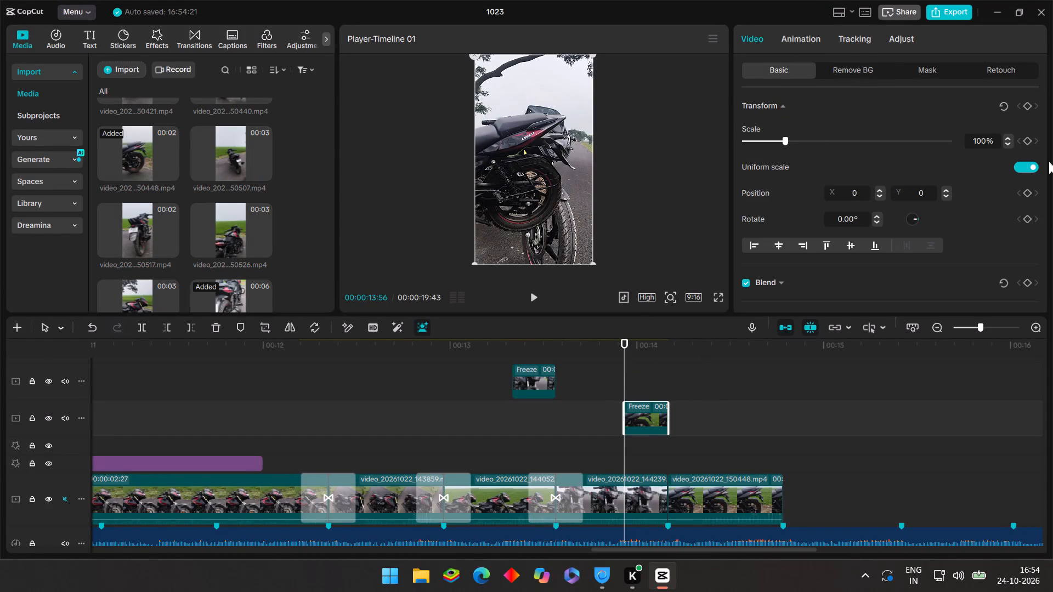
left_click(1028, 191)
left_click_drag(626, 368, 669, 382)
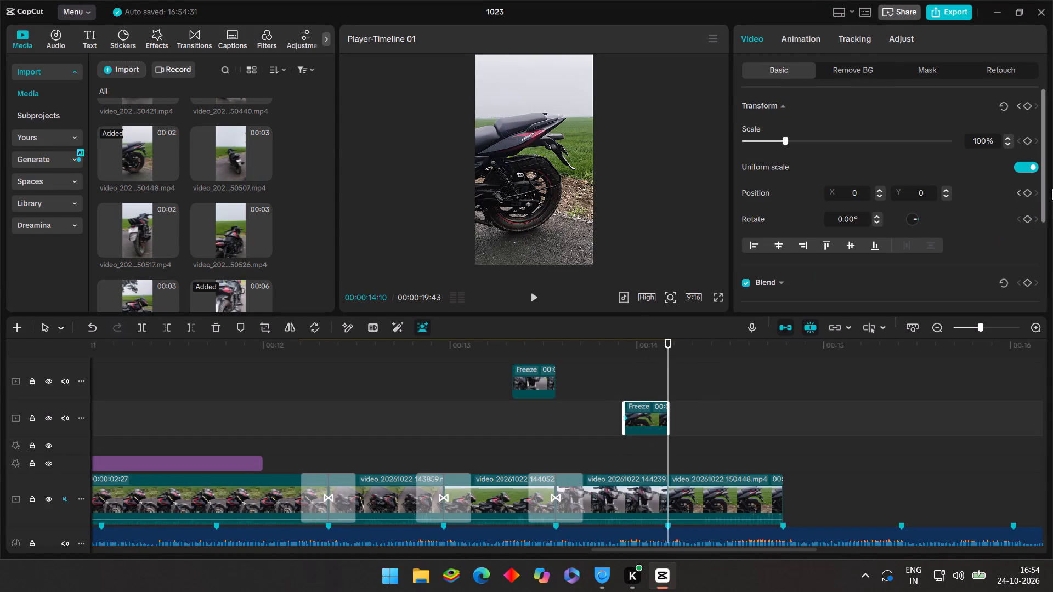
left_click(1028, 192)
At the 00:00:13:56 keyframe, move the motorcycle cutout horizontally out of the frame to about X -2319, Y 0.
left_click(673, 368)
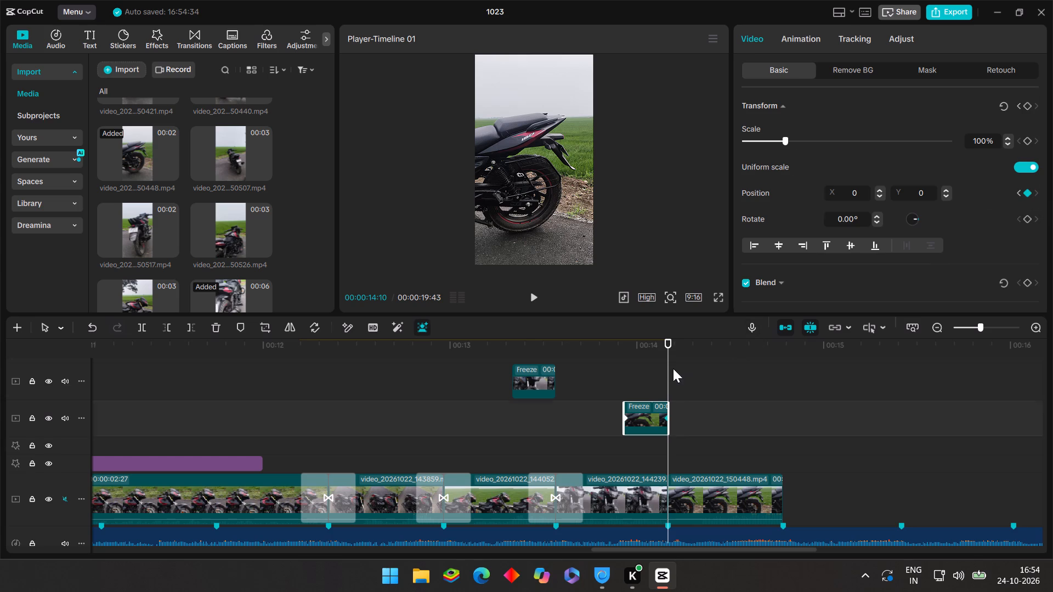
left_click_drag(673, 364, 626, 363)
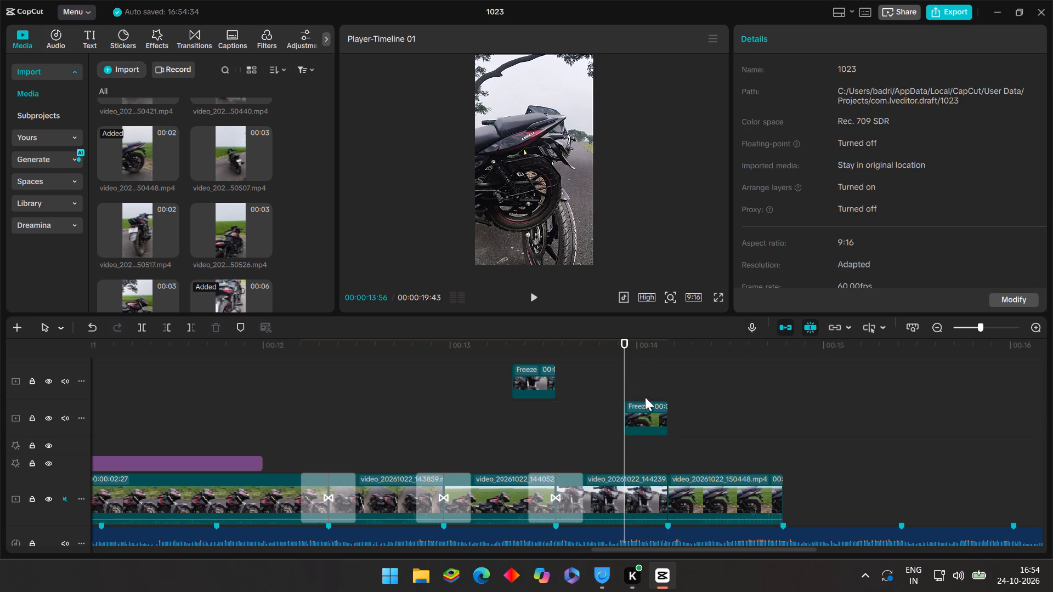
left_click(645, 407)
left_click(626, 415)
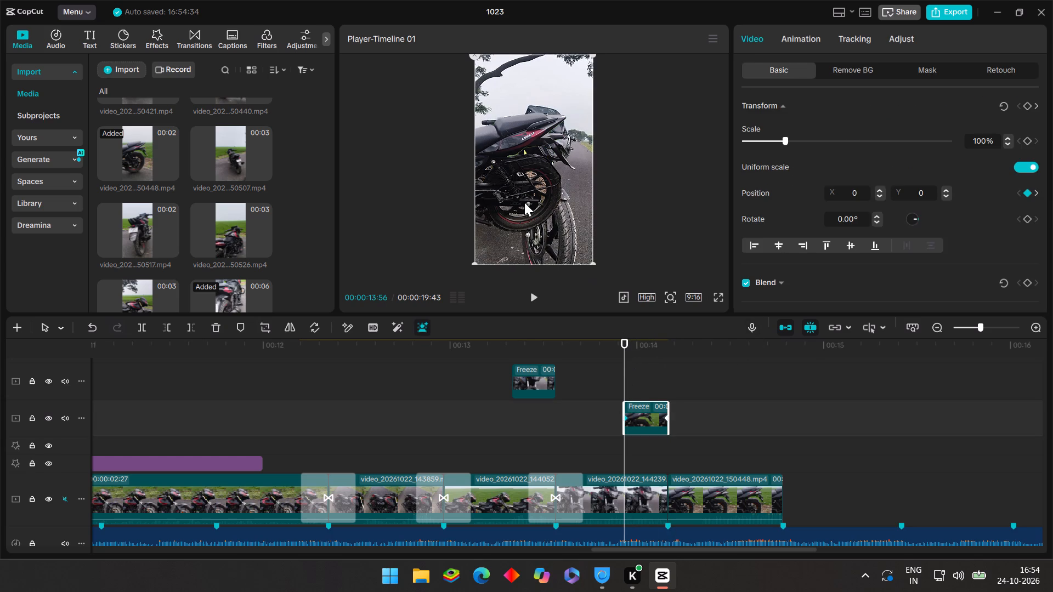
left_click_drag(525, 202, 399, 208)
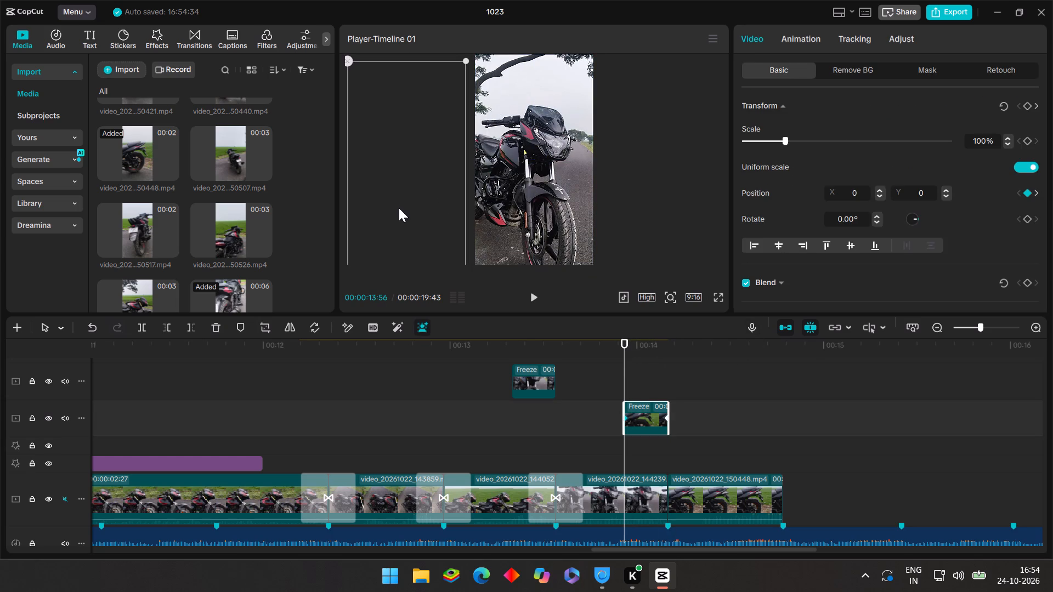
left_click_drag(399, 208, 399, 204)
Apply the Ease preset curve to the freeze-frame overlay's position keyframes.
left_click(623, 365)
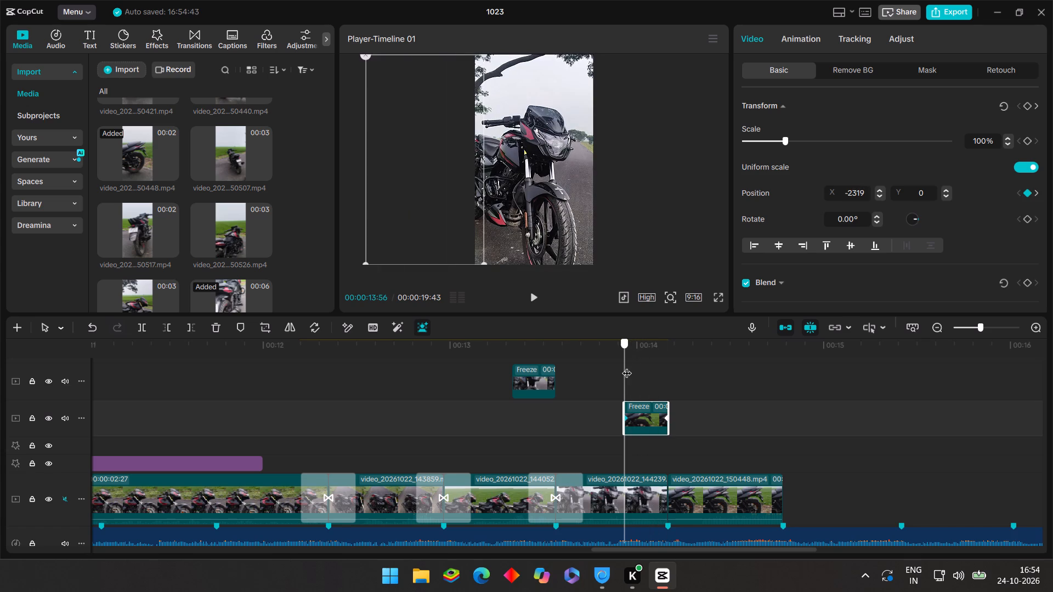
right_click(625, 414)
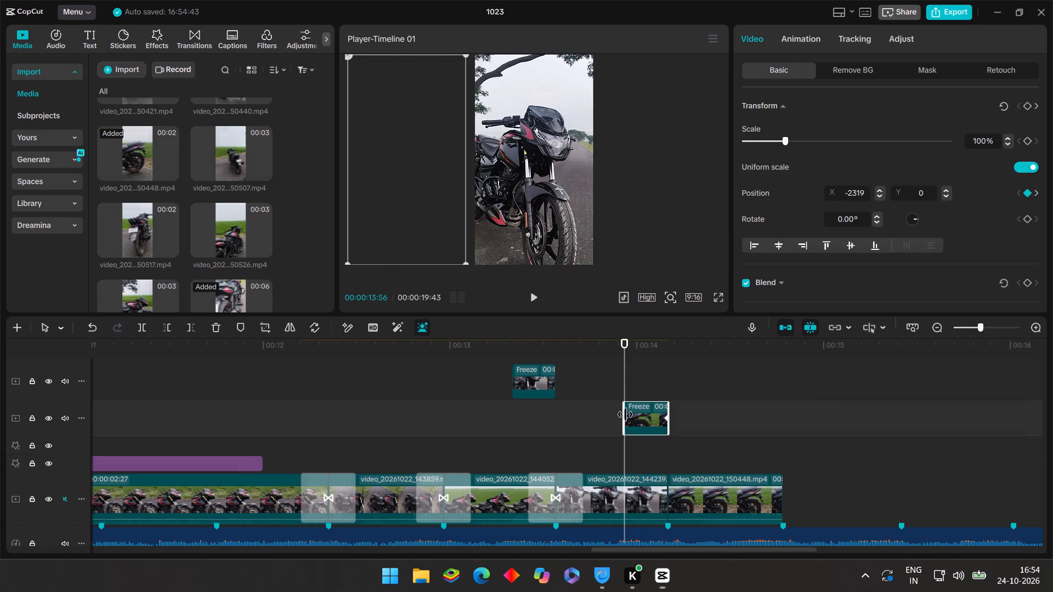
left_click(677, 483)
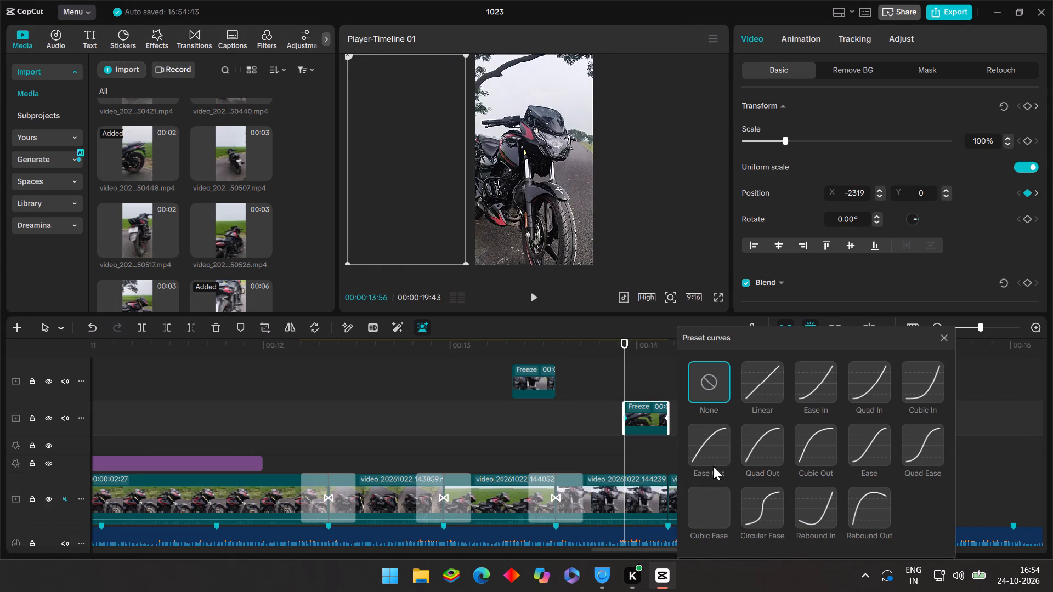
left_click(858, 448)
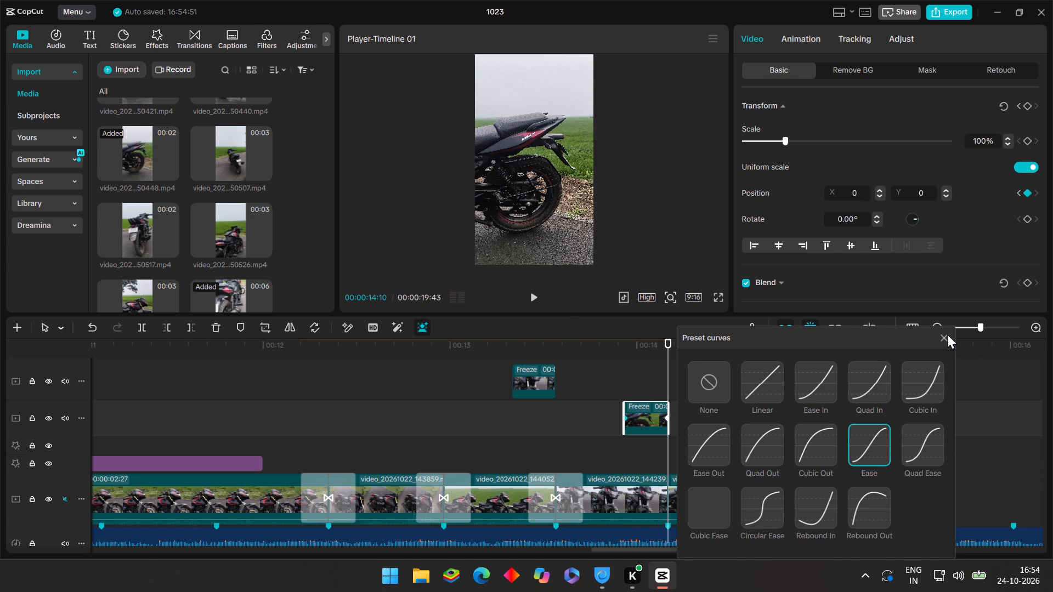
Add a Vertical Blur transition at the cut at 00:00:14:10 before the video_20261022_150448.mp4 clip.
left_click(947, 334)
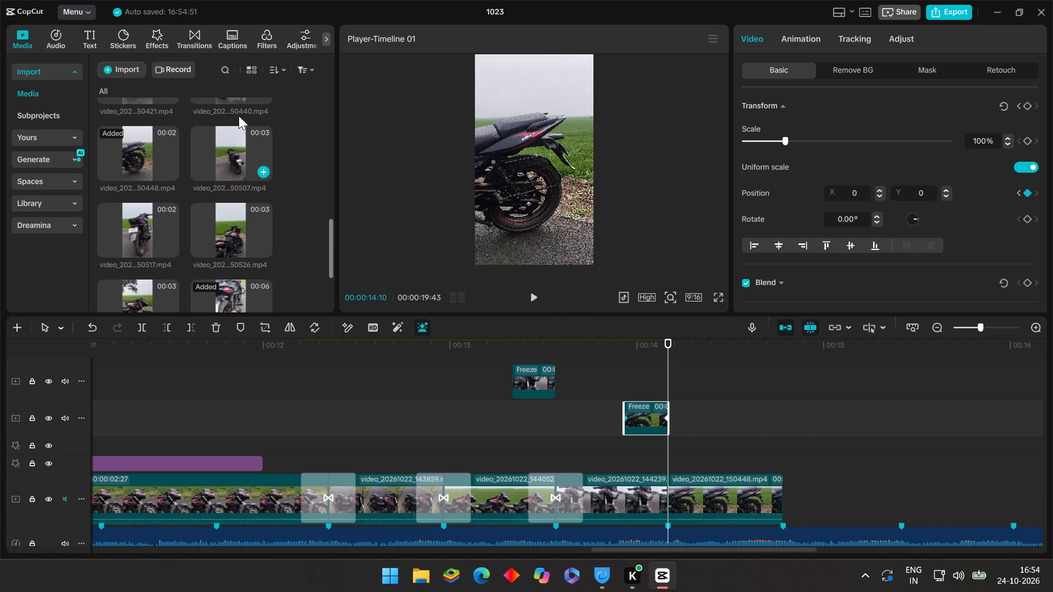
left_click(195, 36)
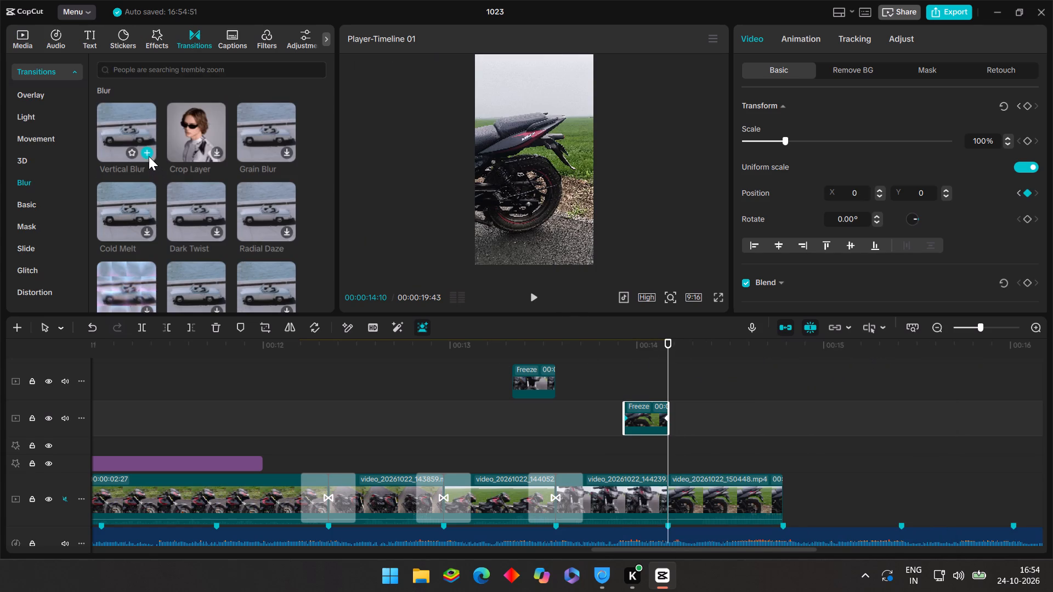
left_click(148, 154)
Paste the copied Shake effect three times at 00:00:14:10, stacked over the start of the newest clip.
scroll(646, 405, "up", 4)
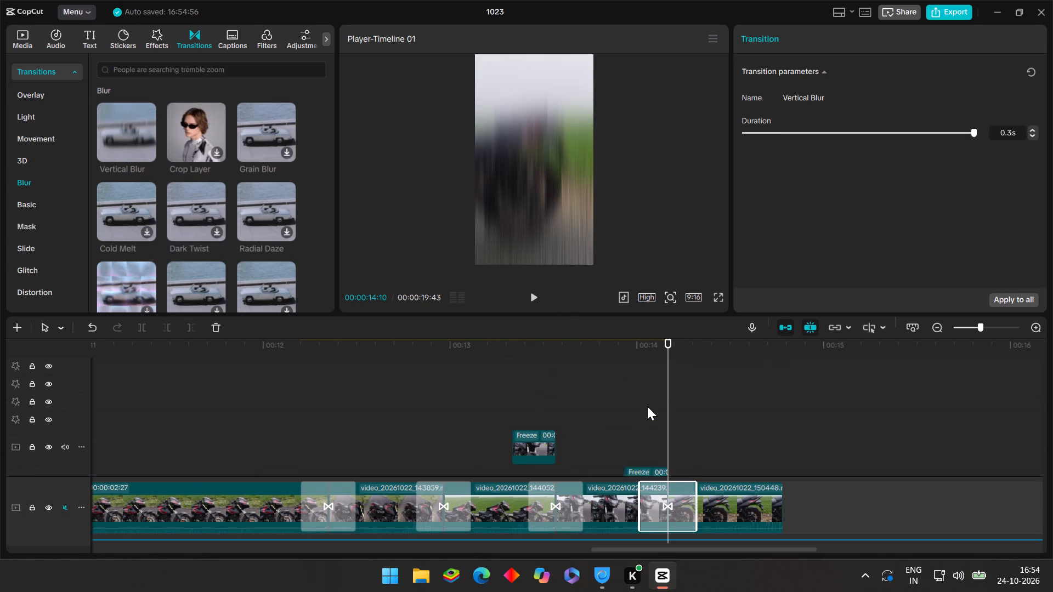
scroll(647, 406, "down", 8)
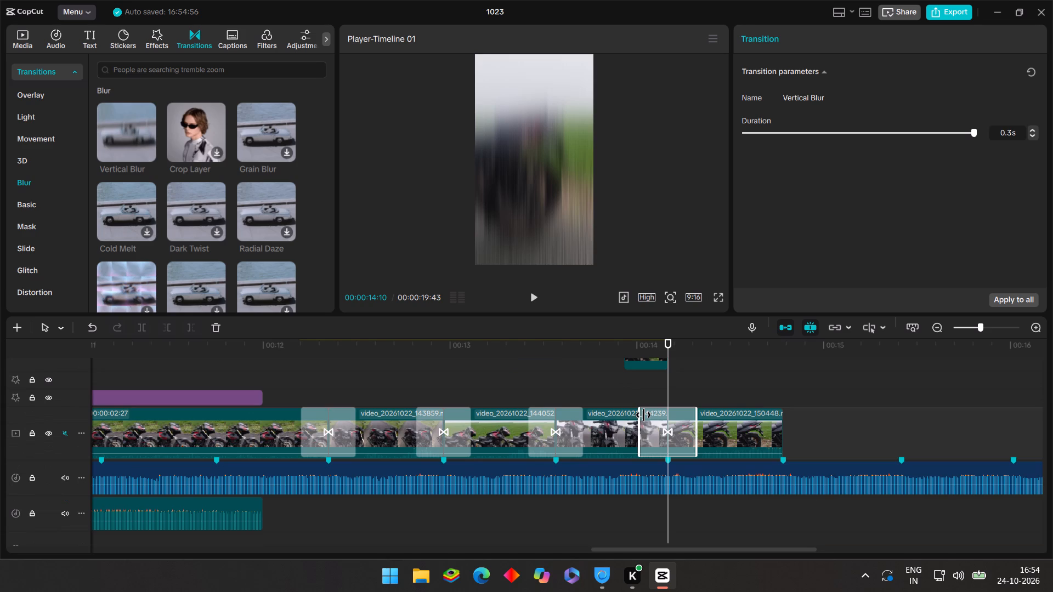
key("ctrl+v")
key("ctrl+v")
key("ctrl+v")
Copy an Oblique Blur effect from the previous cut and paste it three times at 00:00:14:10.
scroll(639, 411, "up", 5)
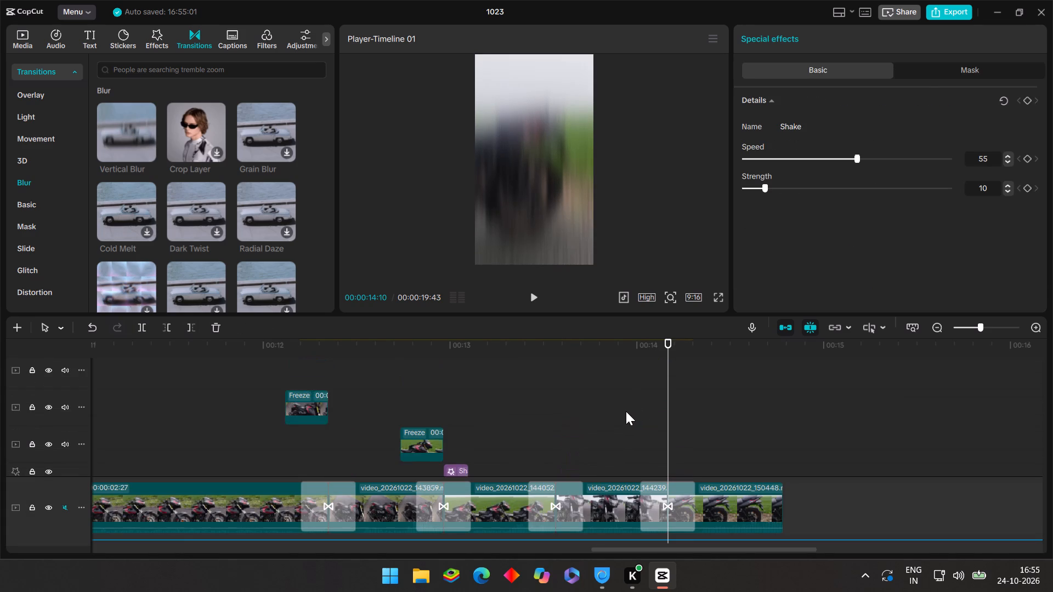
scroll(626, 411, "up", 7)
left_click(588, 443)
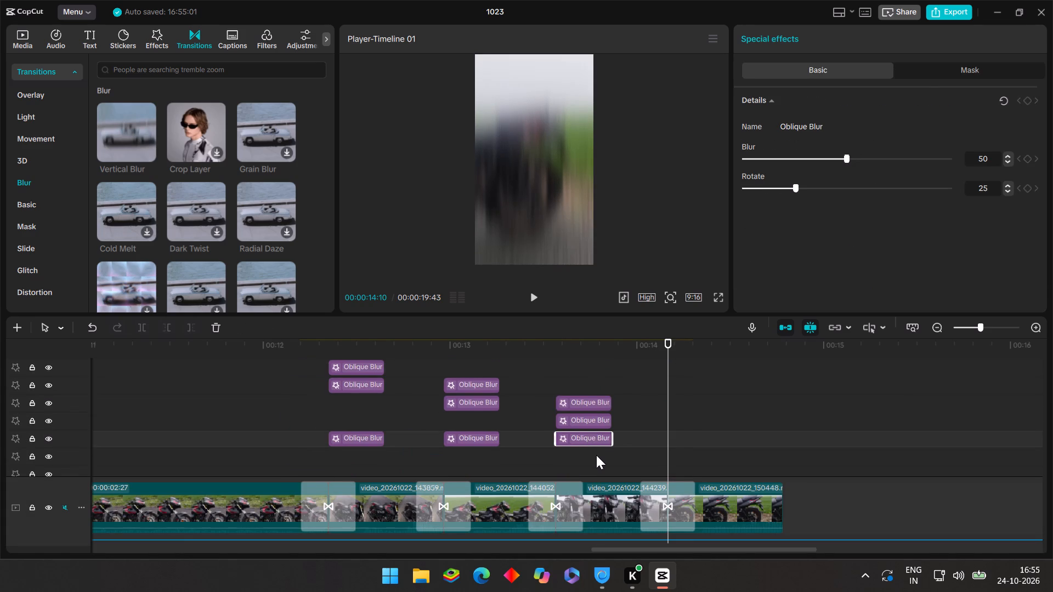
key("ctrl+c")
key("ctrl+v")
key("ctrl+v")
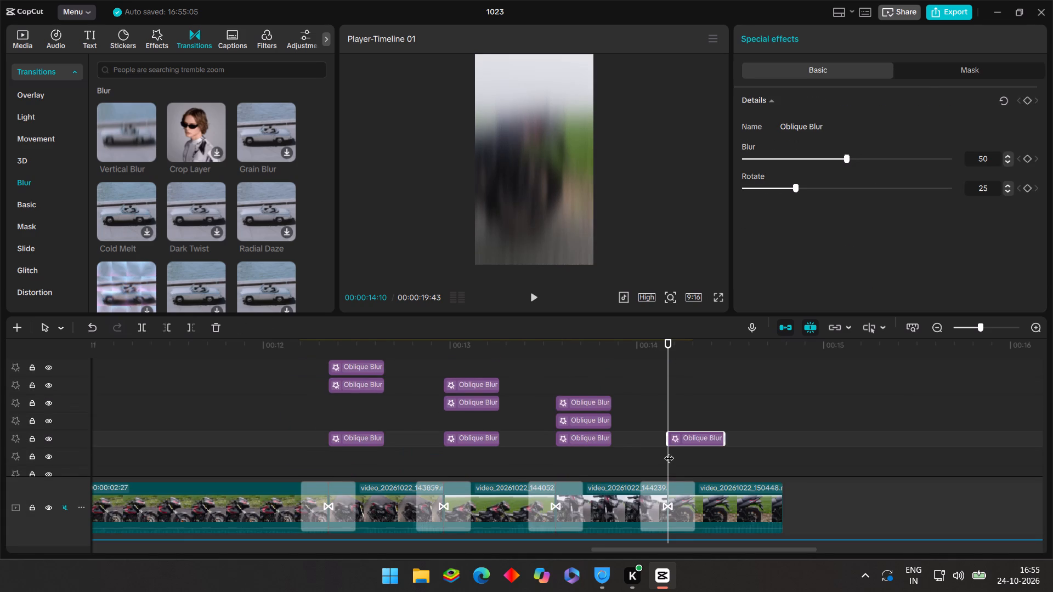
key("ctrl+v")
Play back the recent freeze-frame cuts through 00:00:14:10 to check the newest transition and stacked effects.
left_click(643, 388)
left_click_drag(643, 388, 319, 372)
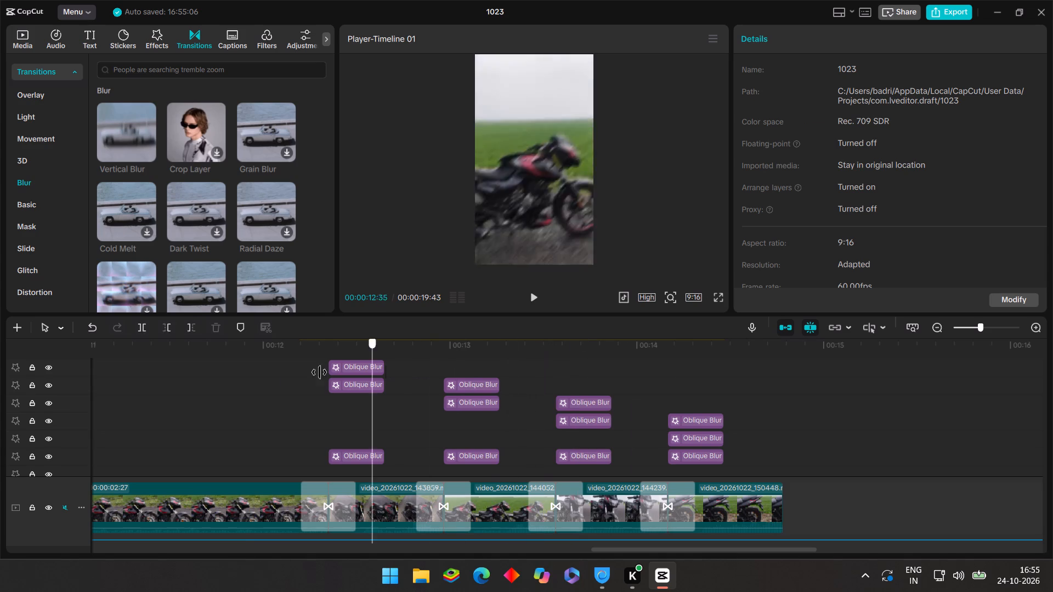
left_click_drag(319, 372, 245, 373)
left_click(533, 296)
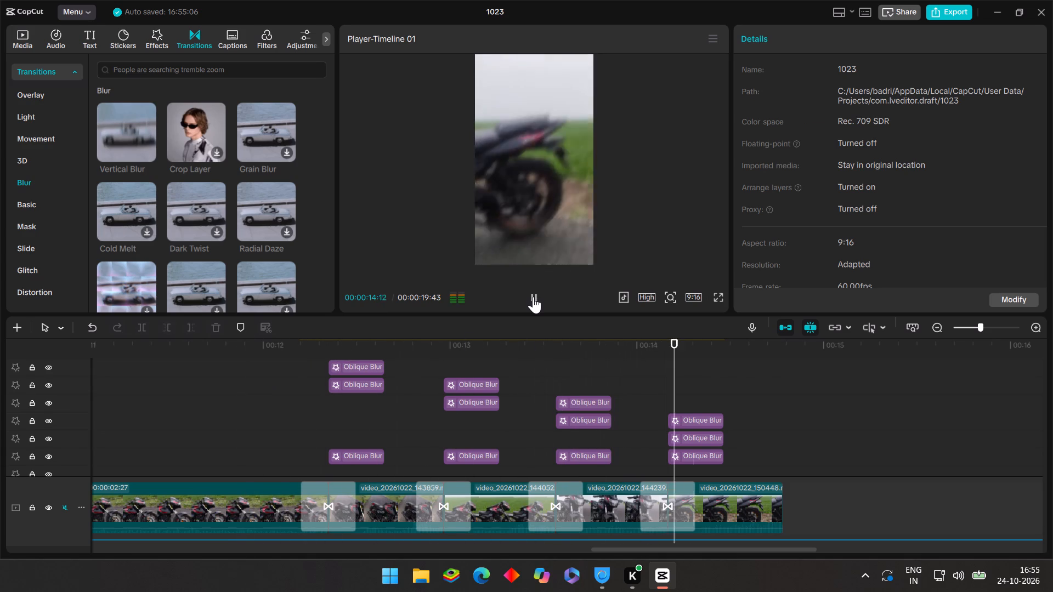
left_click(533, 297)
left_click(533, 297)
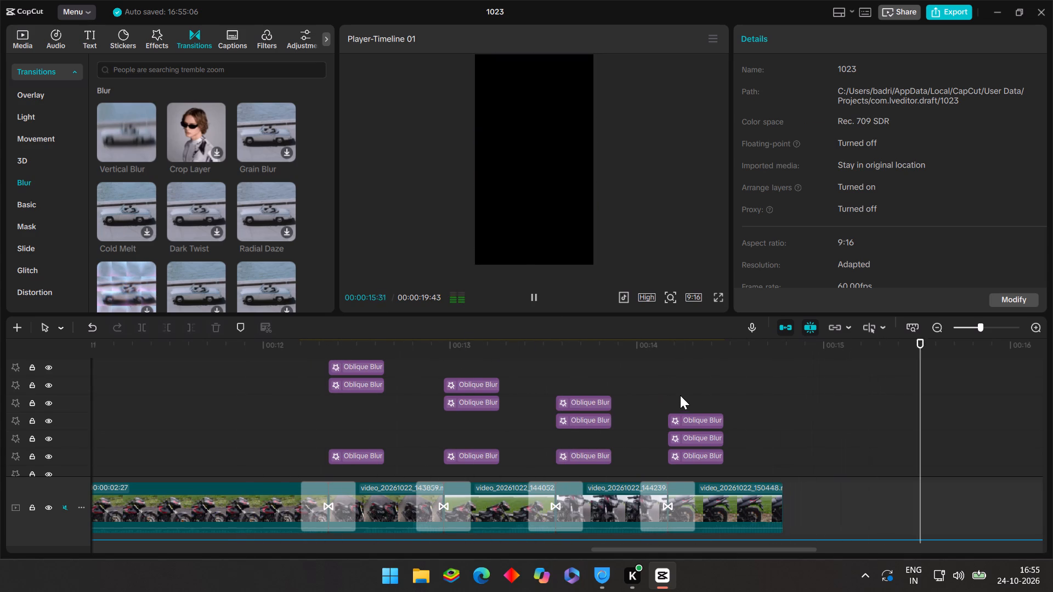
left_click(680, 395)
Play the whole edit from 00:00:00:00 to review it up to the newest clip.
scroll(680, 395, "down", 2)
scroll(786, 414, "down", 7)
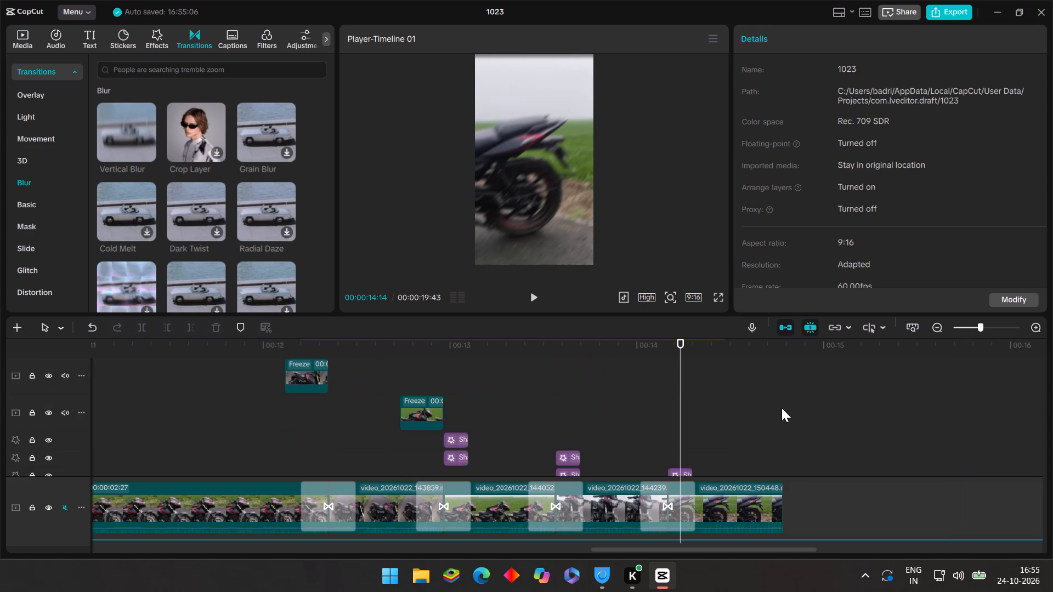
scroll(782, 408, "down", 20)
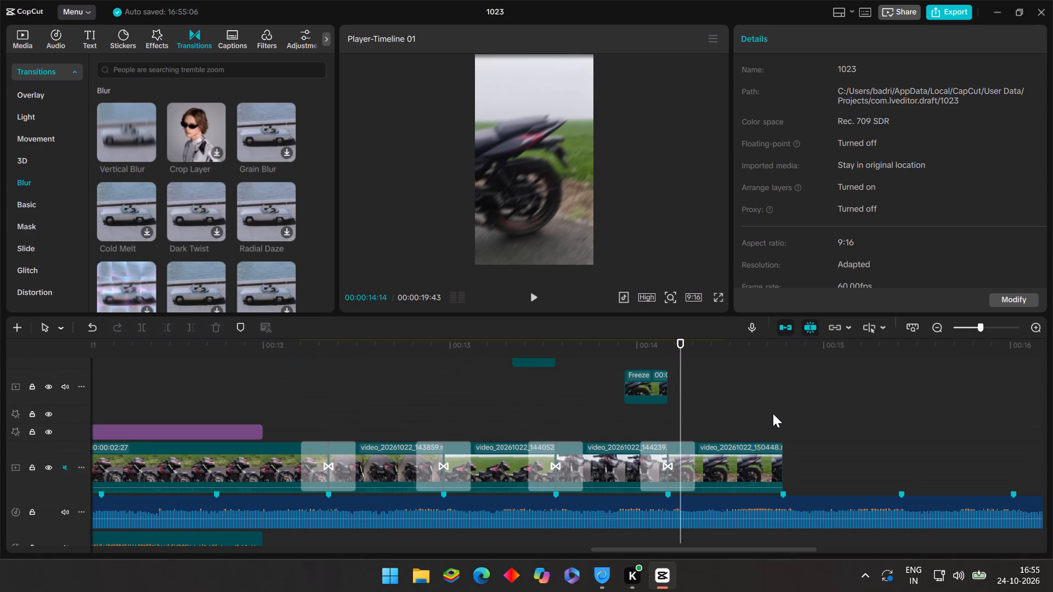
left_click(758, 407)
left_click_drag(758, 407, 742, 411)
scroll(742, 411, "down", 3)
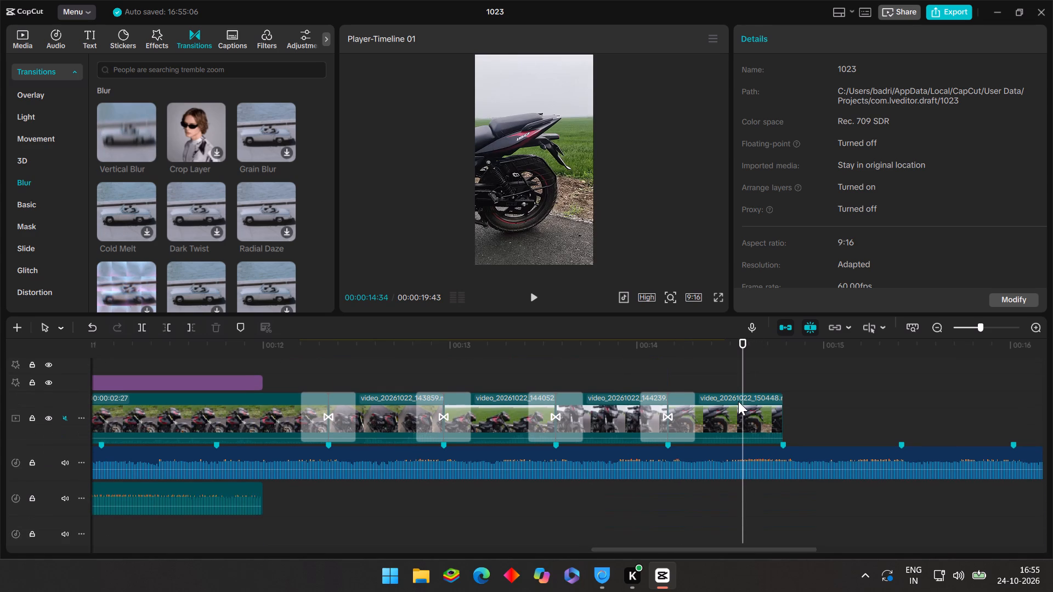
left_click(665, 372)
left_click_drag(665, 372, 1, 394)
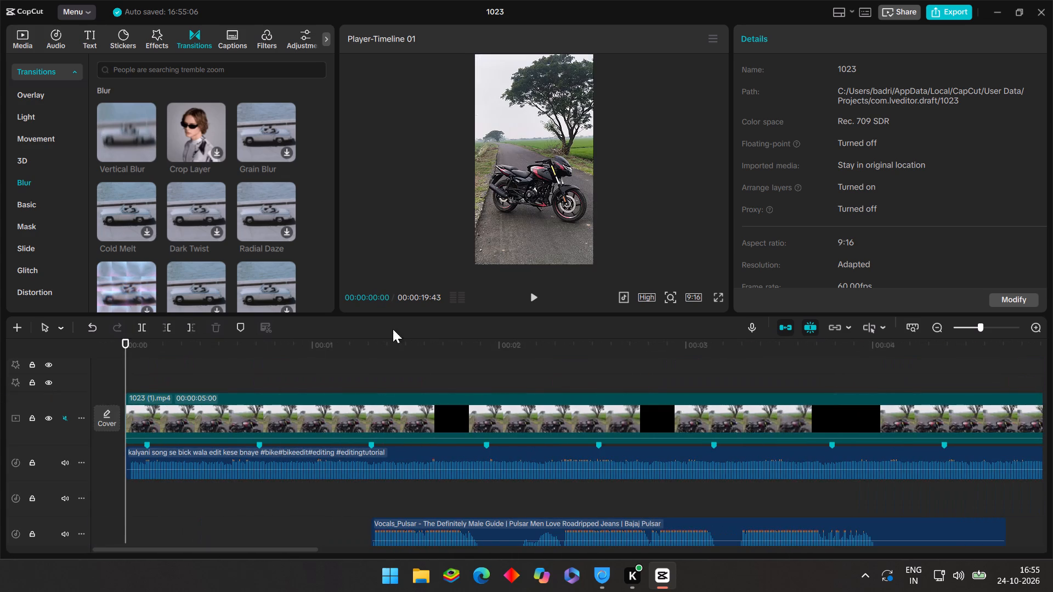
left_click(539, 294)
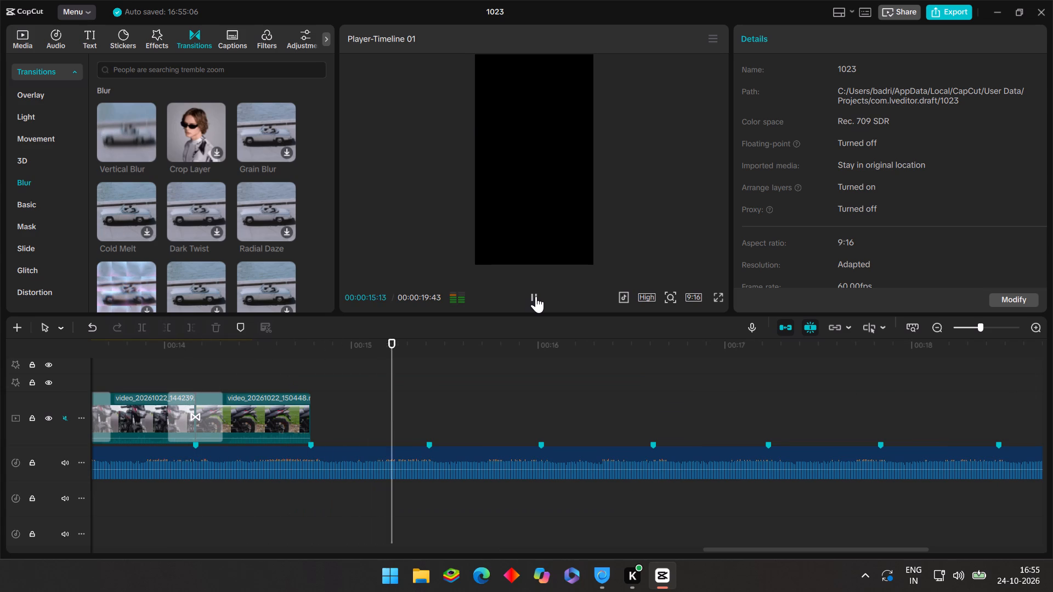
Add the video_20261022_150421.mp4 clip to the main track at 00:00:14:47, after the last clip.
left_click(265, 374)
left_click_drag(265, 374, 312, 413)
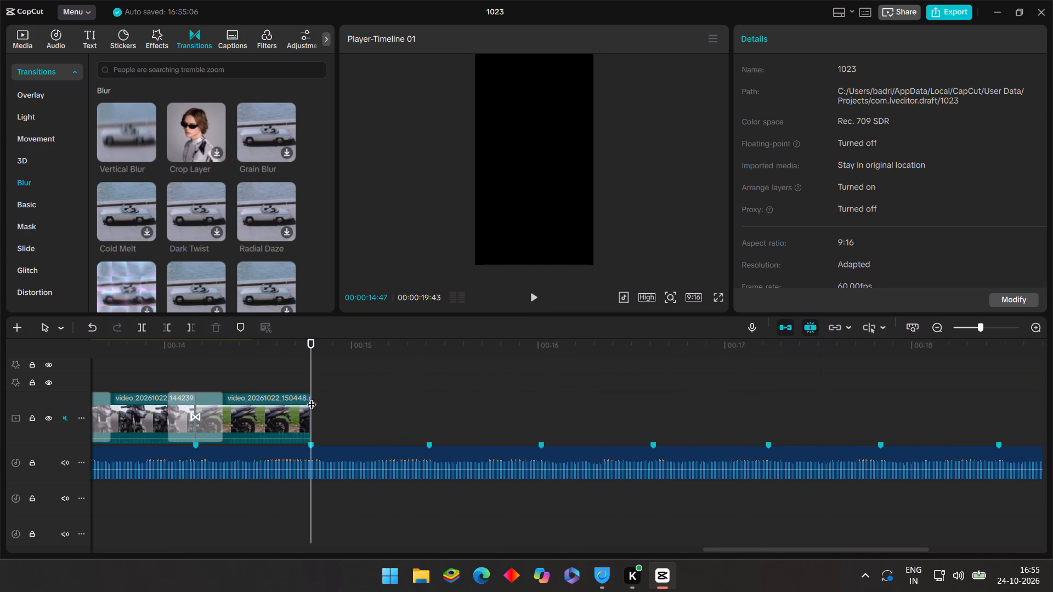
left_click(30, 43)
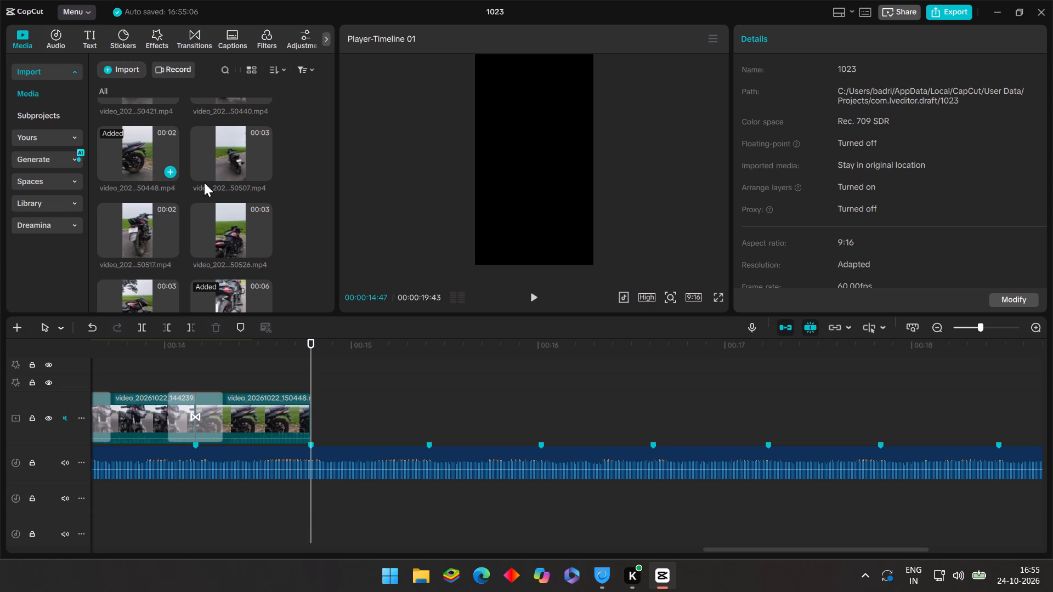
scroll(182, 230, "down", 1)
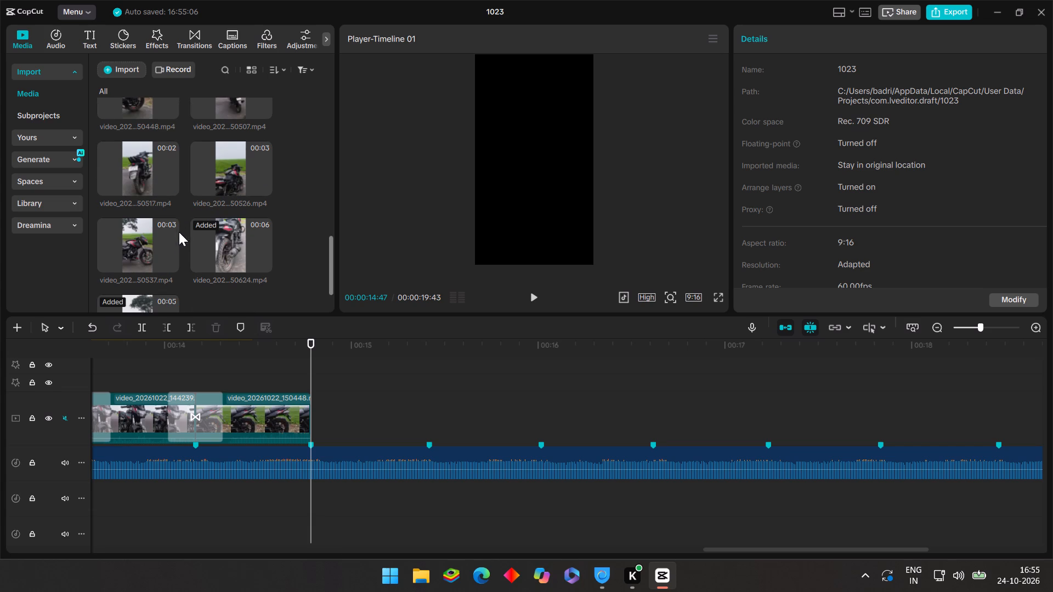
scroll(169, 240, "down", 2)
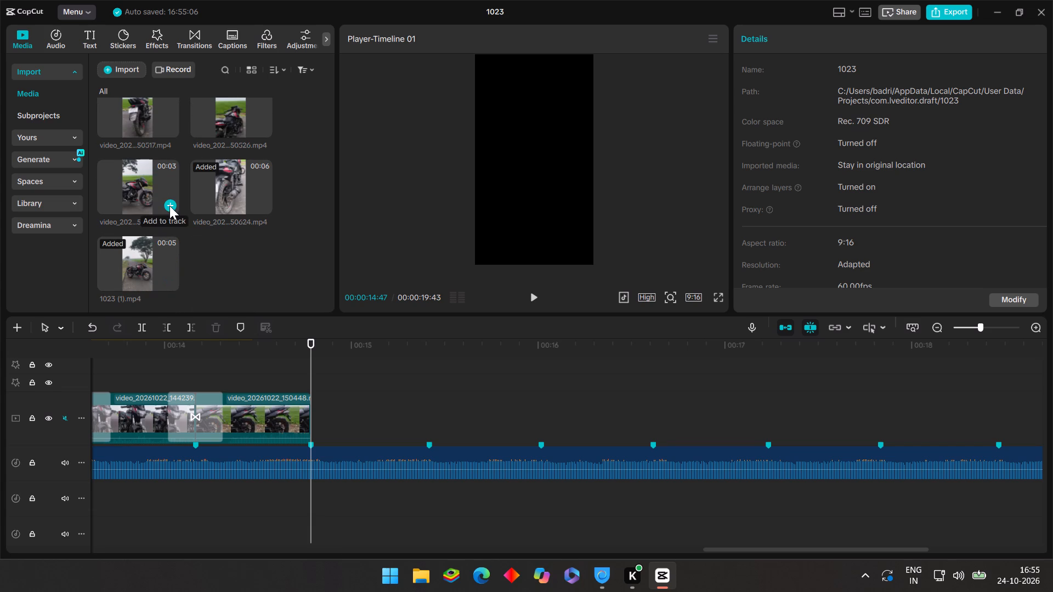
scroll(161, 188, "up", 3)
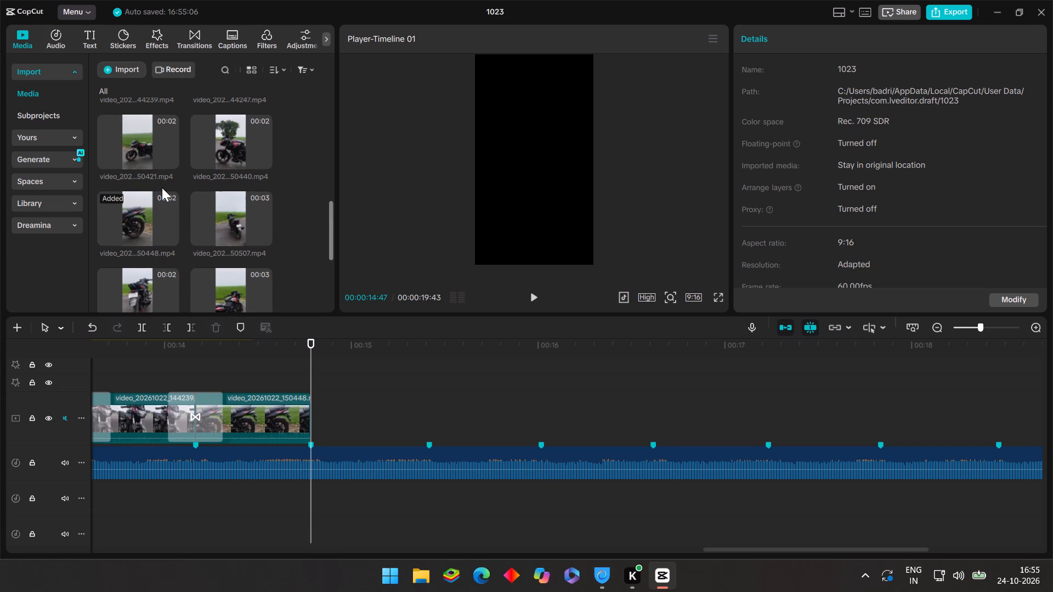
scroll(215, 179, "up", 1)
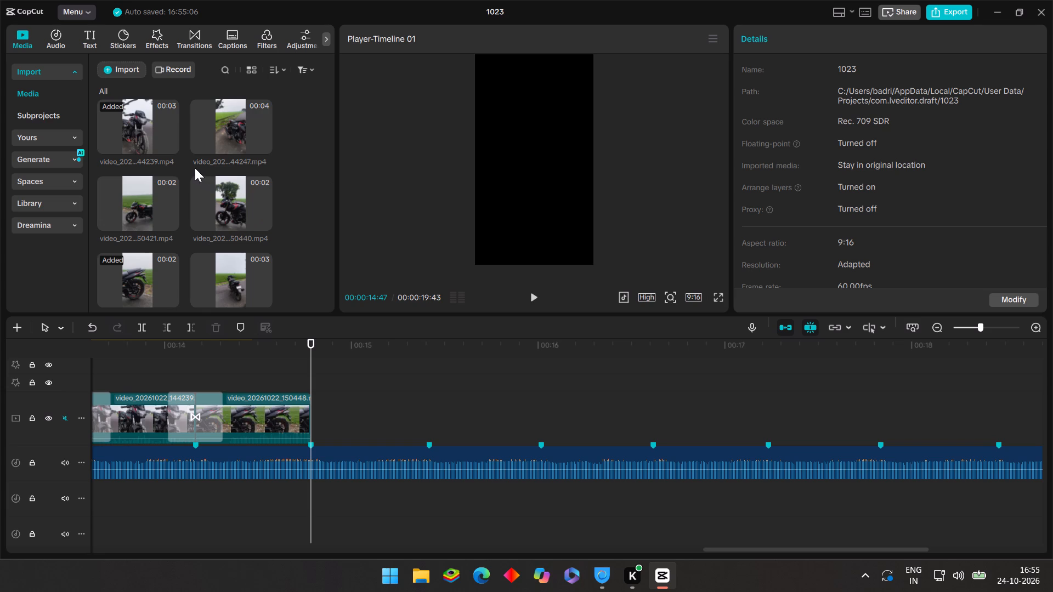
scroll(196, 151, "up", 1)
scroll(225, 215, "down", 1)
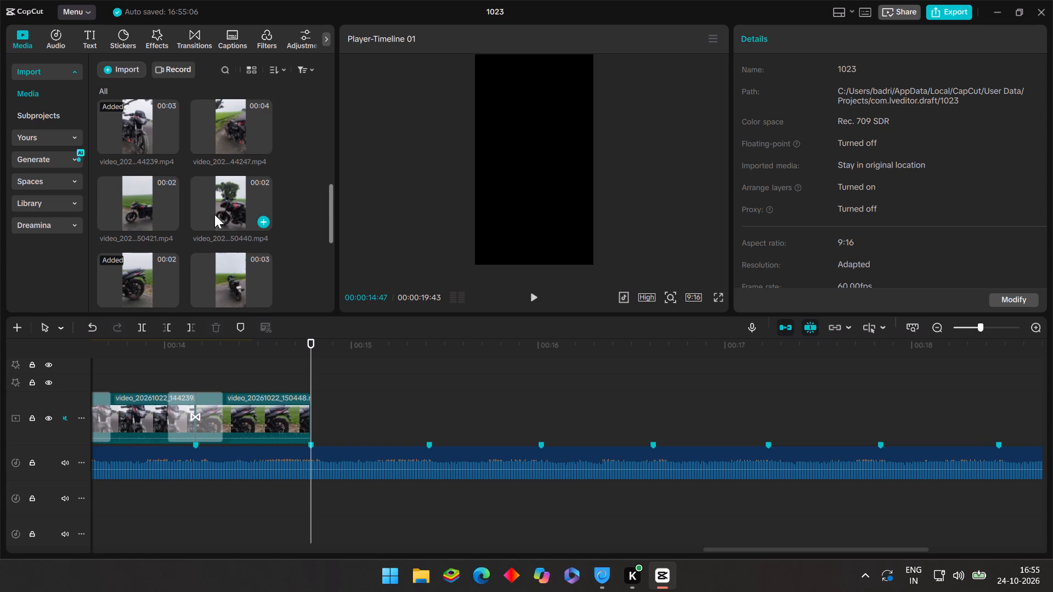
left_click(171, 221)
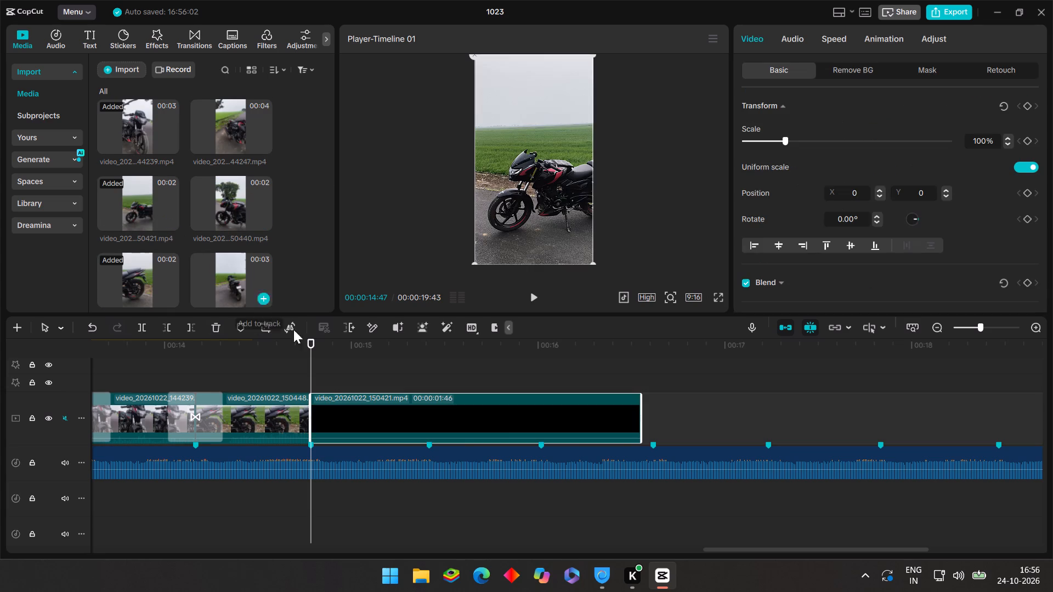
Trim the end of the video_20261022_150421.mp4 clip to the next beat marker at 00:00:15:25.
left_click_drag(310, 370, 374, 402)
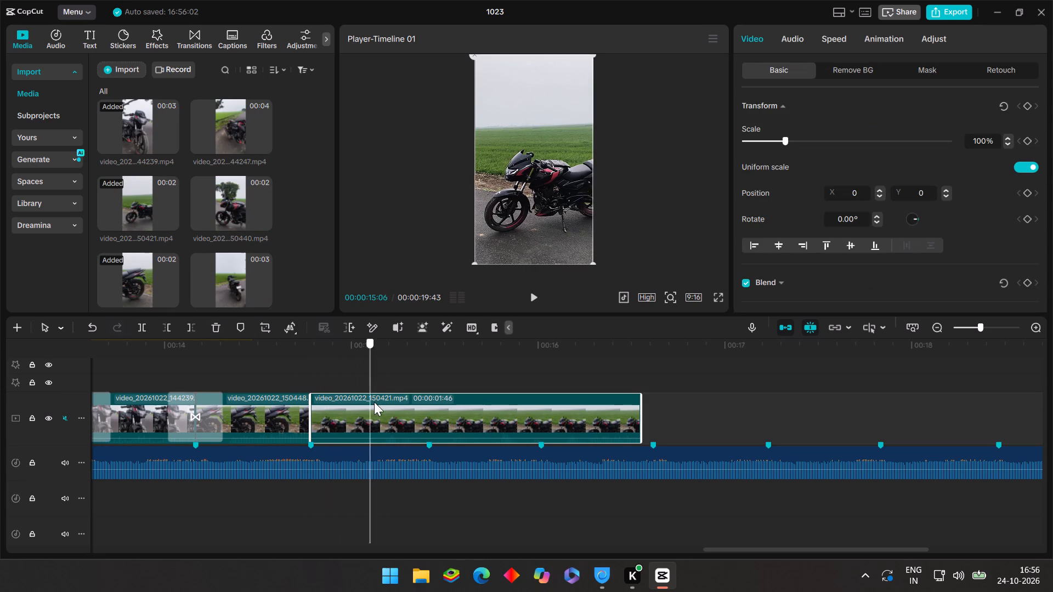
left_click_drag(374, 402, 428, 434)
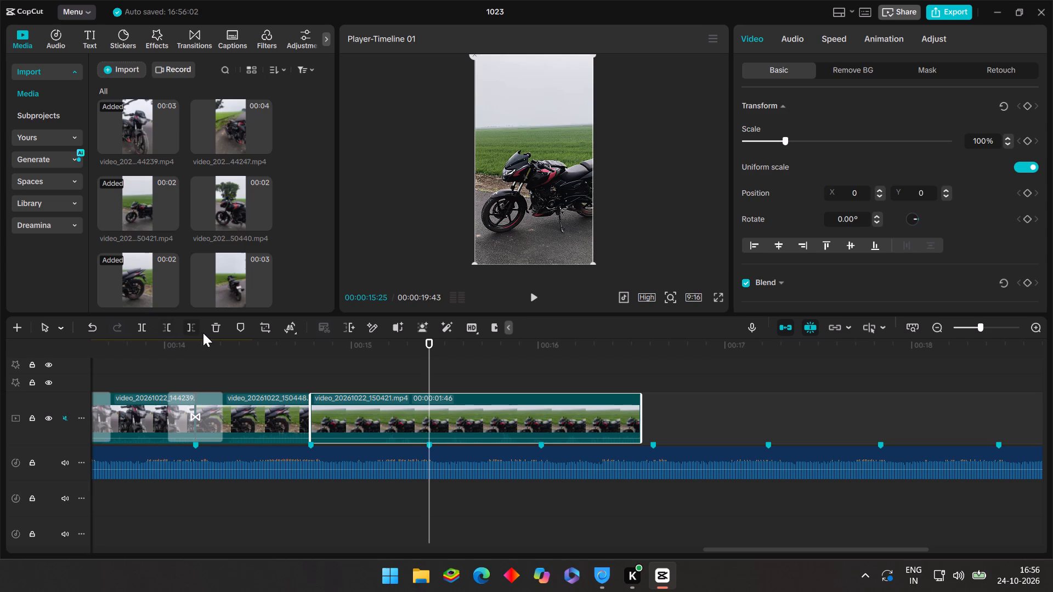
left_click(194, 331)
Check the type and duration of the blur transition used on the earlier cut at 00:00:07:28.
left_click(315, 379)
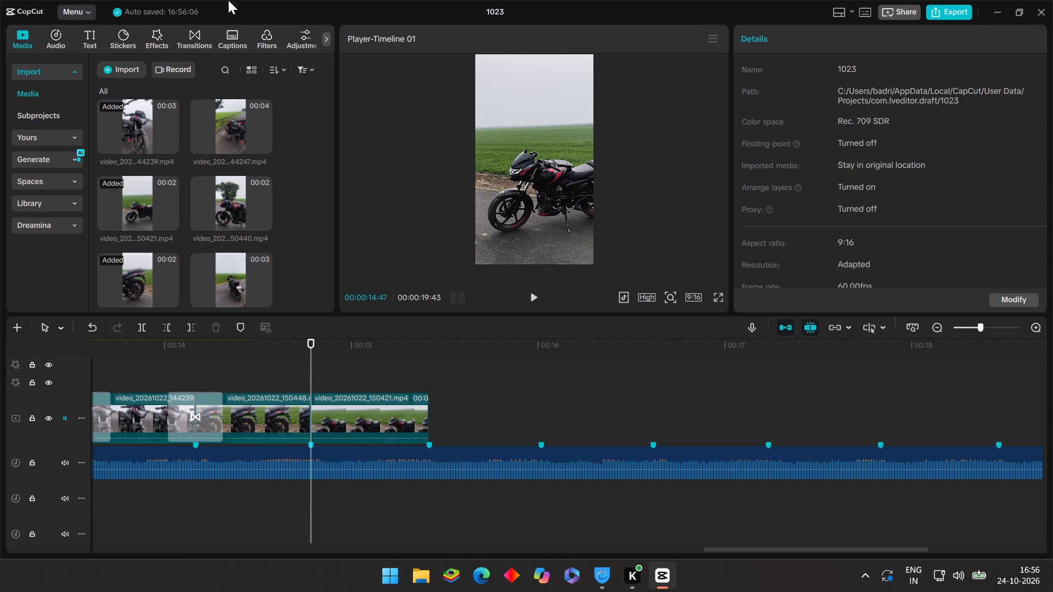
left_click(190, 47)
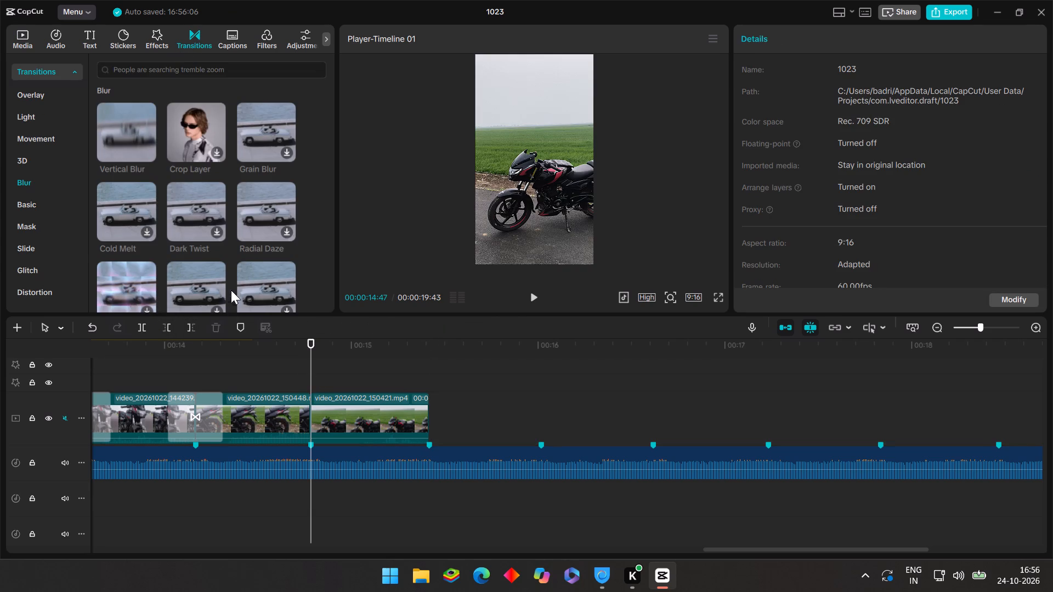
scroll(138, 246, "down", 1)
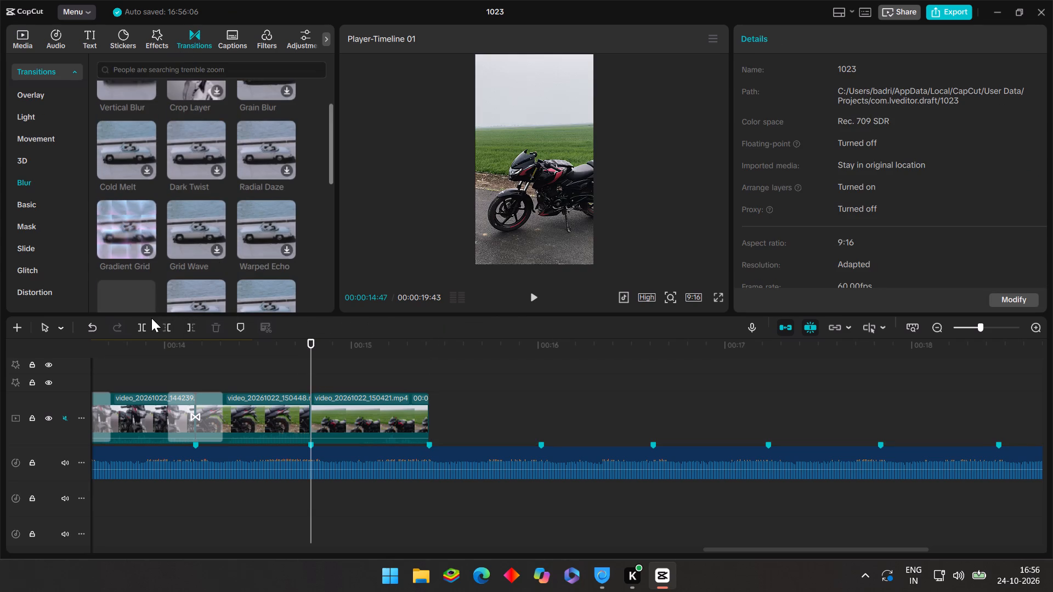
left_click(153, 342)
left_click_drag(155, 369, 427, 393)
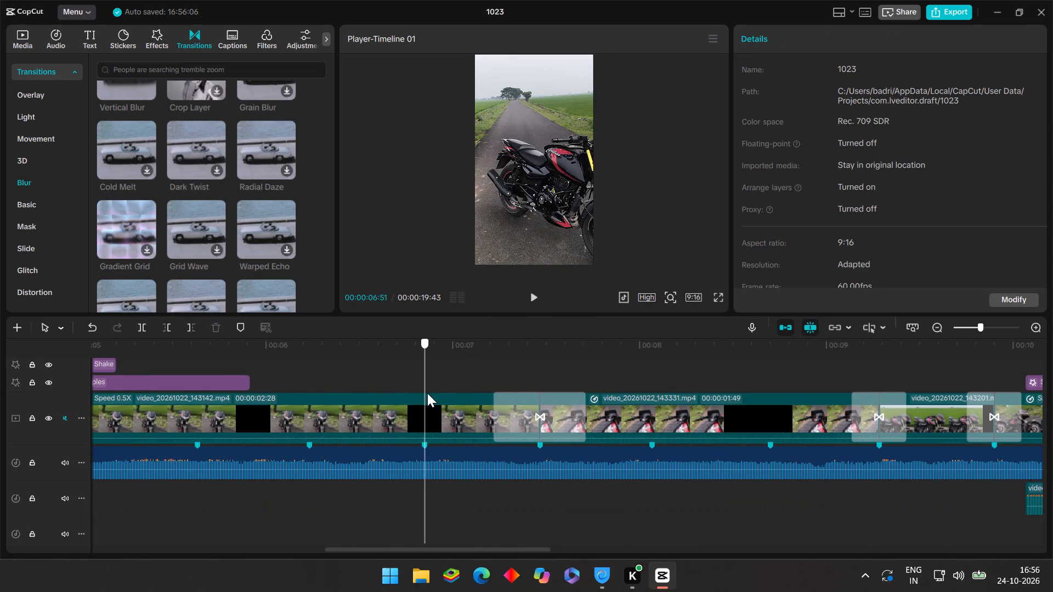
left_click_drag(427, 393, 523, 457)
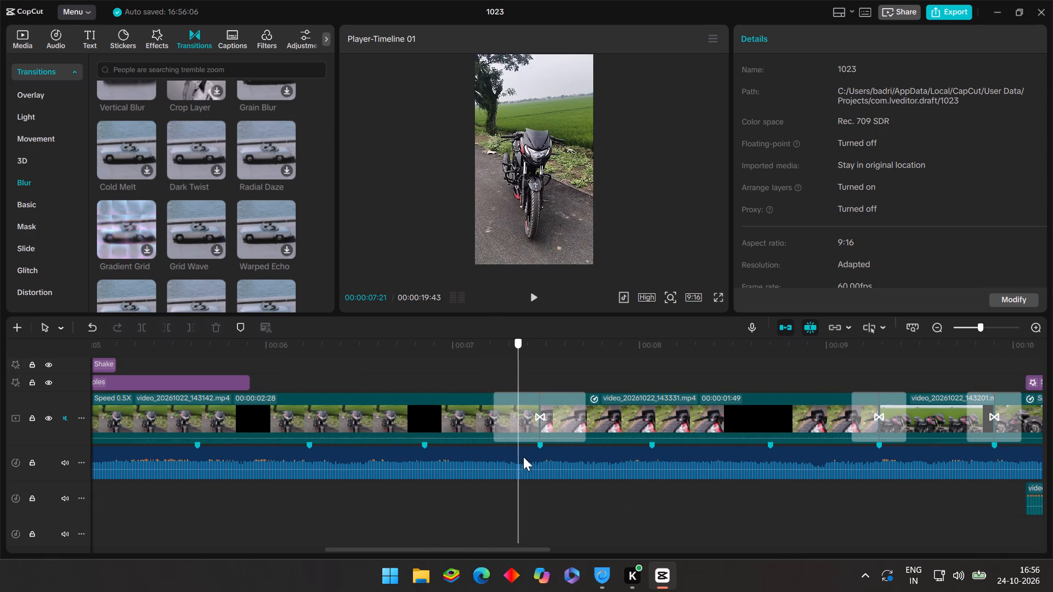
left_click_drag(523, 457, 539, 460)
left_click(535, 425)
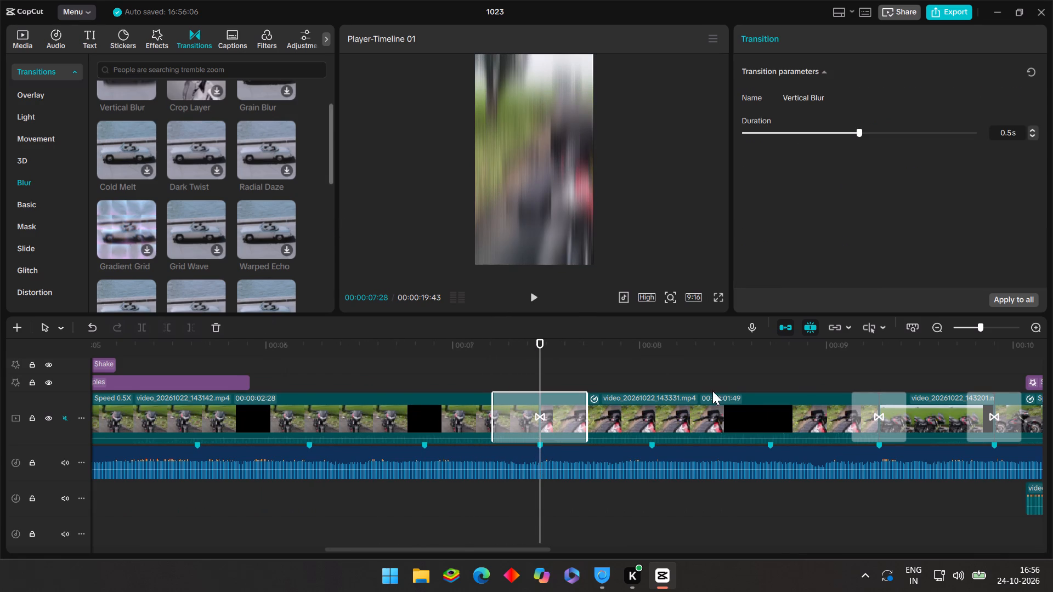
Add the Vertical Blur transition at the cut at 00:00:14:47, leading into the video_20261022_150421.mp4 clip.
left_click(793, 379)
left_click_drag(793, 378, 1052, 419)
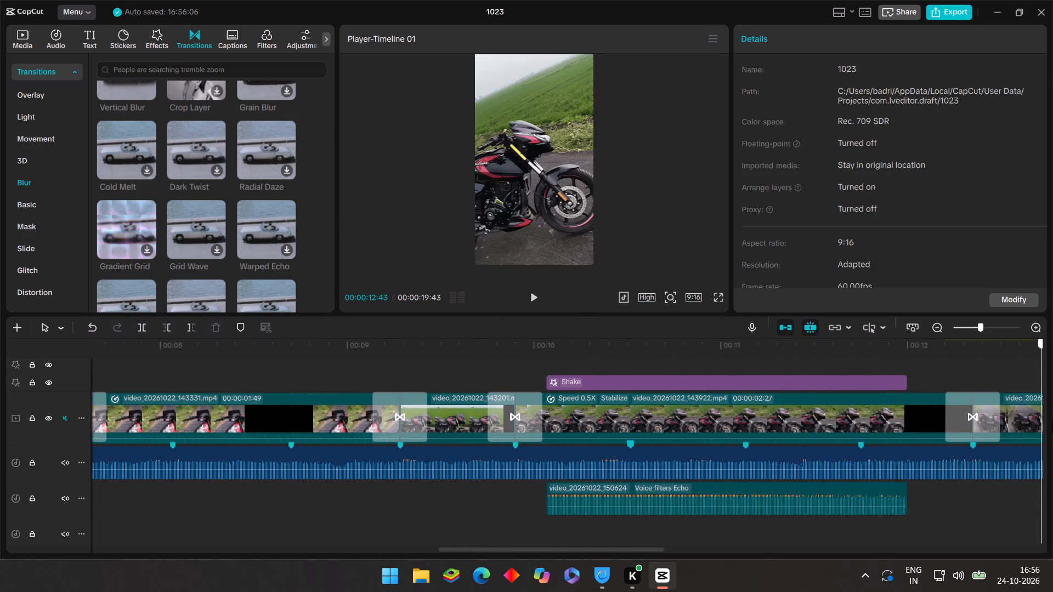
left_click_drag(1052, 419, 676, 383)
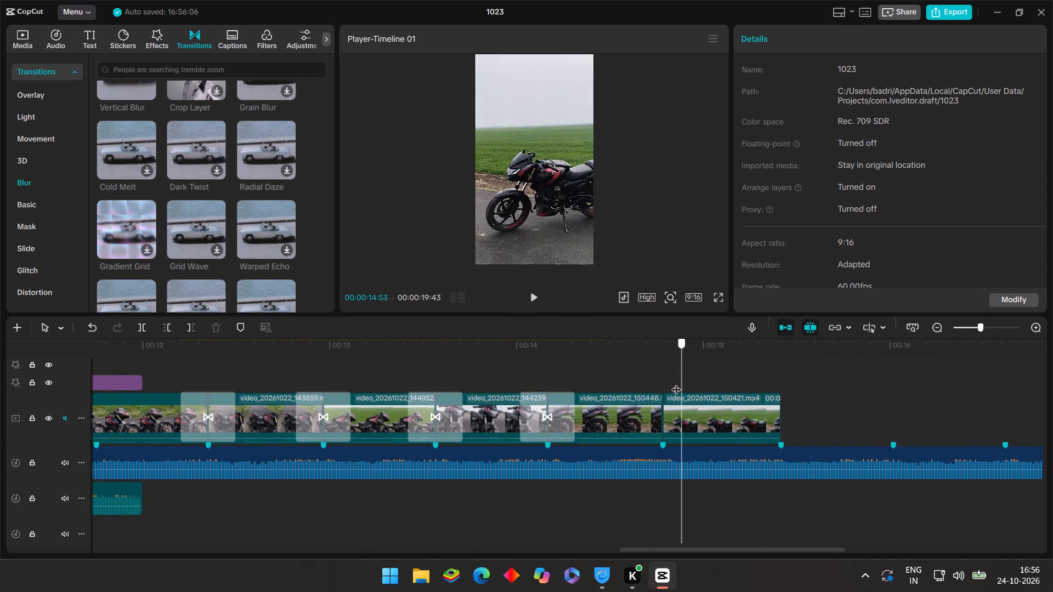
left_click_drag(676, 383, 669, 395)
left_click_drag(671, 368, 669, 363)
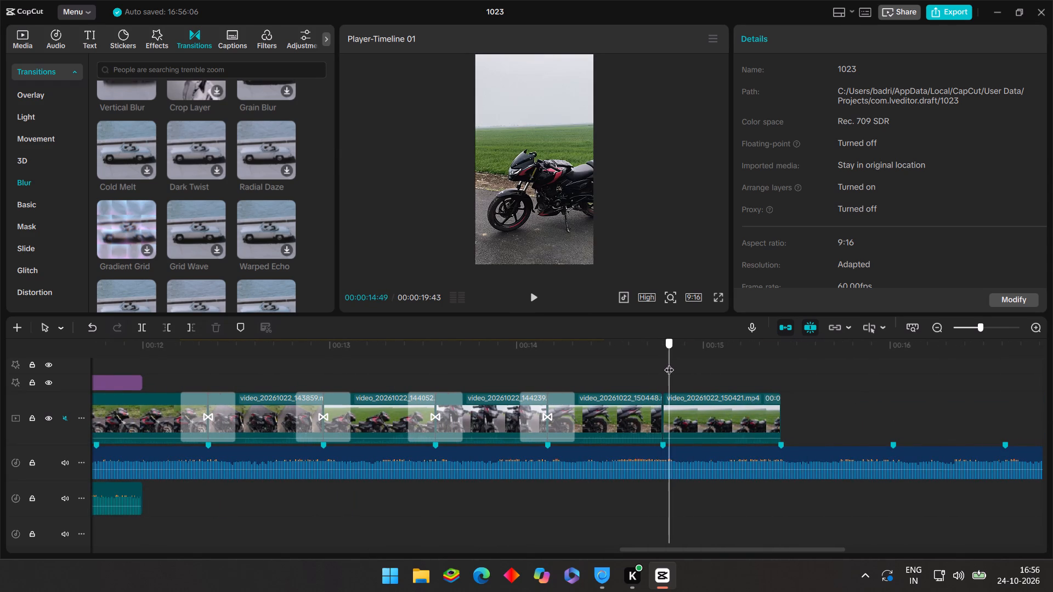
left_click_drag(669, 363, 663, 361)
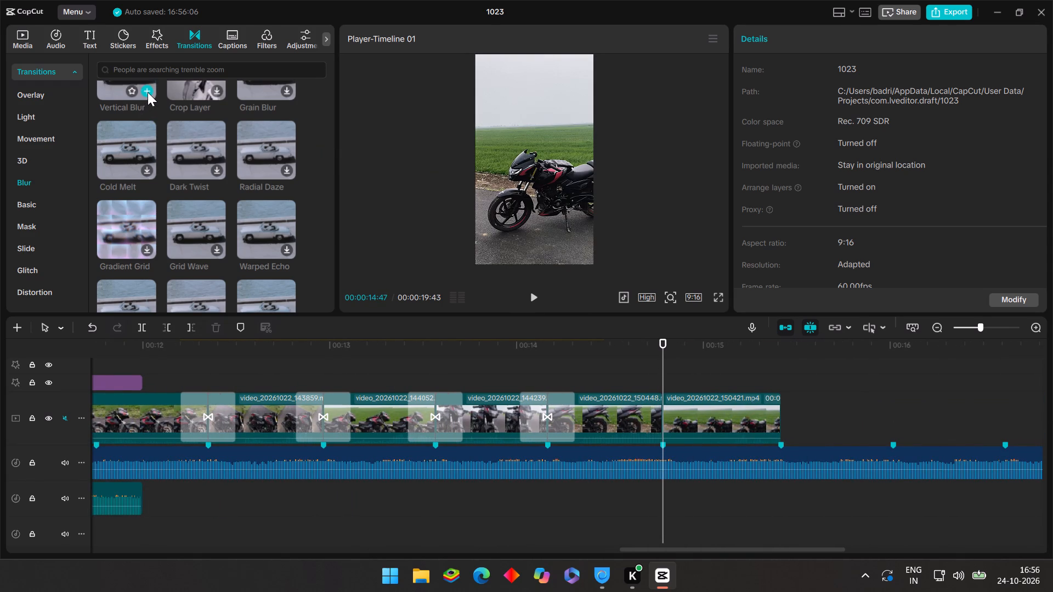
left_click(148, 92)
Play and scrub from about 00:00:14:03 to 00:00:15:25 to check the new Vertical Blur transition.
left_click(527, 367)
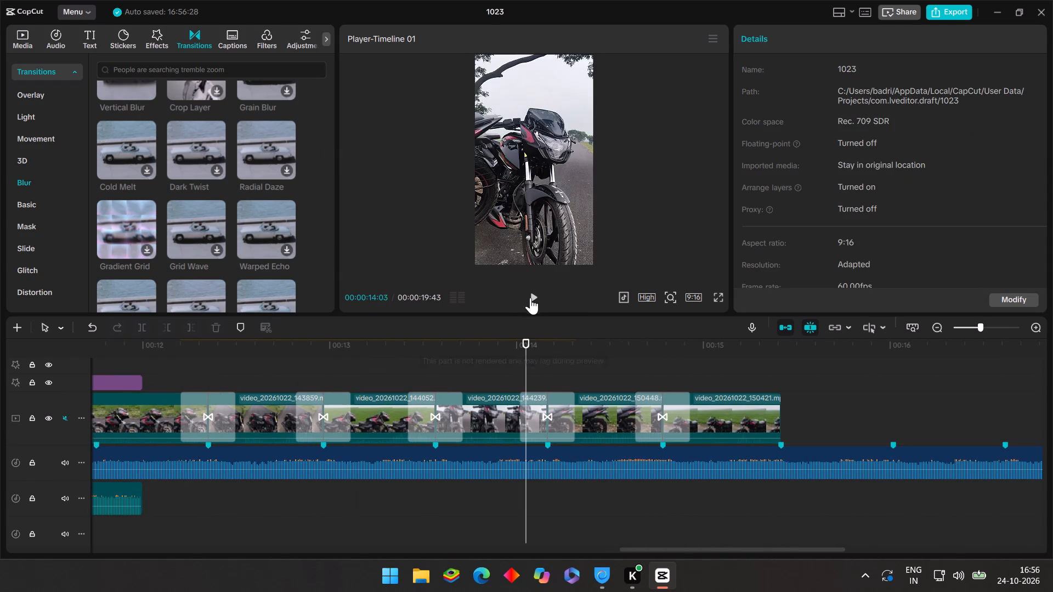
left_click(533, 297)
left_click(588, 388)
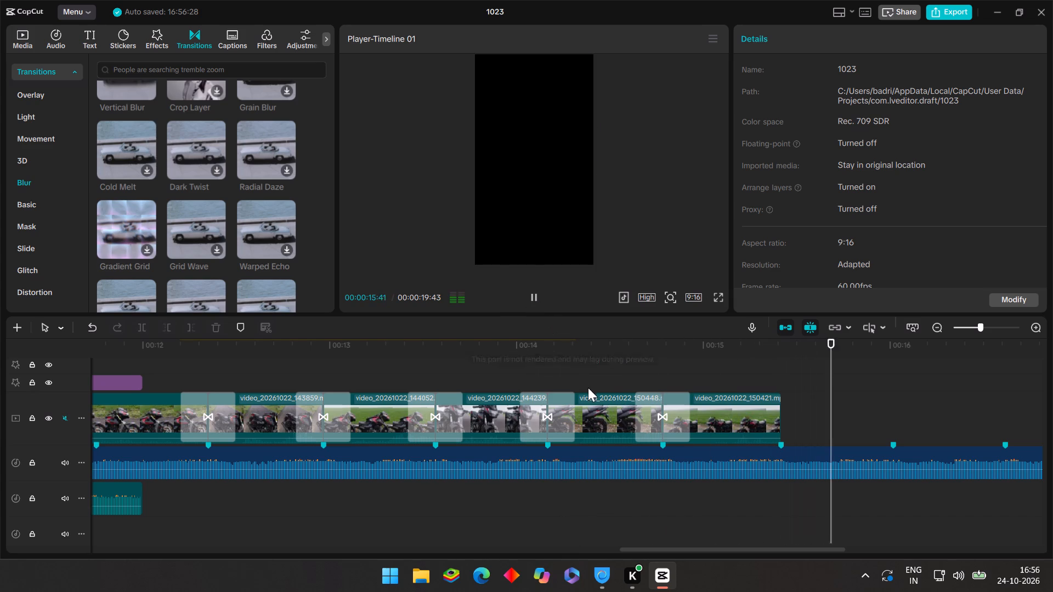
left_click_drag(586, 365, 625, 377)
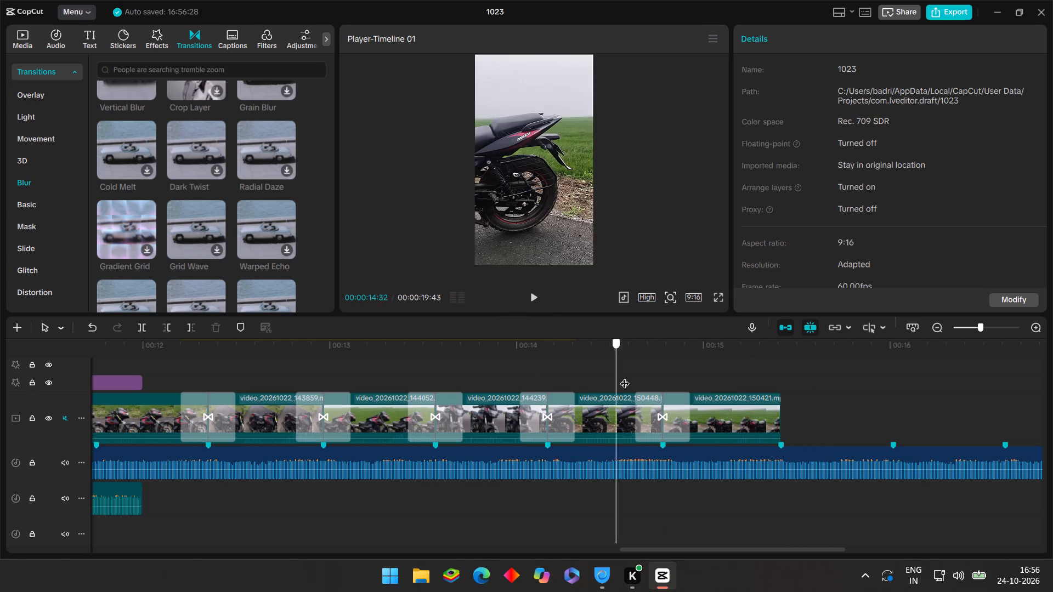
left_click_drag(625, 377, 665, 388)
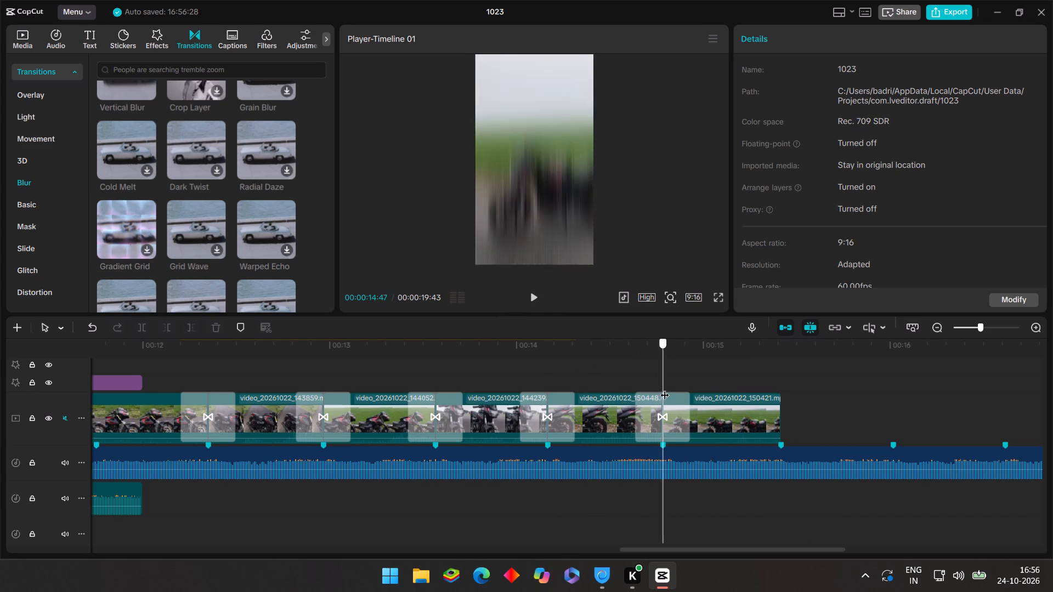
left_click_drag(665, 388, 601, 378)
left_click(527, 294)
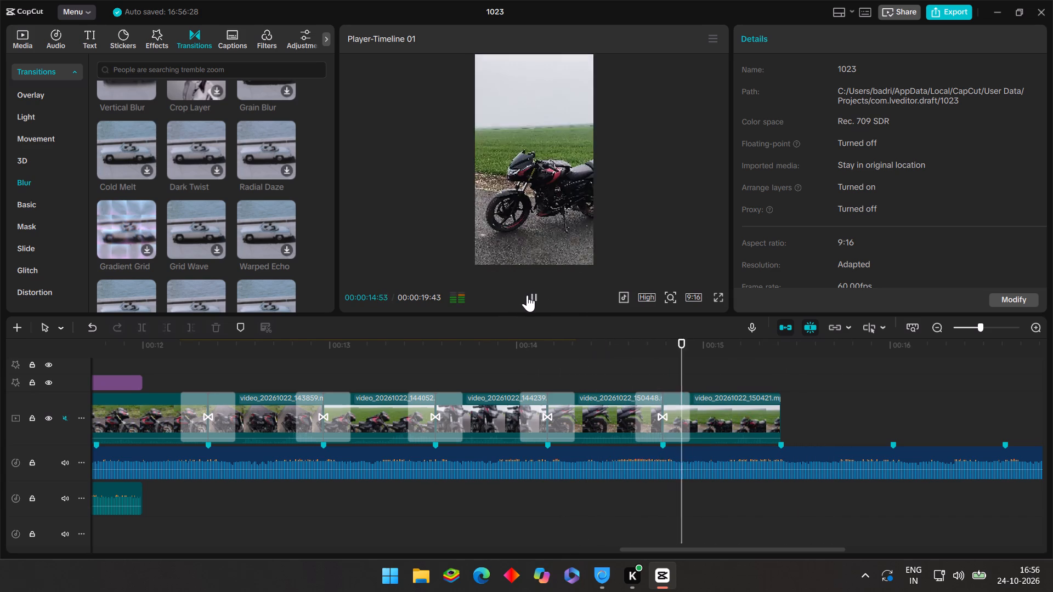
left_click(619, 371)
left_click_drag(622, 364, 783, 399)
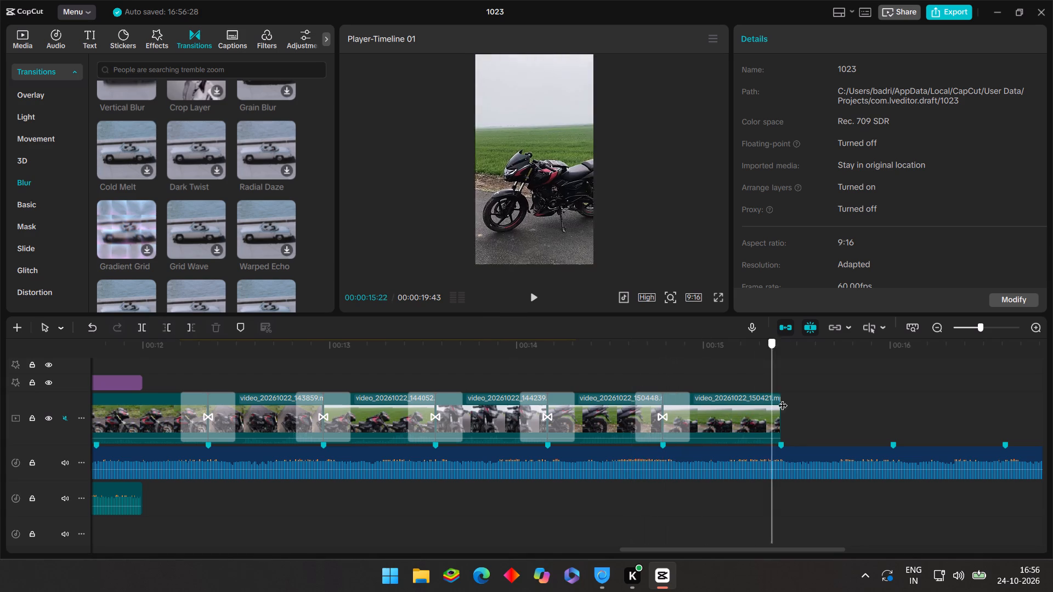
left_click_drag(783, 399, 781, 399)
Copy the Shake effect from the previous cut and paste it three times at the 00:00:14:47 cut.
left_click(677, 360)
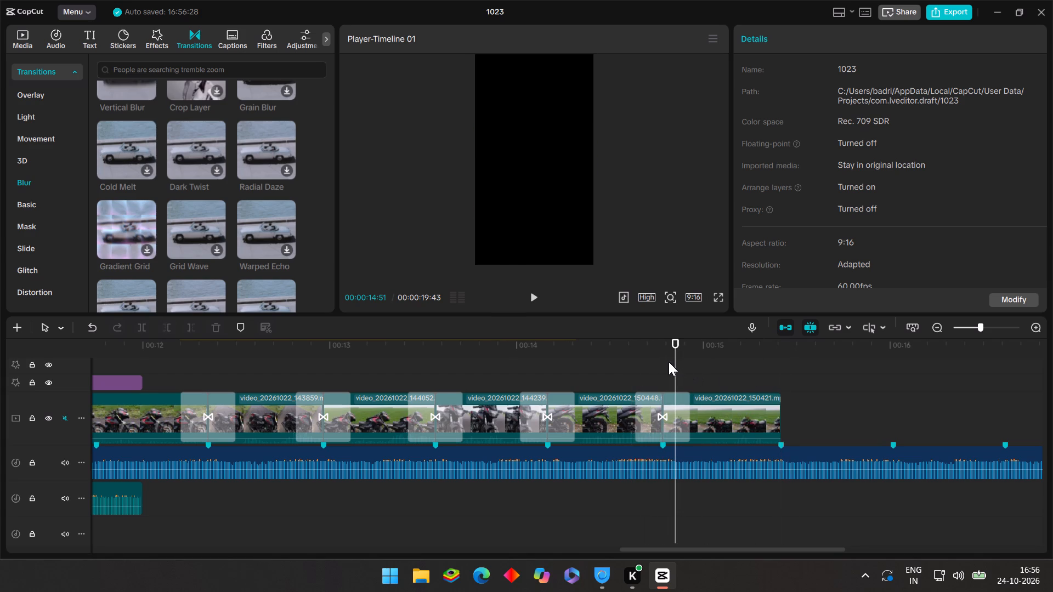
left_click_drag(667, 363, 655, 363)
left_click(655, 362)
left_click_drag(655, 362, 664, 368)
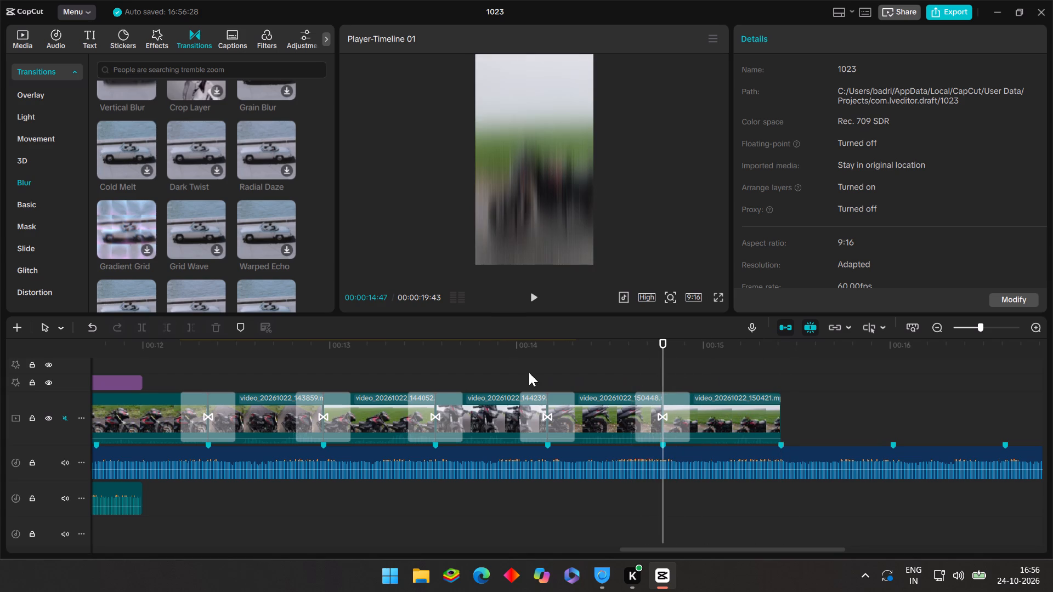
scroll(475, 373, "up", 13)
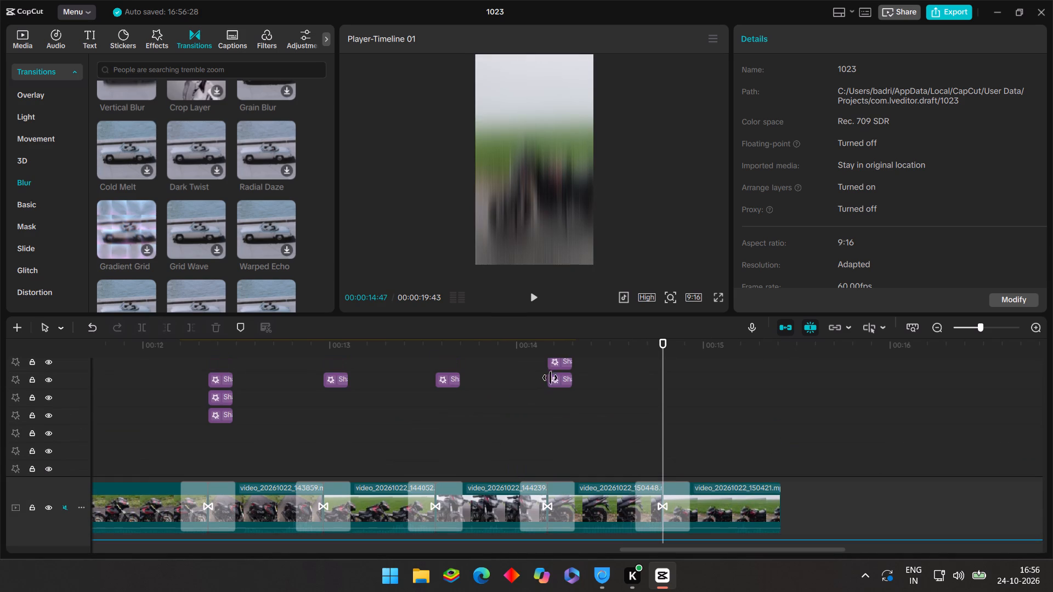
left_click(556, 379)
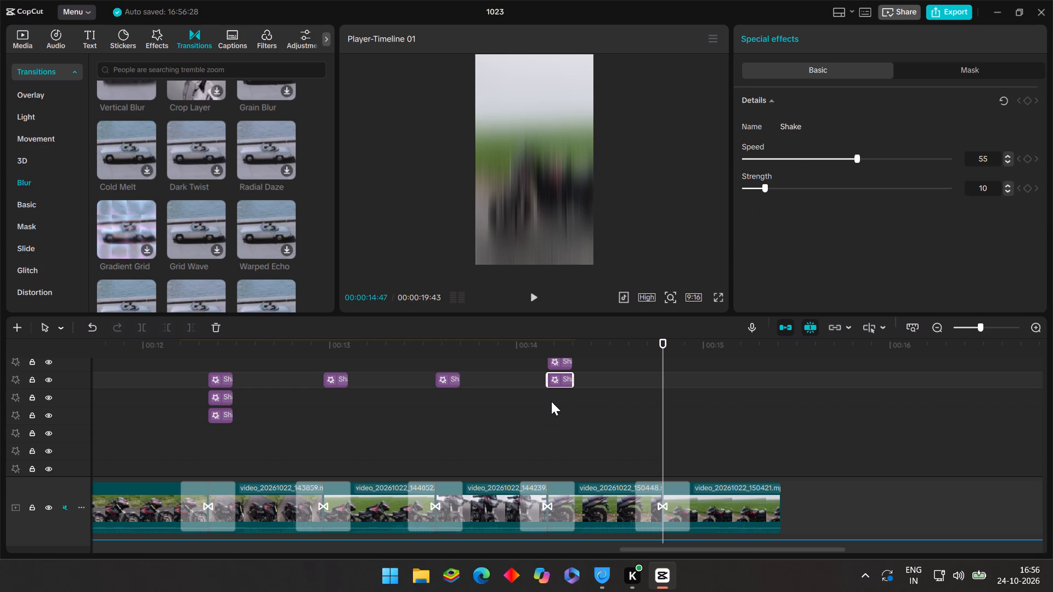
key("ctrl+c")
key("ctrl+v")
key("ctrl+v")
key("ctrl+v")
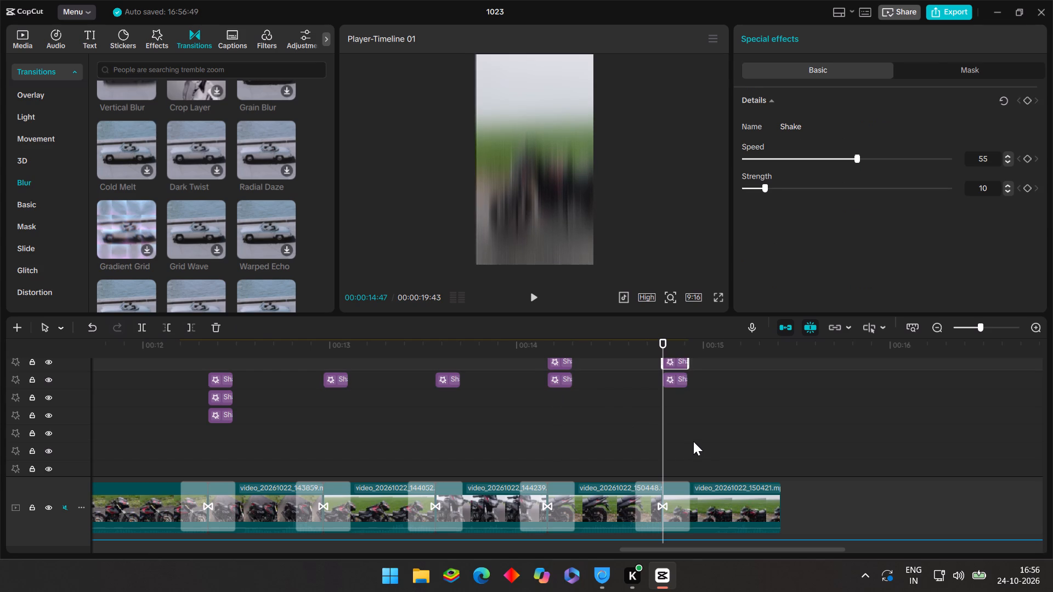
Play the section around the 00:00:14:47 cut to review the stacked Shake effects.
left_click(622, 430)
left_click(533, 295)
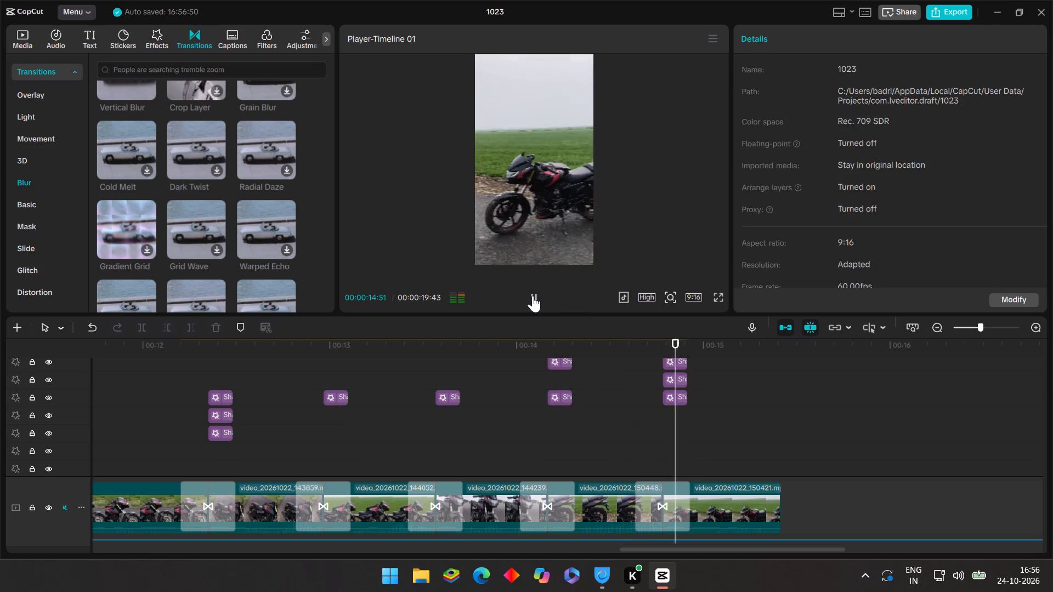
left_click(596, 412)
left_click_drag(596, 412, 602, 412)
left_click(540, 298)
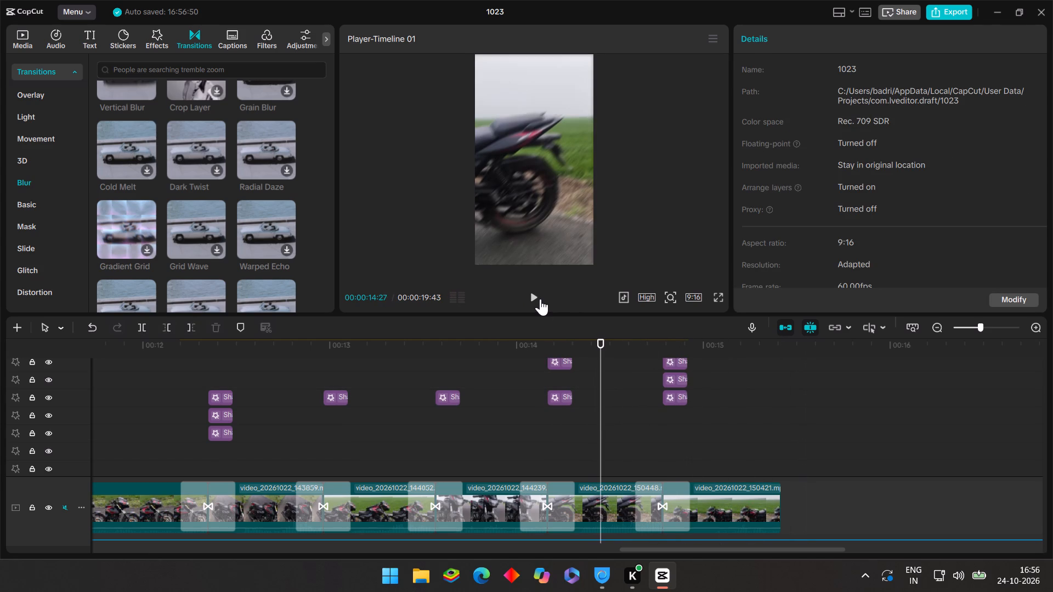
left_click(541, 301)
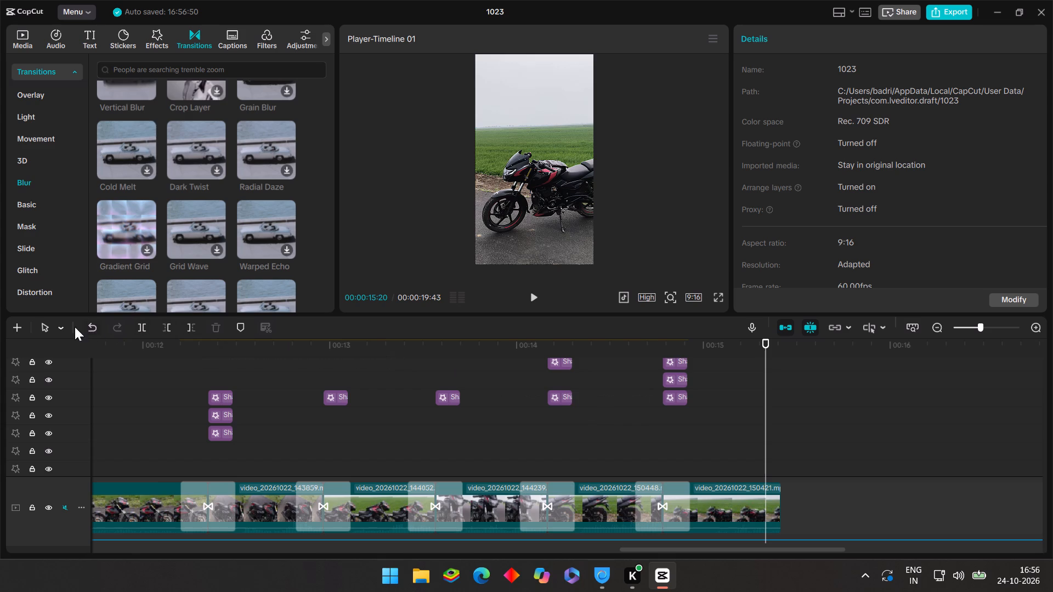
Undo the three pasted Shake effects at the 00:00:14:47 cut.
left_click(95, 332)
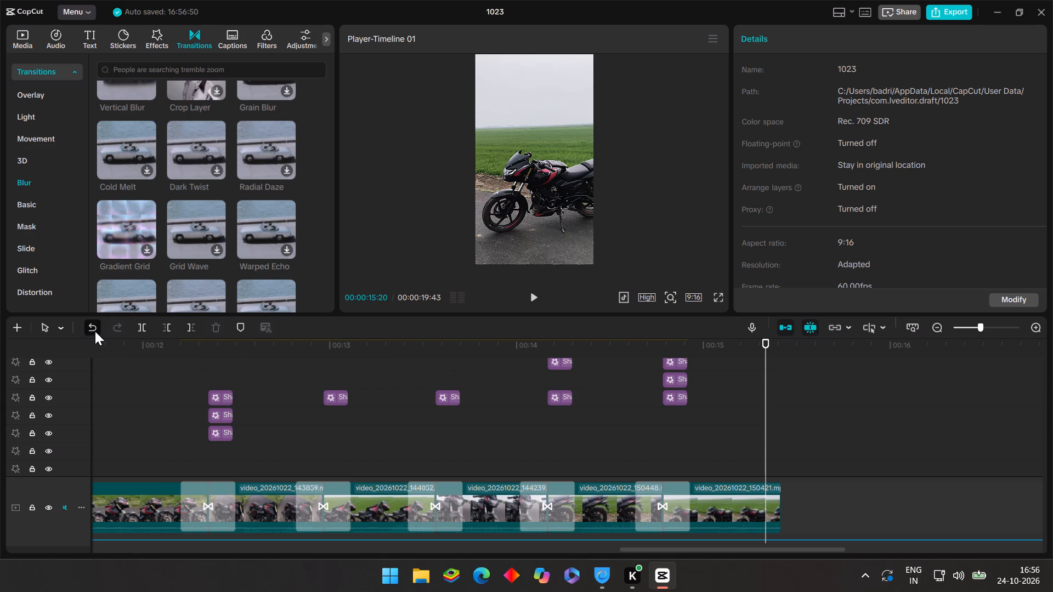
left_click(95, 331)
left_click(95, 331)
Replay and scrub from about 00:00:14:07 to 00:00:15:25 to judge the Vertical Blur cut without Shake.
left_click(537, 439)
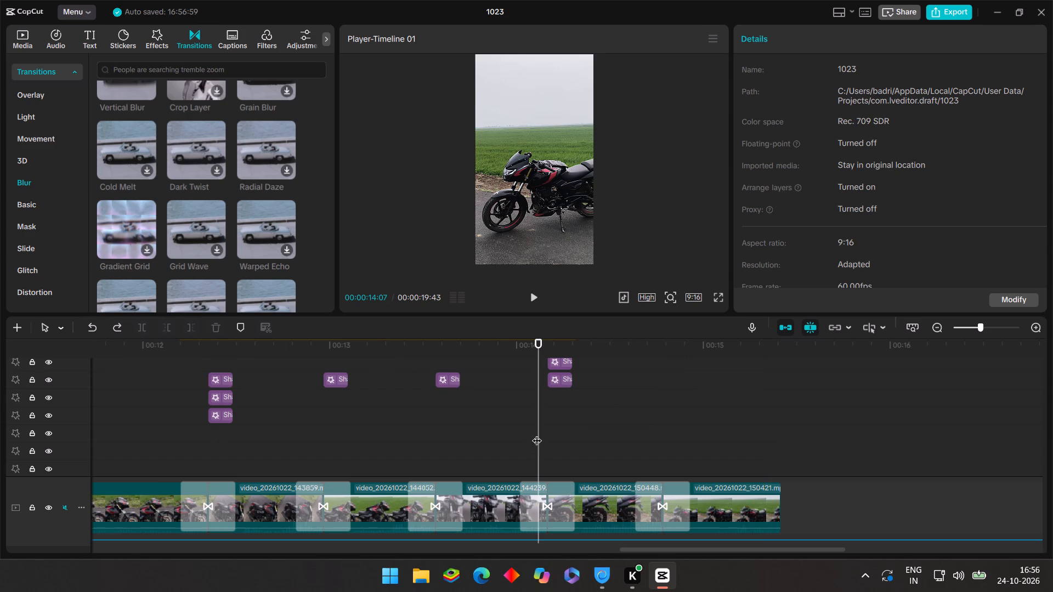
left_click(529, 297)
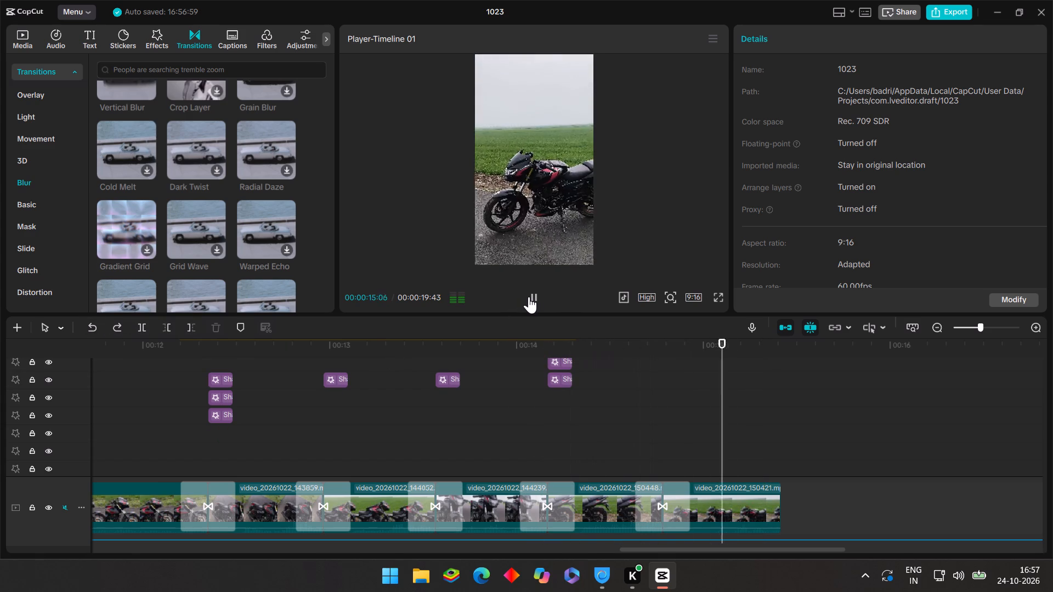
left_click(537, 445)
left_click_drag(537, 445, 624, 510)
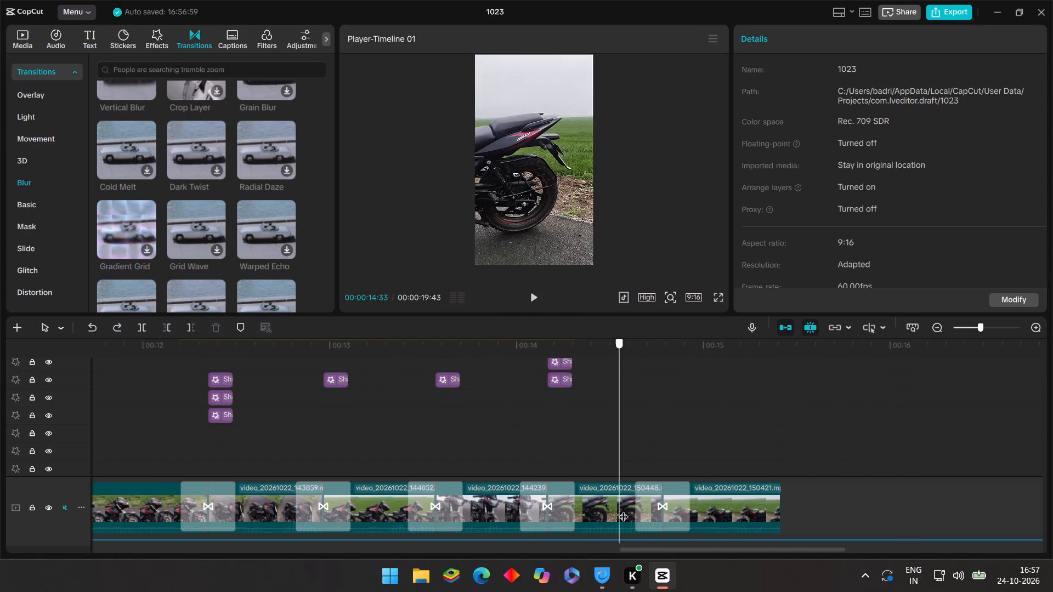
left_click_drag(624, 510, 603, 509)
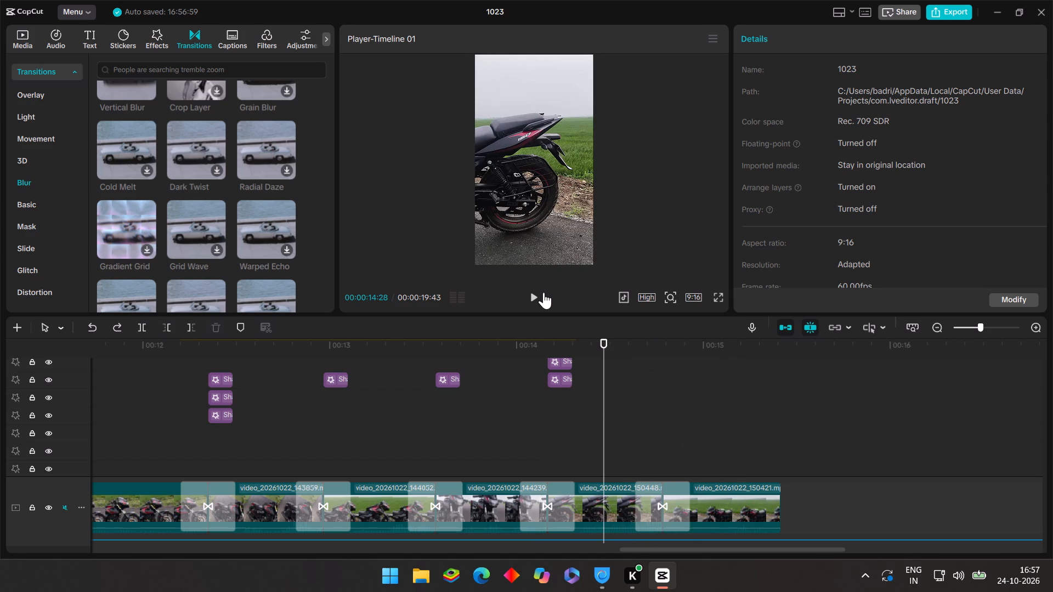
left_click(539, 292)
left_click(539, 292)
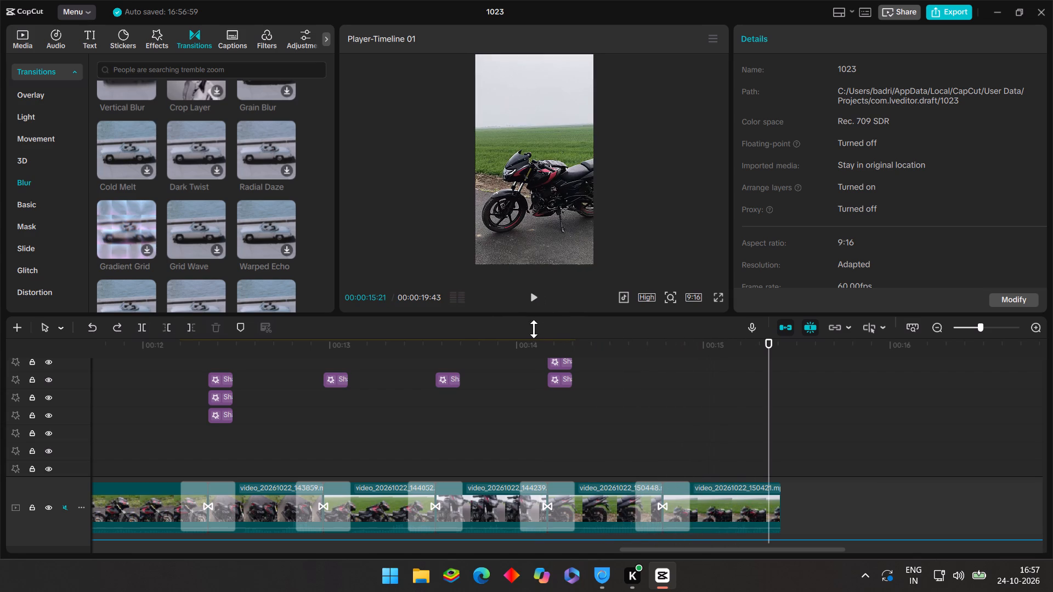
left_click(640, 454)
left_click_drag(640, 454, 616, 434)
left_click(536, 295)
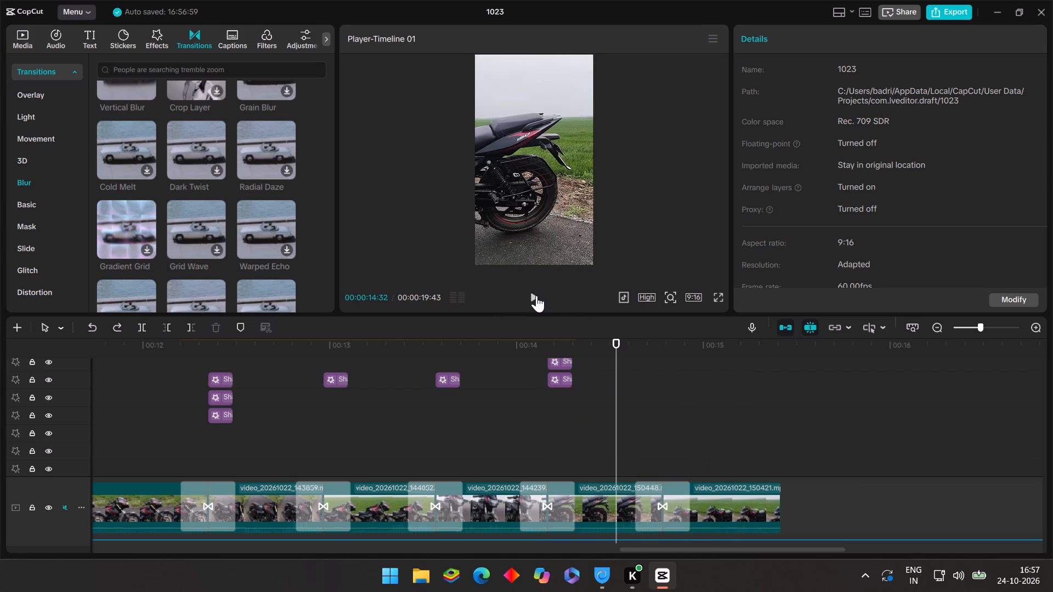
left_click(678, 430)
left_click_drag(678, 430, 773, 477)
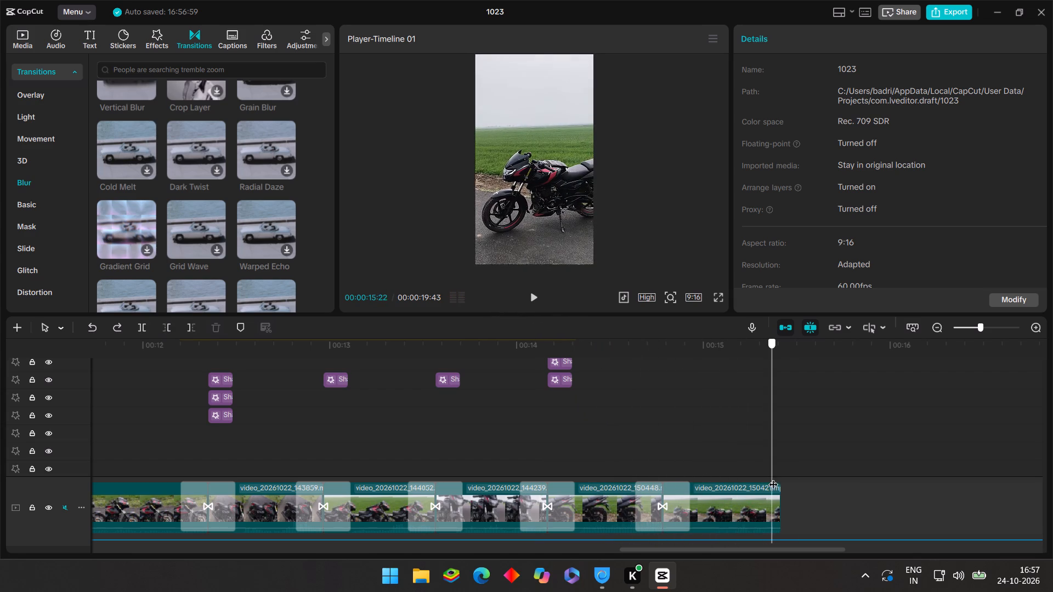
left_click_drag(773, 477, 783, 479)
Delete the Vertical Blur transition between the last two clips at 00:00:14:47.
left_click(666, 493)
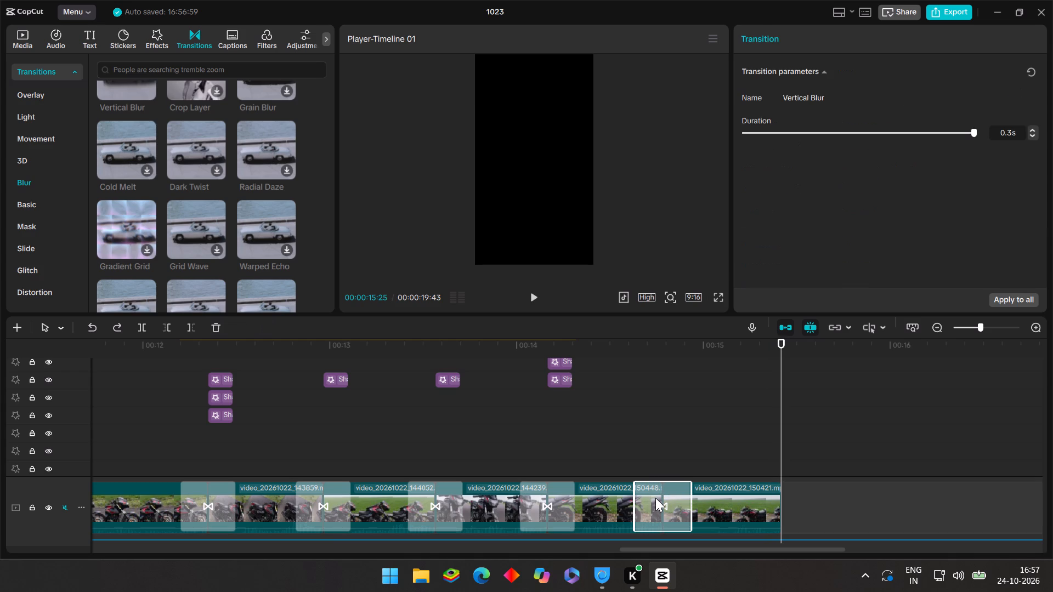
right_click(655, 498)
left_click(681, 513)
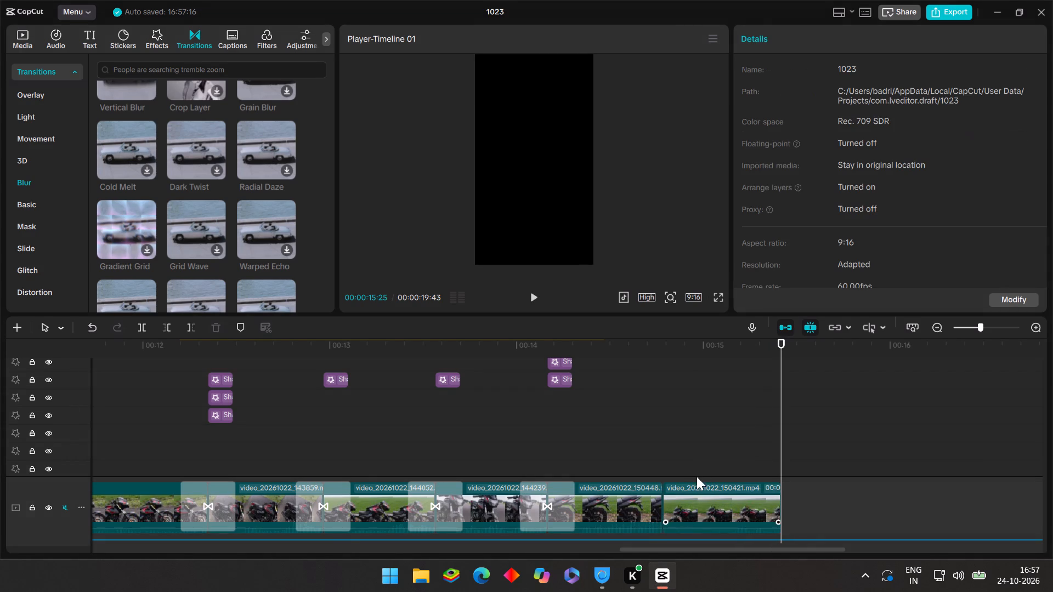
Search the In animations for "hori" for the last clip, video_20261022_150421.mp4, and browse the matches for a horizontal entrance.
left_click(683, 434)
left_click_drag(683, 434, 782, 475)
scroll(778, 470, "down", 4)
left_click(683, 506)
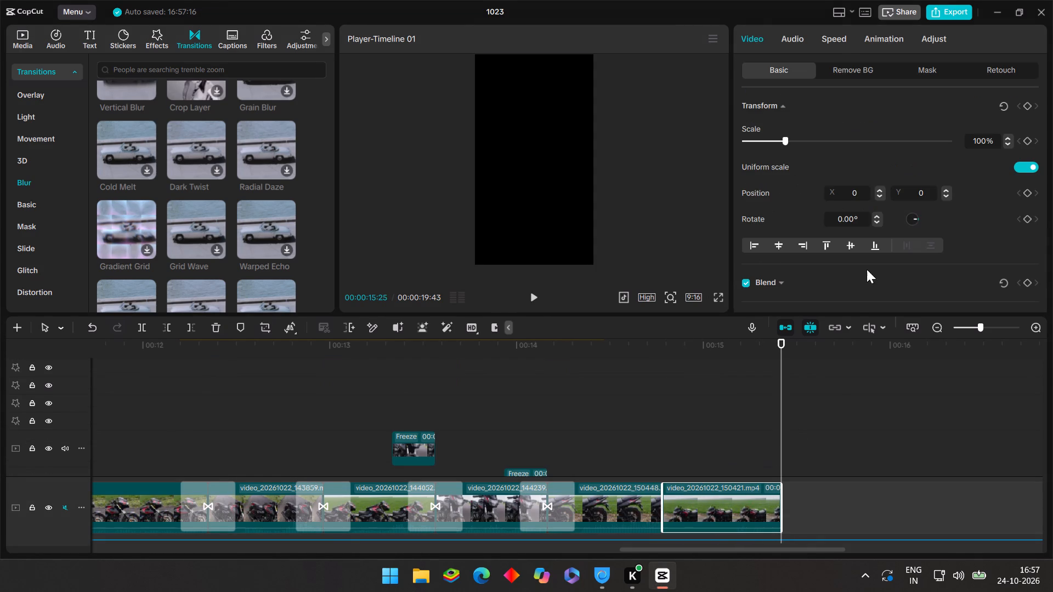
left_click(870, 38)
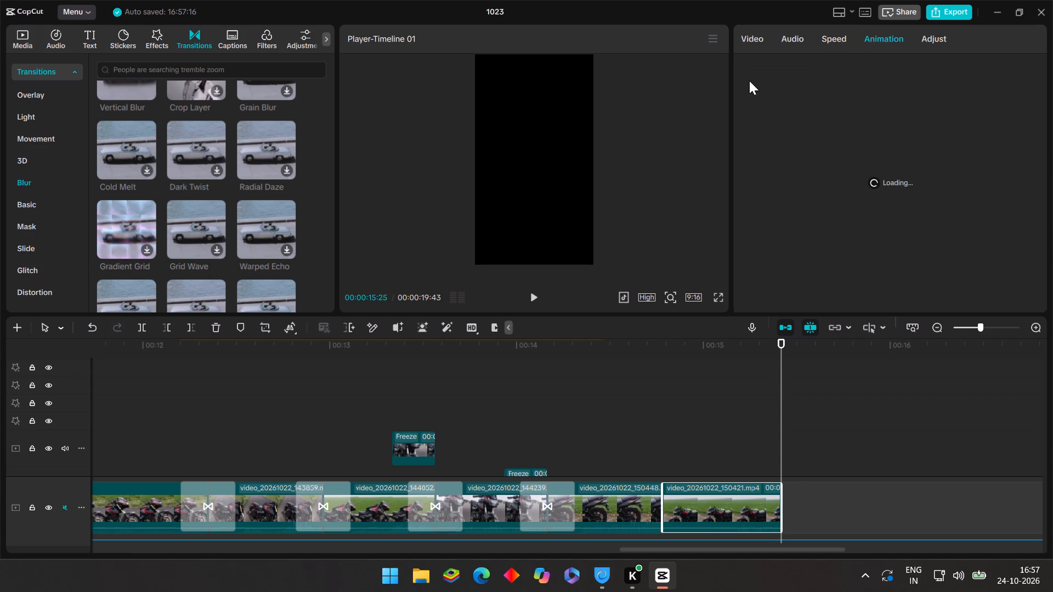
left_click(800, 95)
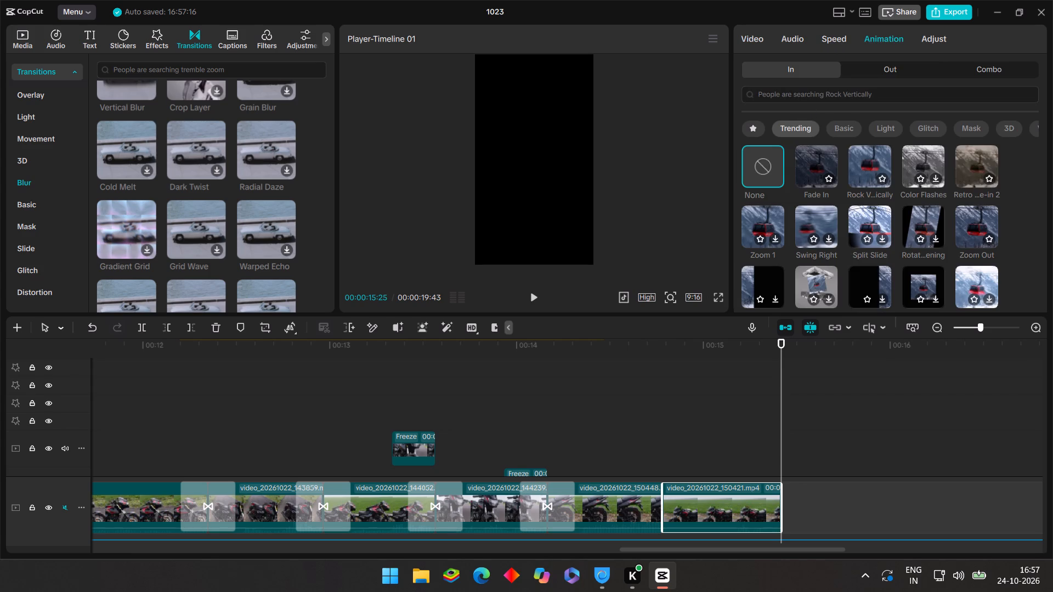
left_click(755, 129)
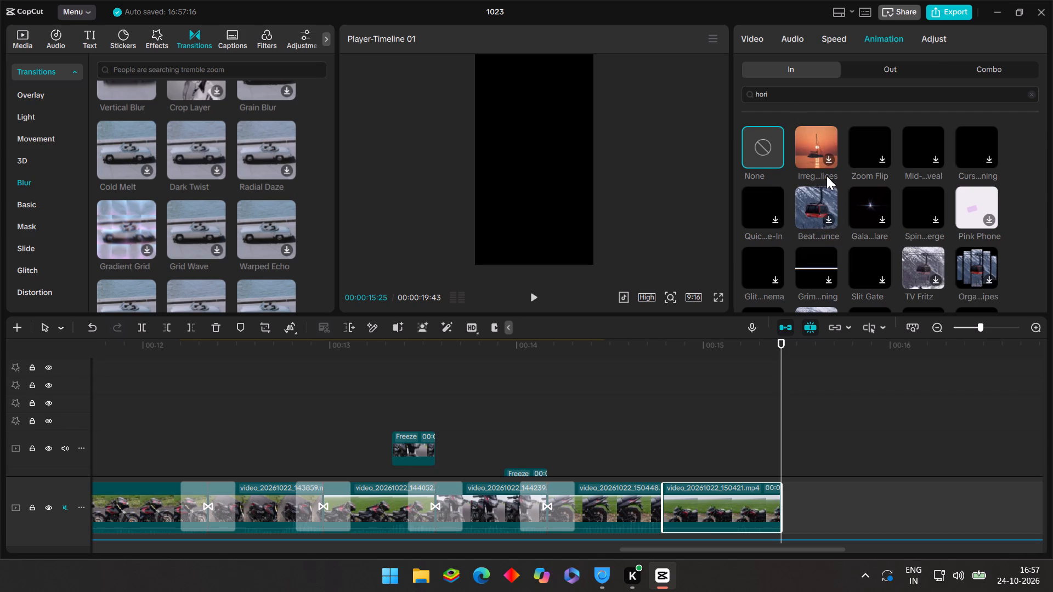
scroll(879, 200, "down", 4)
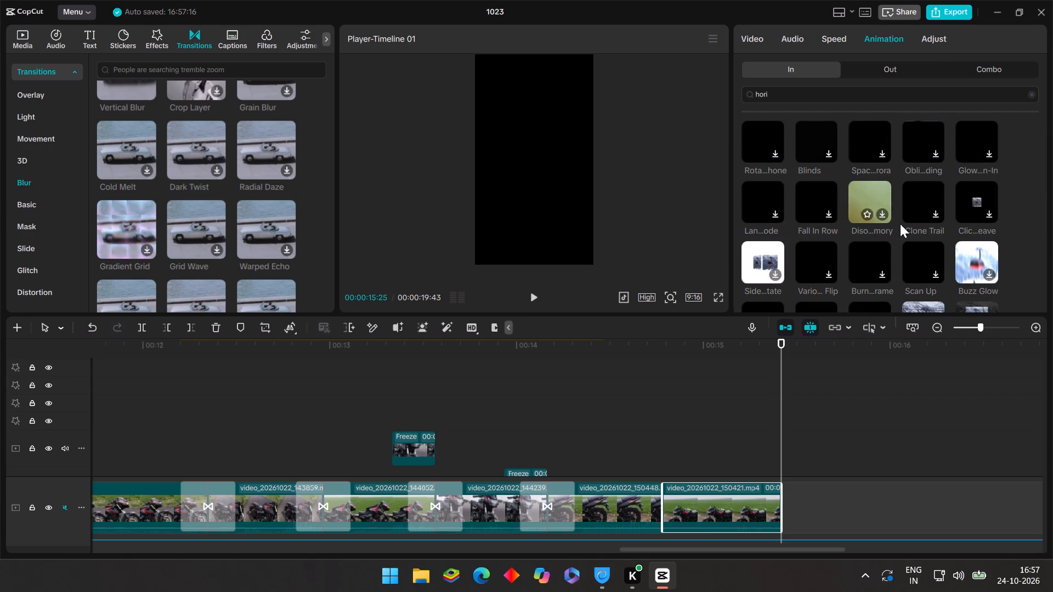
scroll(902, 231, "down", 2)
scroll(859, 177, "up", 6)
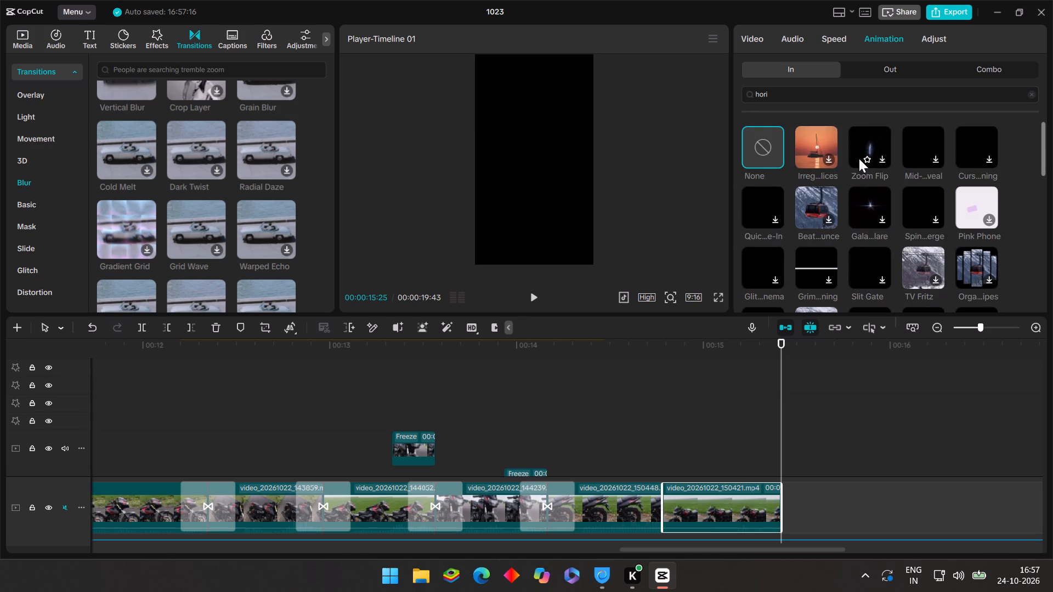
scroll(858, 158, "up", 3)
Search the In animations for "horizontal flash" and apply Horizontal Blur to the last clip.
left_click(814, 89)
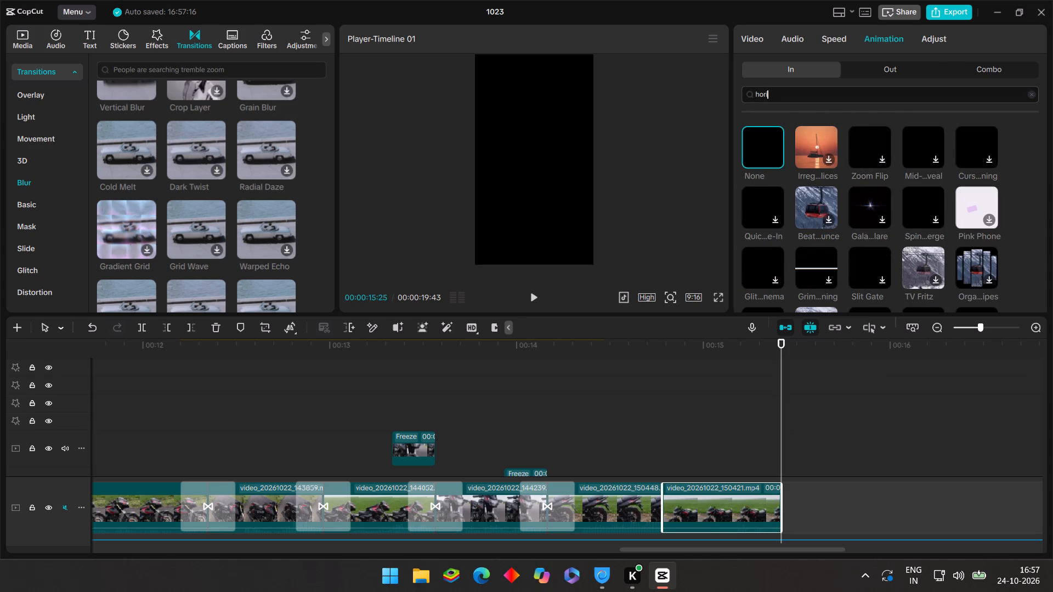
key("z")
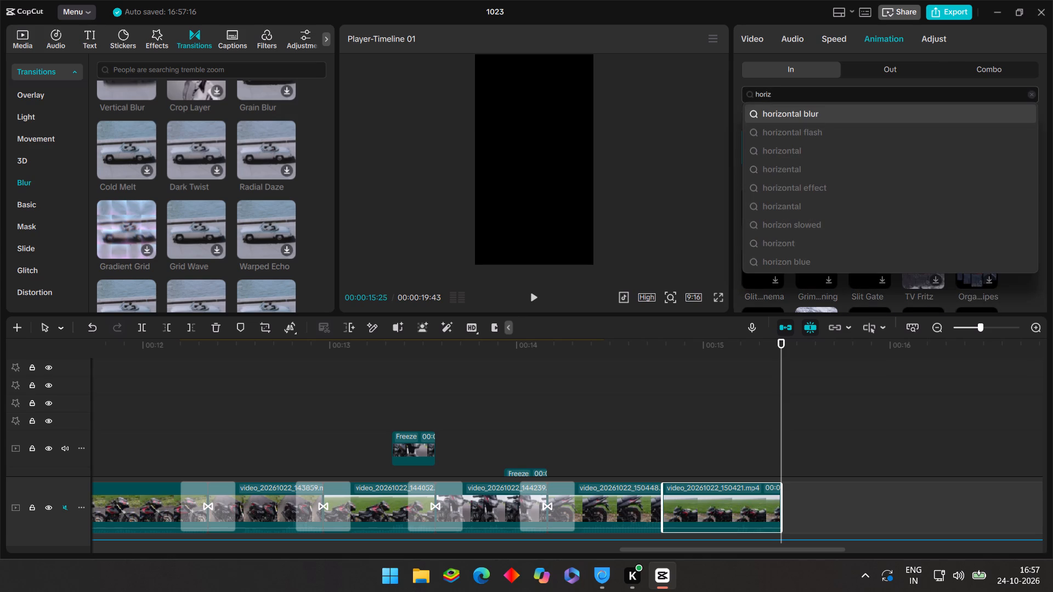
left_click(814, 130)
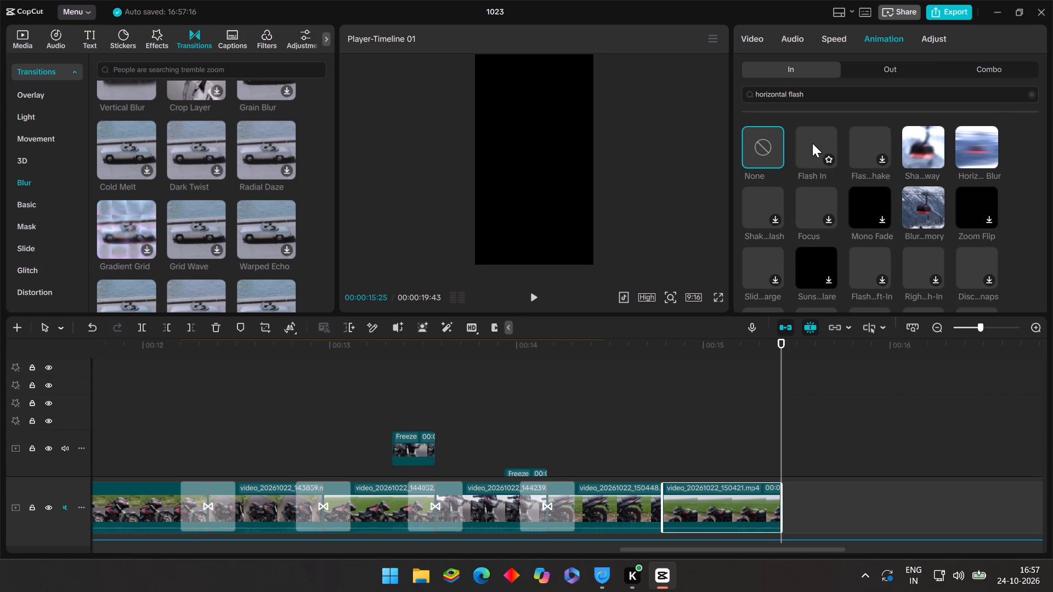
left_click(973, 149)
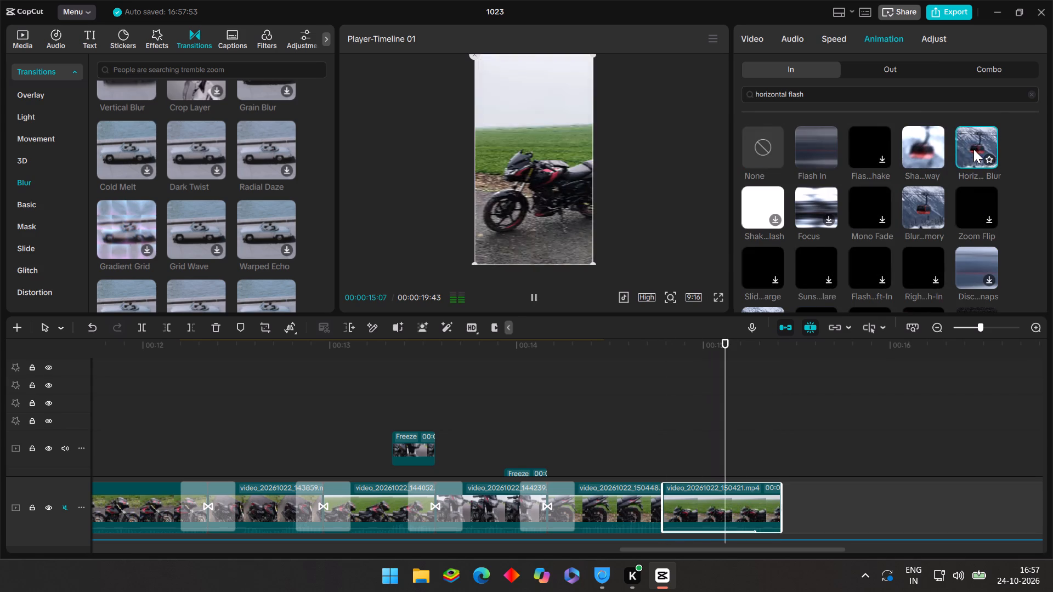
Play and scrub across the 00:00:14:47 cut and preview the last clip's Horizontal Blur animation again.
left_click(651, 442)
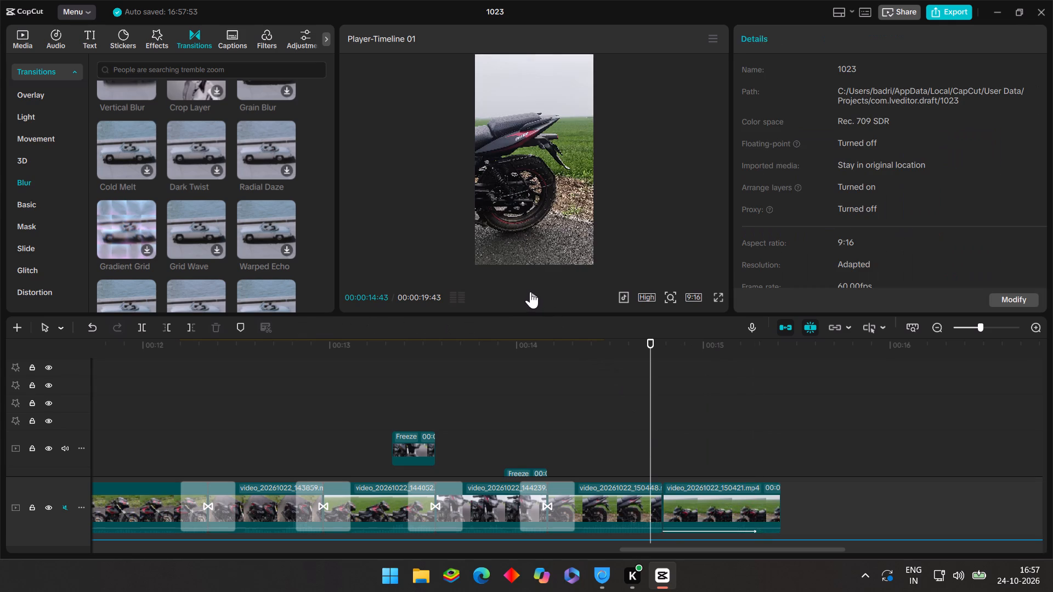
left_click(531, 292)
left_click(642, 390)
left_click_drag(642, 390, 665, 417)
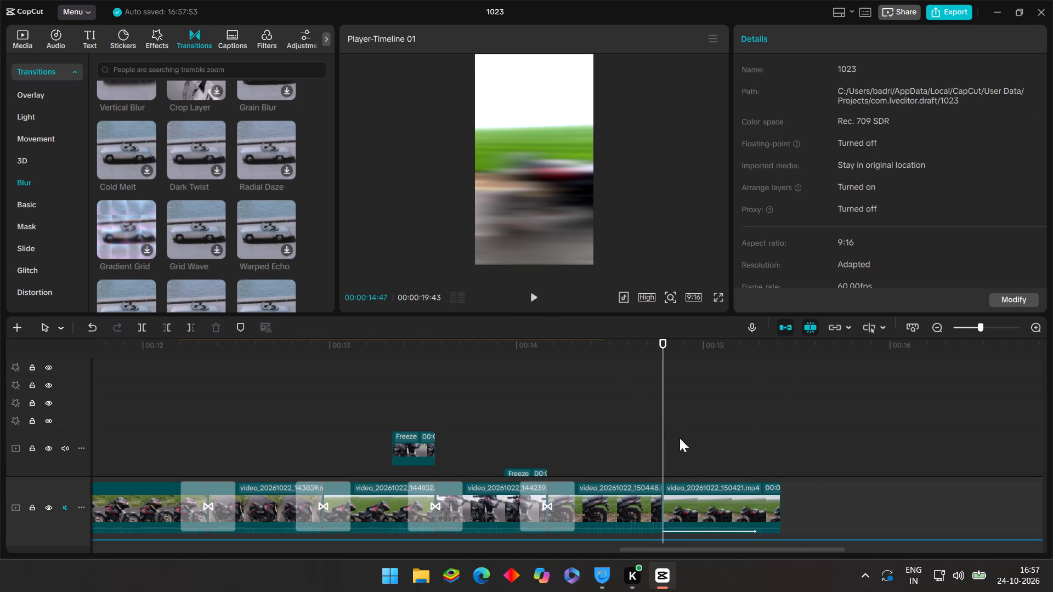
left_click(709, 494)
left_click(886, 40)
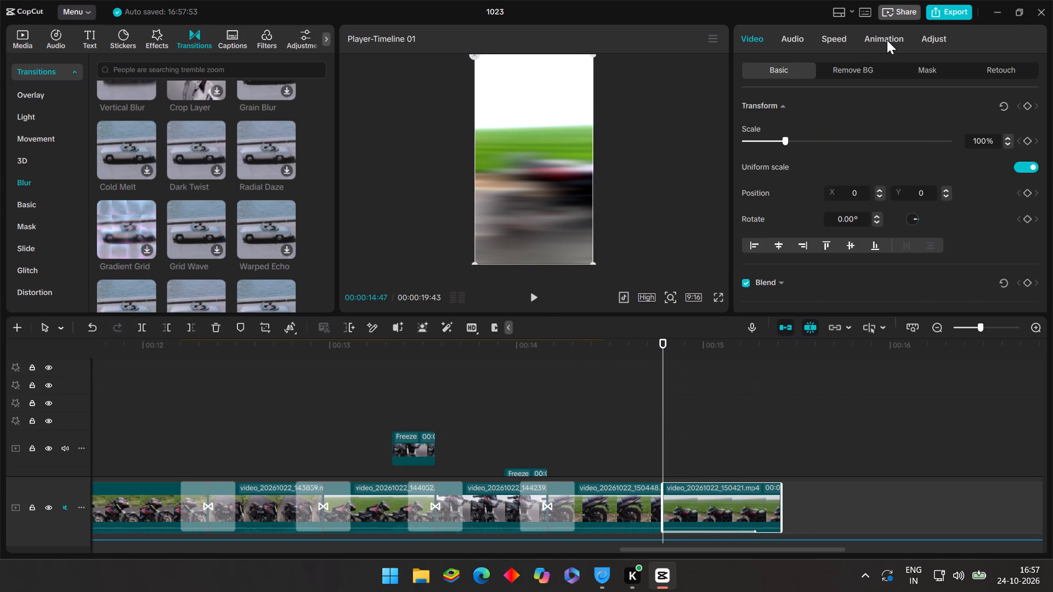
left_click(971, 162)
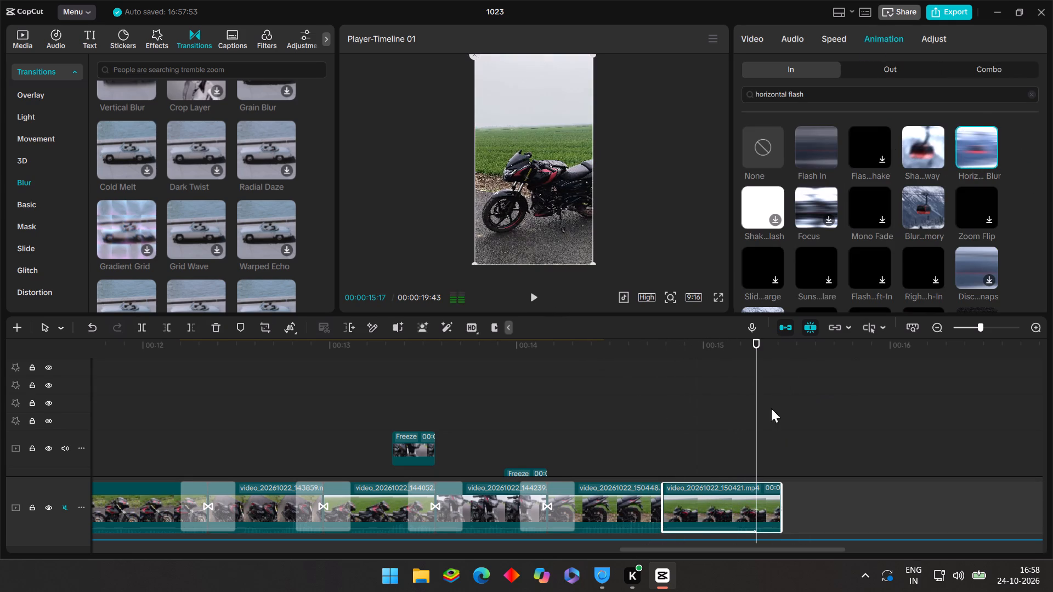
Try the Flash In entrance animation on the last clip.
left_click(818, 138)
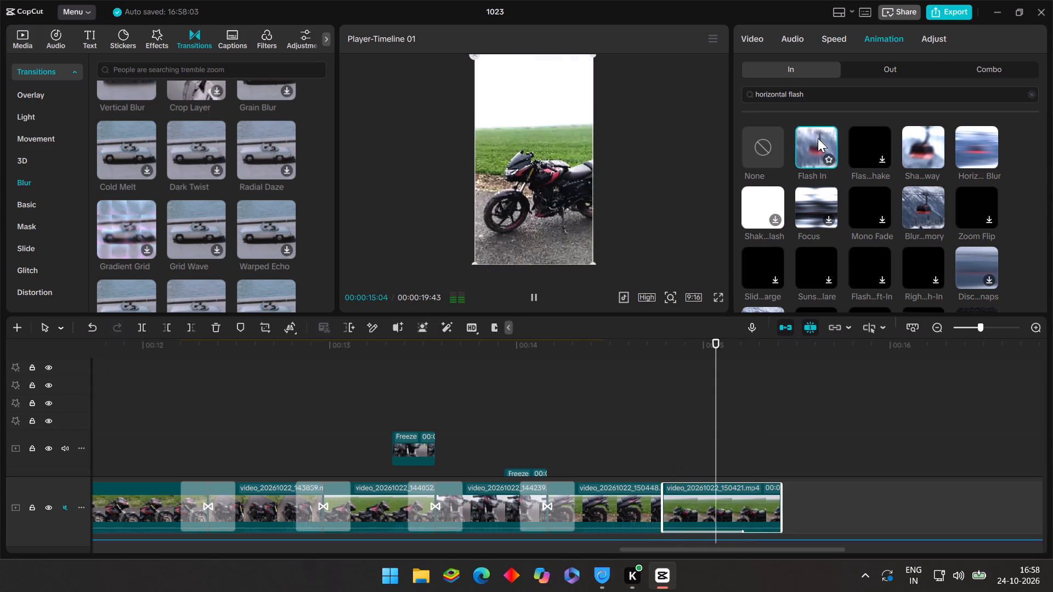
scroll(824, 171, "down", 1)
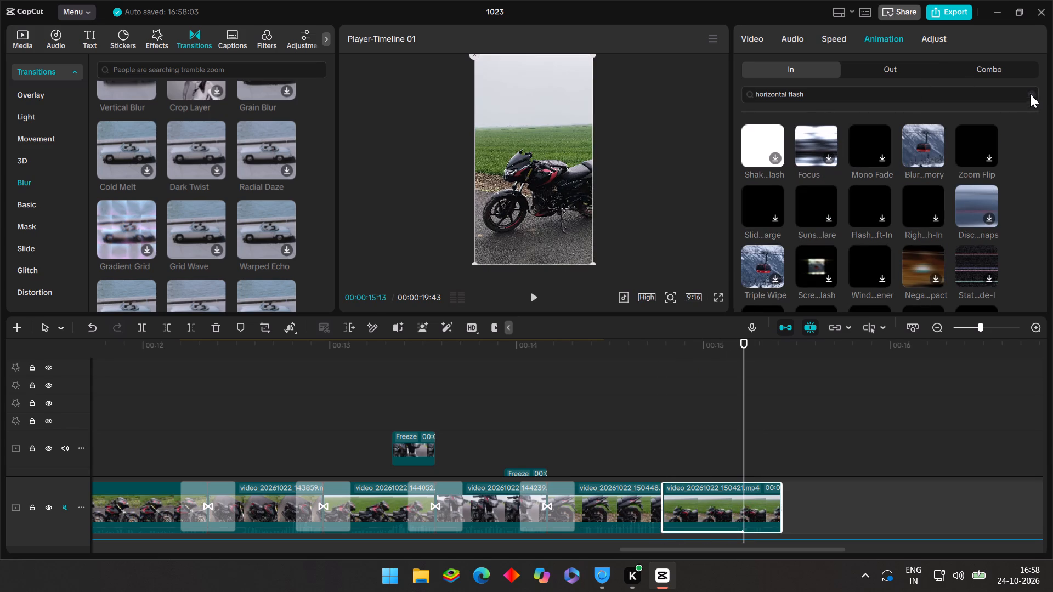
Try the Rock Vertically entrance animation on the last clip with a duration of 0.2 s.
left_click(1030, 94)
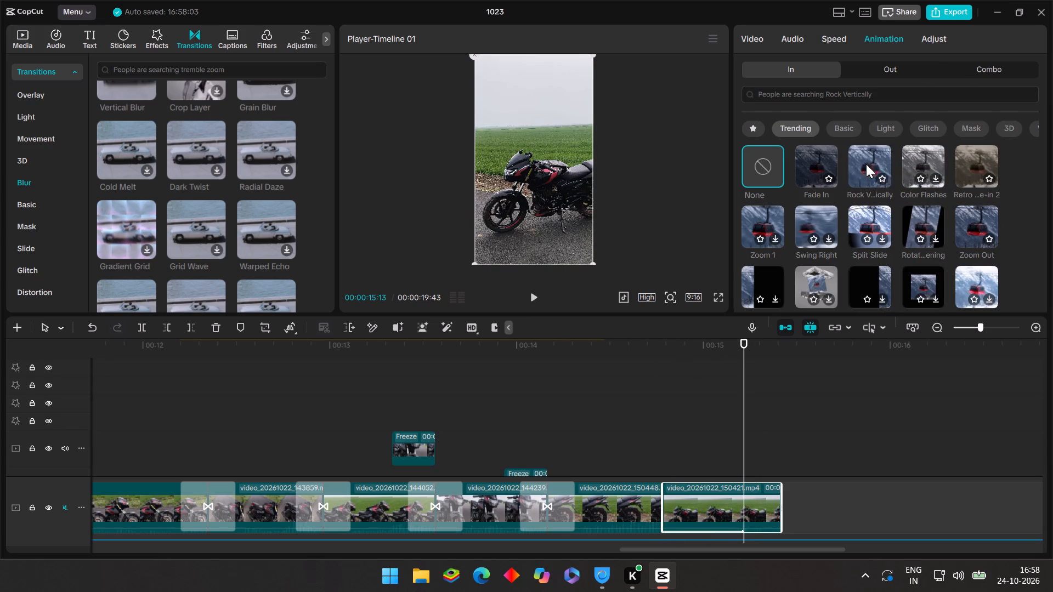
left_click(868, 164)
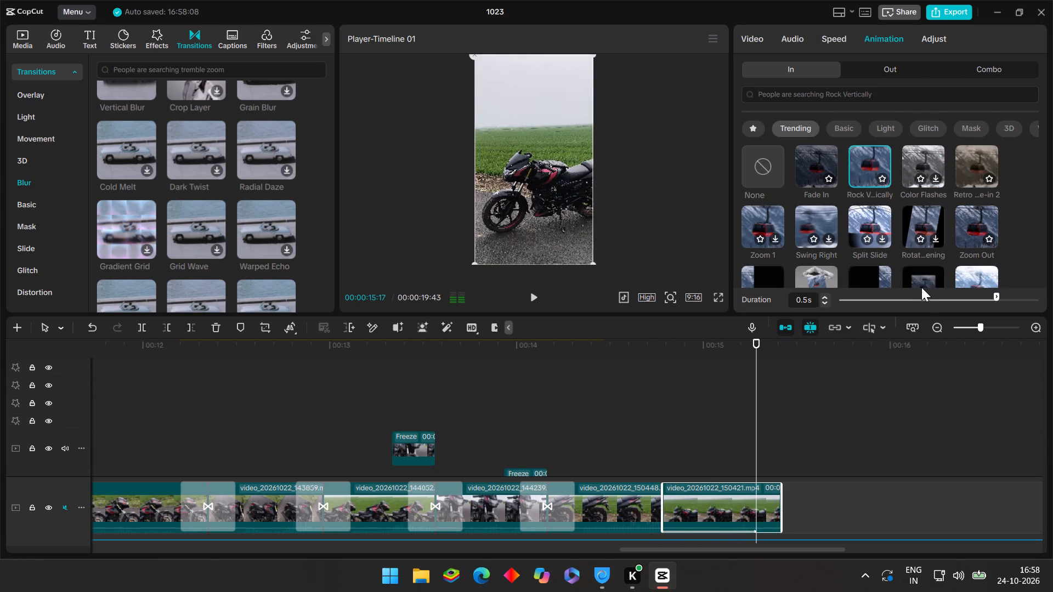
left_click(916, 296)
Find Horizontal Blur through the "horizontal flash" search, apply it to the last clip, and set its duration to about 0.4 s.
left_click(835, 96)
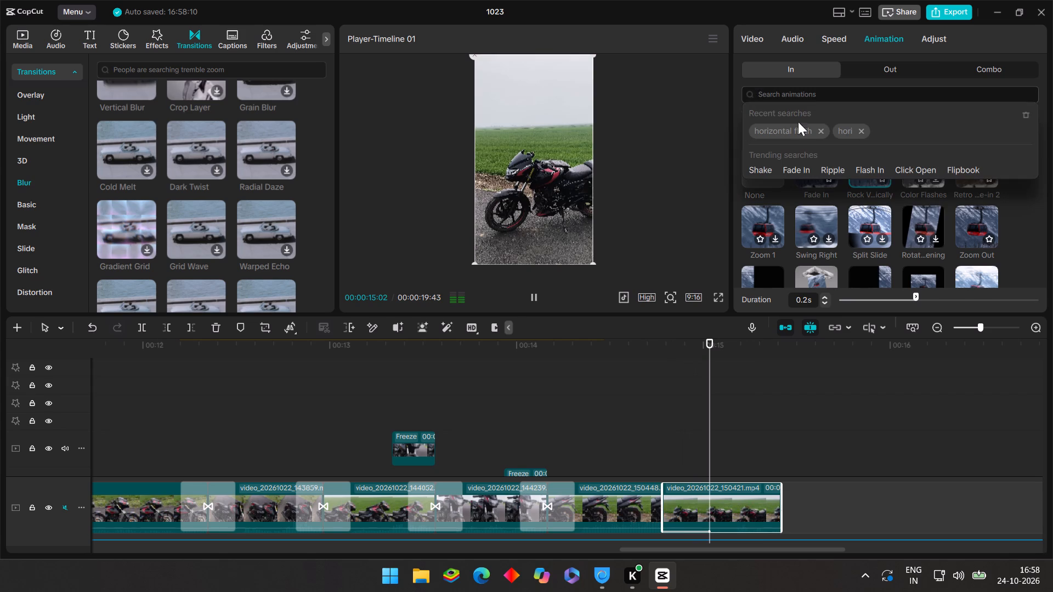
left_click(794, 126)
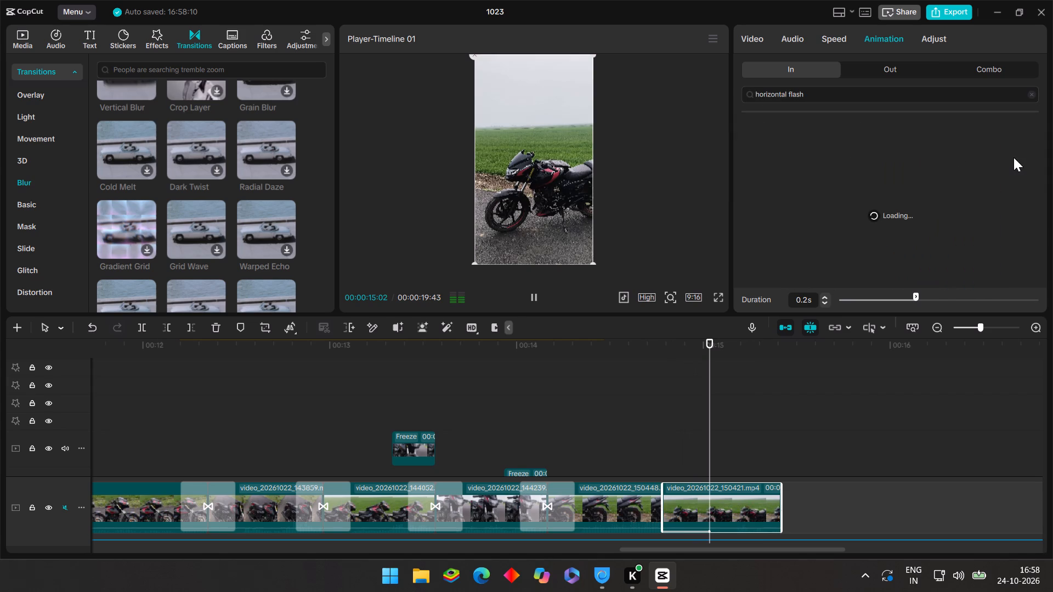
left_click(968, 150)
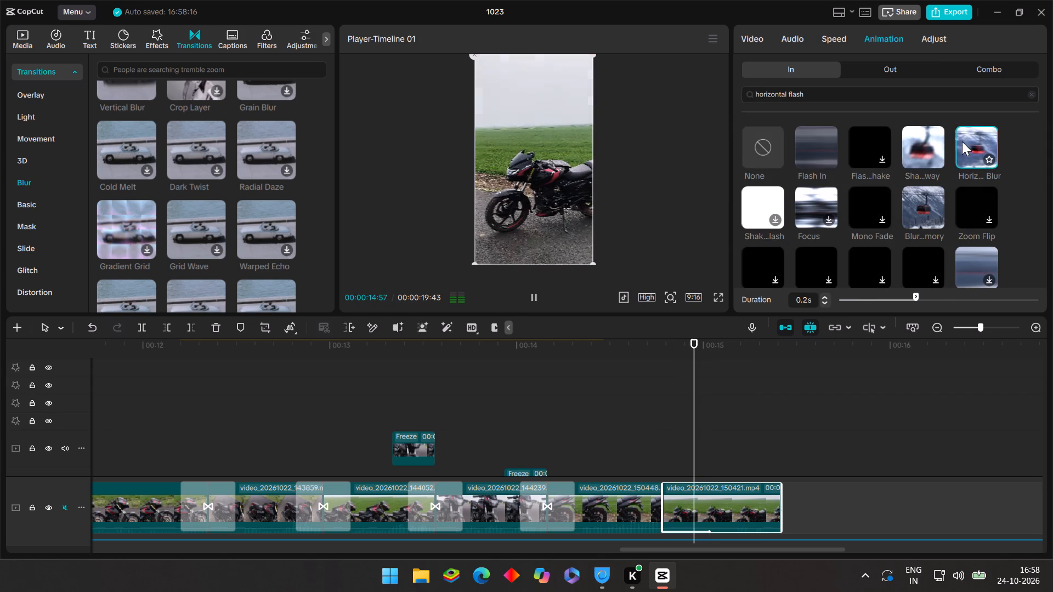
left_click_drag(913, 291, 932, 297)
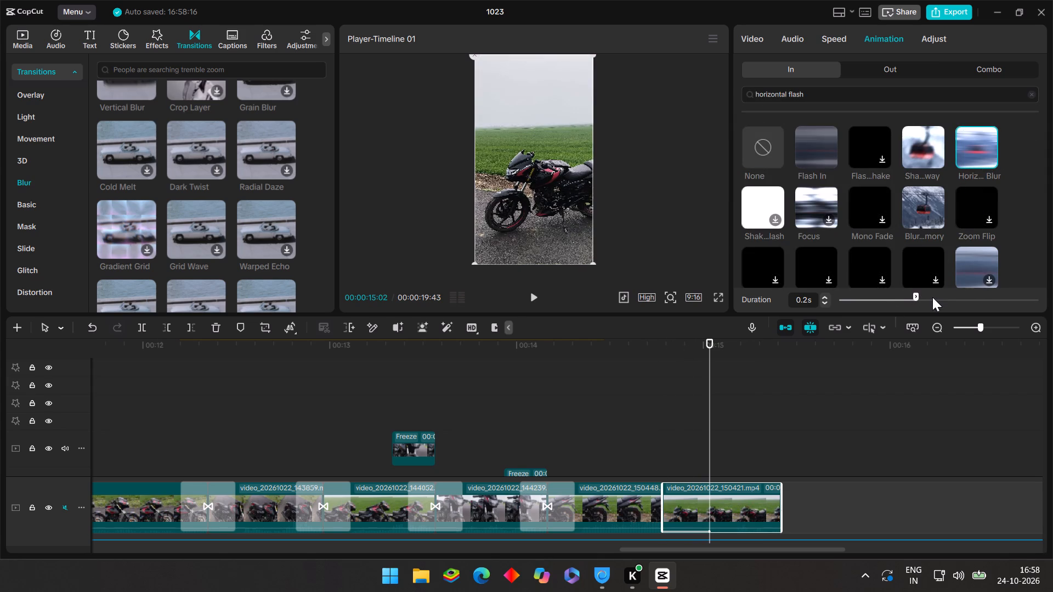
left_click_drag(932, 297, 943, 298)
left_click(942, 298)
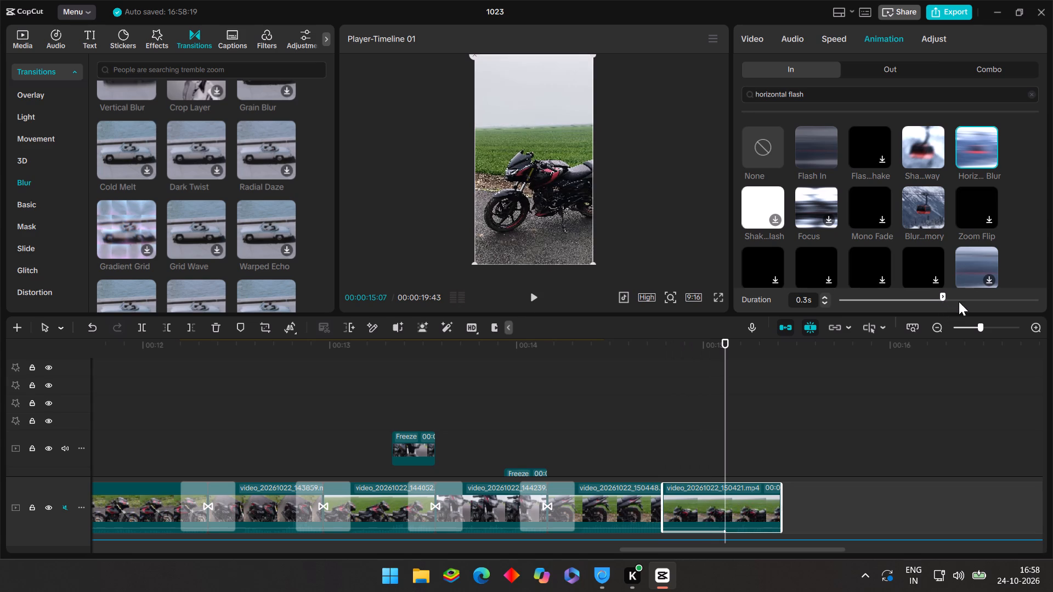
left_click(964, 295)
Play and scrub from about 00:00:14:32 to 00:00:15:25 to review the last clip's Horizontal Blur entrance.
left_click(626, 431)
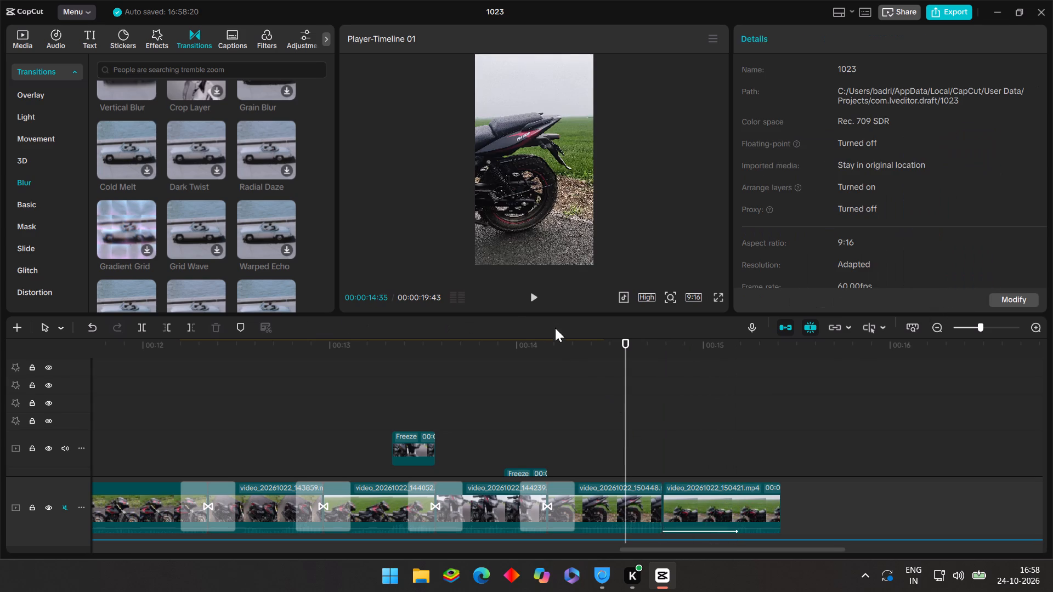
left_click(539, 296)
left_click(647, 415)
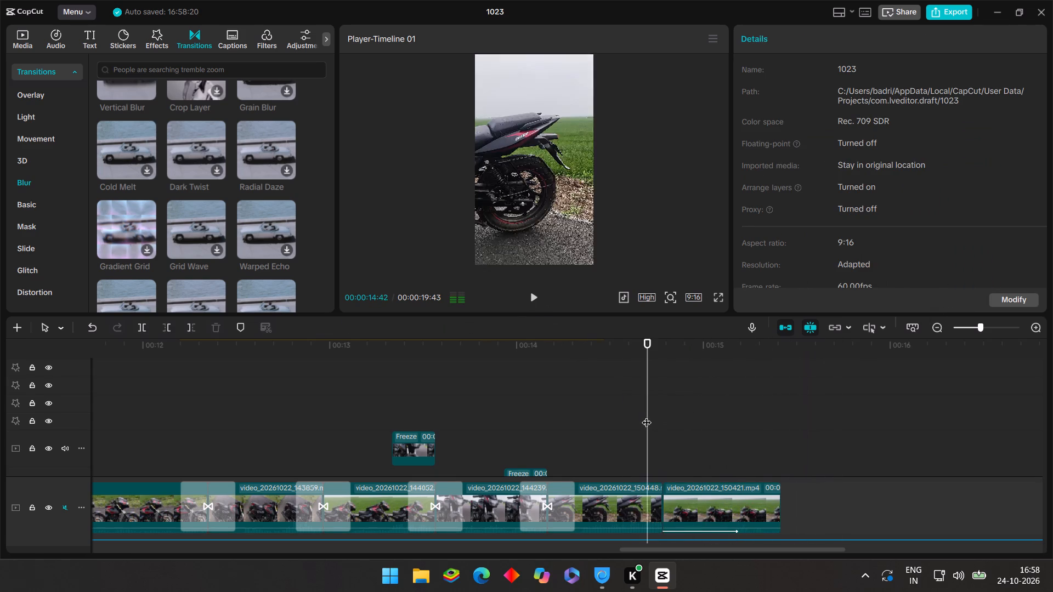
left_click_drag(647, 415, 618, 413)
left_click(537, 298)
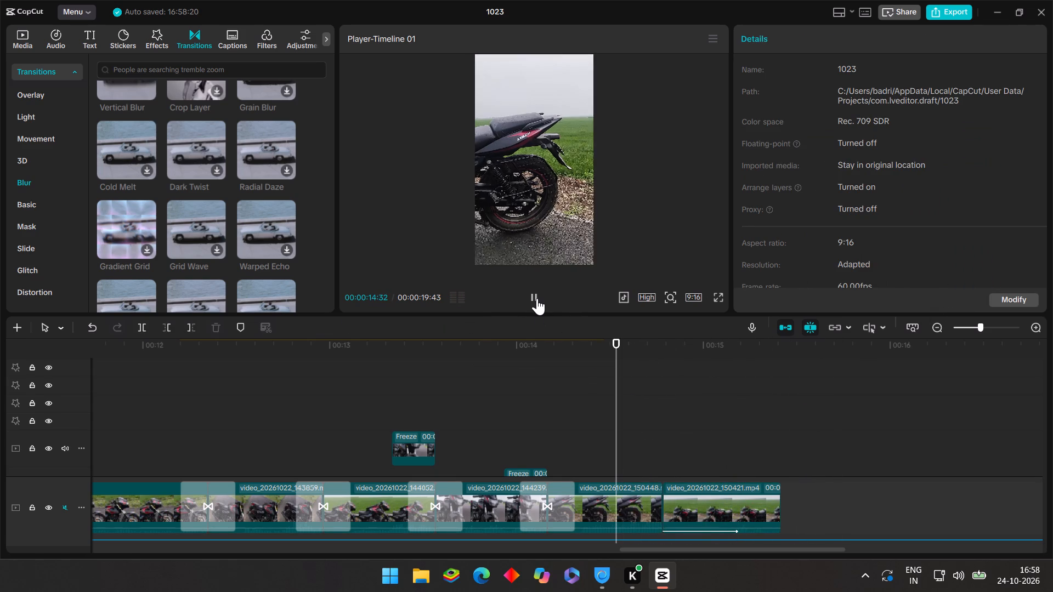
left_click(655, 403)
left_click_drag(655, 403, 751, 451)
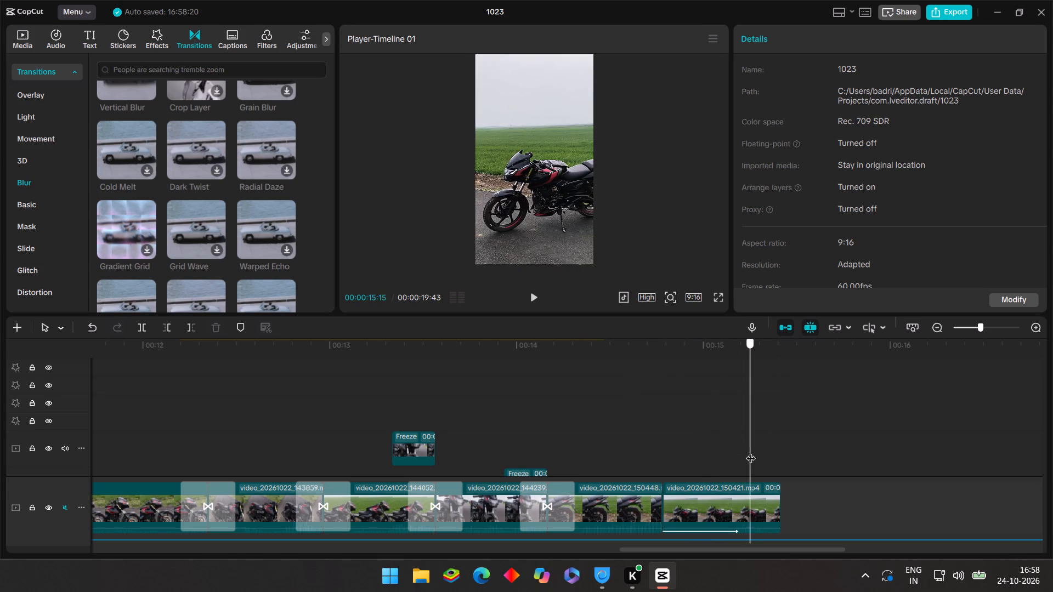
left_click_drag(751, 451, 778, 455)
Set the Twist of the Ripples effect near 00:00:05:00 to 60.
scroll(772, 449, "down", 2)
scroll(706, 437, "down", 4)
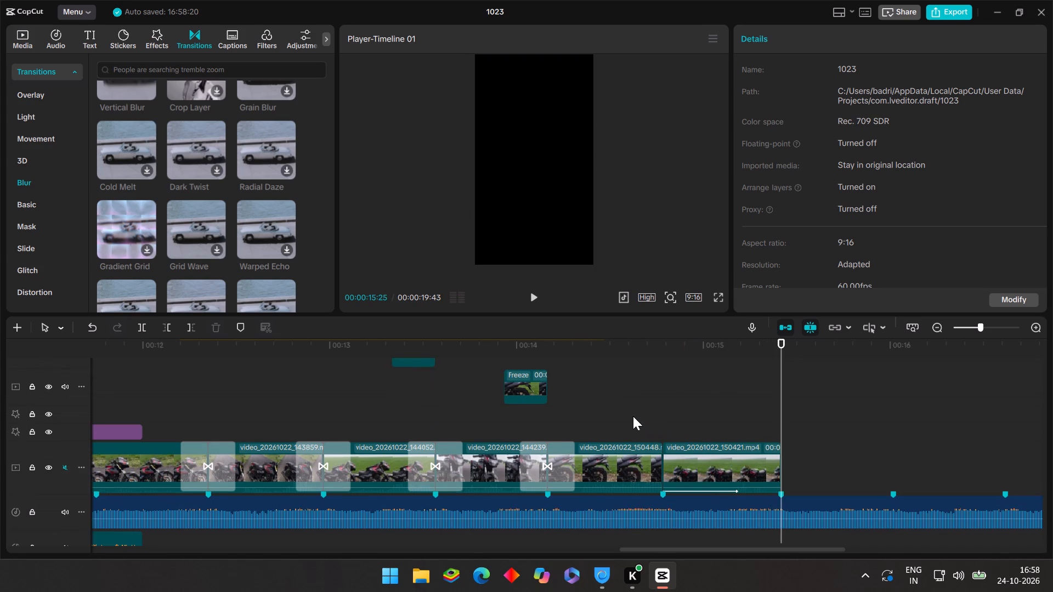
left_click(606, 412)
left_click_drag(606, 412, 203, 485)
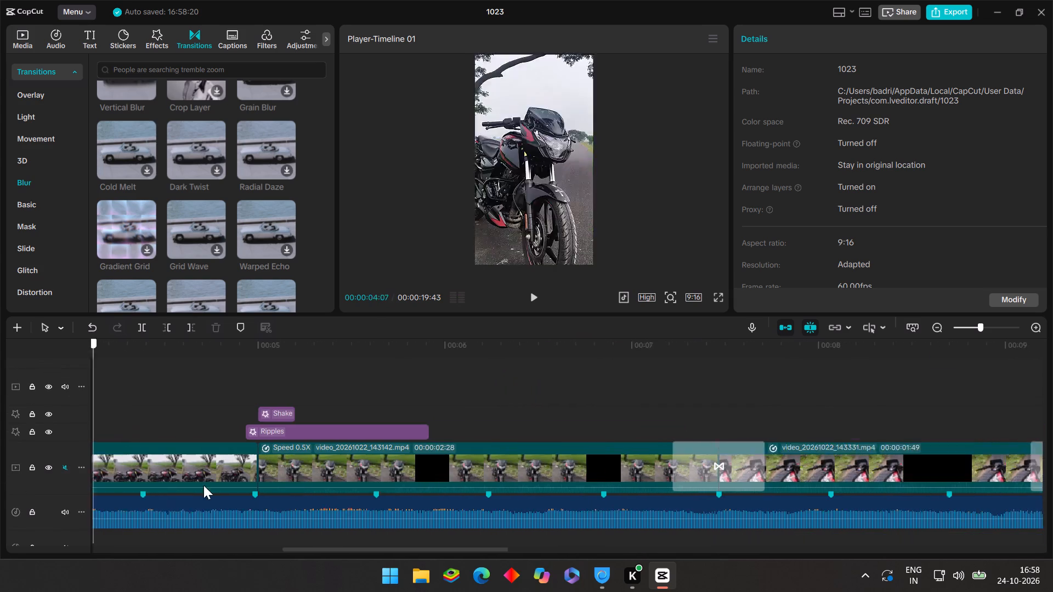
left_click_drag(203, 485, 367, 465)
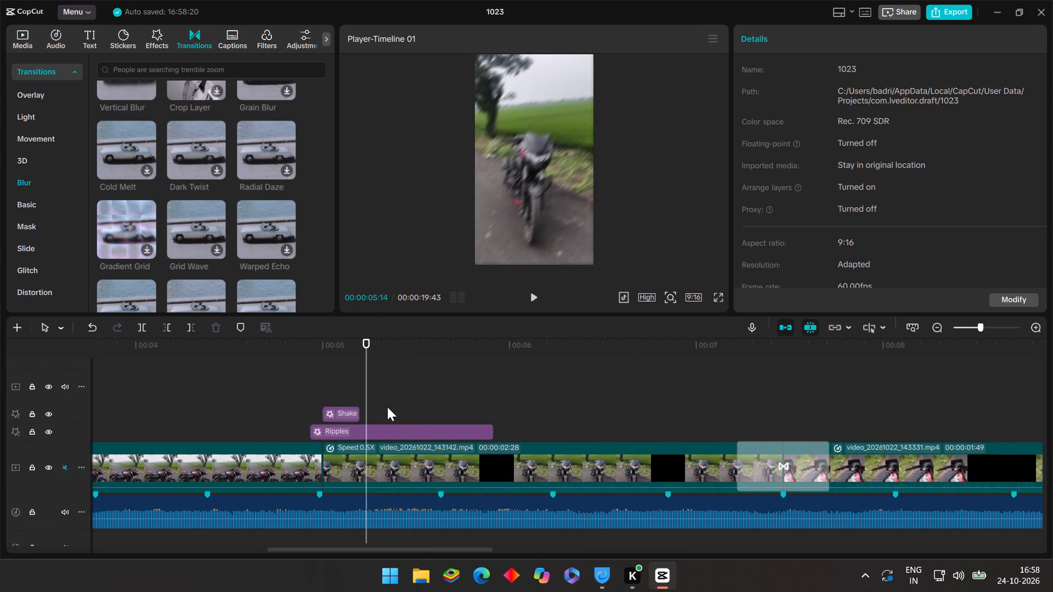
left_click(389, 429)
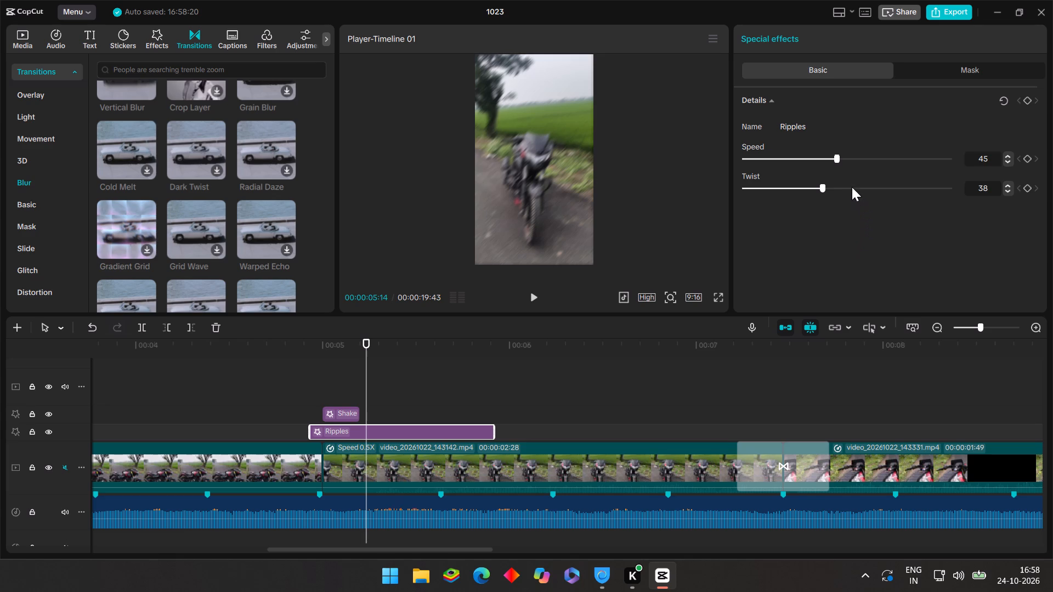
left_click(848, 189)
left_click_drag(848, 189, 869, 197)
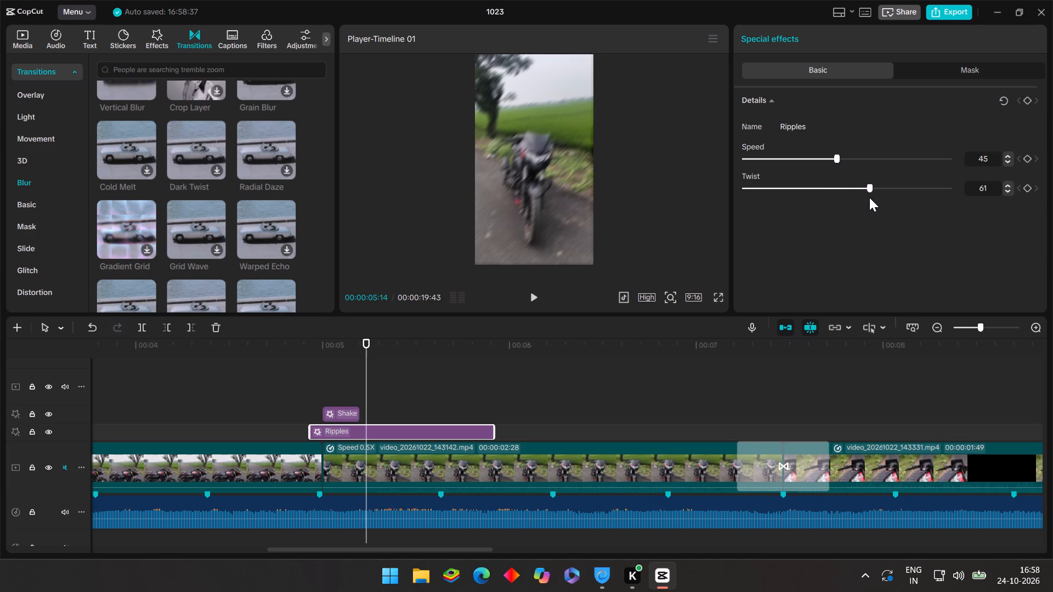
left_click_drag(869, 197, 866, 198)
Play and scrub from about 00:00:04:36 to 00:00:05:48 to review the Ripples effect.
left_click(248, 394)
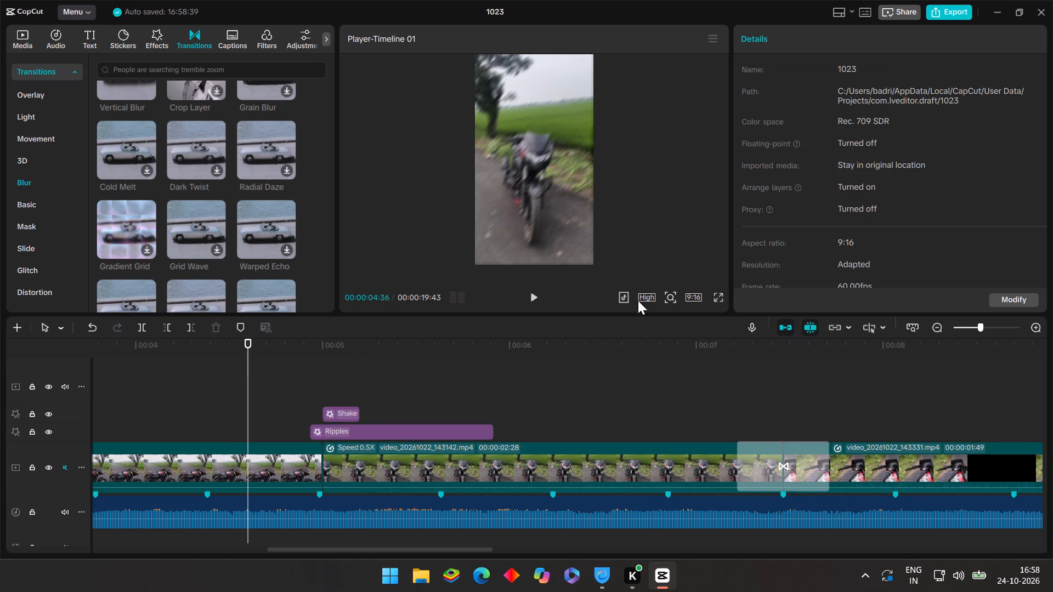
left_click(531, 295)
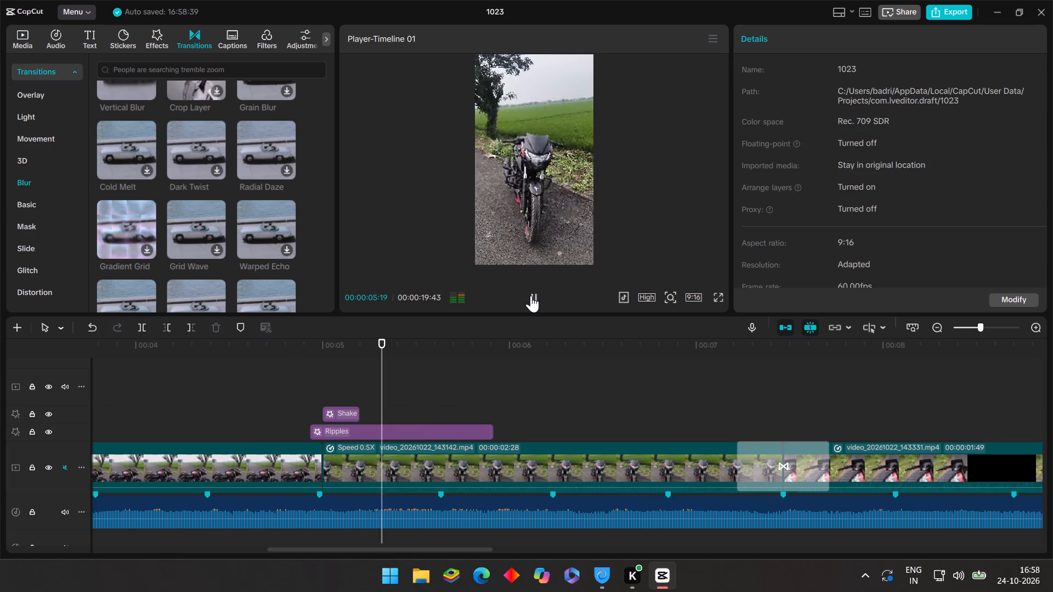
left_click(480, 350)
left_click_drag(480, 350, 471, 352)
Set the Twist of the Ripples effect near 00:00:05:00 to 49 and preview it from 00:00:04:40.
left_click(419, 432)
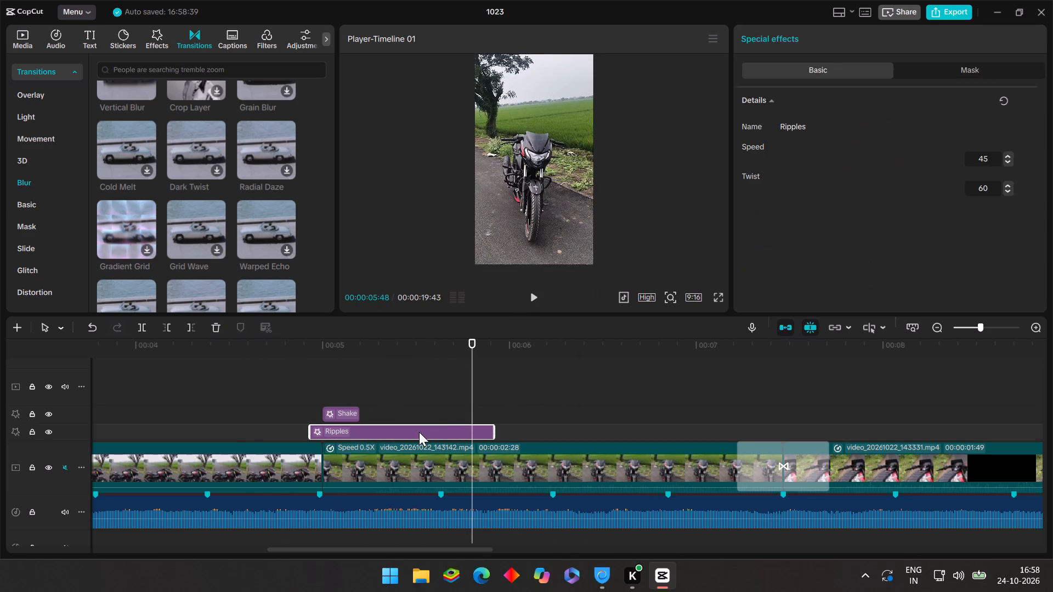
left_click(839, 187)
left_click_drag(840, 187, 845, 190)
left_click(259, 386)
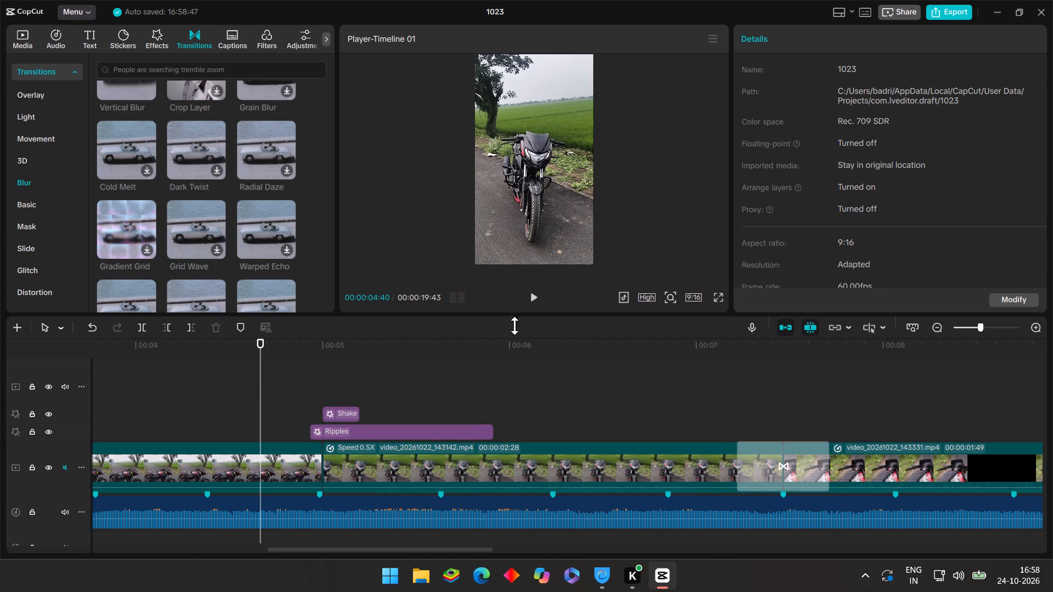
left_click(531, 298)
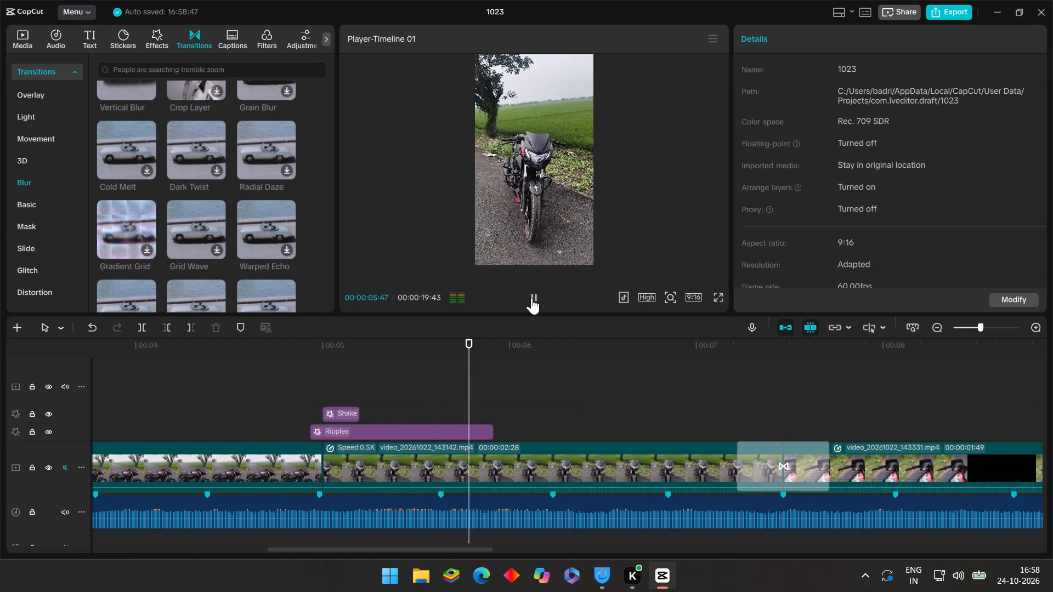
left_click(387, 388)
Set the Twist of the Ripples effect near 00:00:05:00 to 45.
left_click(378, 430)
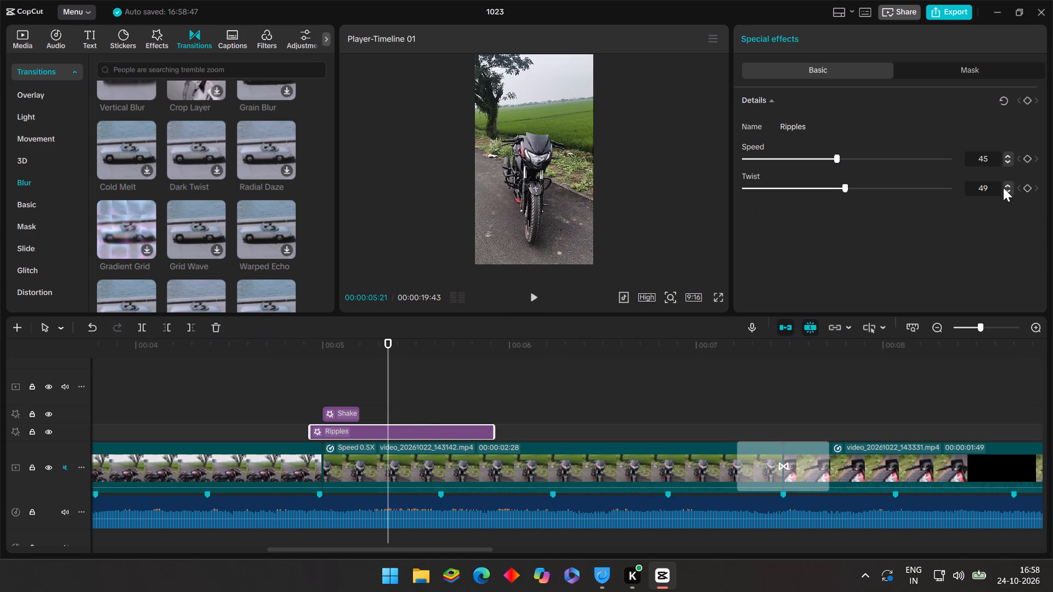
triple_click(1009, 190)
left_click(1009, 191)
Play and scrub around 00:00:05:00 to review the Ripples effect, and continue playback to about 00:00:14:45.
left_click(260, 418)
left_click(534, 303)
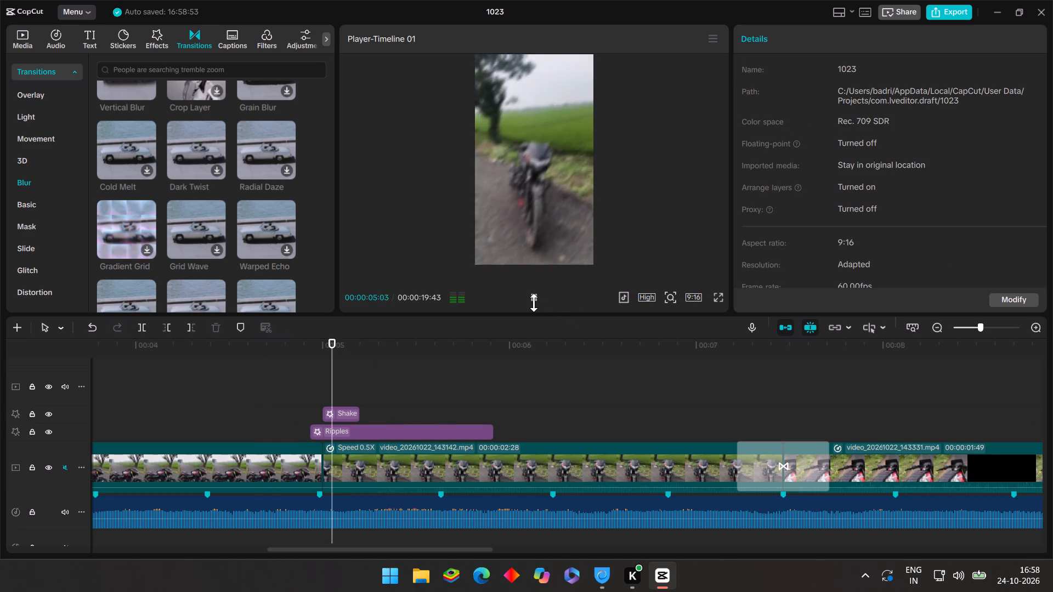
left_click(440, 381)
left_click_drag(440, 381, 308, 388)
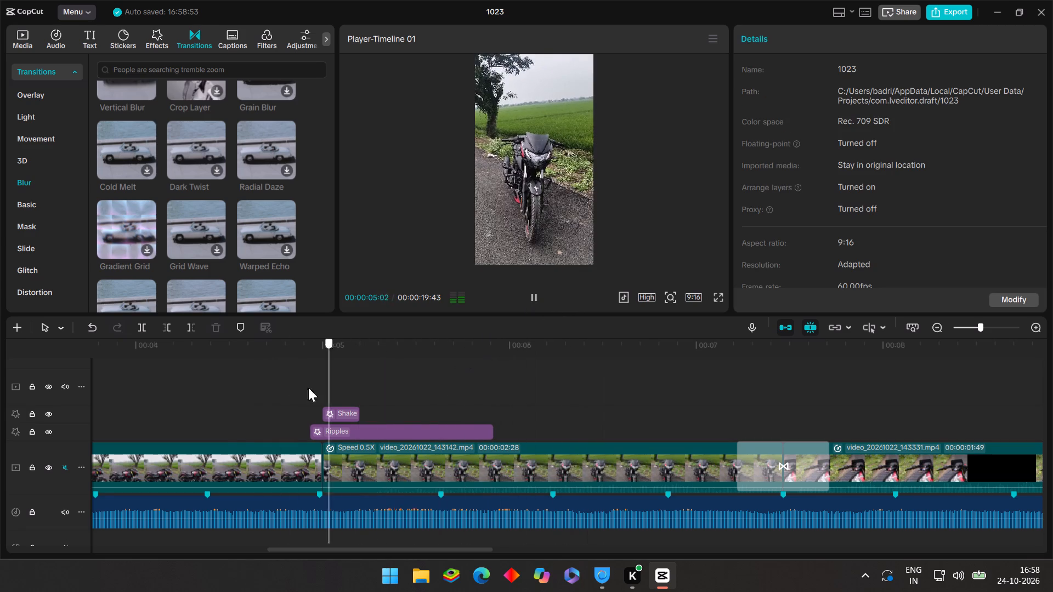
left_click_drag(308, 388, 225, 395)
left_click(532, 299)
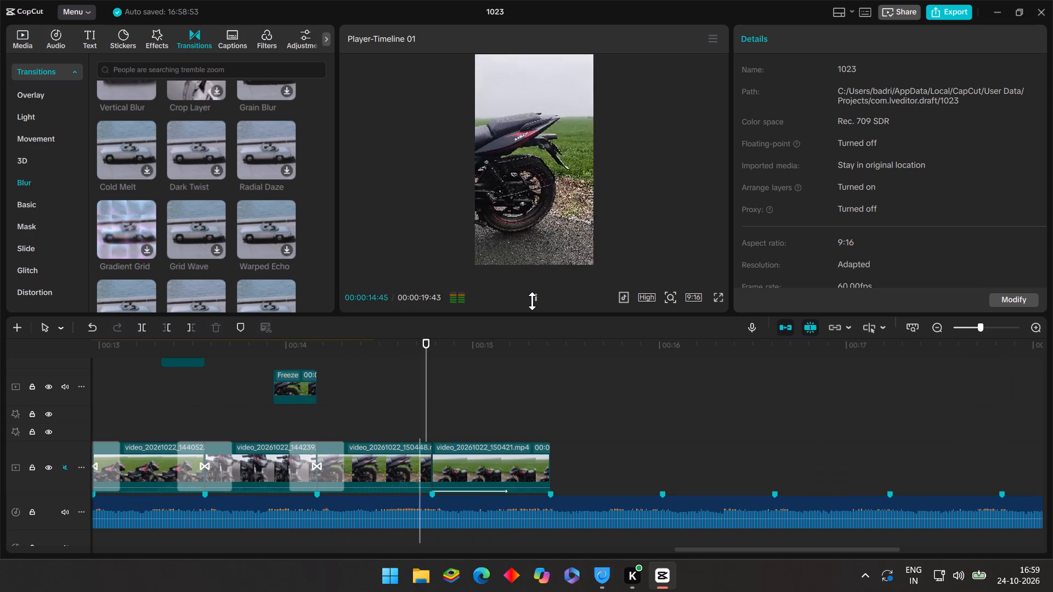
Add the clip video_20261022_150507.mp4 to the end of the main track at 00:00:15:25.
left_click(561, 374)
left_click_drag(561, 374, 538, 390)
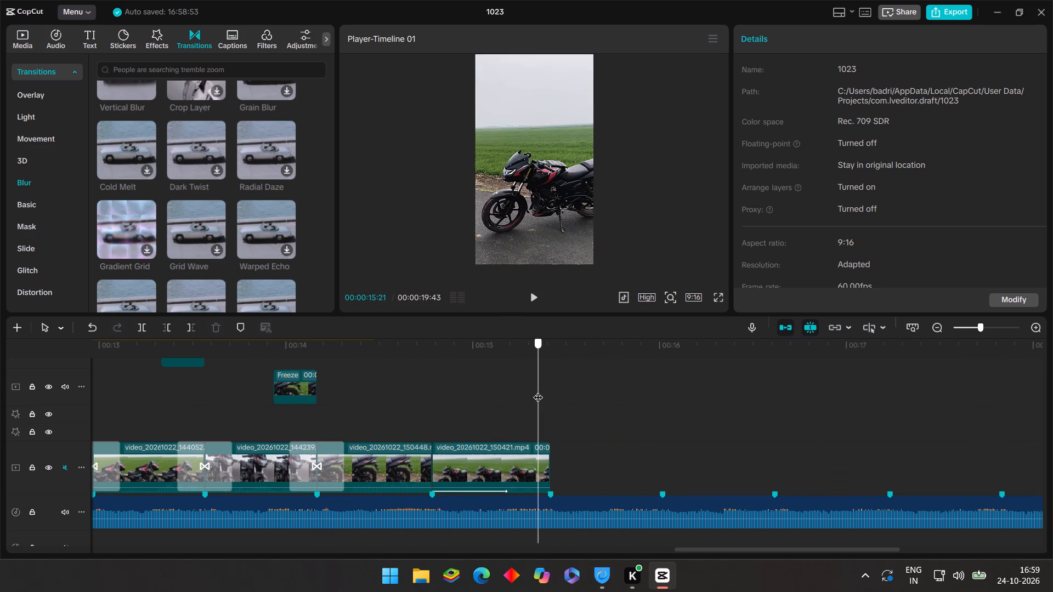
left_click_drag(538, 390, 551, 401)
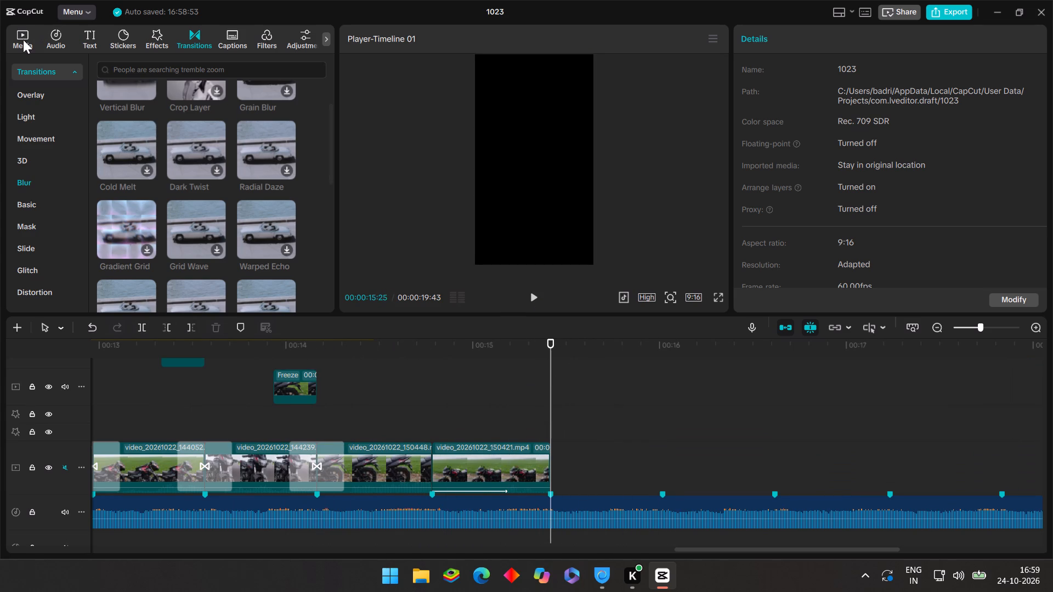
left_click(23, 39)
scroll(166, 217, "down", 2)
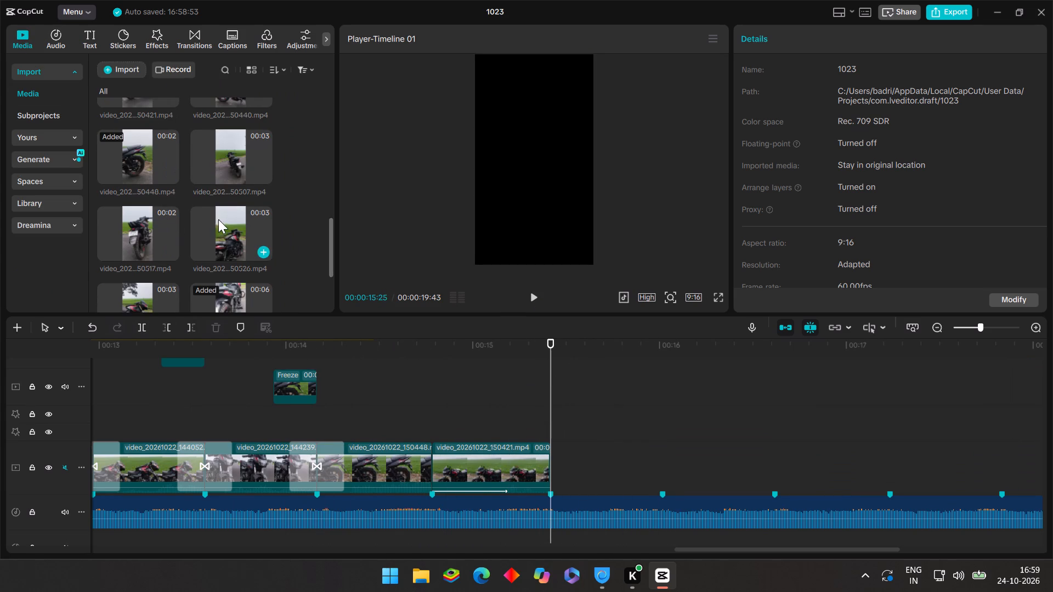
scroll(208, 172, "up", 1)
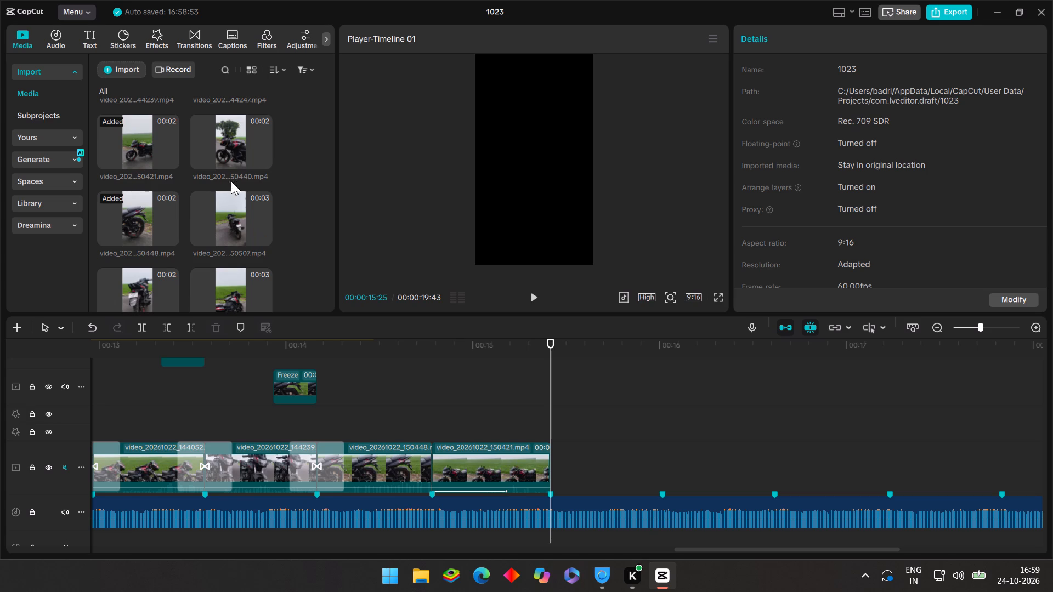
left_click(239, 228)
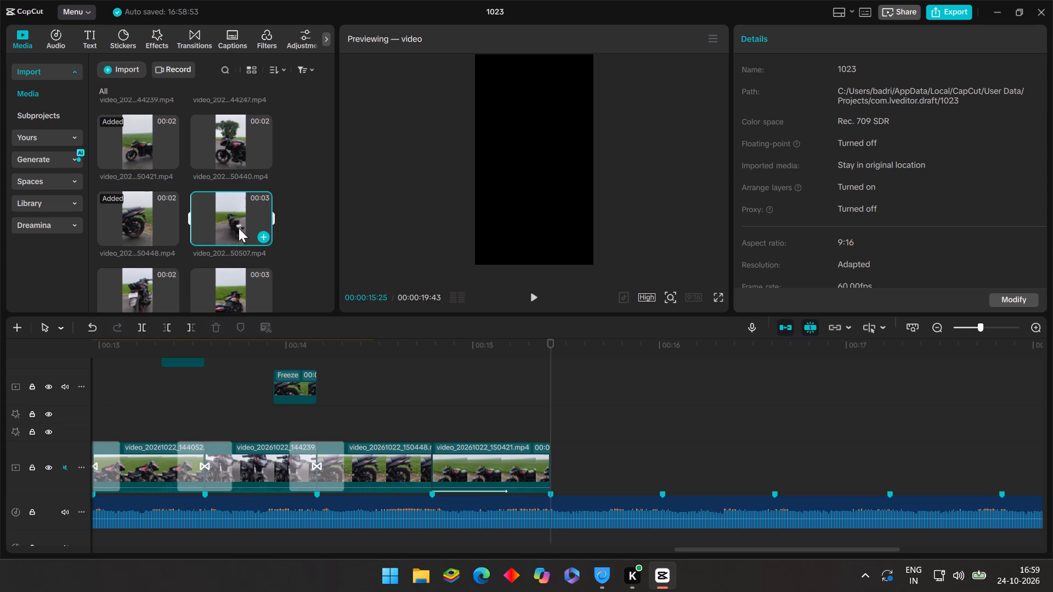
left_click(263, 237)
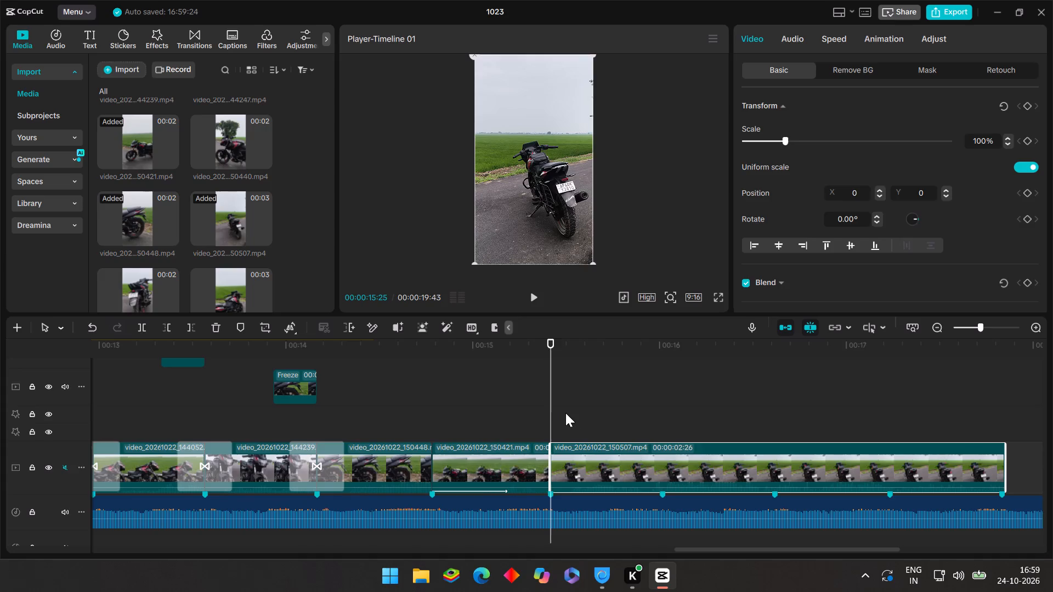
Trim the end of the video_20261022_150507.mp4 clip back to the beat marker at 00:00:16:01.
left_click_drag(550, 405, 665, 432)
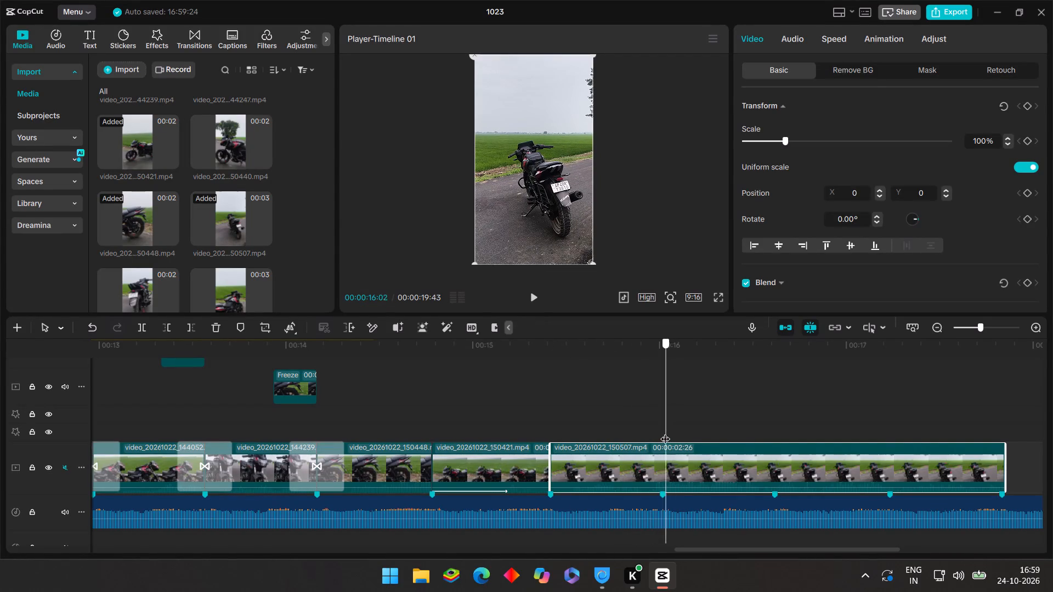
left_click_drag(665, 432, 661, 435)
left_click(197, 327)
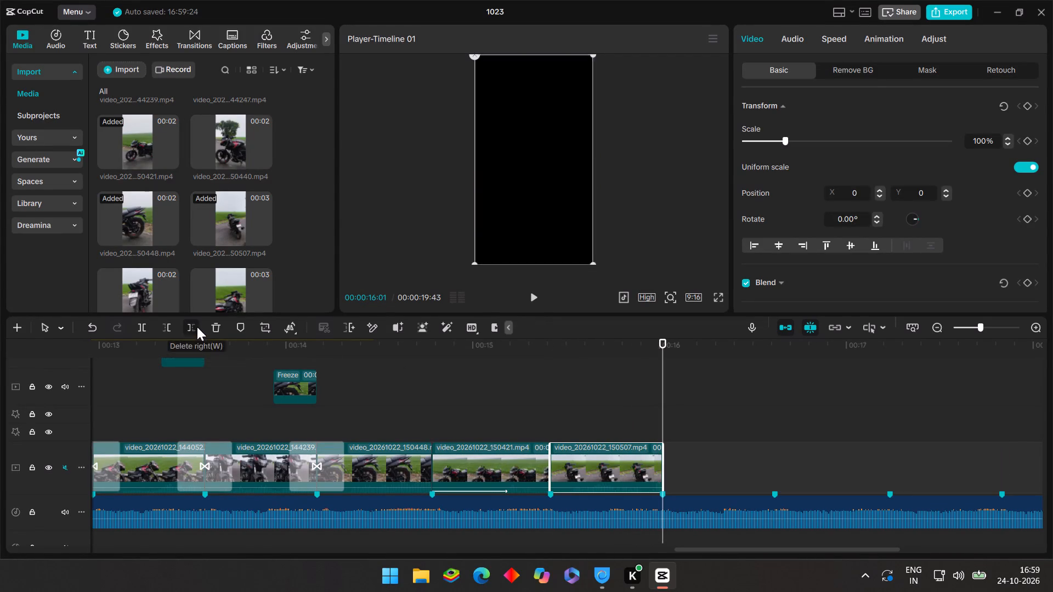
Apply the Horizontal Blur entrance animation to the video_20261022_150507.mp4 clip.
left_click(585, 392)
left_click_drag(585, 392, 539, 389)
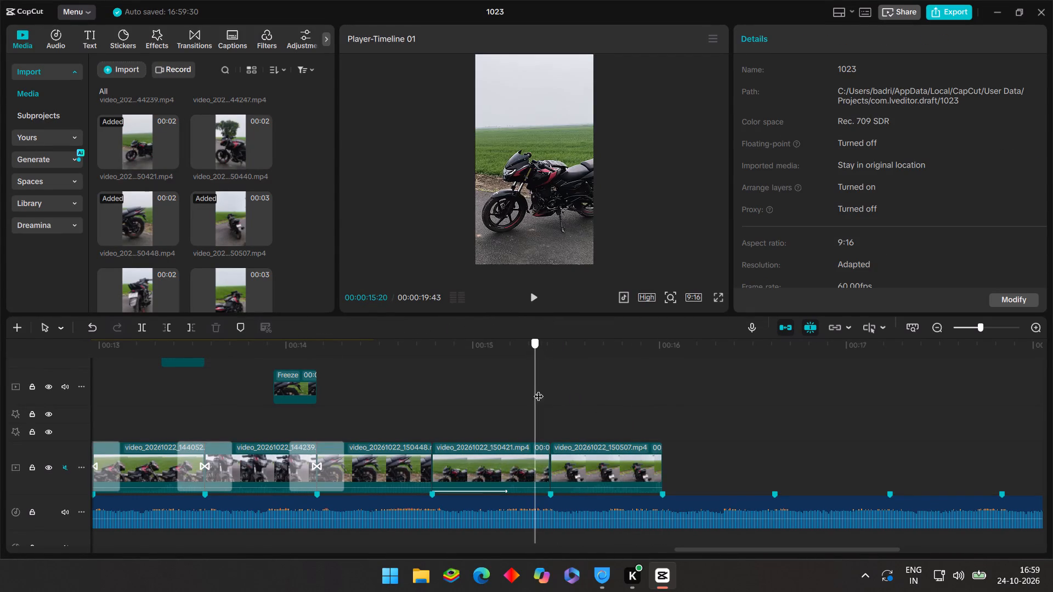
left_click_drag(539, 389, 555, 394)
left_click(552, 399)
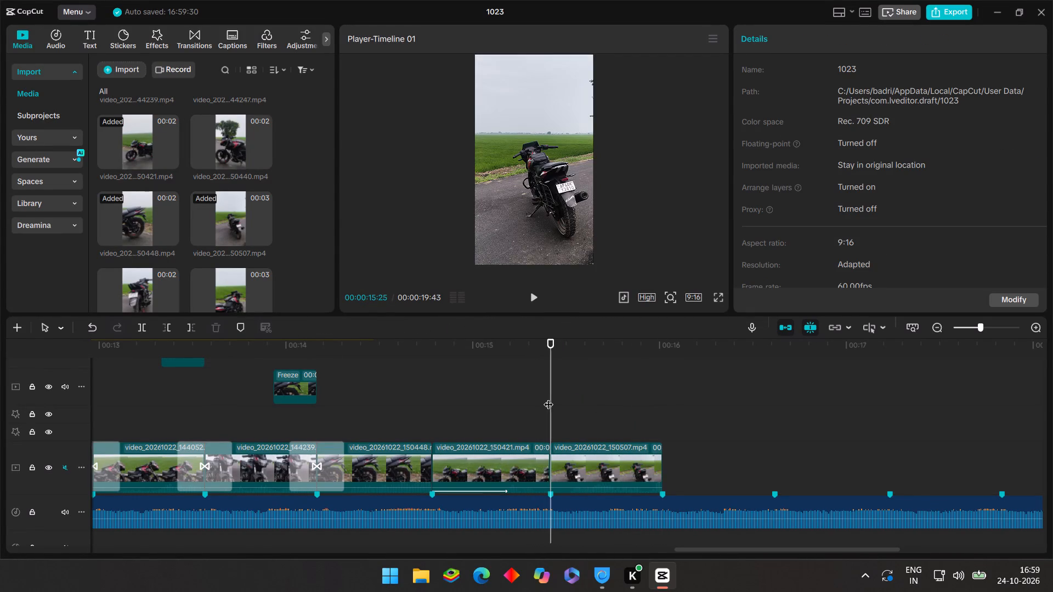
left_click(586, 456)
left_click(868, 45)
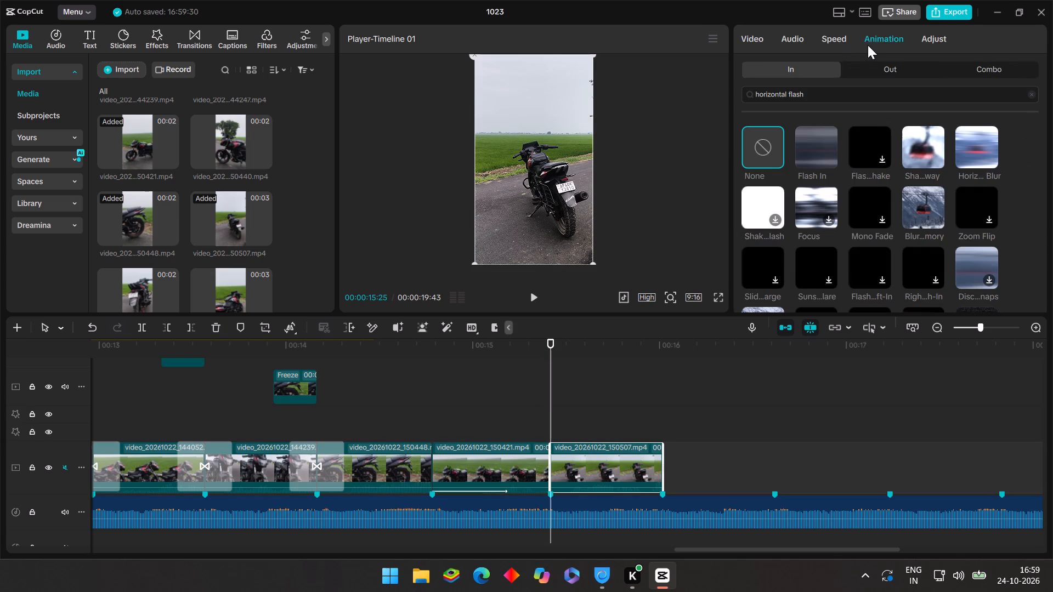
left_click(974, 152)
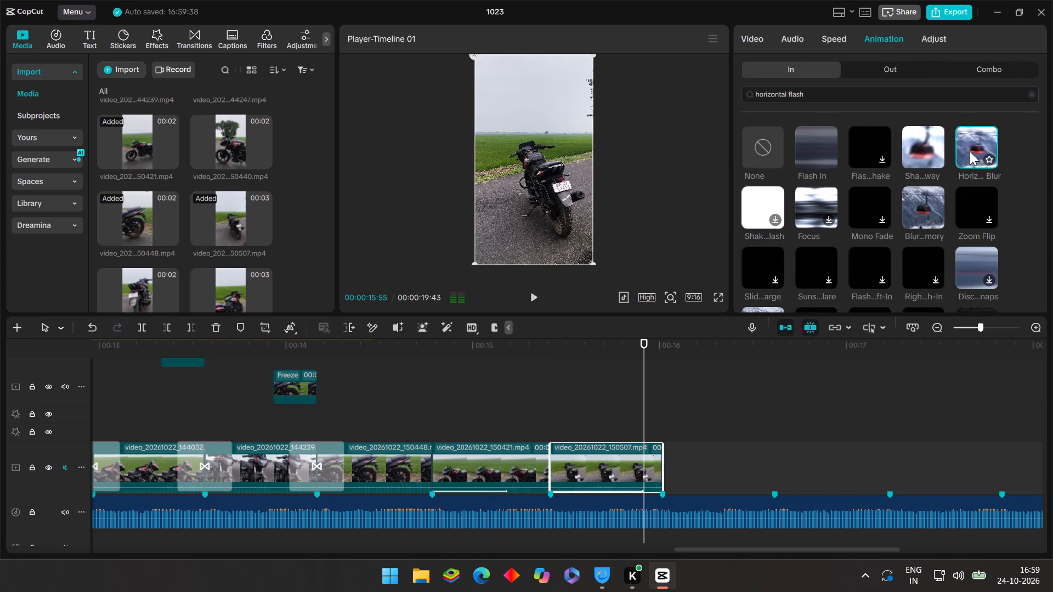
Play and scrub repeatedly through the last two clips to review their Horizontal Blur entrances.
left_click(528, 371)
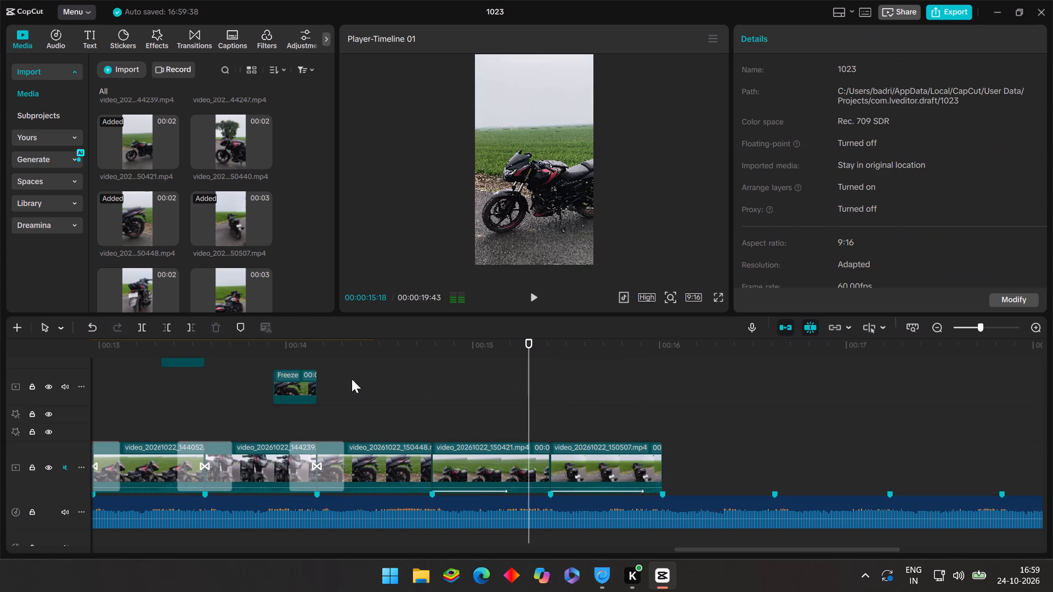
left_click(358, 379)
left_click(531, 301)
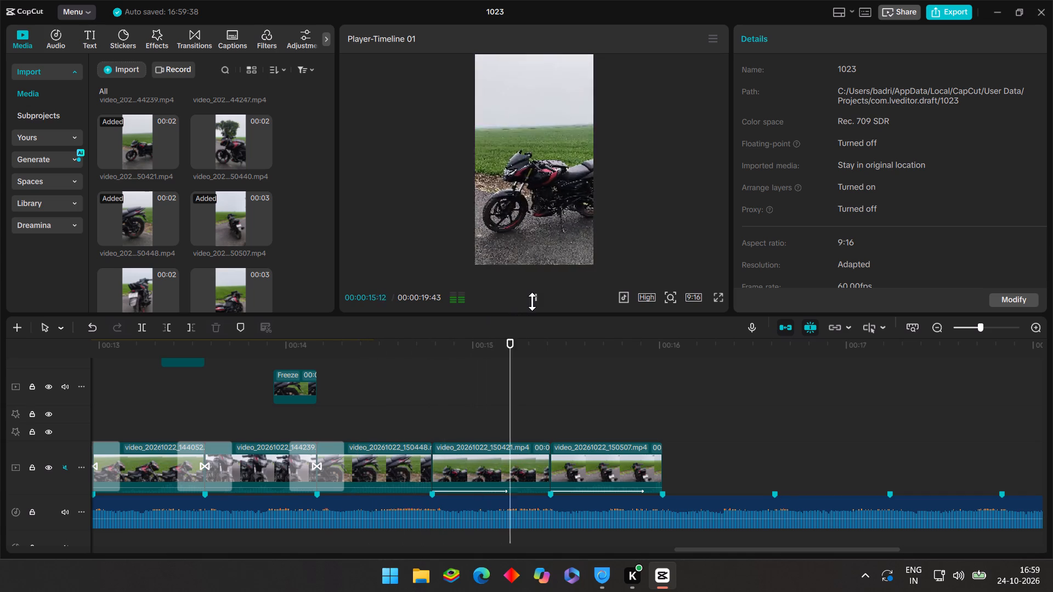
left_click(525, 382)
left_click_drag(525, 383, 652, 425)
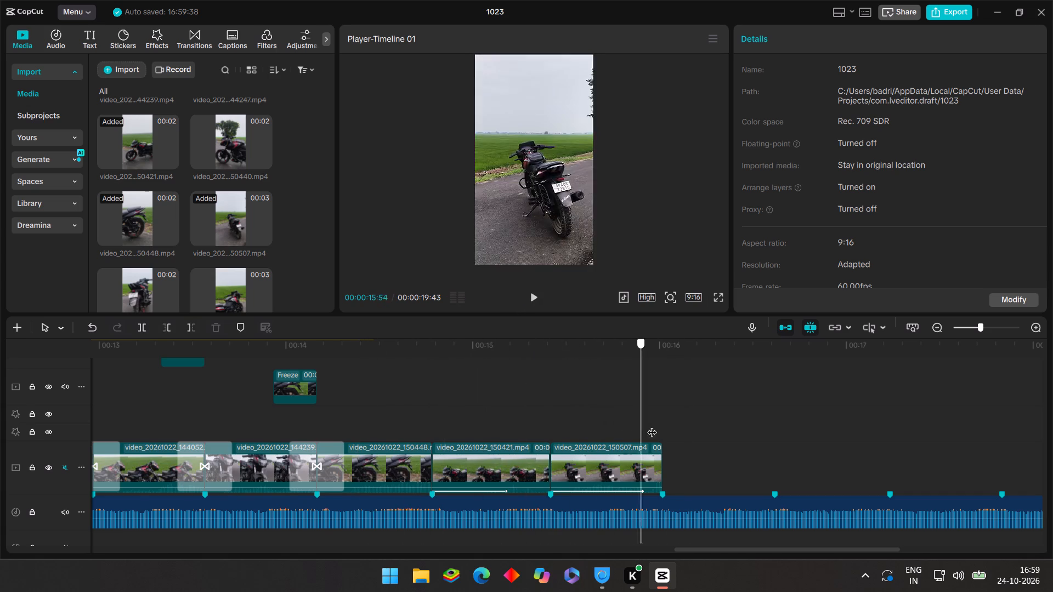
left_click_drag(652, 425, 526, 406)
left_click(530, 290)
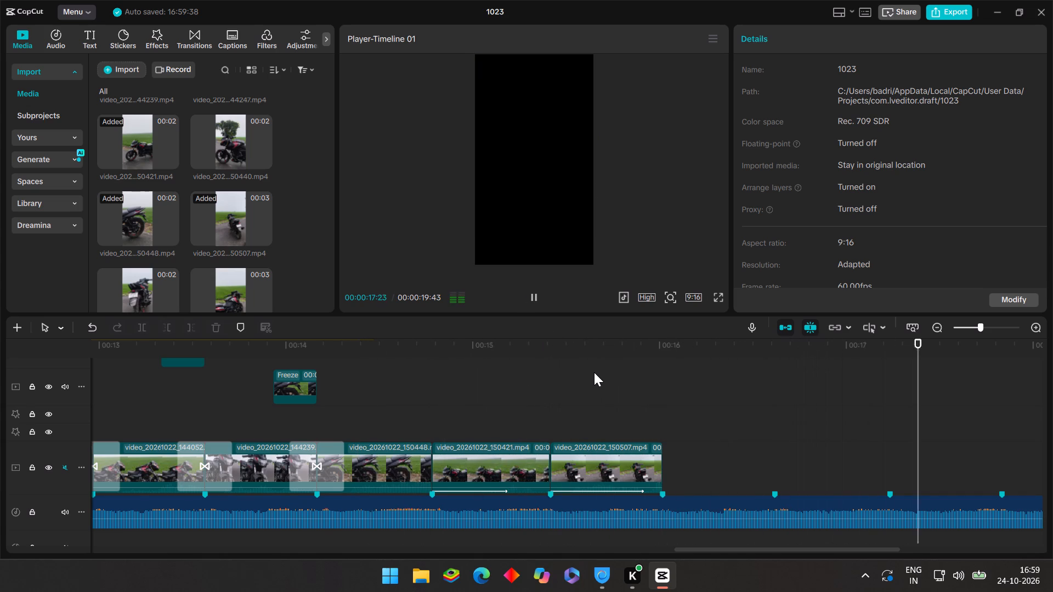
left_click(595, 376)
left_click_drag(595, 377, 435, 366)
left_click(533, 294)
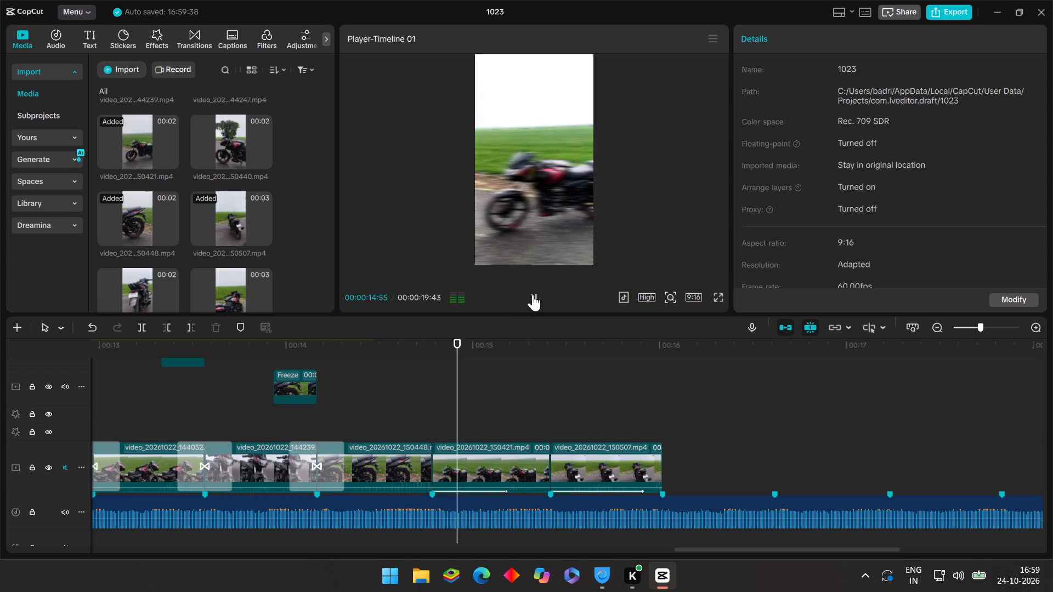
left_click(660, 379)
left_click_drag(660, 379, 422, 372)
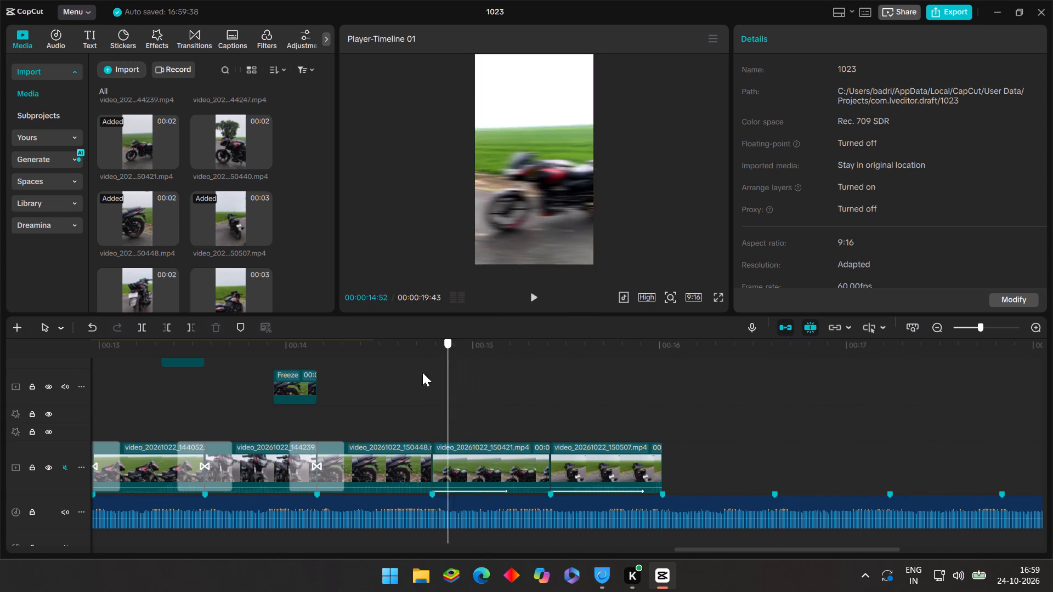
left_click_drag(422, 372, 390, 369)
left_click(540, 295)
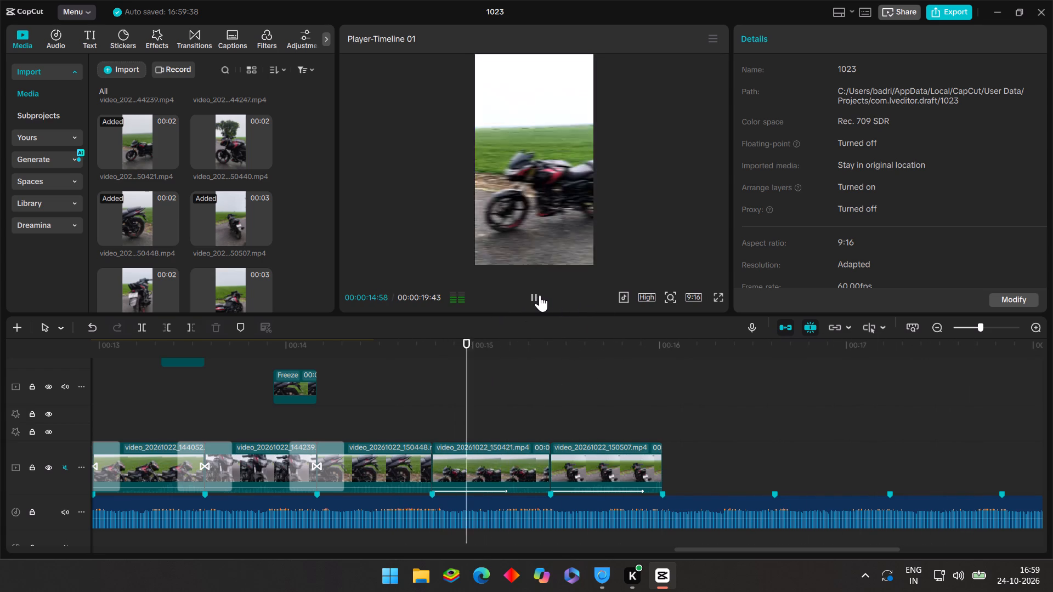
left_click(533, 365)
left_click_drag(533, 365, 560, 395)
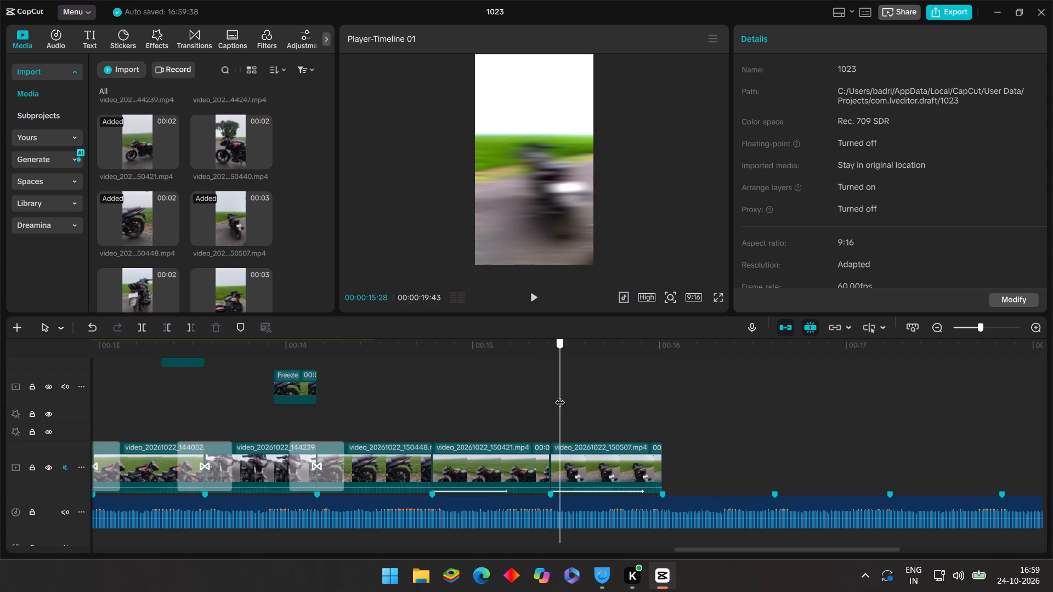
left_click_drag(560, 395, 551, 400)
left_click(595, 458)
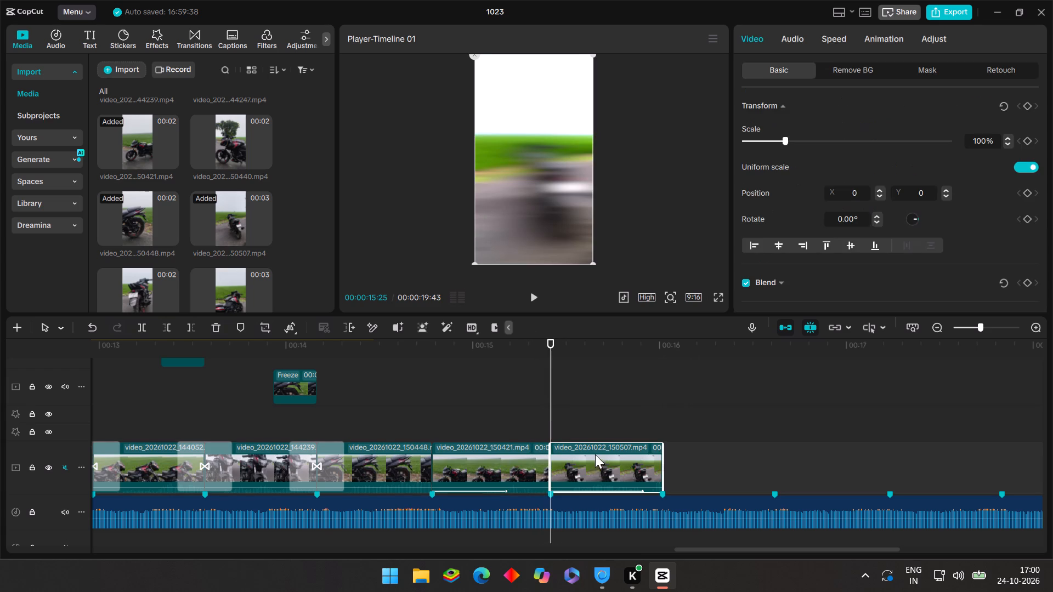
Remove the Horizontal Blur entrance animation from the video_20261022_150421.mp4 clip starting at 00:00:14:47.
left_click(451, 413)
left_click_drag(451, 412, 431, 407)
scroll(410, 400, "up", 12)
scroll(338, 394, "up", 3)
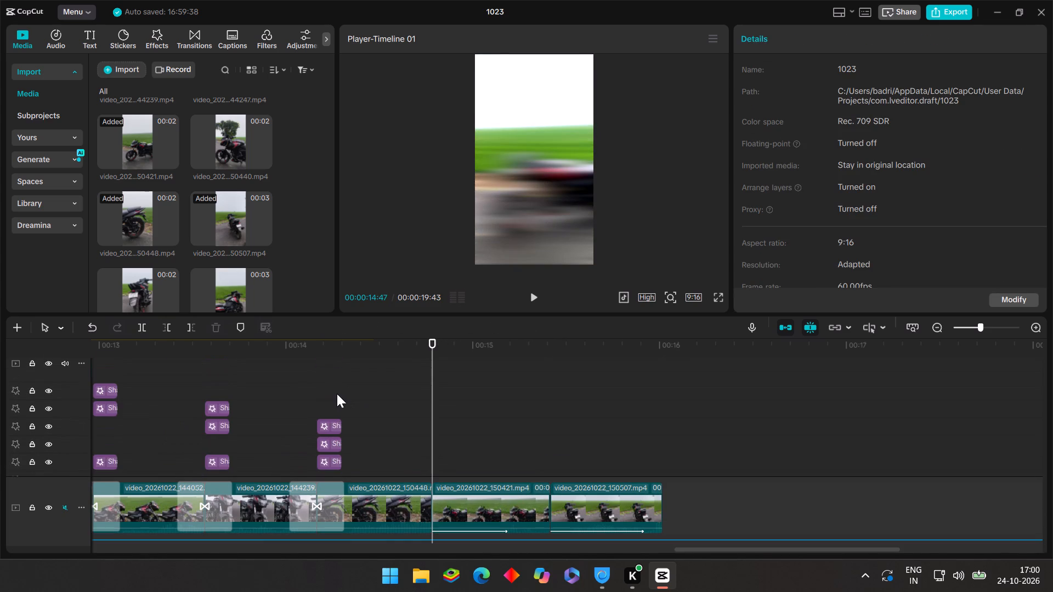
scroll(337, 392, "down", 1)
scroll(372, 426, "down", 6)
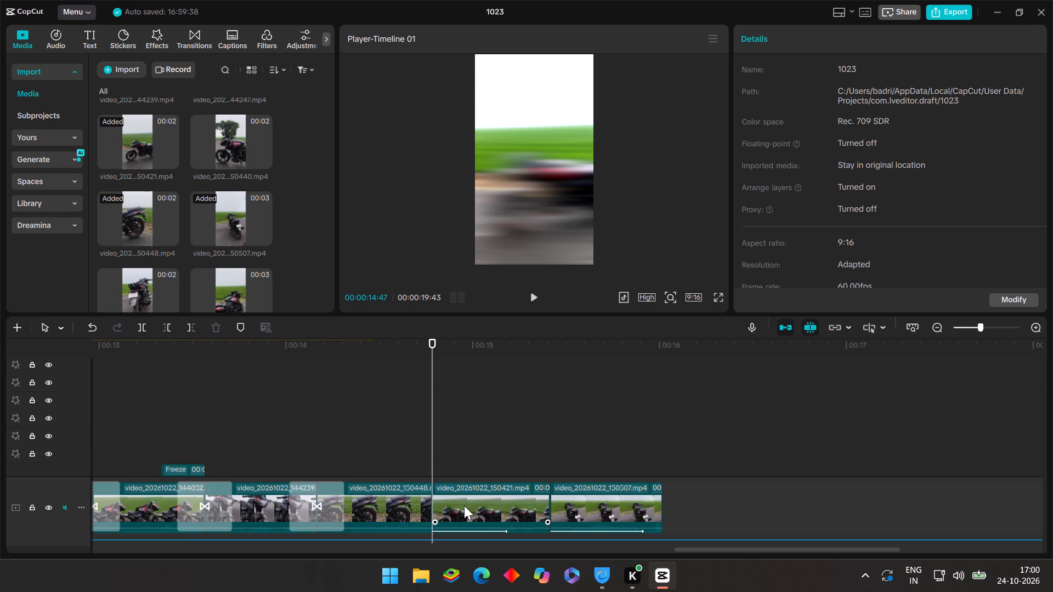
left_click(466, 505)
left_click(893, 41)
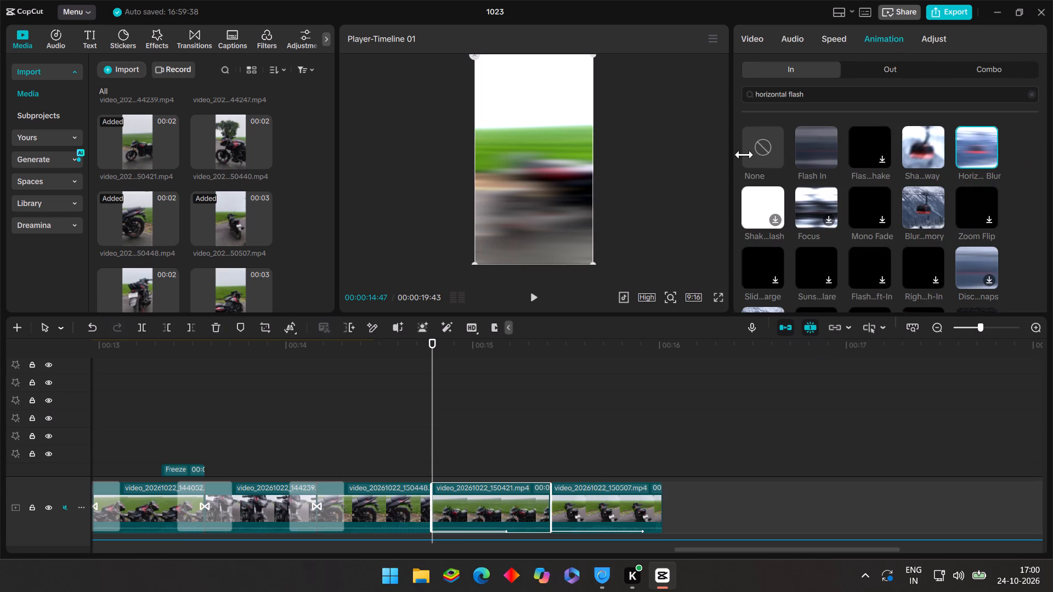
left_click(755, 156)
Copy an Oblique Blur effect from the video_20261022_150448 clip, paste it three times at 00:00:14:47, and preview the video_20261022_150421.mp4 entrance.
scroll(358, 405, "up", 7)
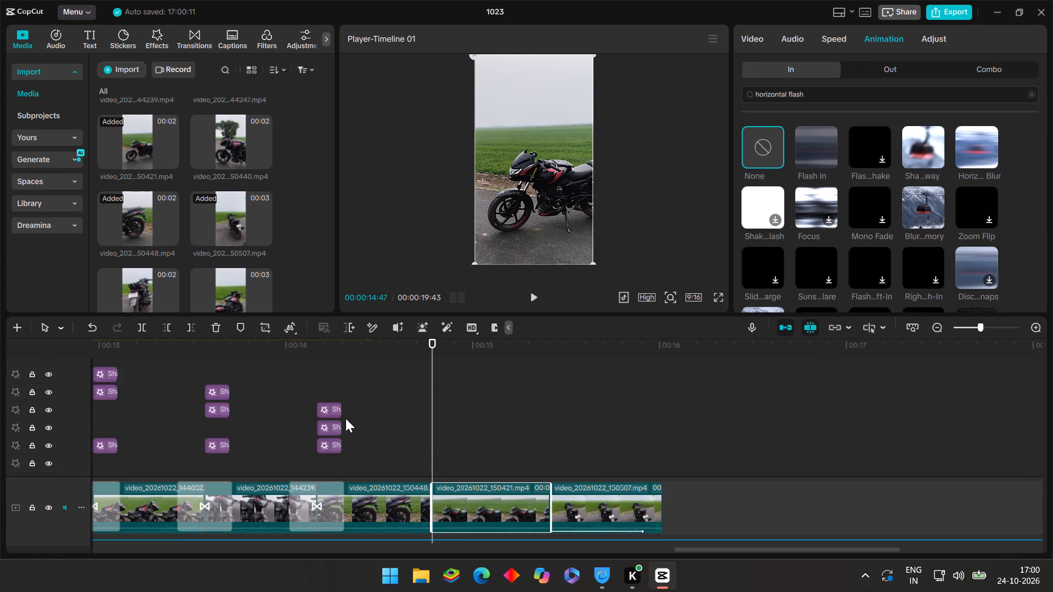
scroll(346, 418, "up", 13)
left_click(344, 441)
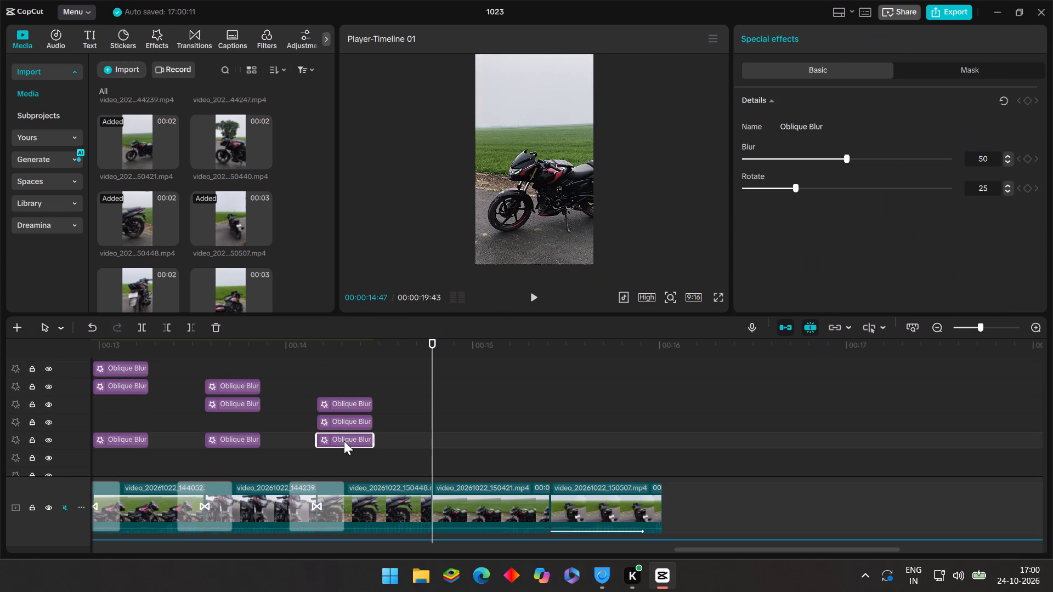
key("ctrl+c")
key("ctrl+v")
key("ctrl+v")
key("ctrl+v")
left_click(415, 397)
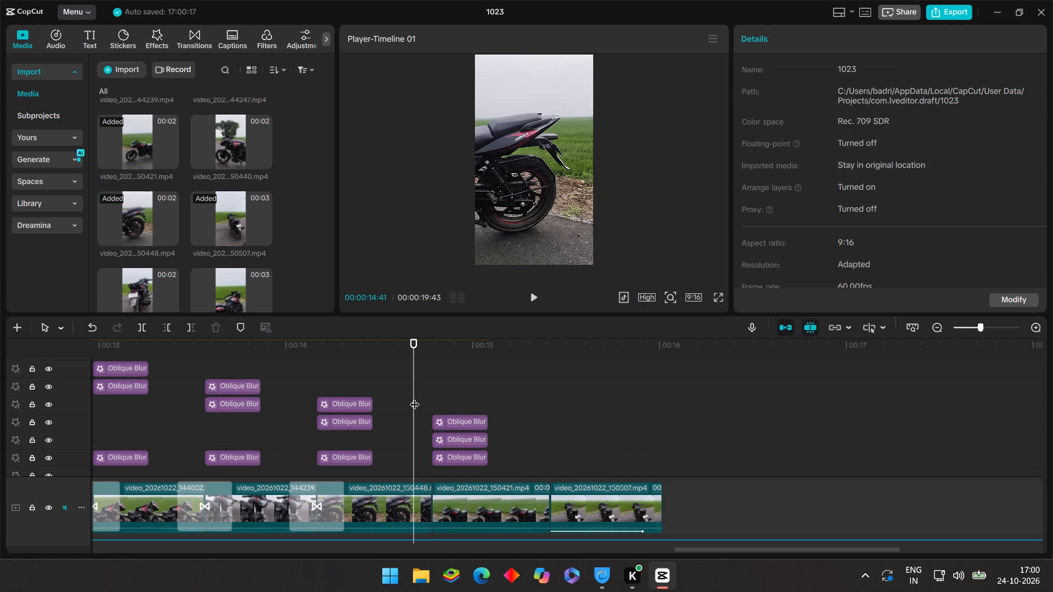
left_click(543, 296)
left_click(455, 369)
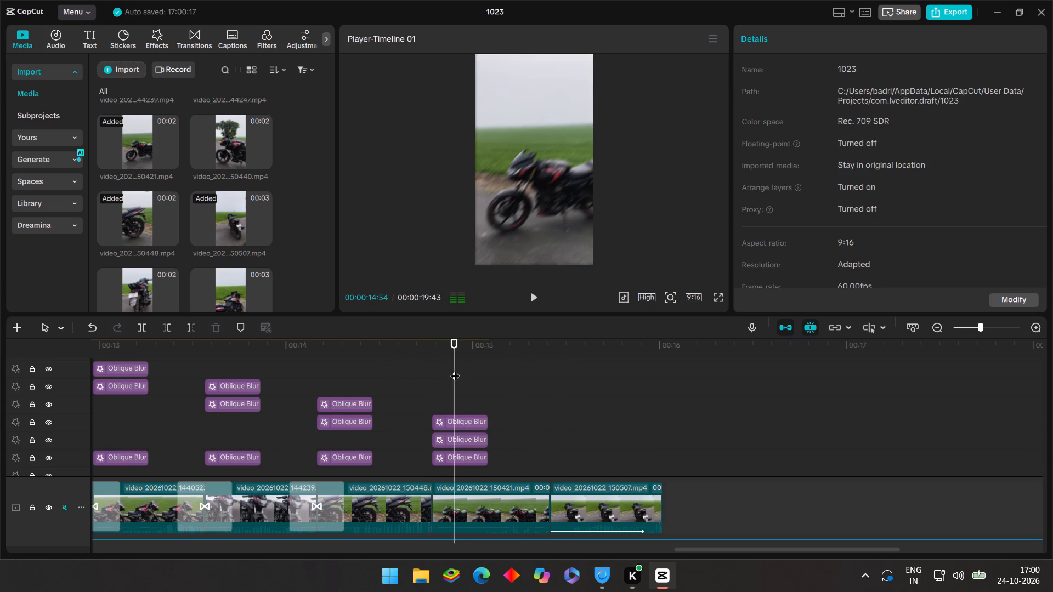
left_click_drag(456, 371, 459, 375)
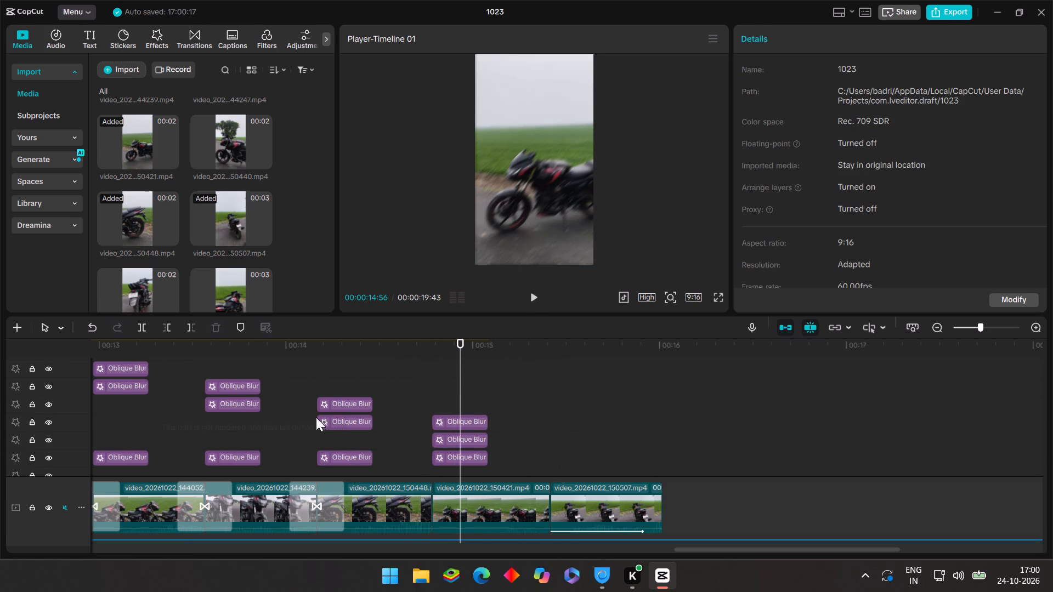
Copy the lowest Shake effect placed at the start of the video_20261022_150448 clip.
scroll(342, 440, "down", 17)
left_click(332, 410)
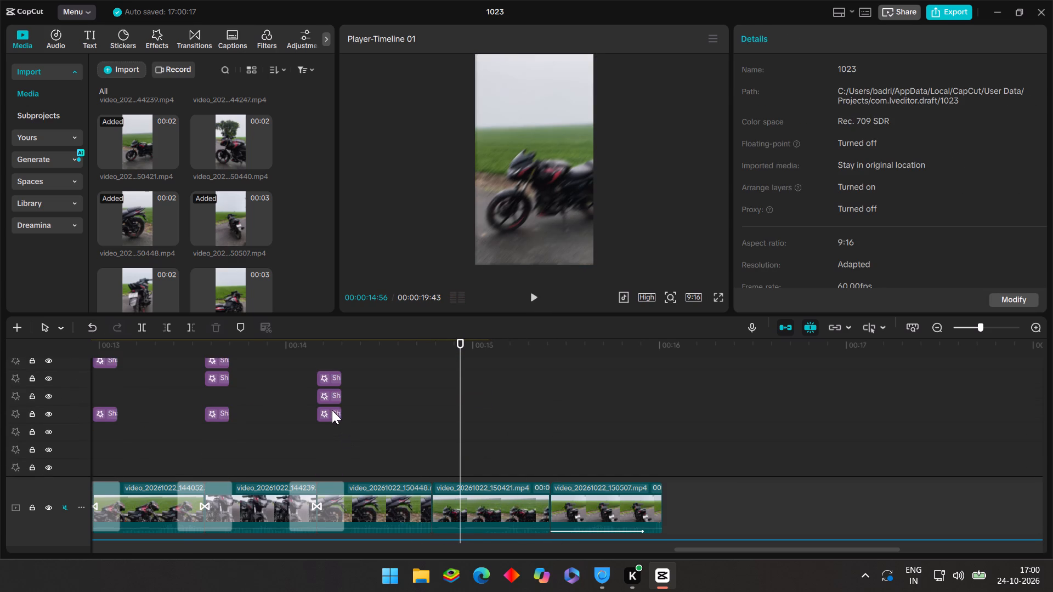
key("ctrl+c")
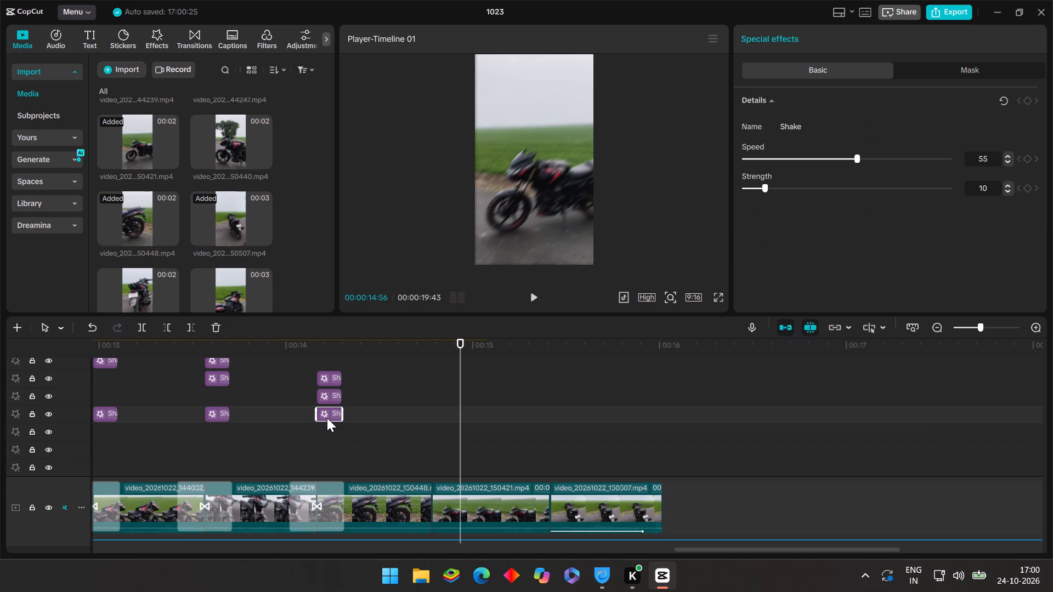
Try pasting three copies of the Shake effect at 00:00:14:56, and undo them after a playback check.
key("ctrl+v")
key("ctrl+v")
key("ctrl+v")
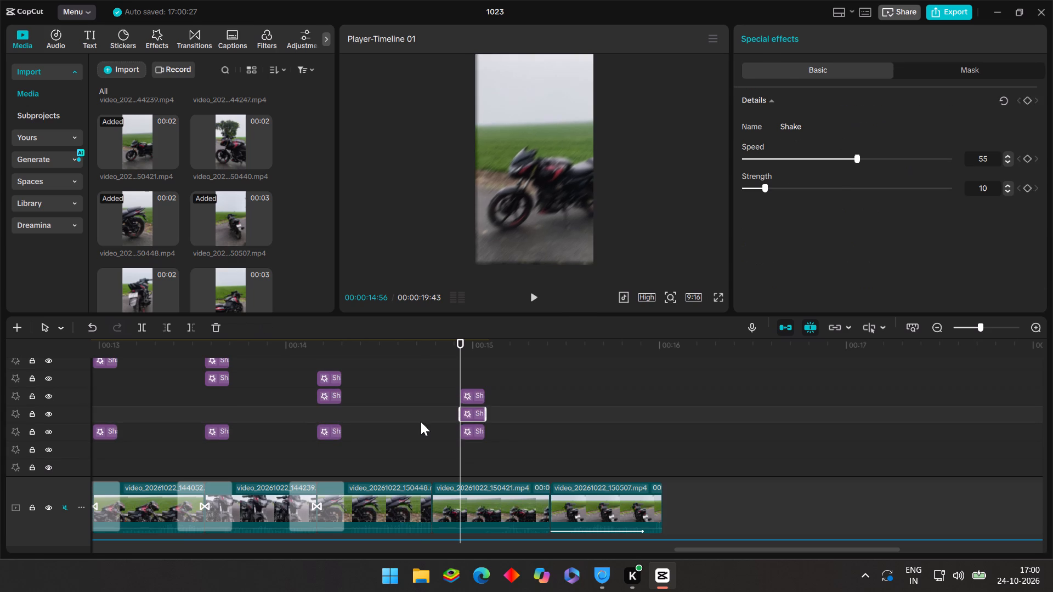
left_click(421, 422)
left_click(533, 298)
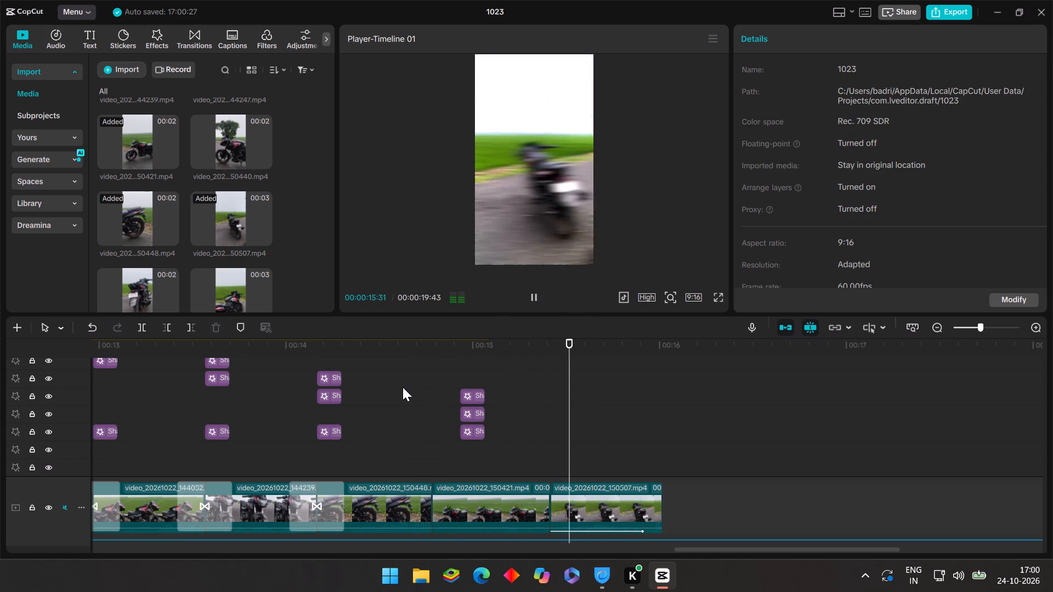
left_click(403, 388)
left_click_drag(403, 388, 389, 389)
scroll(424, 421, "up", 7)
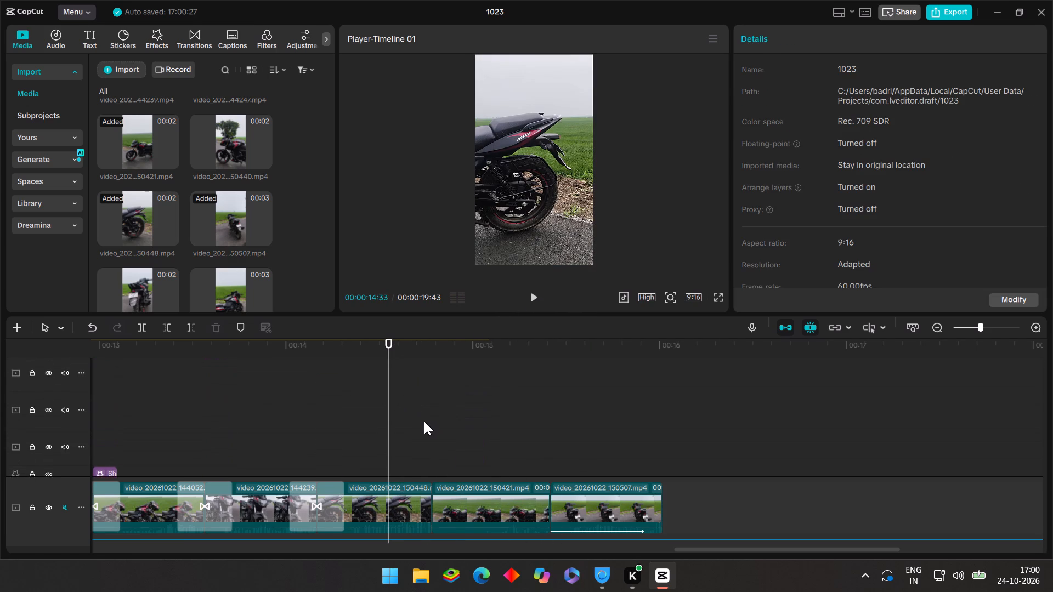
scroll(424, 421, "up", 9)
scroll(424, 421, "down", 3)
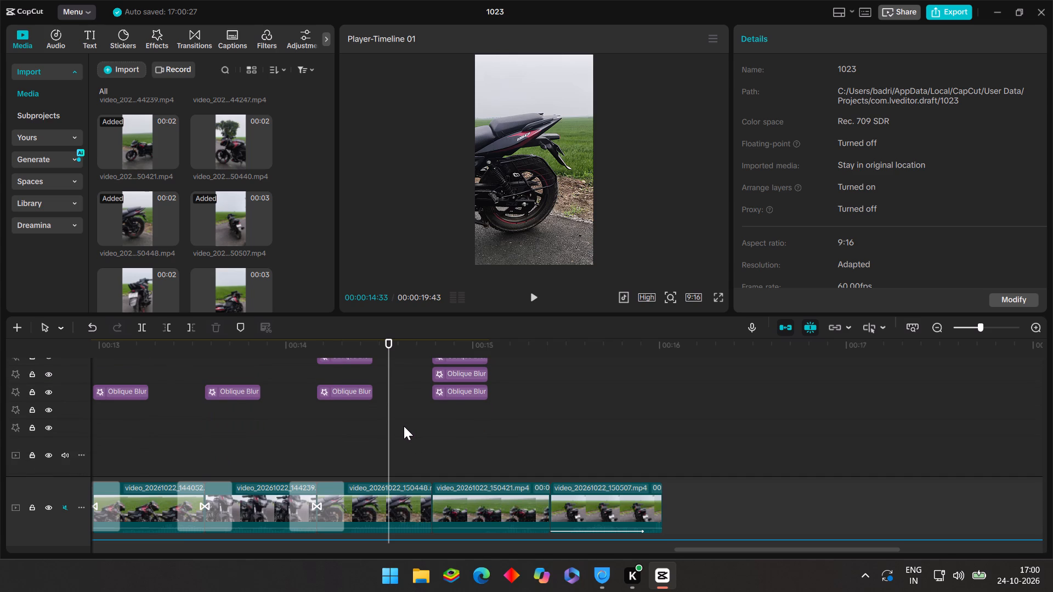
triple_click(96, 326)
Paste three copies of the Shake effect at the 00:00:14:47 beat marker where video_20261022_150421.mp4 starts, and preview the result.
scroll(432, 479, "down", 4)
scroll(416, 433, "down", 11)
scroll(416, 433, "down", 13)
left_click(411, 377)
left_click_drag(411, 377, 411, 377)
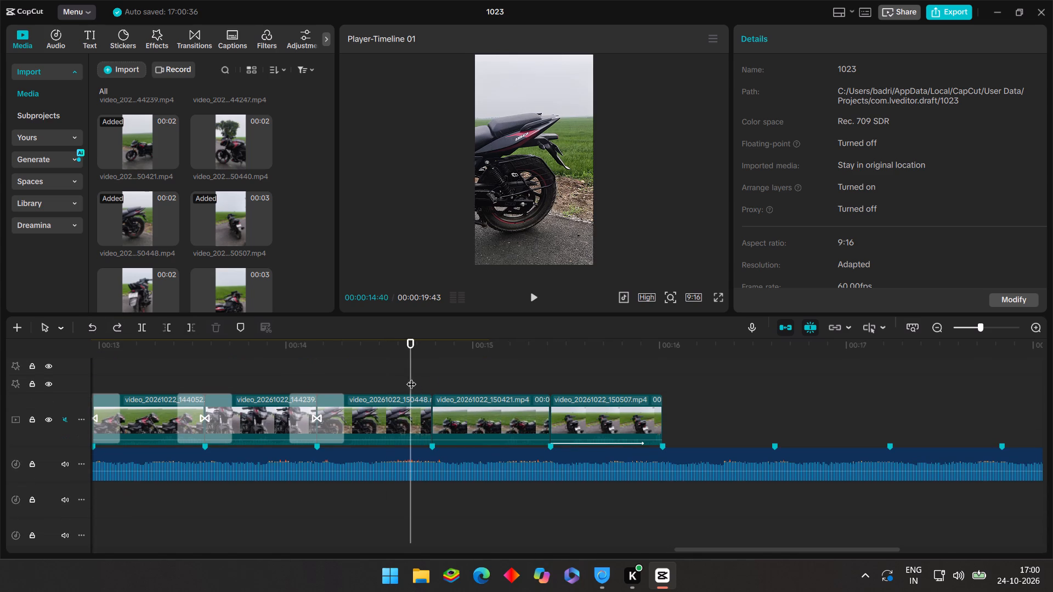
left_click_drag(411, 377, 434, 388)
key("ctrl+v")
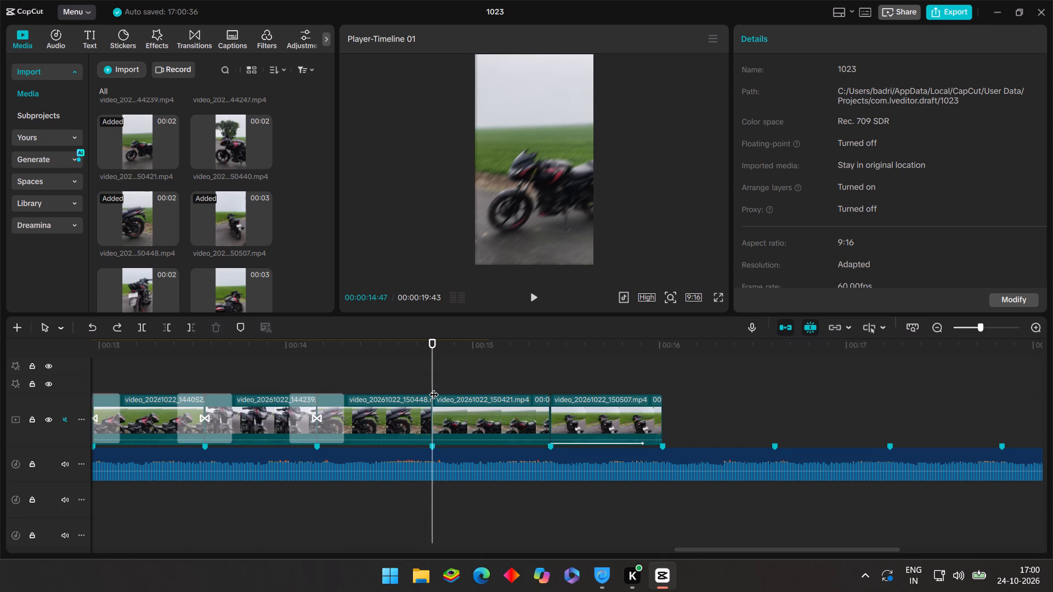
key("ctrl+v")
key("ctrl+v")
left_click(371, 407)
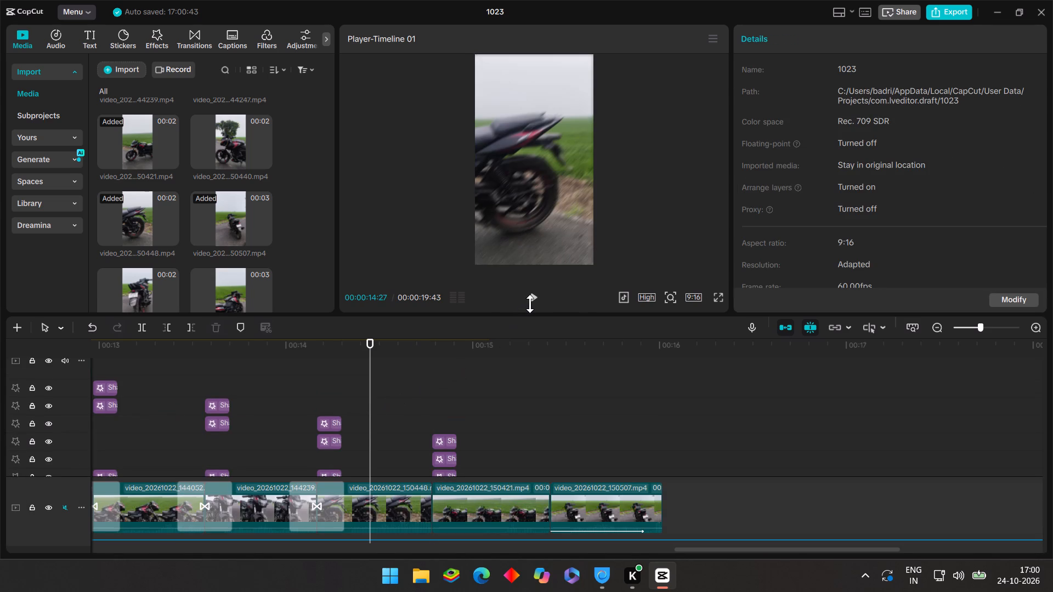
left_click(535, 302)
Remove the Horizontal Blur entrance animation from the video_20261022_150507.mp4 clip starting at 00:00:15:25.
left_click(519, 363)
left_click_drag(519, 365, 535, 382)
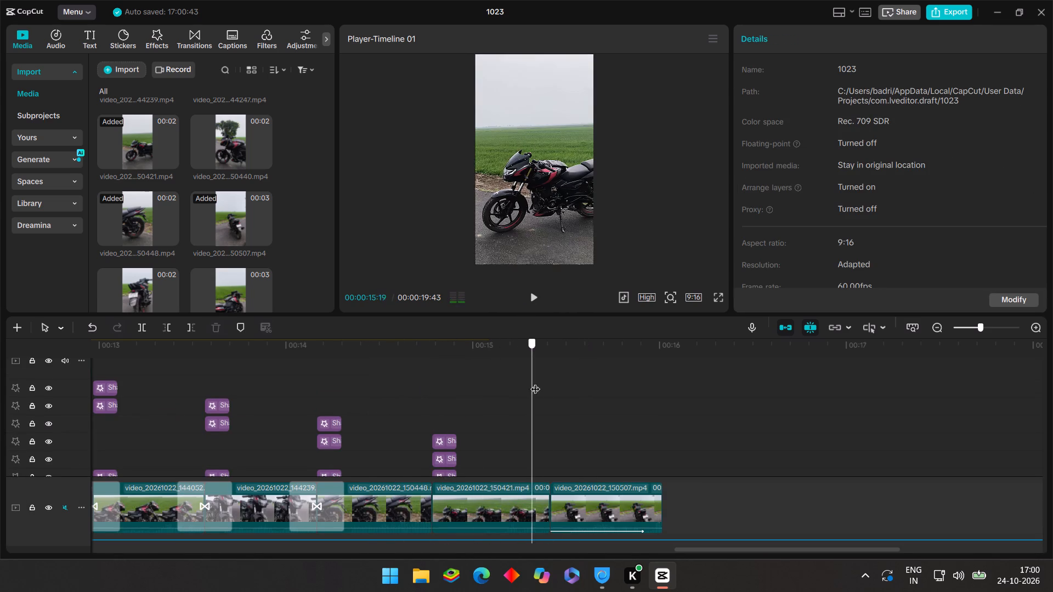
left_click_drag(535, 382, 549, 402)
left_click(571, 507)
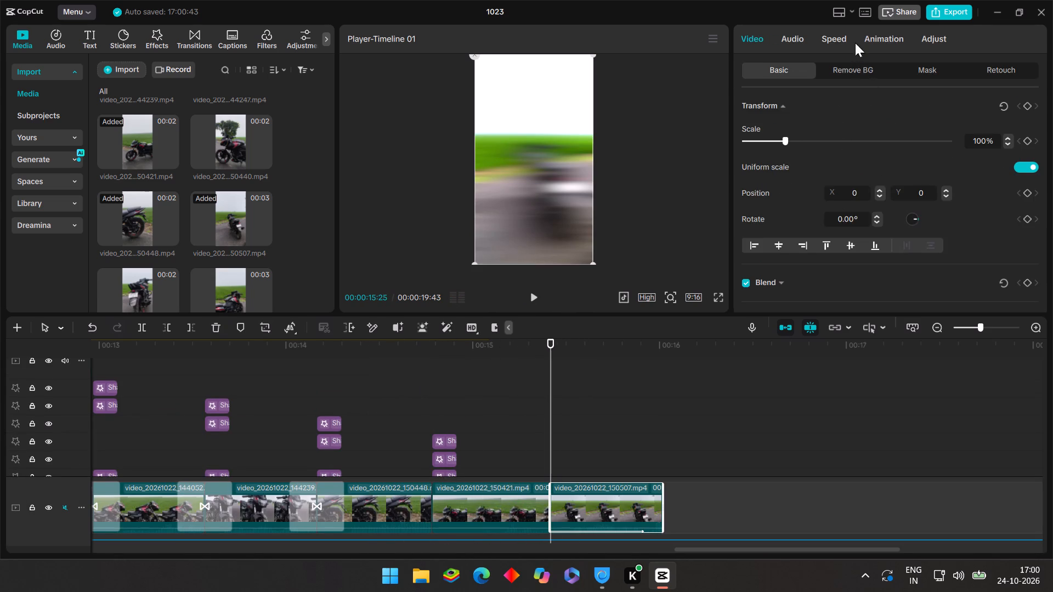
left_click(884, 31)
left_click(770, 155)
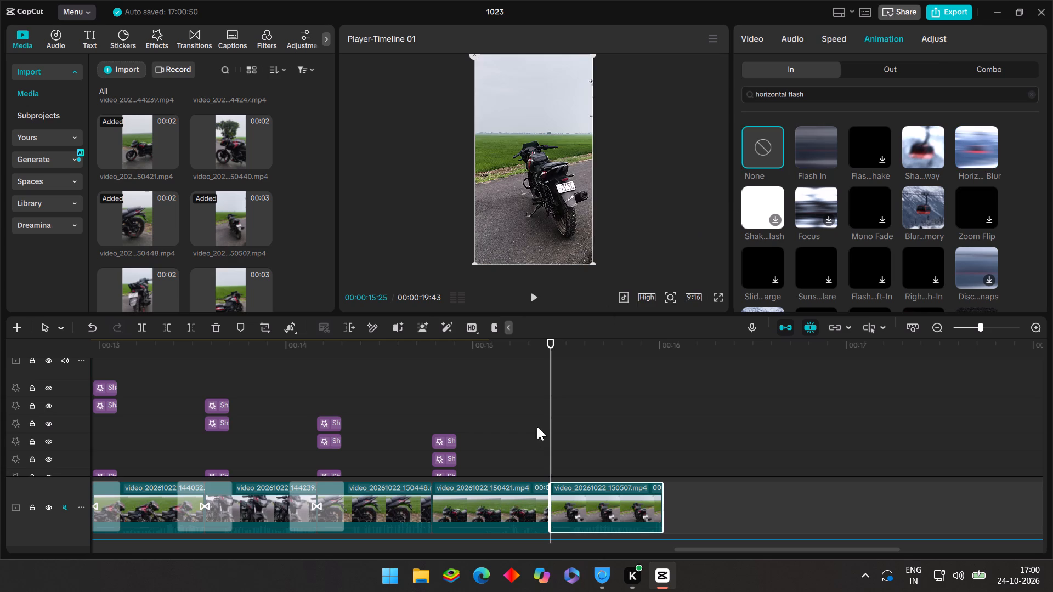
Paste three copies of the Shake effect at 00:00:15:25, undoing the one misplaced at 00:00:15:21.
scroll(529, 453, "down", 2)
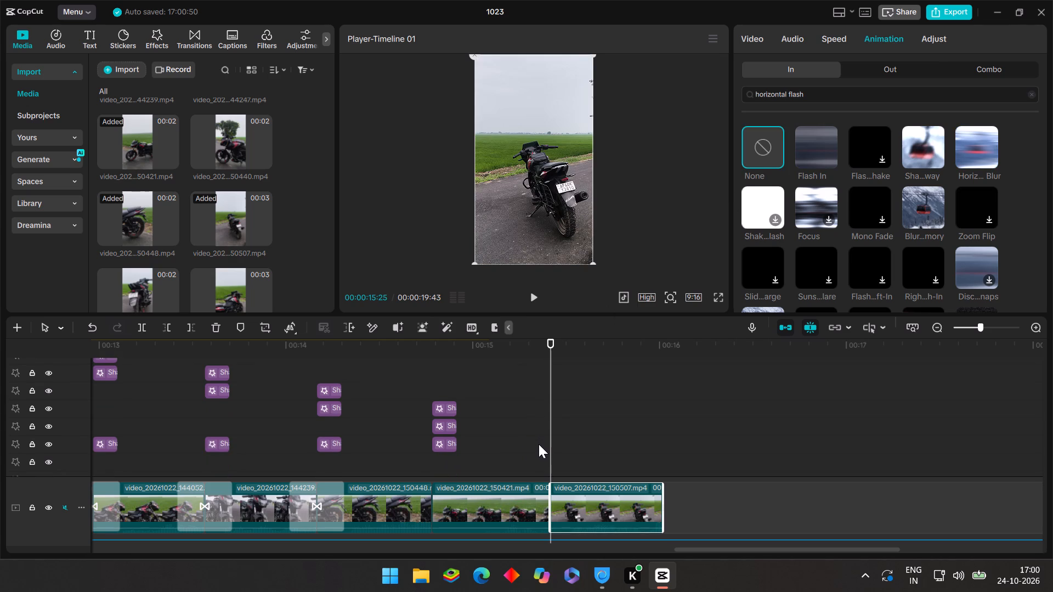
key("ctrl+v")
left_click(539, 444, "ctrl")
key("ctrl+v")
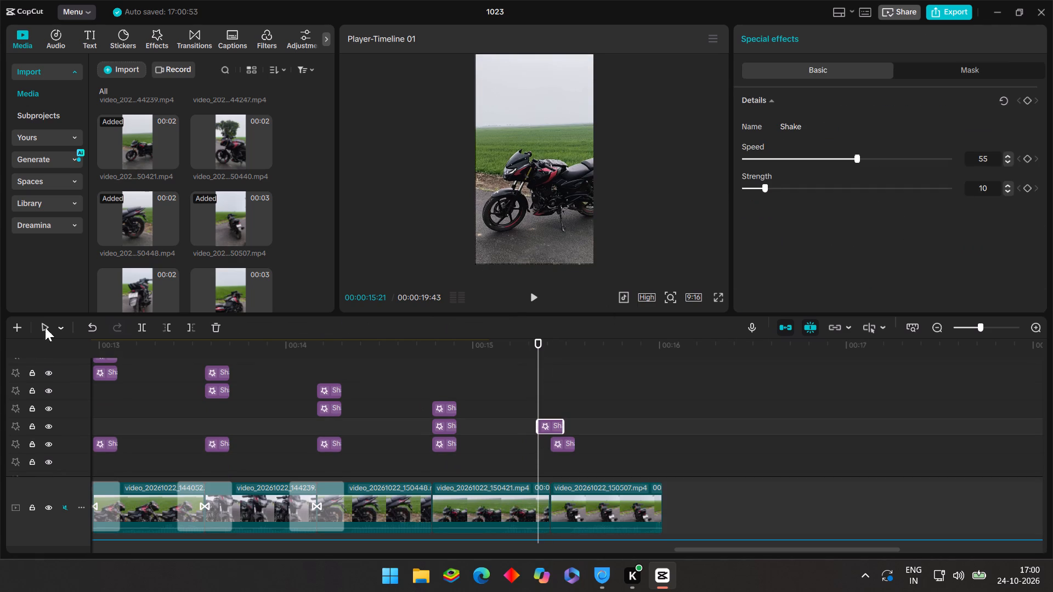
left_click(94, 325)
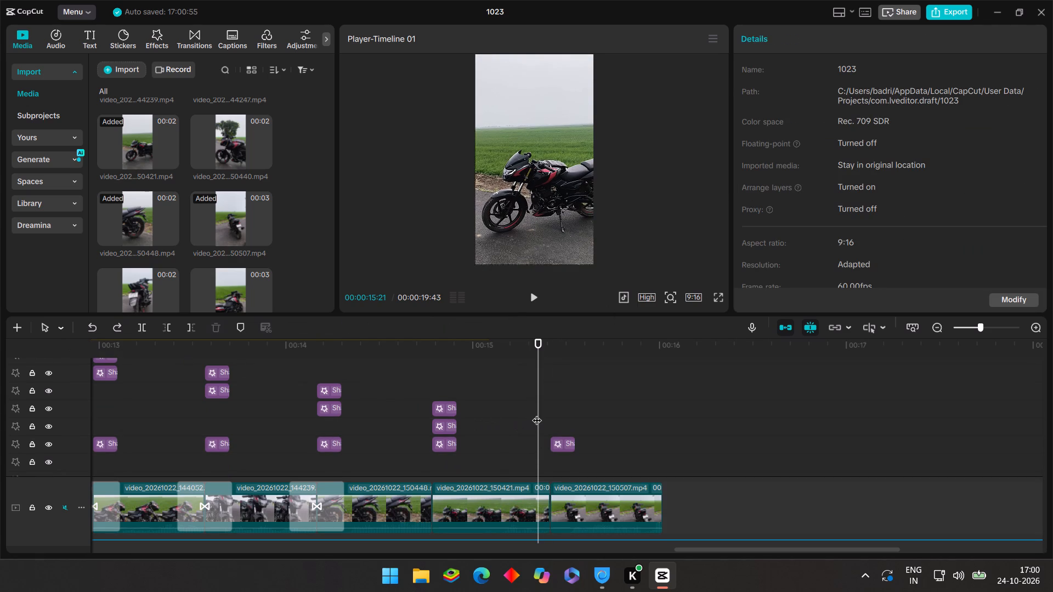
left_click_drag(537, 413, 550, 419)
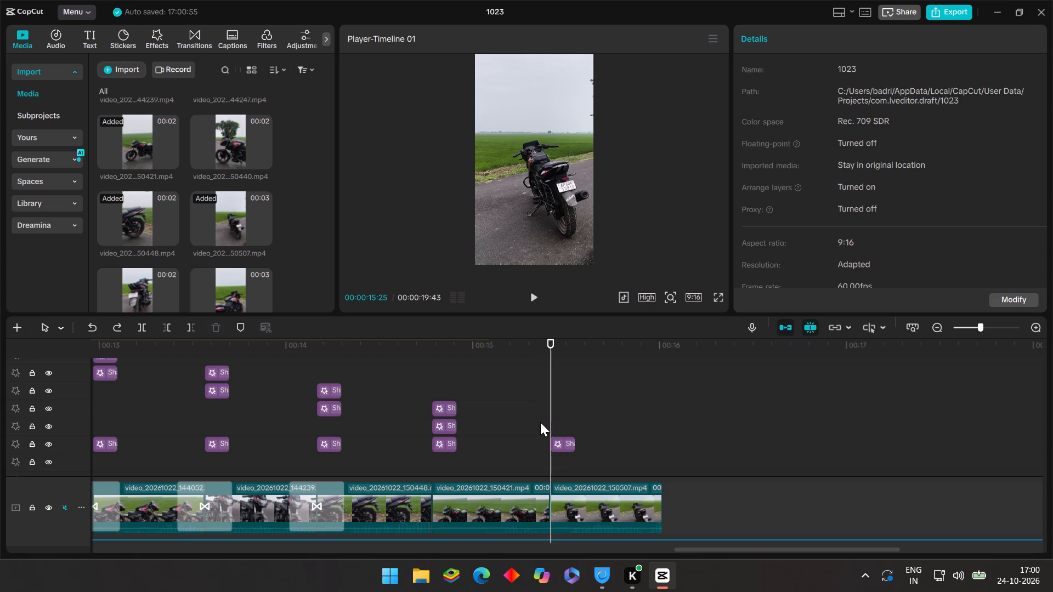
key("ctrl+v")
key("ctrl+v")
Copy an Oblique Blur effect from the video_20261022_150421.mp4 clip and paste it three times at 00:00:15:25.
scroll(527, 393, "up", 14)
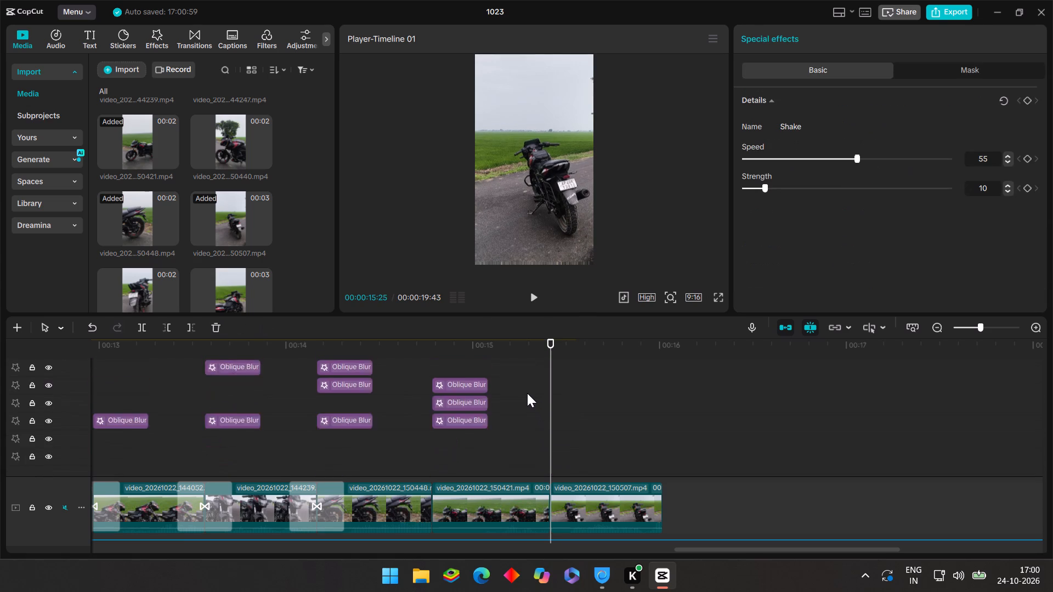
scroll(527, 393, "up", 5)
scroll(513, 422, "down", 3)
left_click(470, 413)
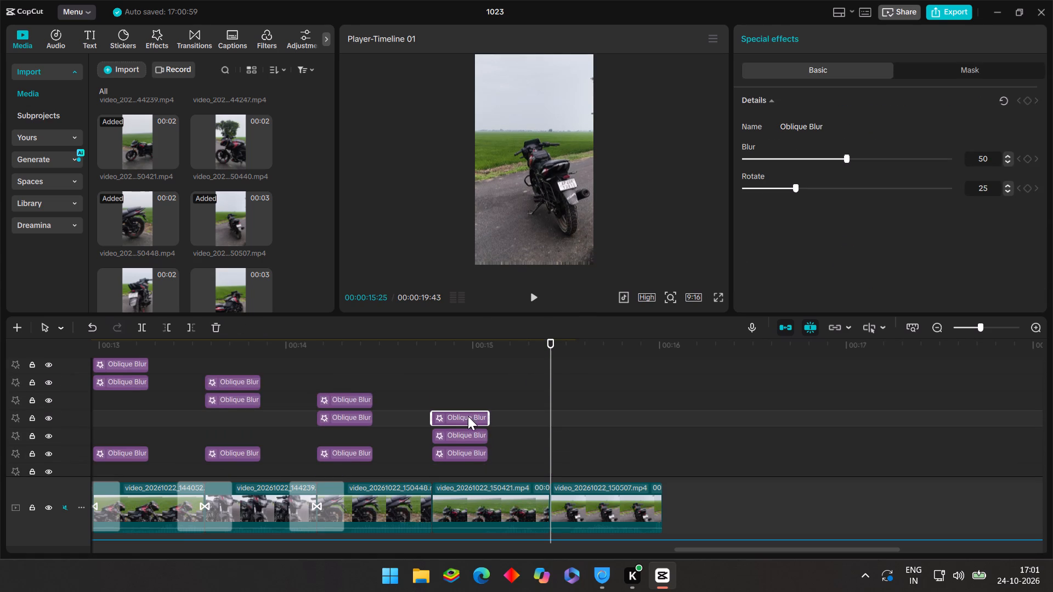
key("ctrl+c")
key("ctrl+v")
key("ctrl+v")
key("ctrl+v")
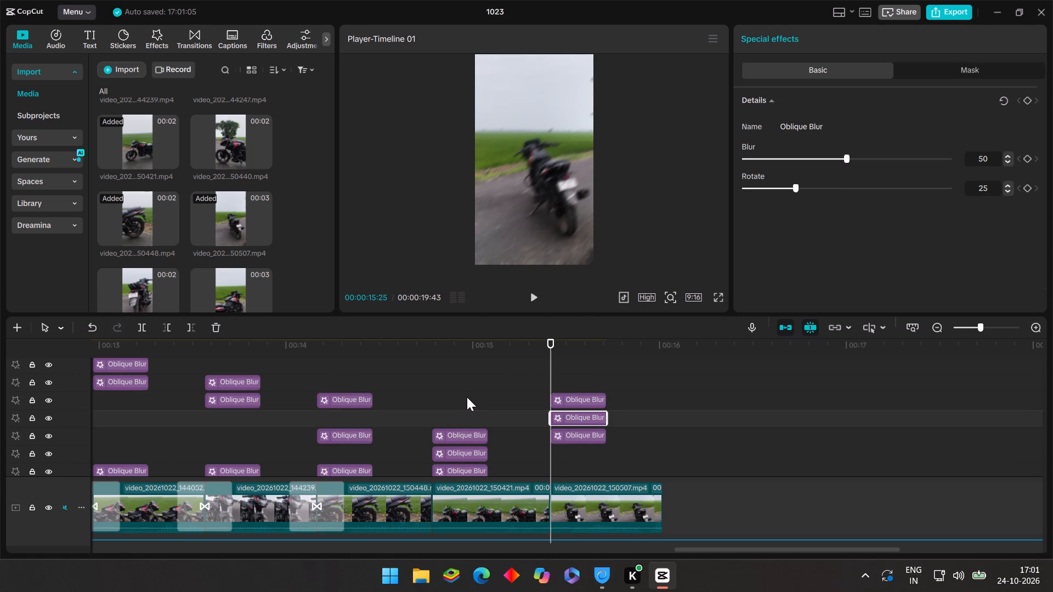
Enlarge the timeline area upward so that more effect and video tracks fit in view.
scroll(467, 399, "down", 20)
scroll(467, 399, "down", 5)
scroll(469, 420, "up", 12)
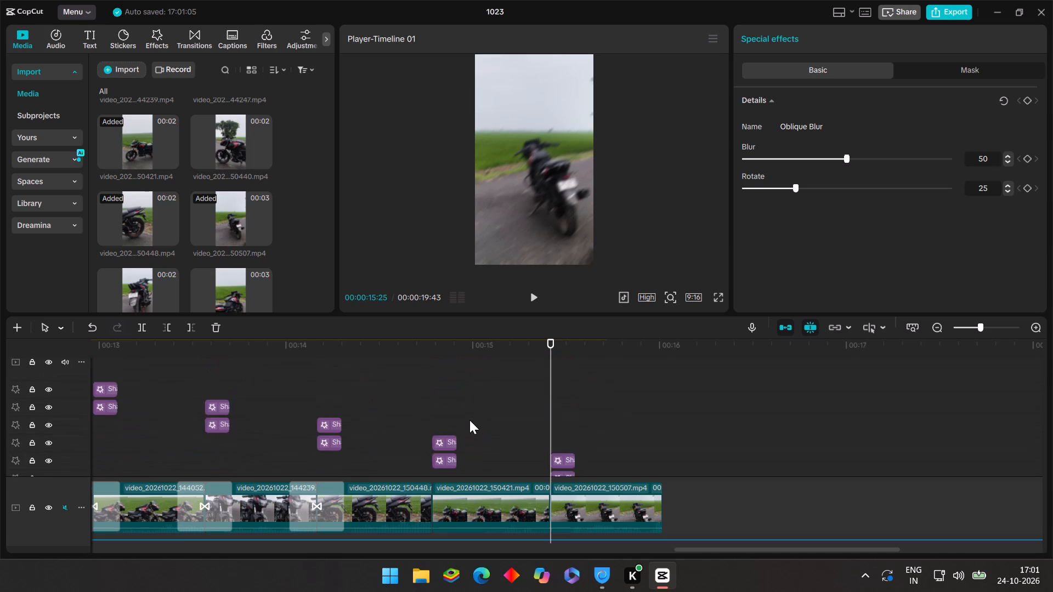
scroll(469, 420, "up", 19)
scroll(469, 419, "down", 7)
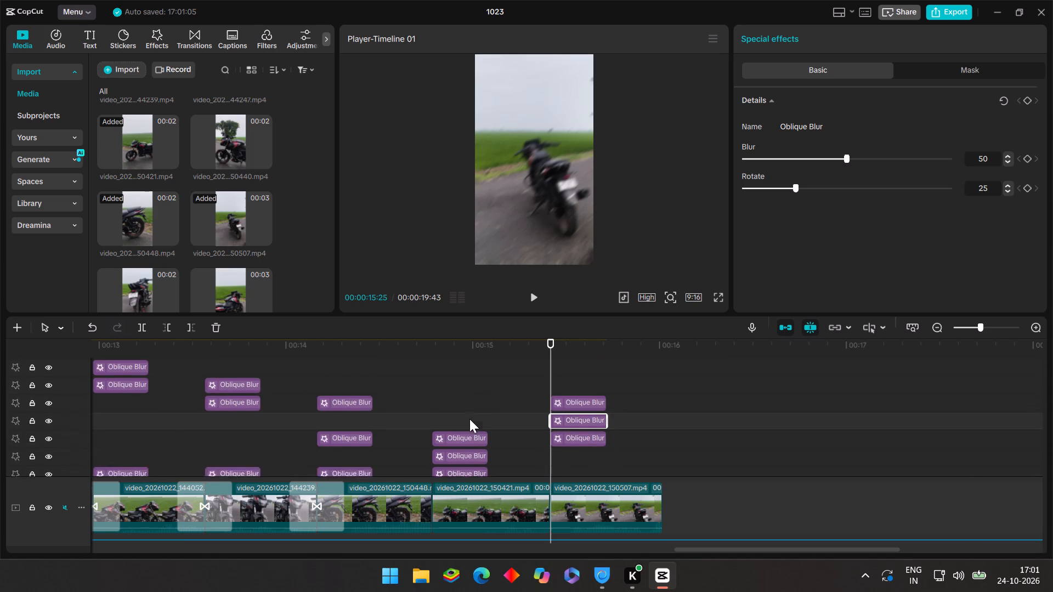
scroll(469, 419, "down", 20)
scroll(469, 419, "down", 13)
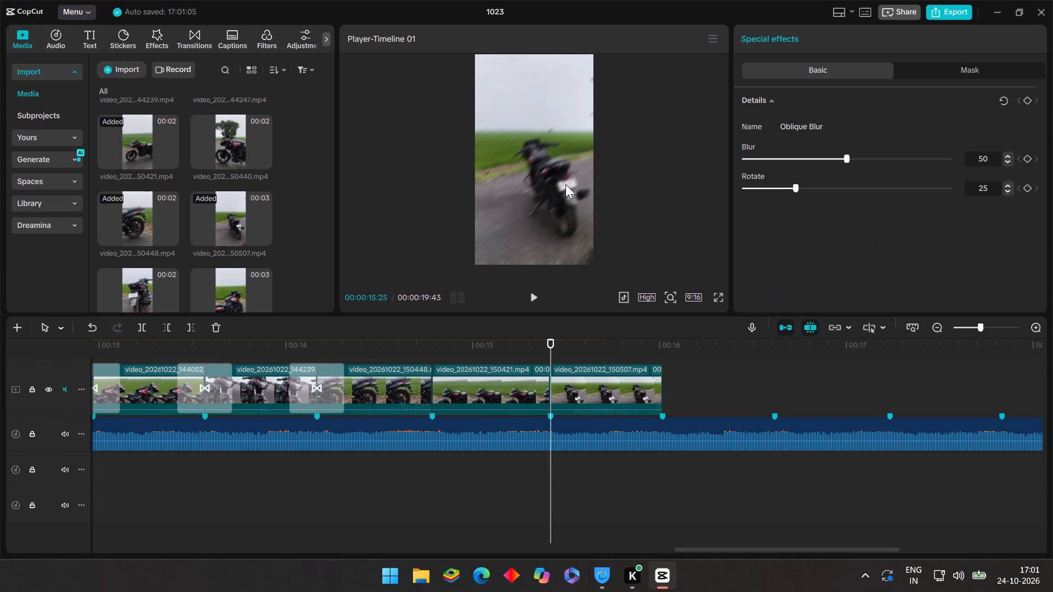
scroll(366, 352, "up", 8)
scroll(444, 373, "up", 2)
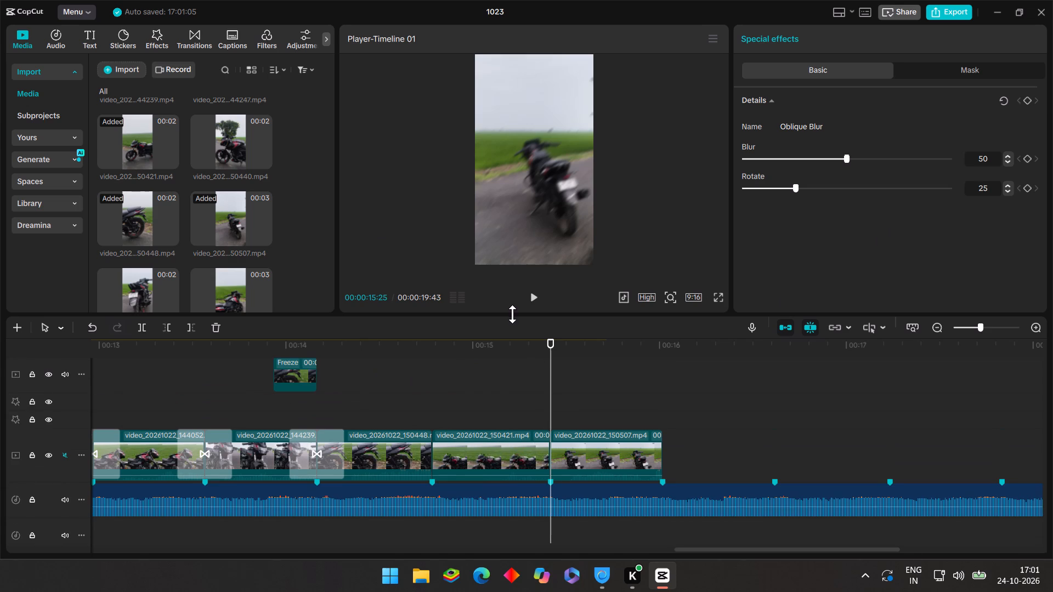
left_click_drag(512, 315, 509, 294)
left_click_drag(510, 283, 525, 137)
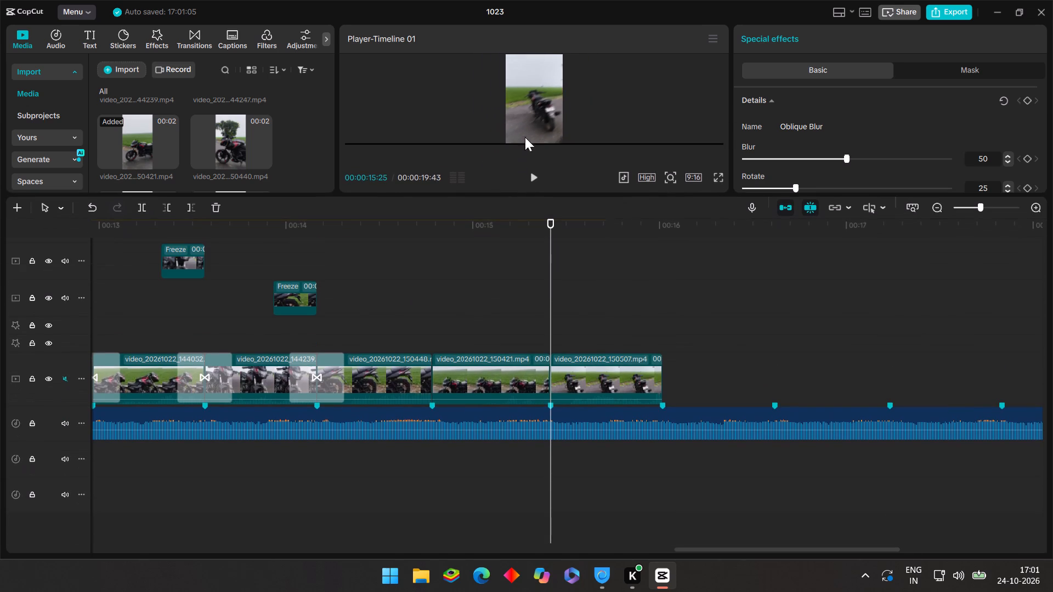
left_click_drag(525, 137, 537, 73)
Check the stacked Shake effects on the tracks above the clips between about 00:00:12 and 00:00:16.
scroll(517, 302, "up", 13)
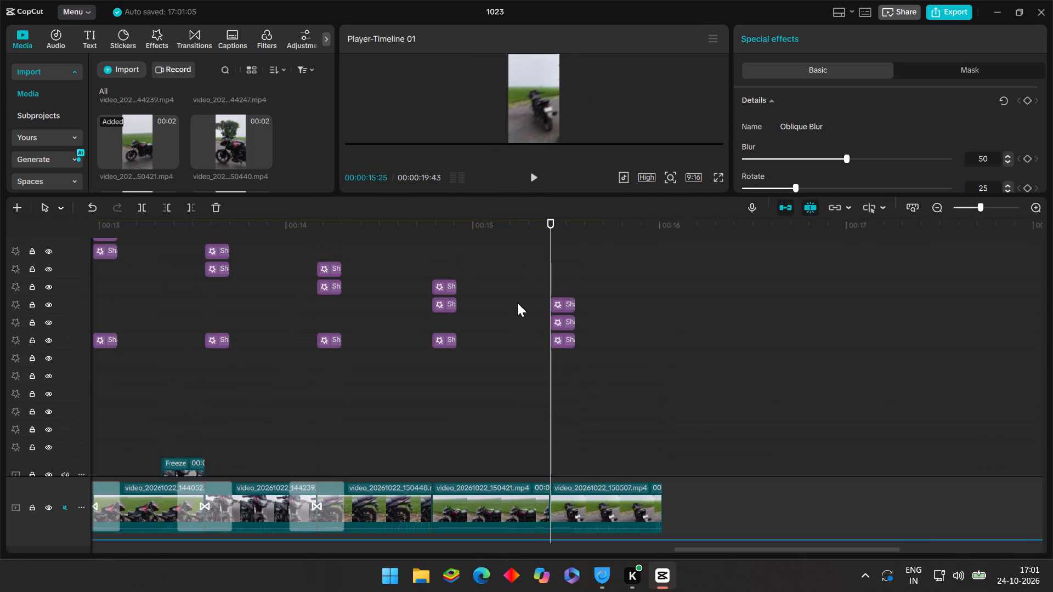
scroll(517, 303, "up", 1)
scroll(438, 402, "up", 7)
left_click(412, 349)
left_click_drag(412, 349, 74, 362)
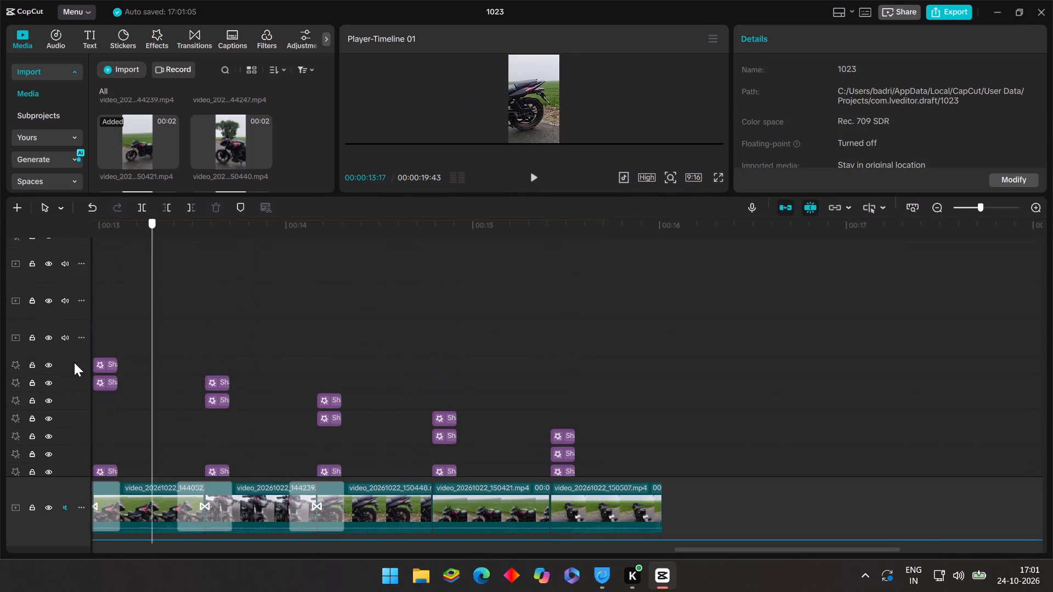
left_click_drag(74, 362, 1052, 404)
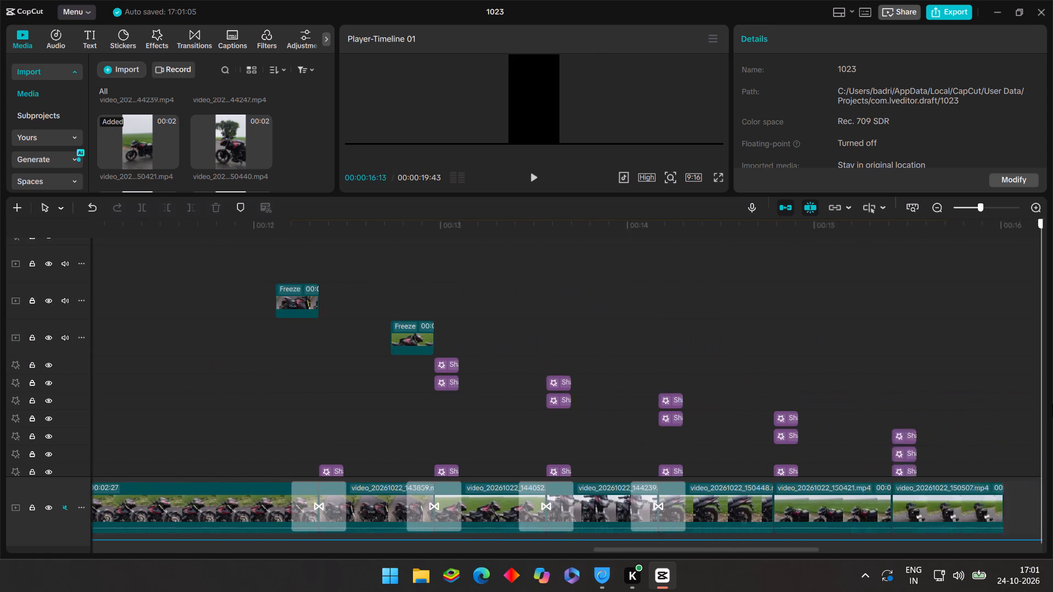
left_click_drag(1052, 404, 245, 395)
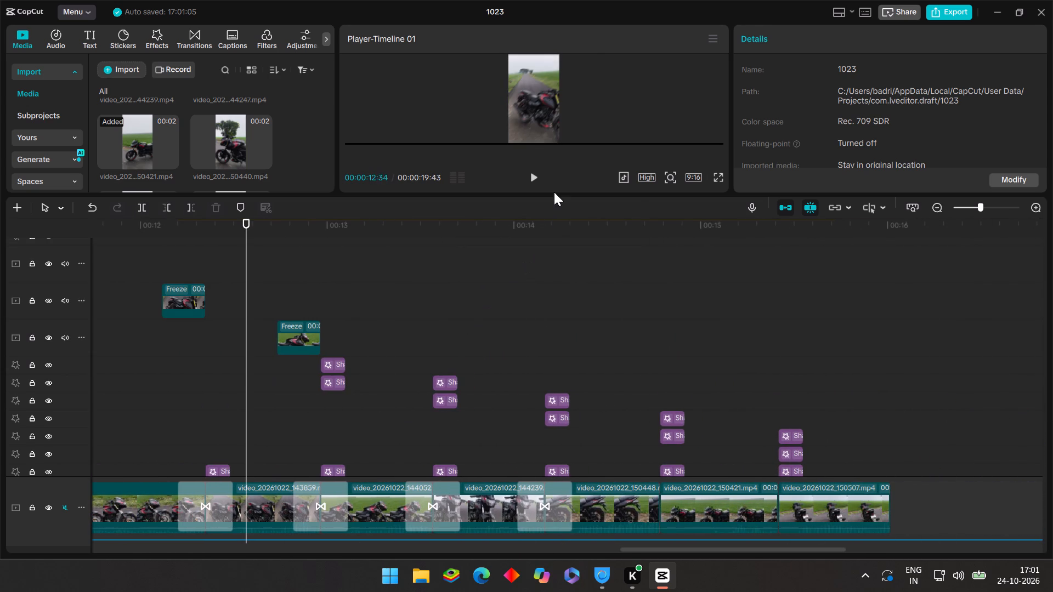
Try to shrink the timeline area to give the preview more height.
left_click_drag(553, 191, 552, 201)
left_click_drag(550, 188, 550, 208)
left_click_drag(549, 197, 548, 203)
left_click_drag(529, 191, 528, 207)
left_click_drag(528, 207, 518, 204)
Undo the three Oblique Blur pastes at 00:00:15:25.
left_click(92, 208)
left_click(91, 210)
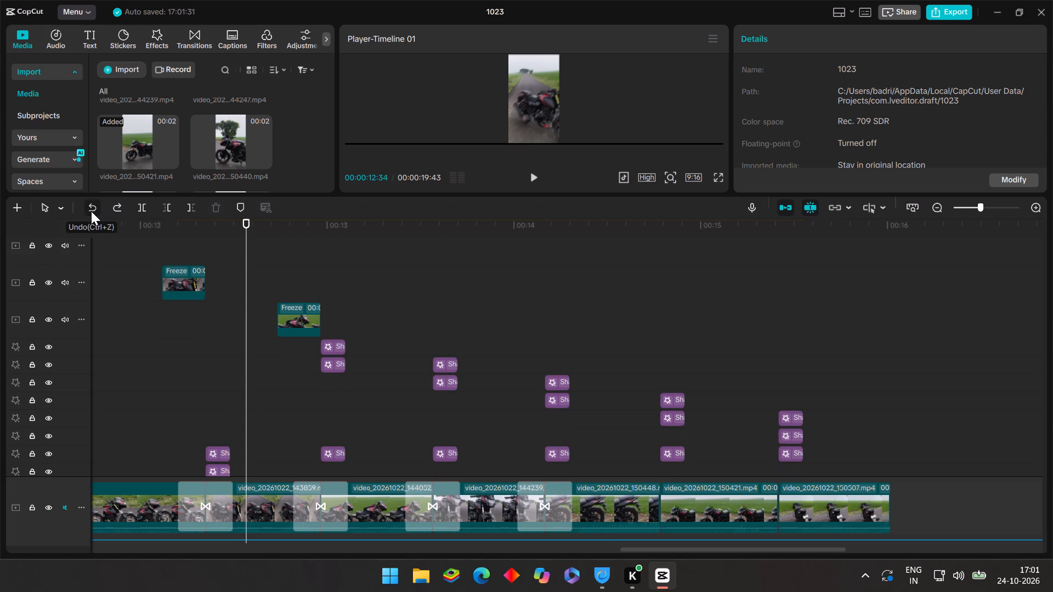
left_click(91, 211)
Paste three copies of the Oblique Blur effect at 00:00:15:25, at the start of the video_20261022_150507.mp4 clip.
scroll(599, 348, "down", 6)
scroll(629, 392, "down", 2)
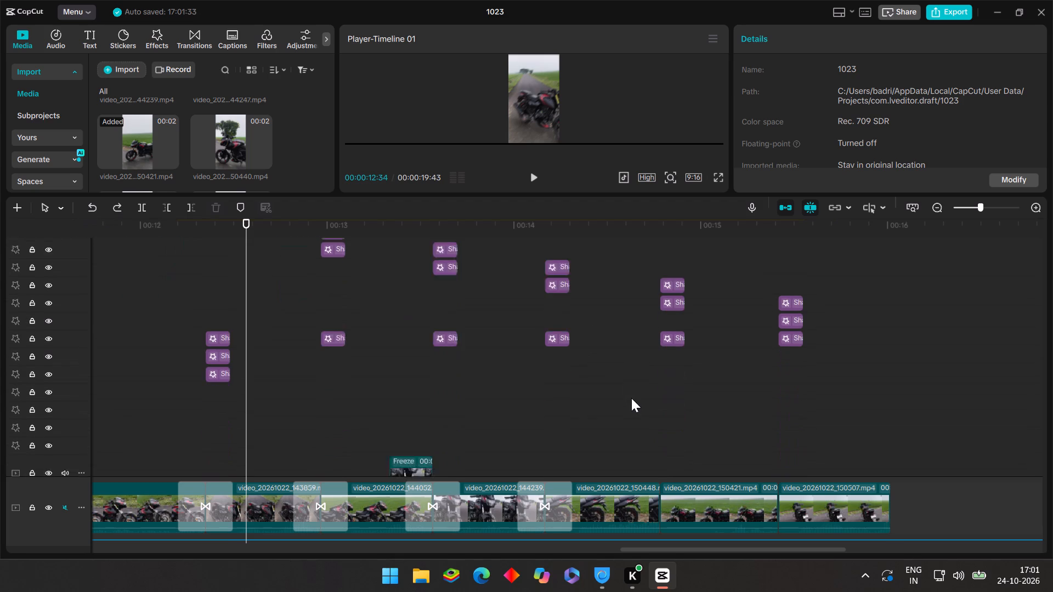
scroll(631, 398, "down", 5)
scroll(748, 408, "down", 2)
scroll(770, 404, "up", 20)
scroll(770, 404, "up", 5)
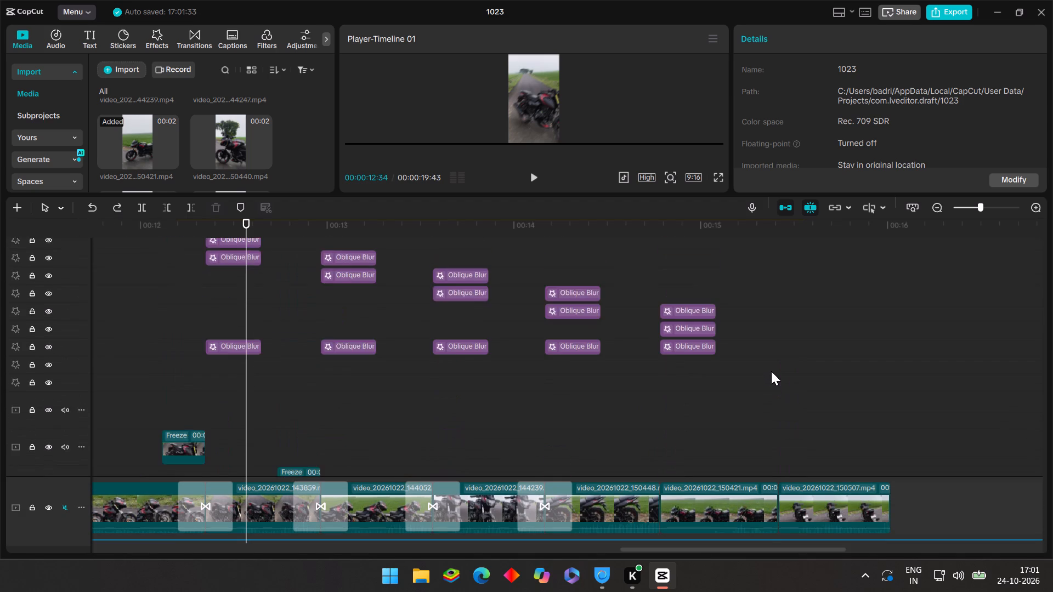
scroll(771, 371, "up", 8)
left_click(801, 395)
left_click_drag(801, 396, 779, 394)
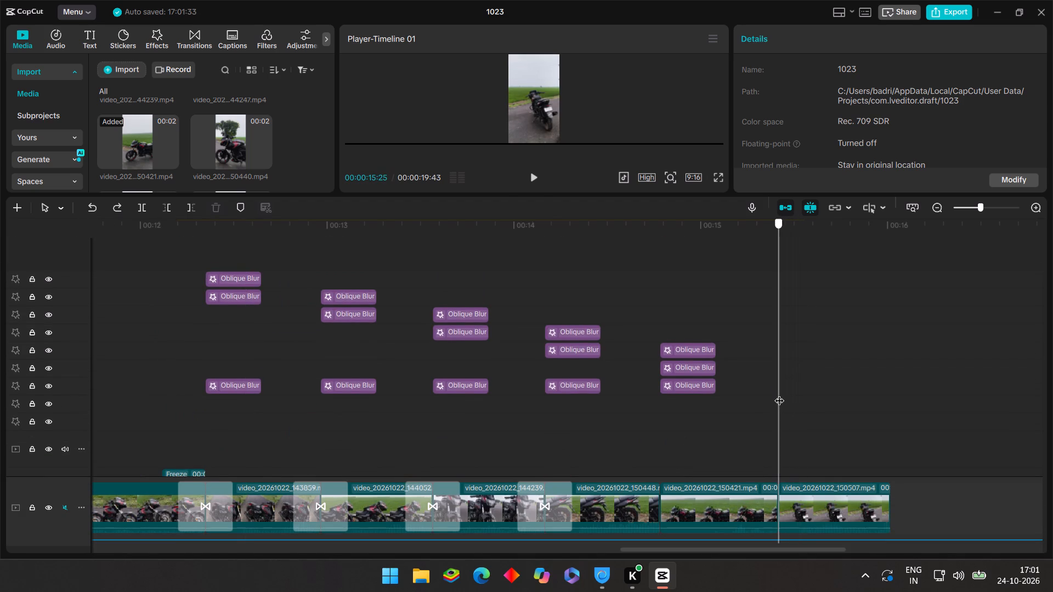
left_click_drag(779, 394, 777, 394)
key("ctrl+v")
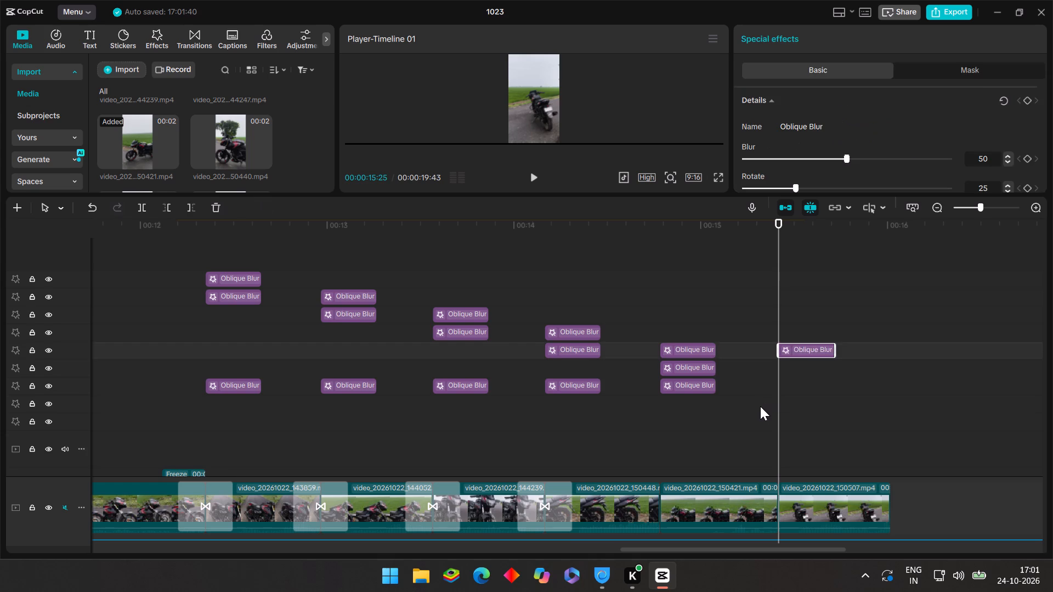
key("ctrl+v")
key("ctrl+v")
left_click_drag(756, 407, 703, 360, "ctrl")
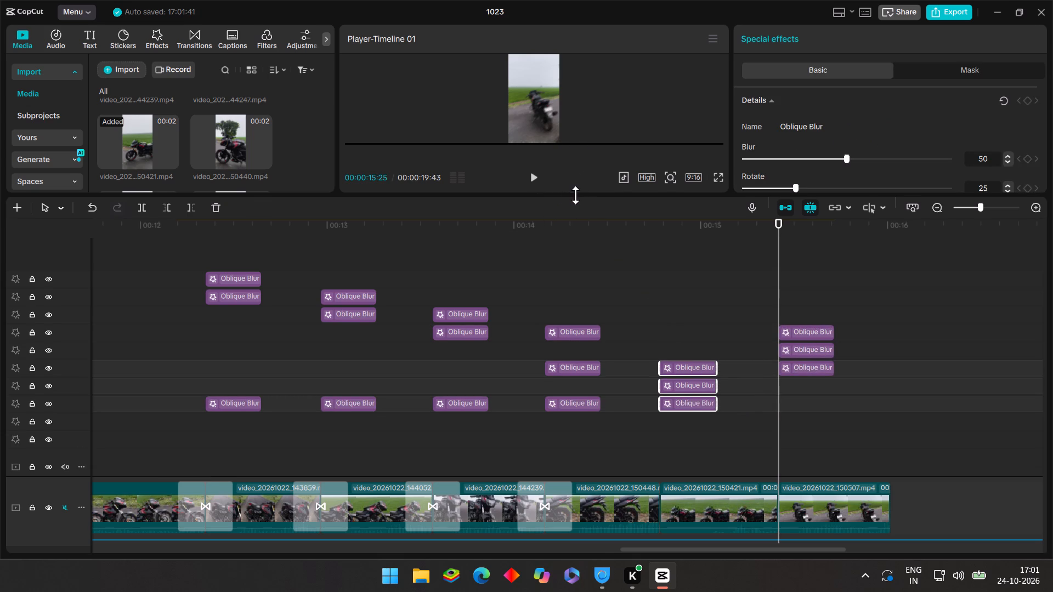
Shrink the timeline area to enlarge the preview and media library.
left_click_drag(575, 195, 564, 316)
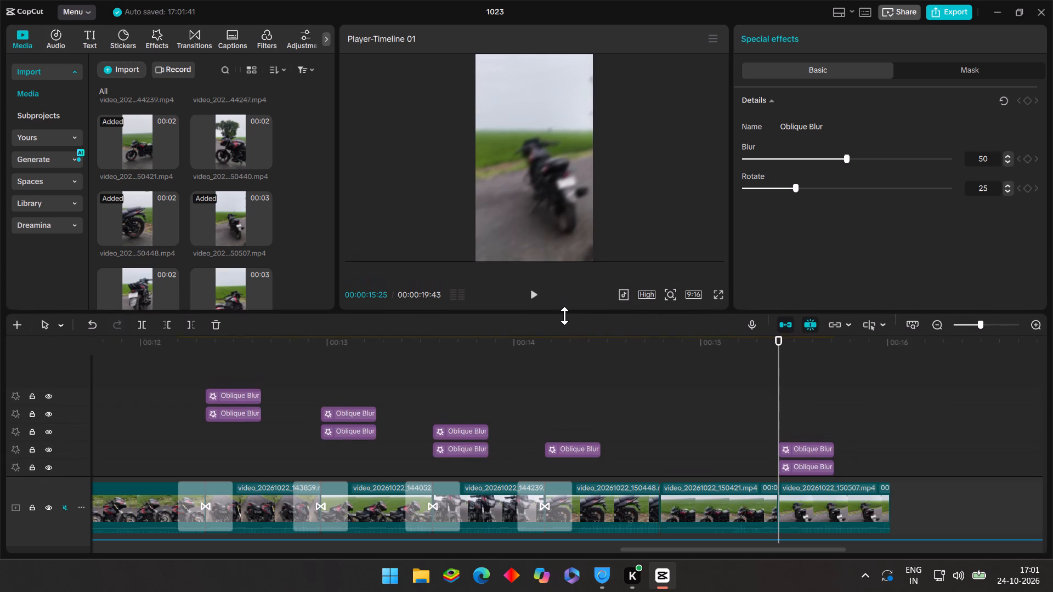
left_click_drag(564, 316, 563, 332)
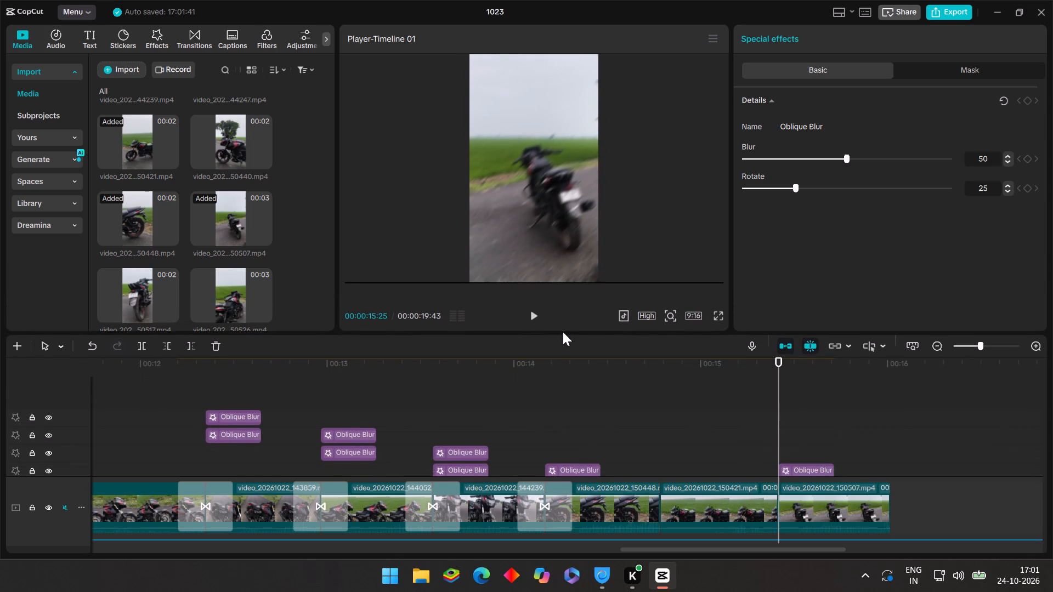
left_click_drag(563, 332, 565, 290)
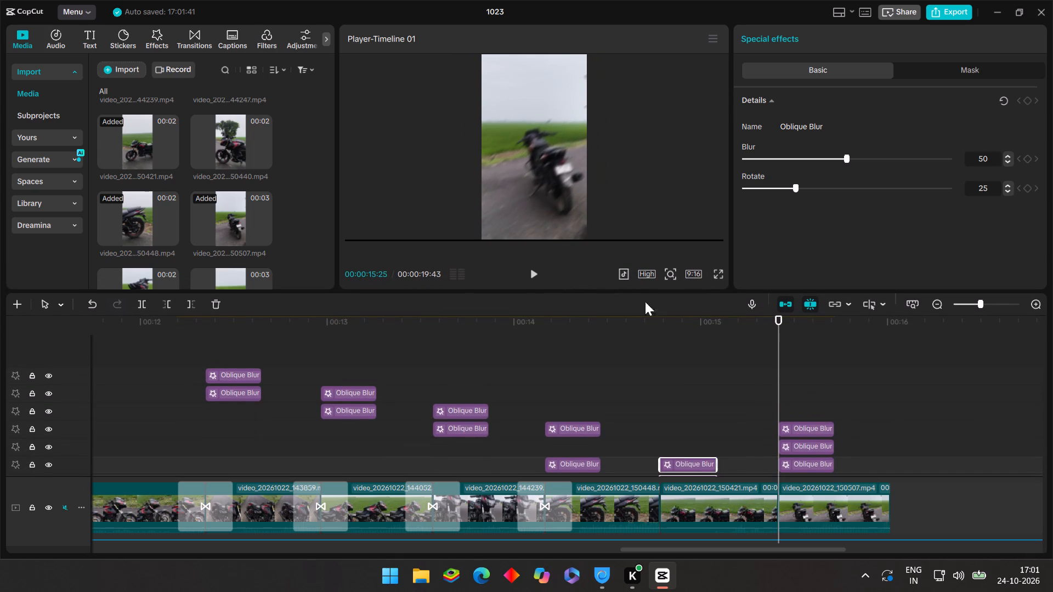
Play back the edit from 00:00:14:10 to review the blur and shake effects on the last clips.
left_click(714, 376)
left_click_drag(714, 377, 829, 430)
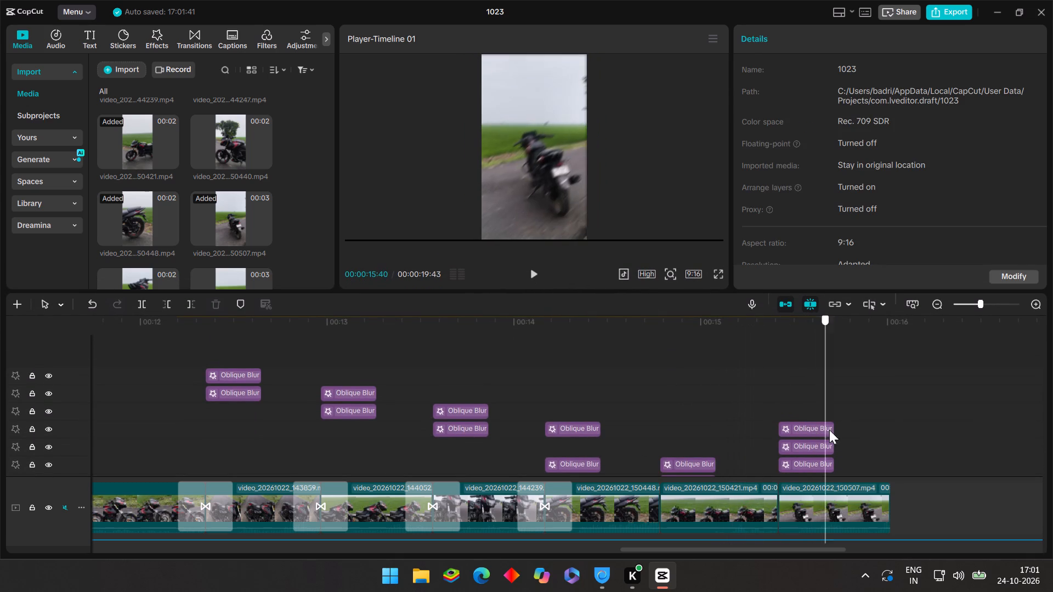
left_click_drag(829, 430, 833, 430)
scroll(831, 408, "down", 7)
scroll(820, 382, "down", 20)
scroll(820, 382, "down", 7)
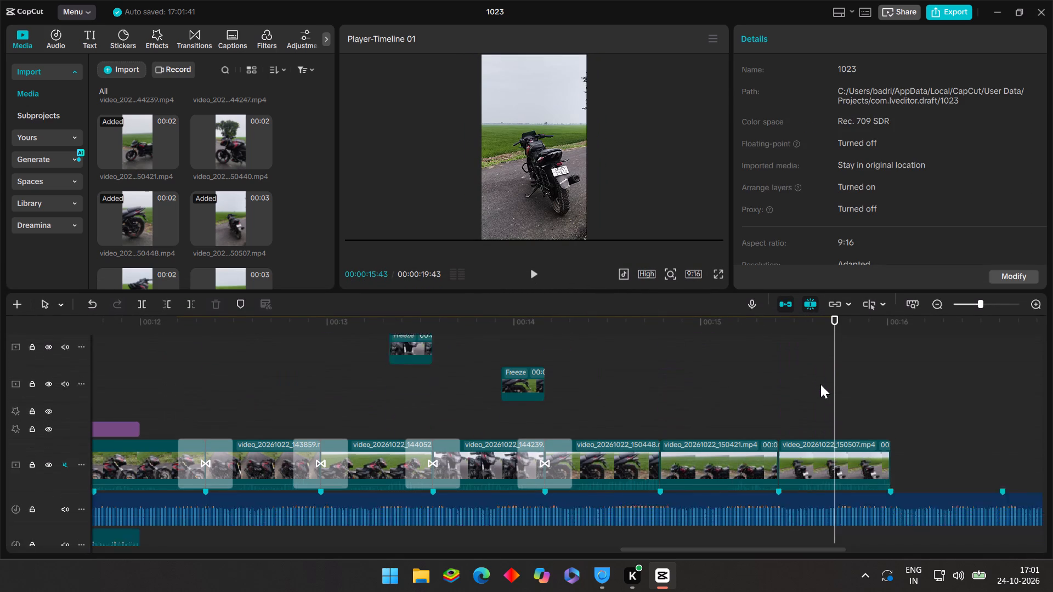
scroll(820, 384, "down", 2)
left_click(820, 384)
left_click_drag(822, 385, 542, 335)
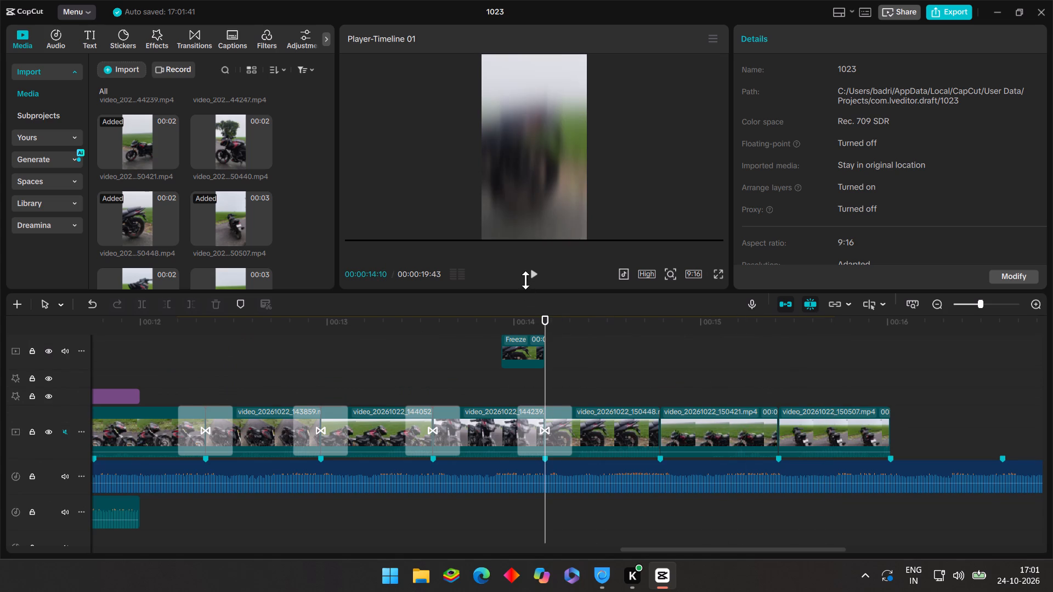
left_click(525, 270)
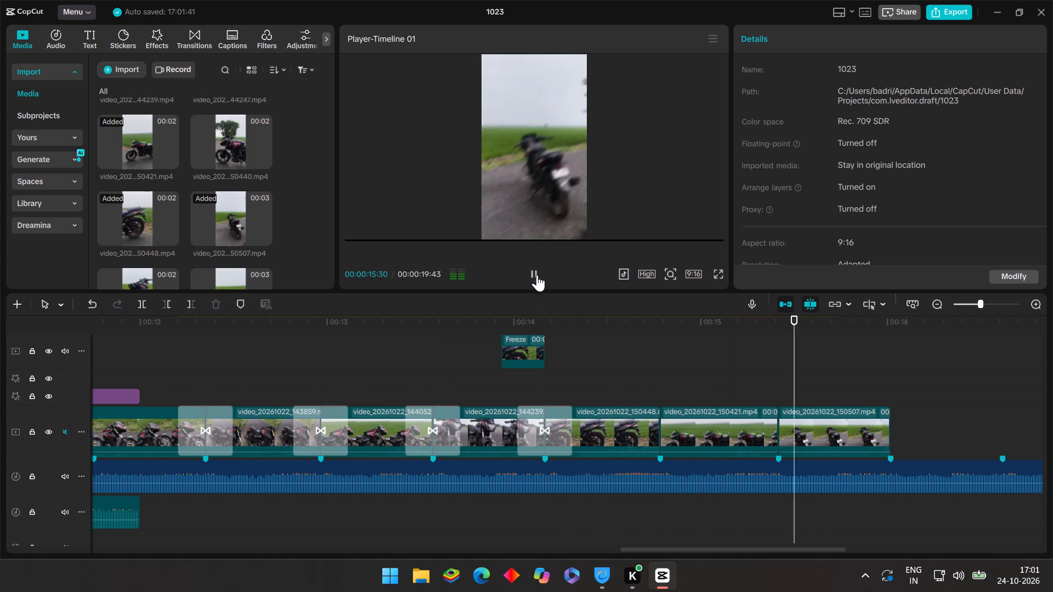
left_click(693, 382)
Add video_20261022_150440.mp4 to the main track at 00:00:16:01, after the video_20261022_150507.mp4 clip.
left_click_drag(693, 382, 951, 473)
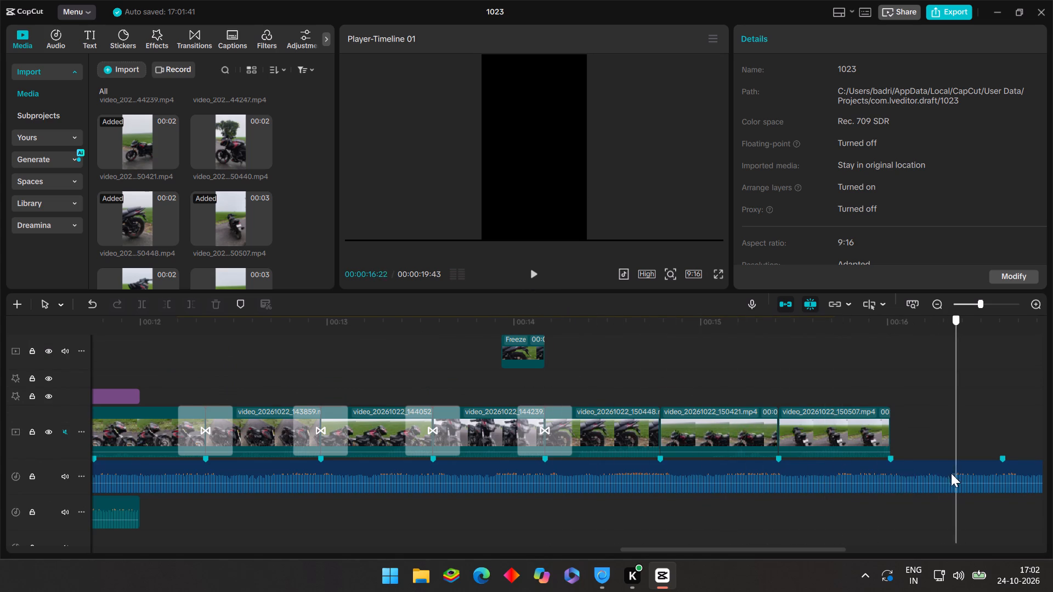
left_click_drag(951, 473, 683, 483)
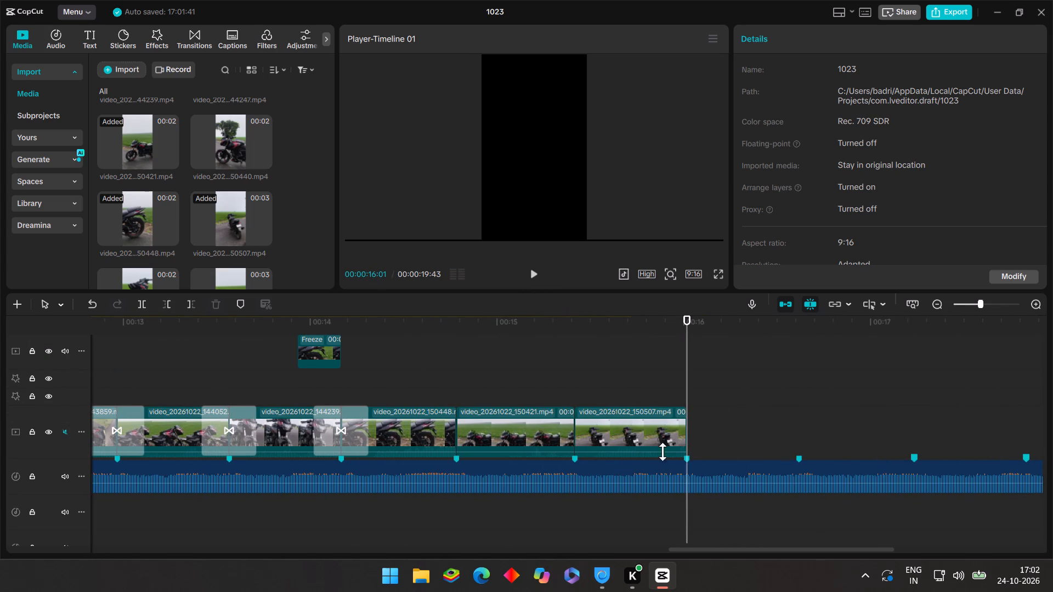
scroll(205, 202, "down", 3)
scroll(195, 188, "up", 1)
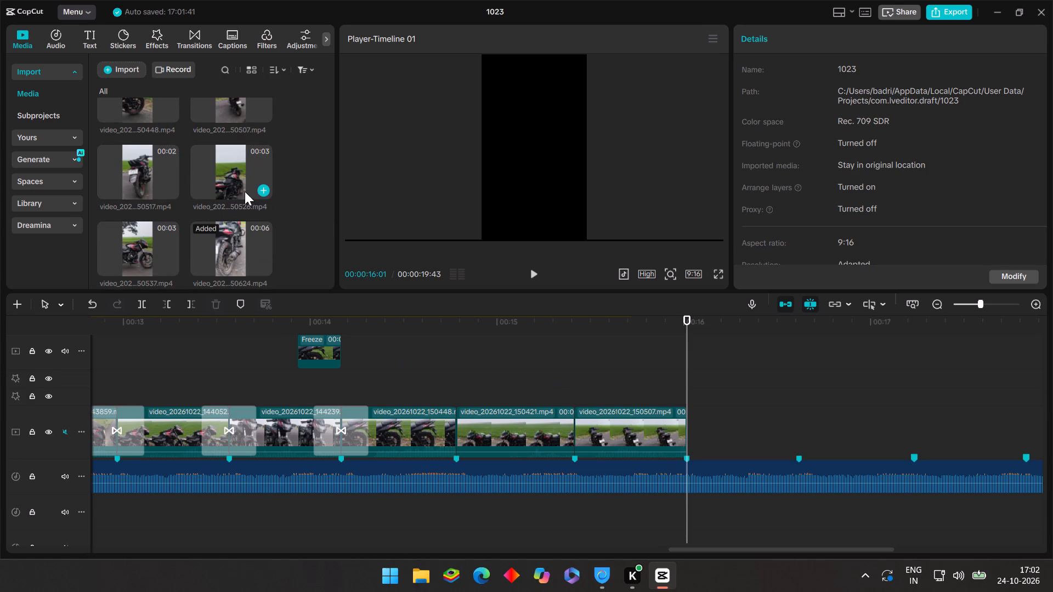
scroll(139, 221, "down", 1)
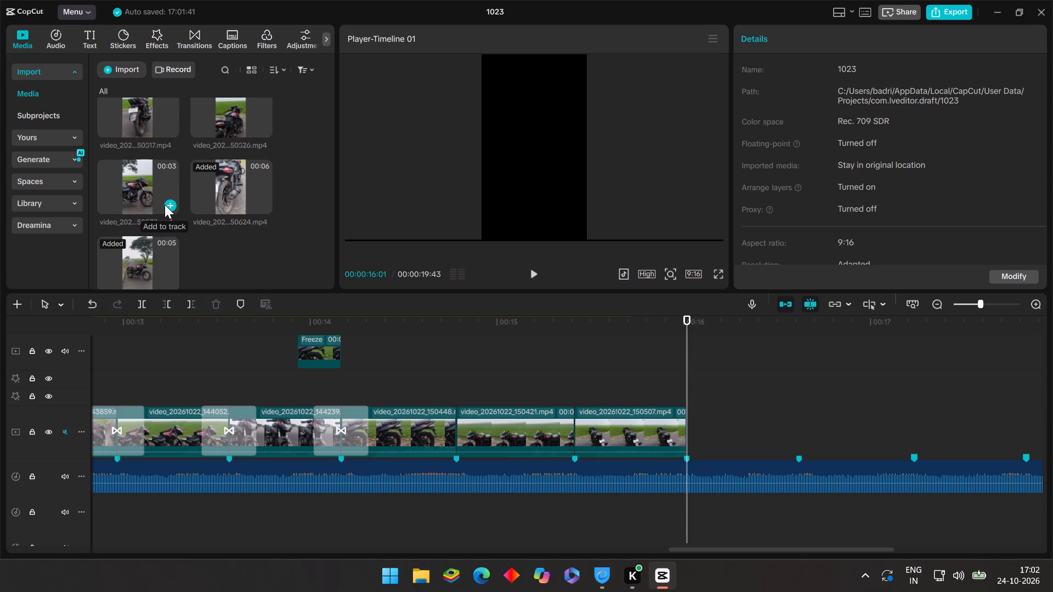
scroll(164, 204, "up", 3)
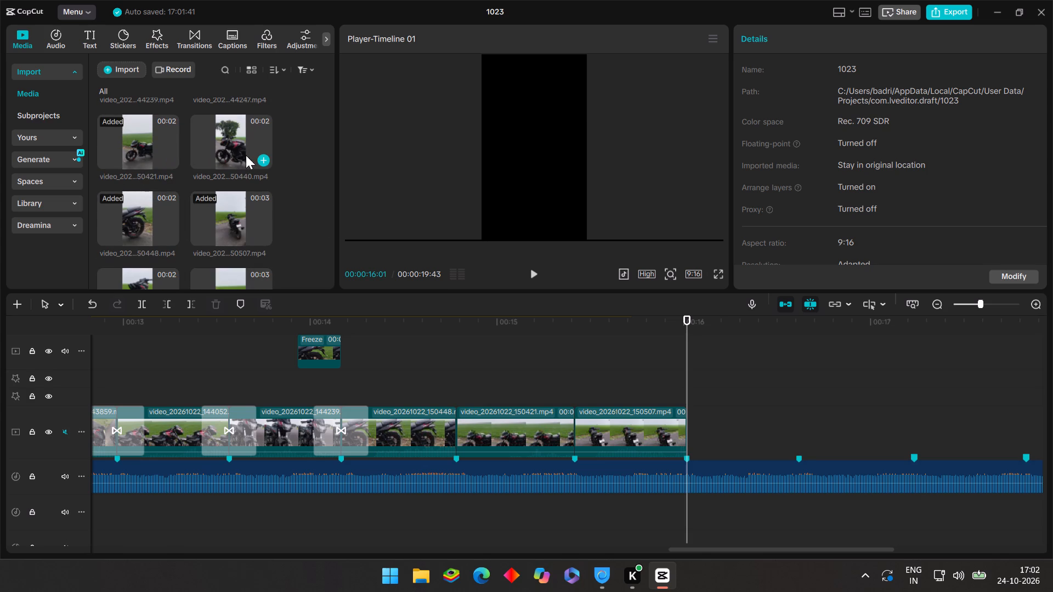
left_click(259, 158)
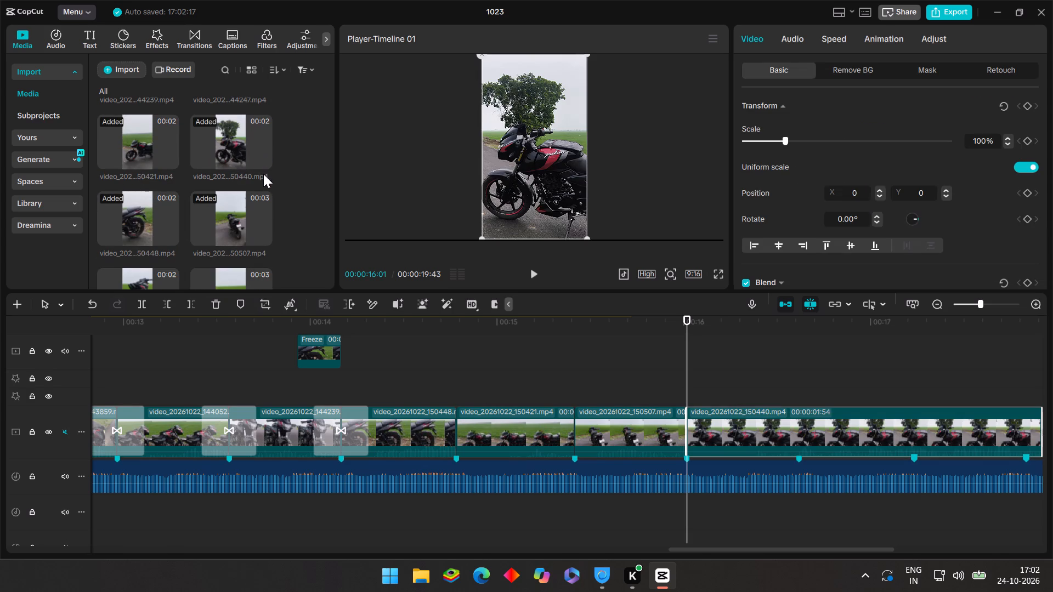
Preview the new cut and insert video_20261022_150517.mp4 at 00:00:16:01, ahead of the video_20261022_150440.mp4 clip.
left_click(619, 377)
left_click_drag(619, 378, 392, 375)
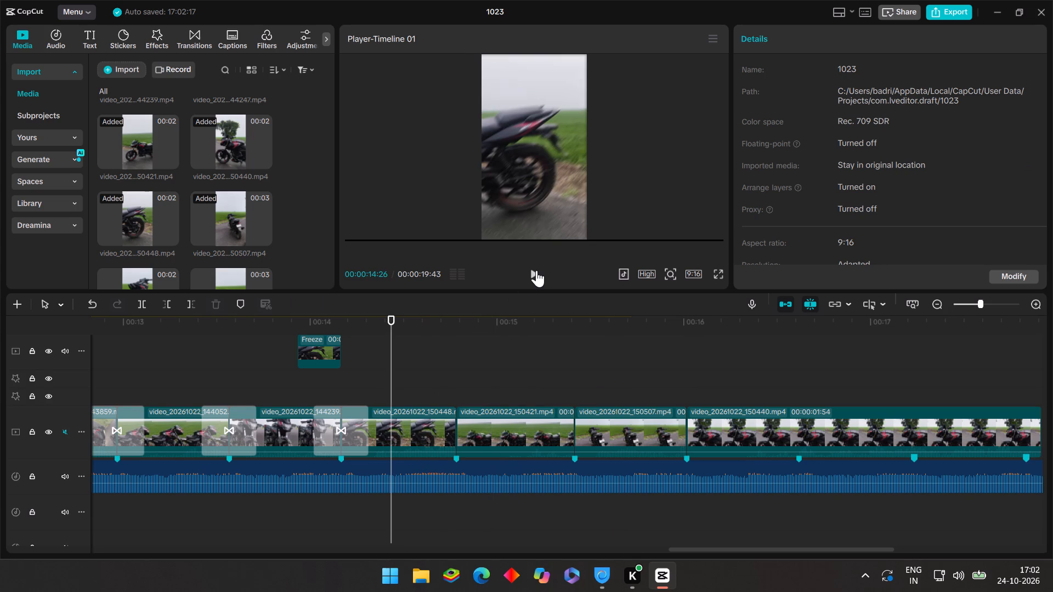
left_click(536, 270)
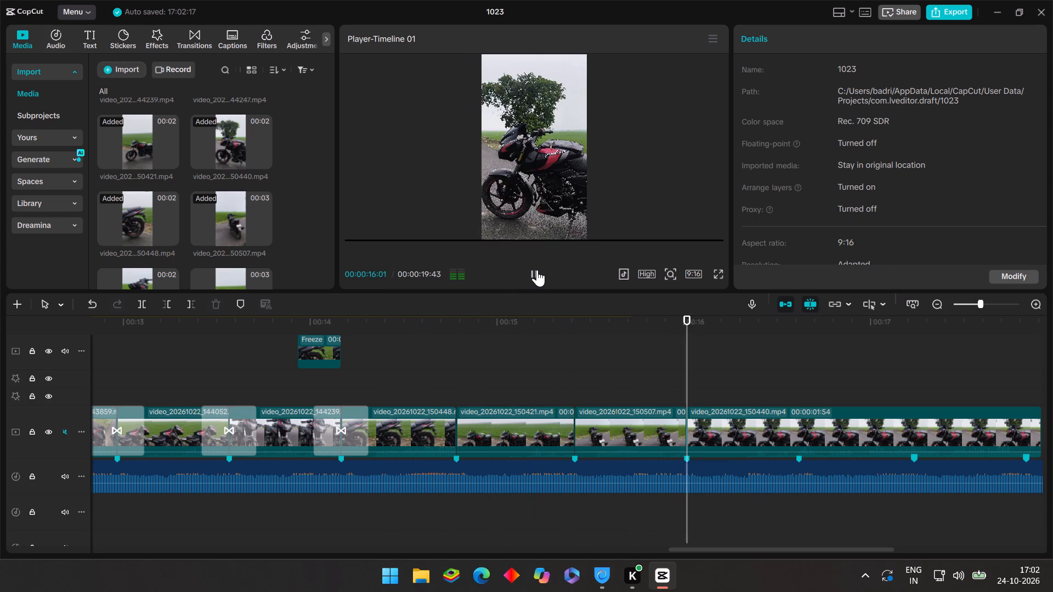
left_click(641, 378)
left_click_drag(641, 378, 654, 395)
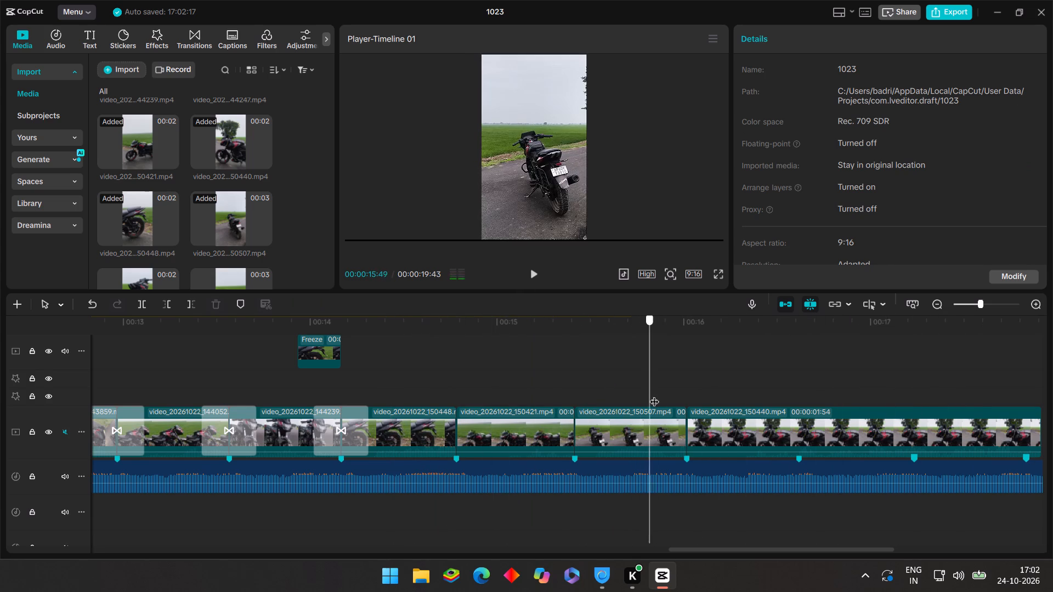
left_click_drag(654, 395, 682, 412)
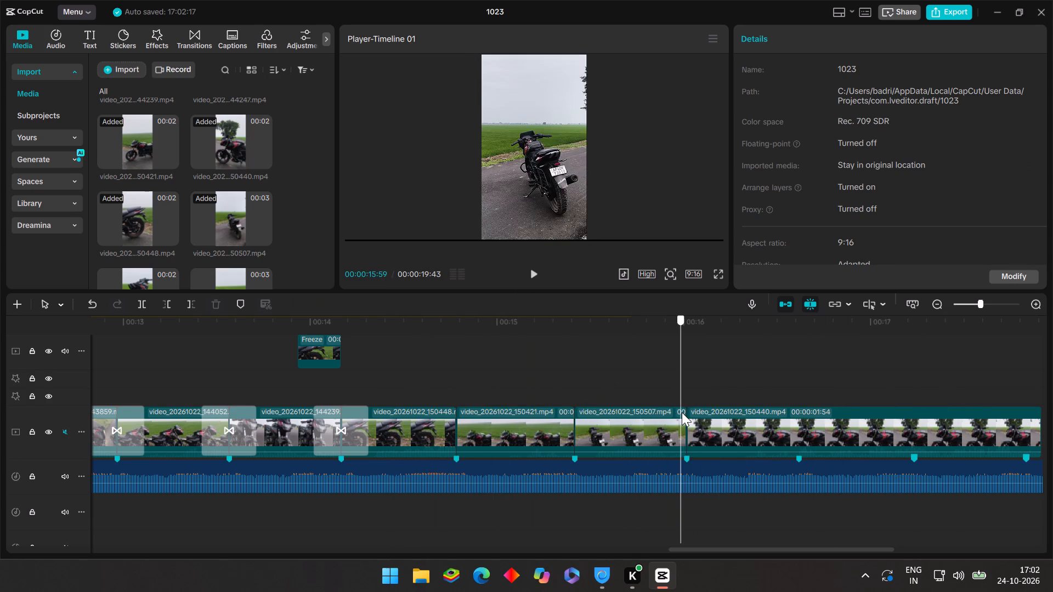
left_click_drag(682, 412, 686, 415)
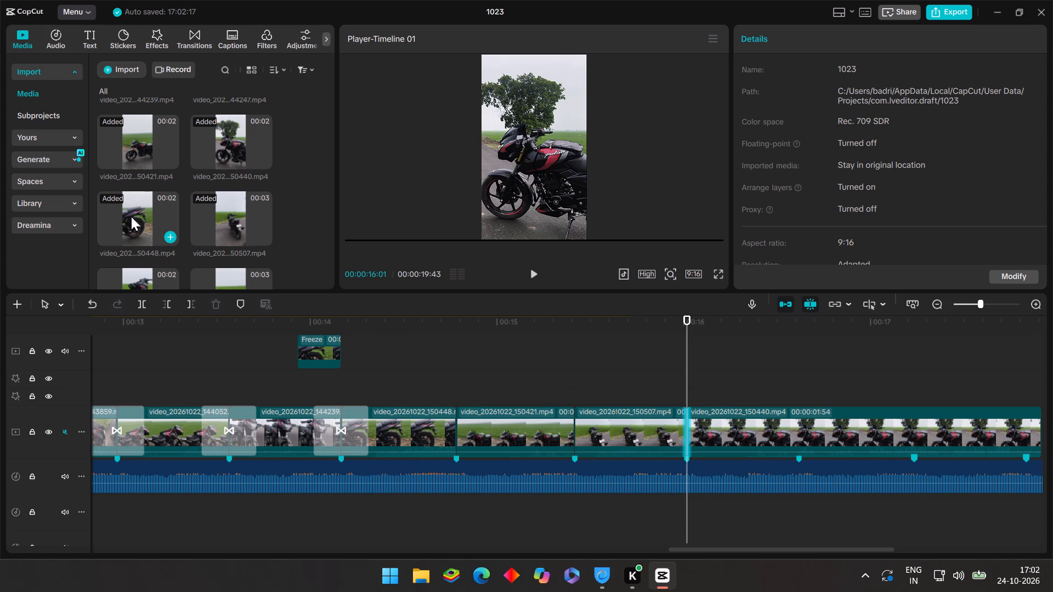
scroll(156, 192, "down", 2)
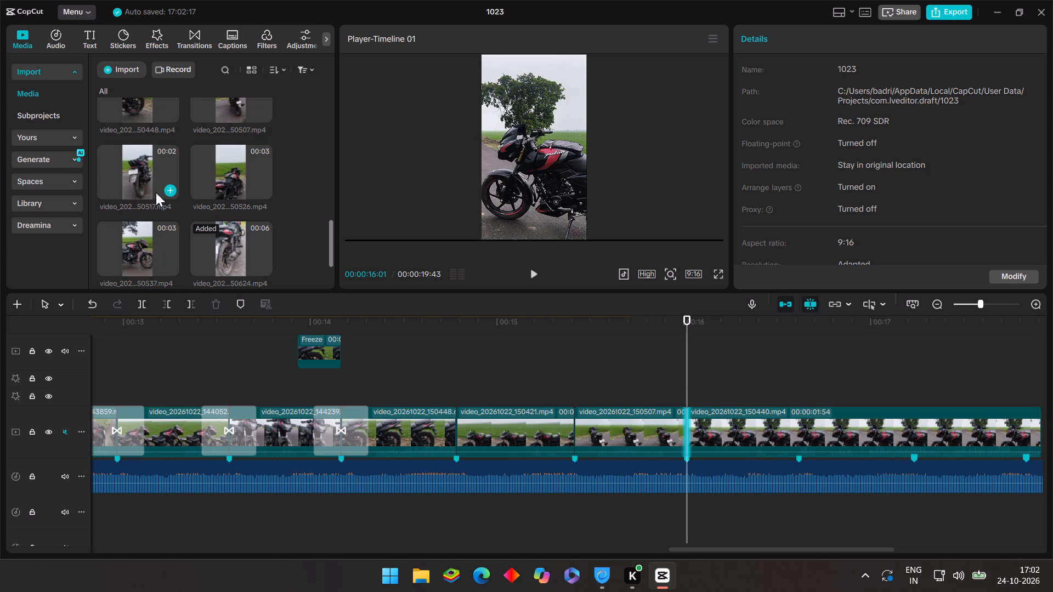
scroll(143, 169, "up", 1)
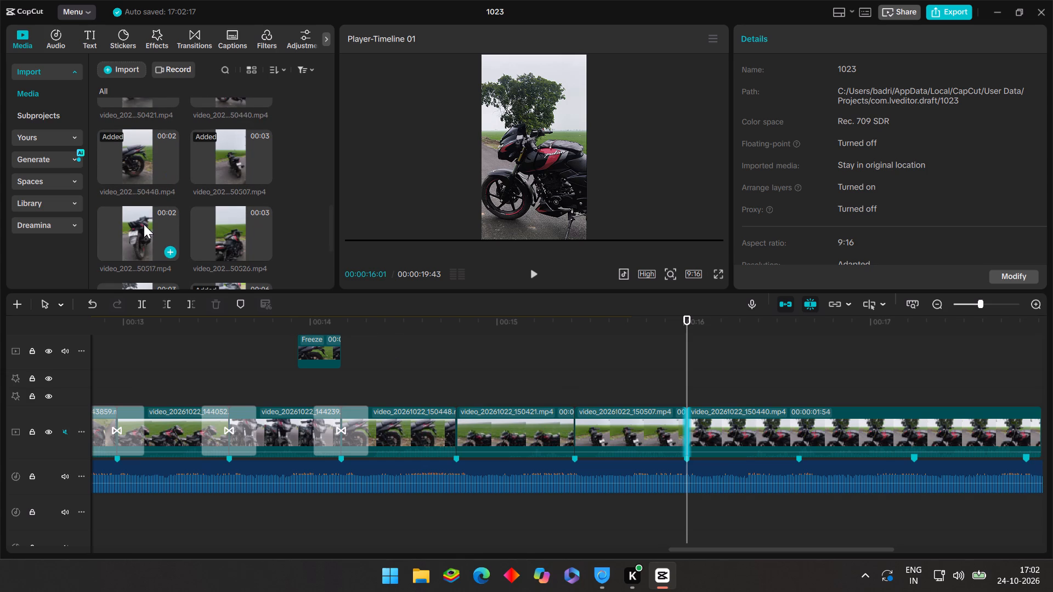
left_click(169, 249)
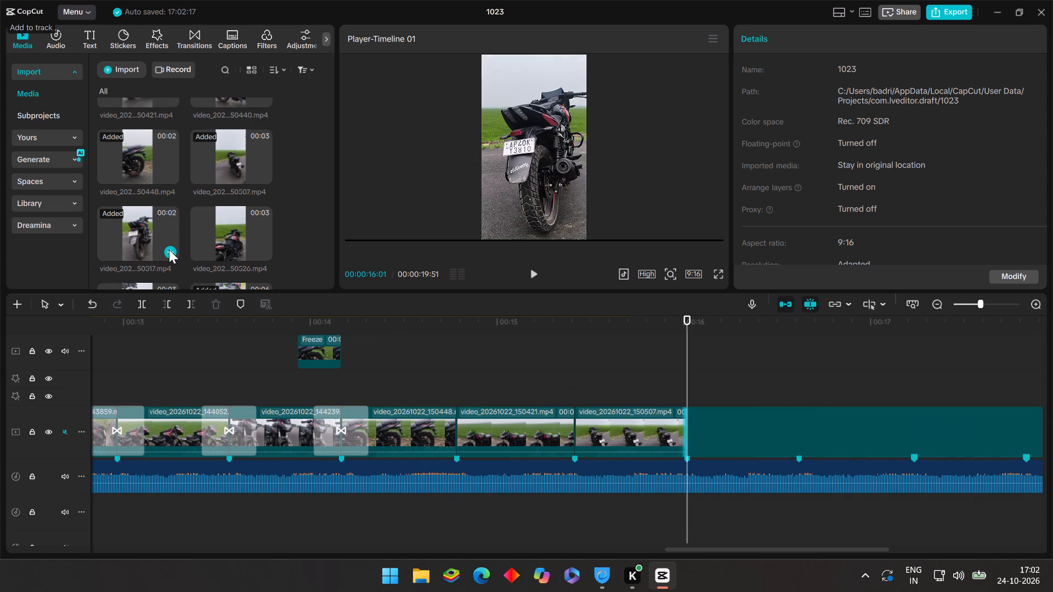
Preview the new cut and trim the end of video_20261022_150517.mp4 to the beat marker at 00:00:16:37.
left_click(641, 366)
left_click_drag(641, 366, 633, 365)
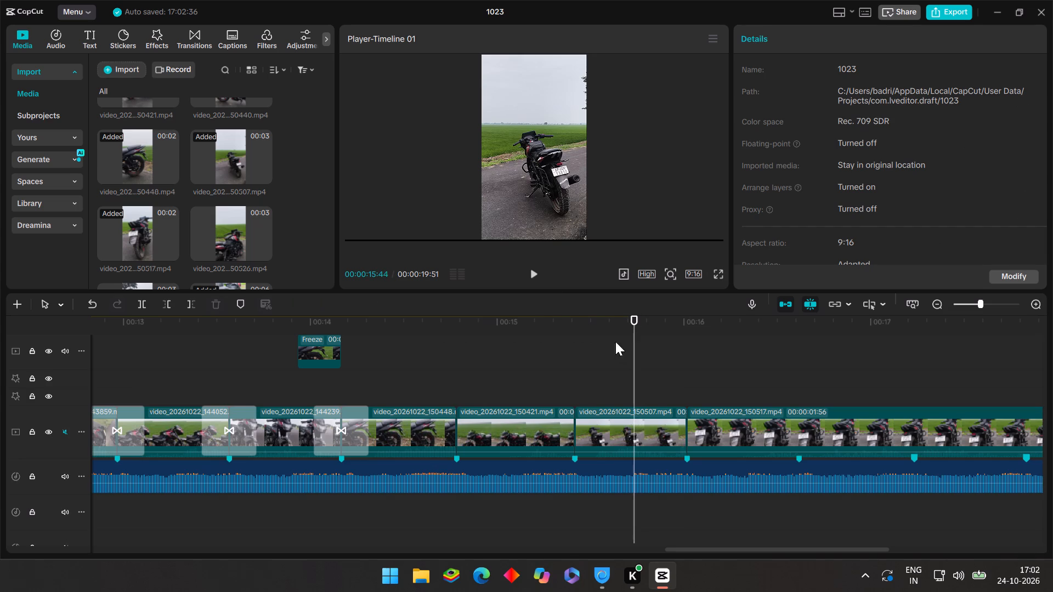
left_click(541, 274)
left_click(655, 350)
left_click_drag(655, 350, 792, 396)
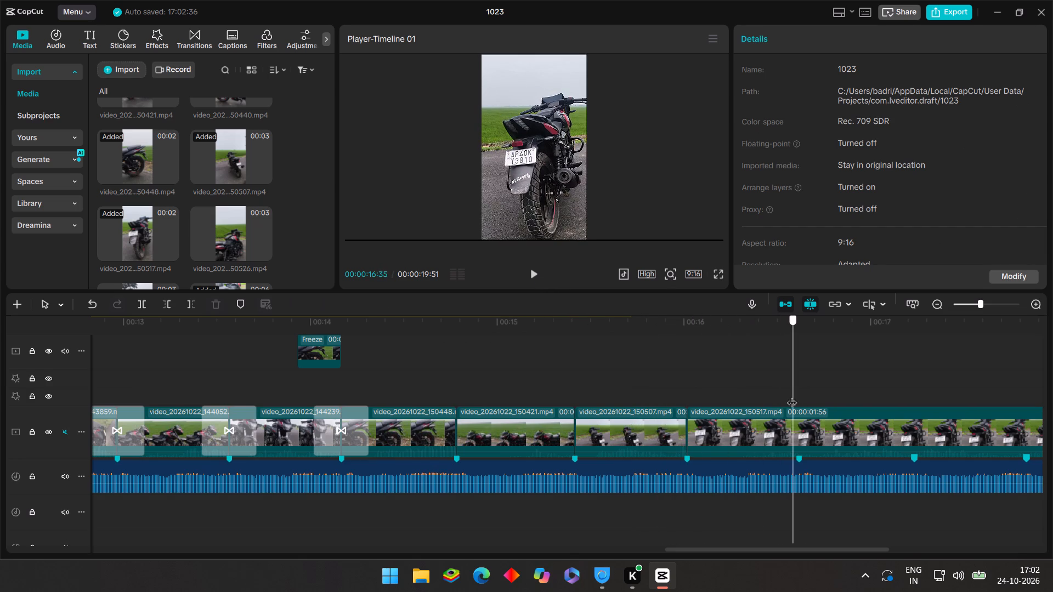
left_click_drag(792, 396, 797, 399)
left_click(756, 424)
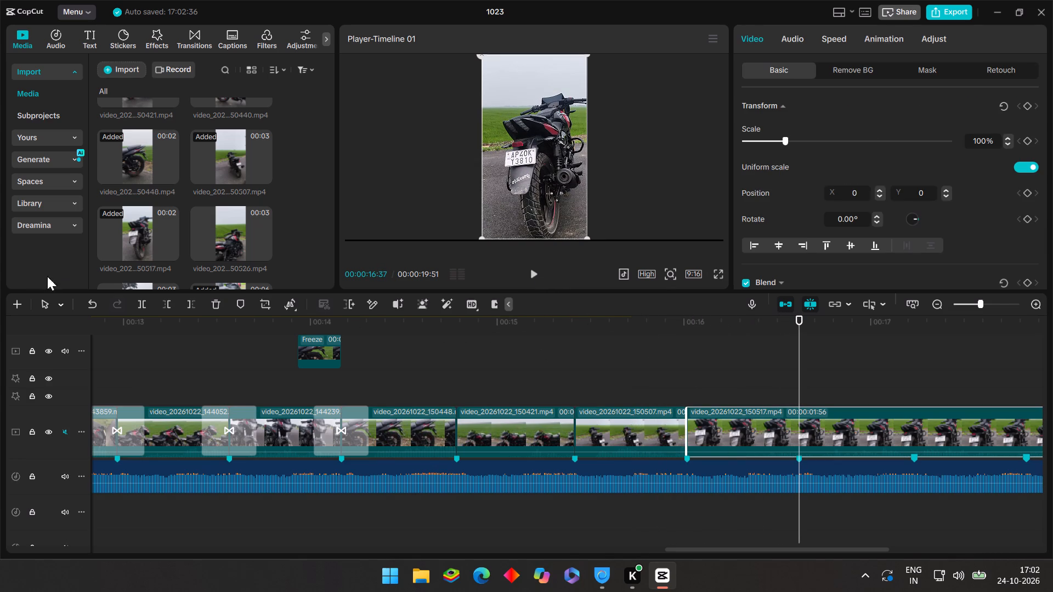
left_click(190, 306)
Slow the video_20261022_150517.mp4 clip to 0.70x and apply smooth slow-mo with Optical flow.
left_click(656, 337)
left_click_drag(656, 338, 659, 340)
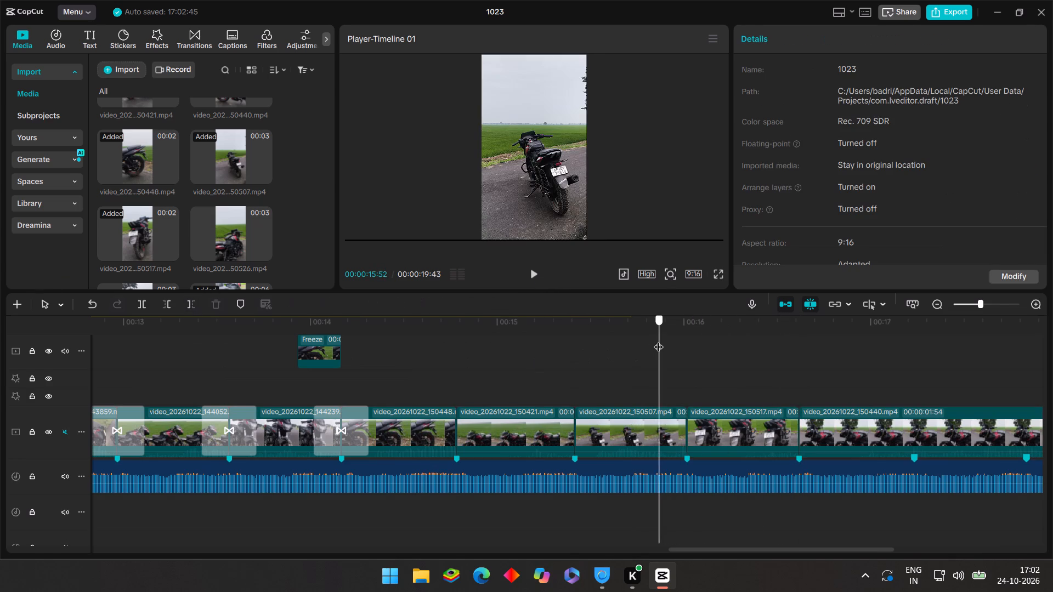
left_click_drag(659, 340, 710, 392)
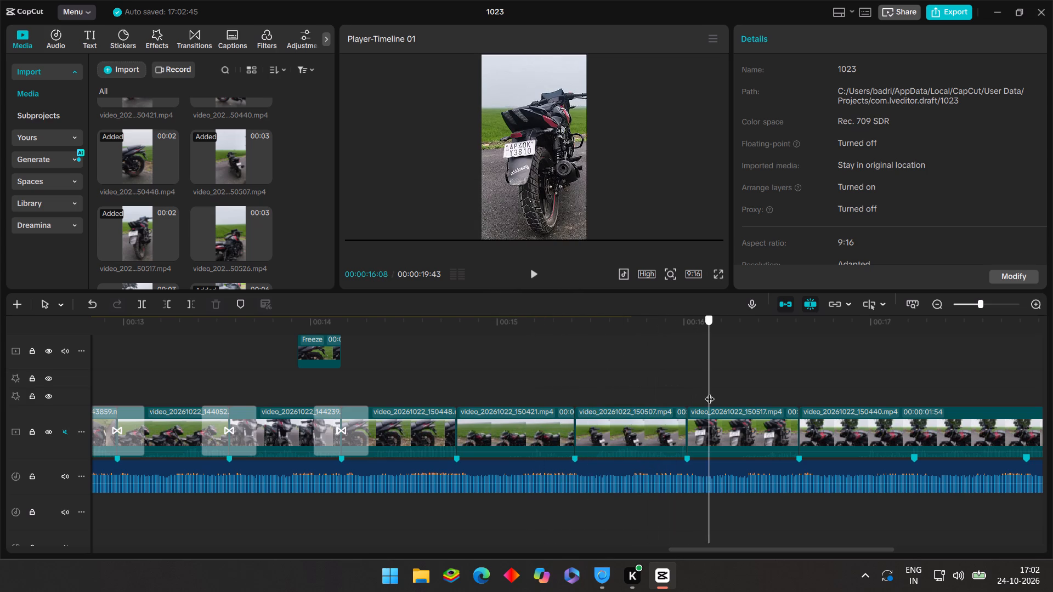
left_click_drag(710, 392, 689, 390)
left_click(702, 420)
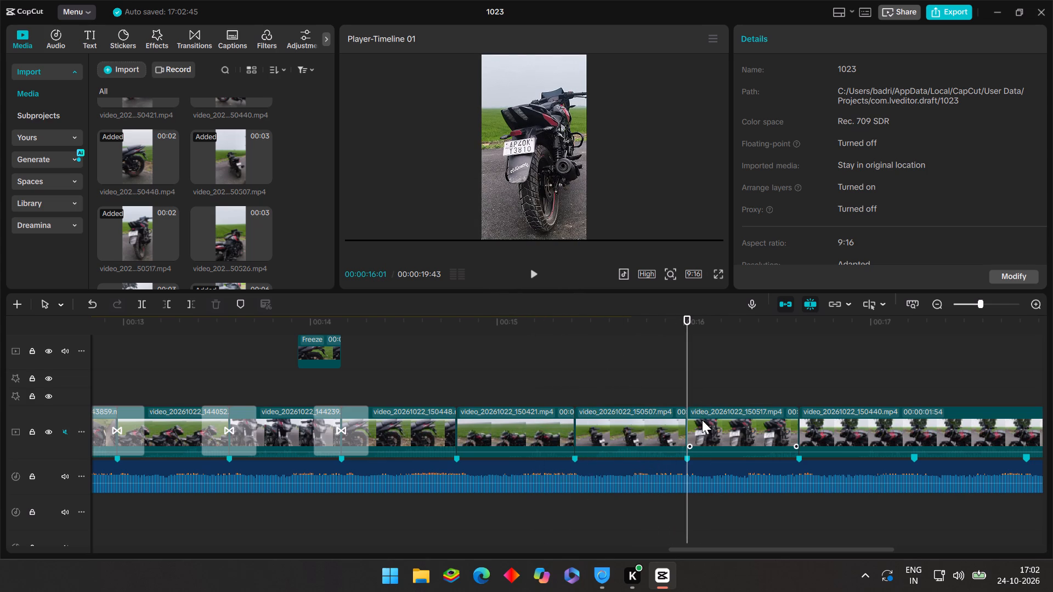
left_click(835, 40)
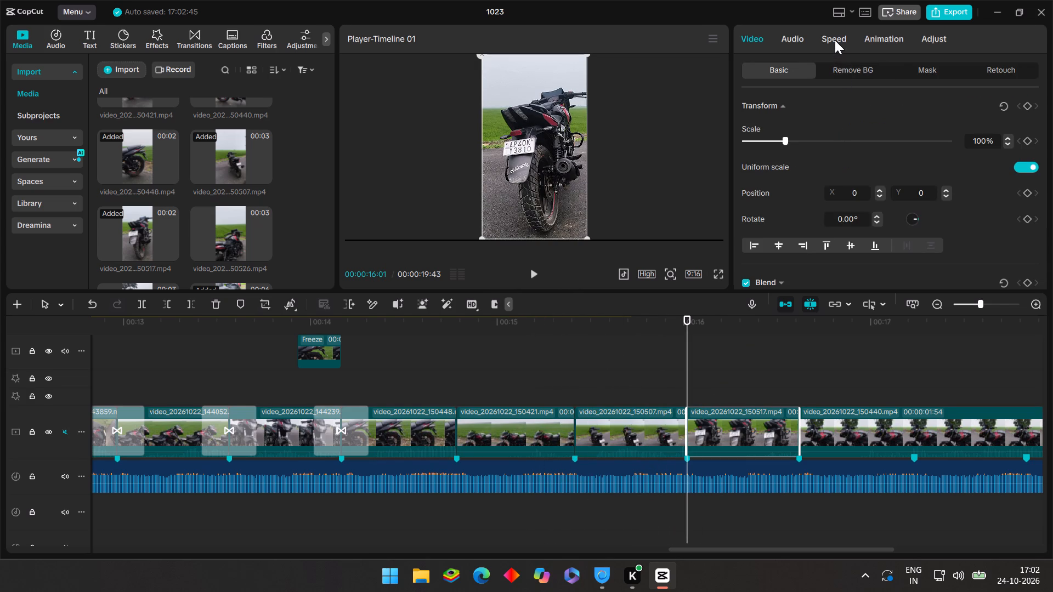
left_click(778, 126)
left_click(778, 126)
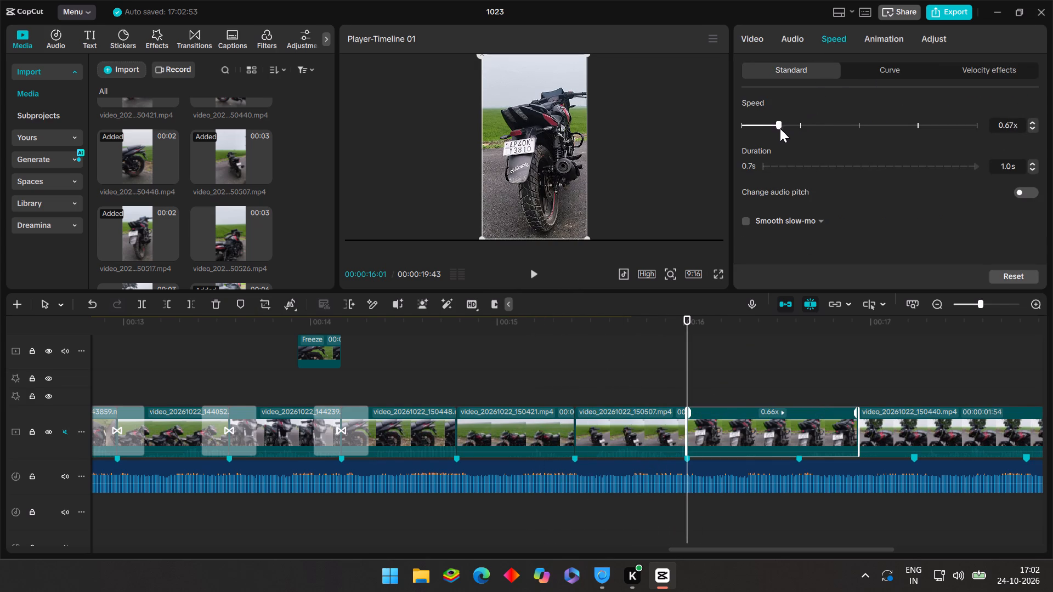
left_click(749, 221)
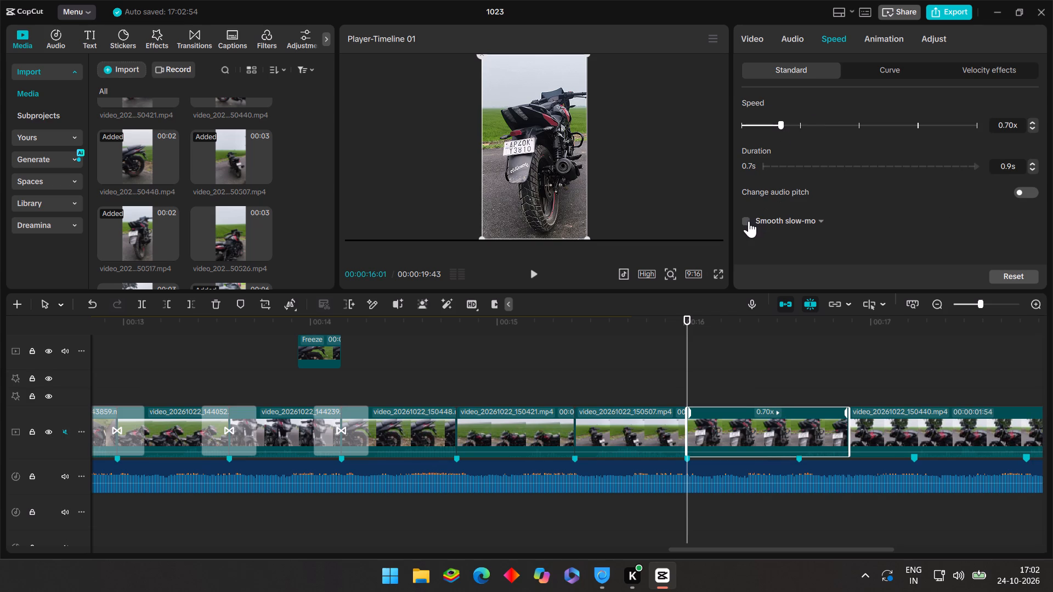
left_click(756, 244)
left_click(764, 303)
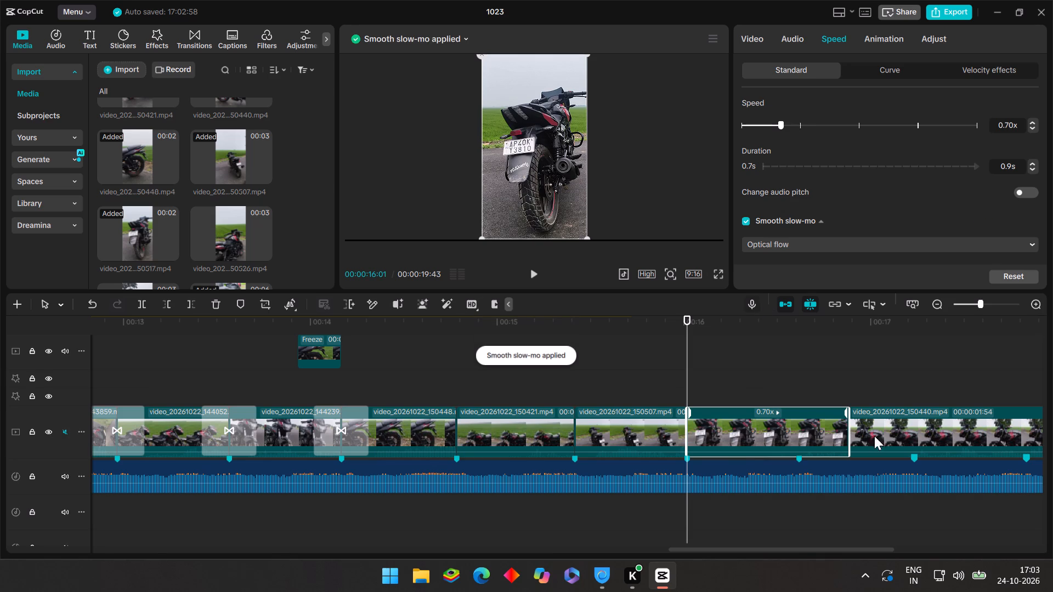
Trim the end of the slowed video_20261022_150517.mp4 clip to the beat marker at 00:00:16:37.
left_click(658, 380)
left_click_drag(658, 380, 663, 378)
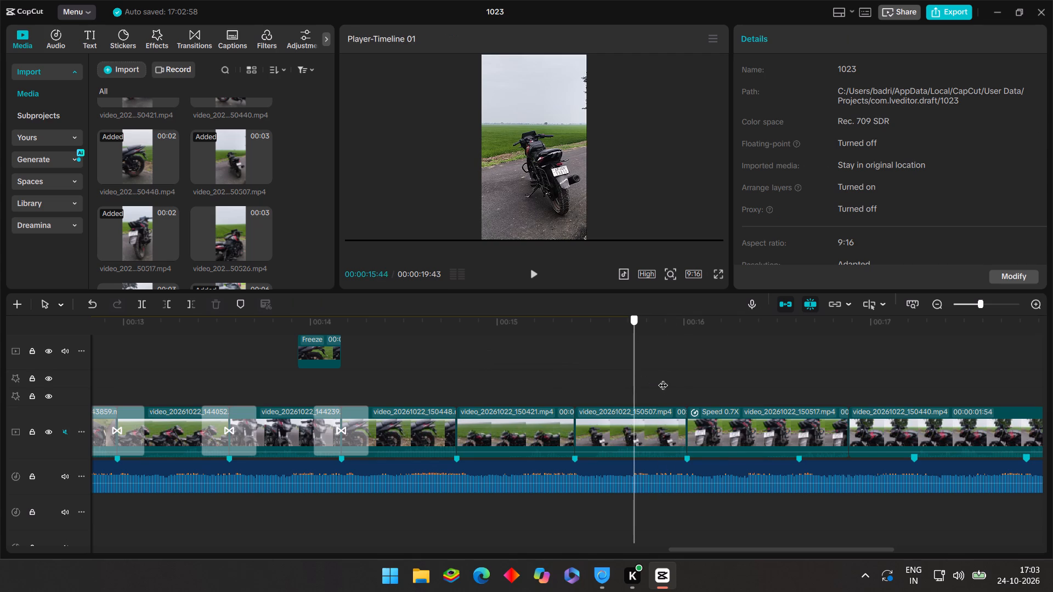
left_click_drag(663, 378, 797, 402)
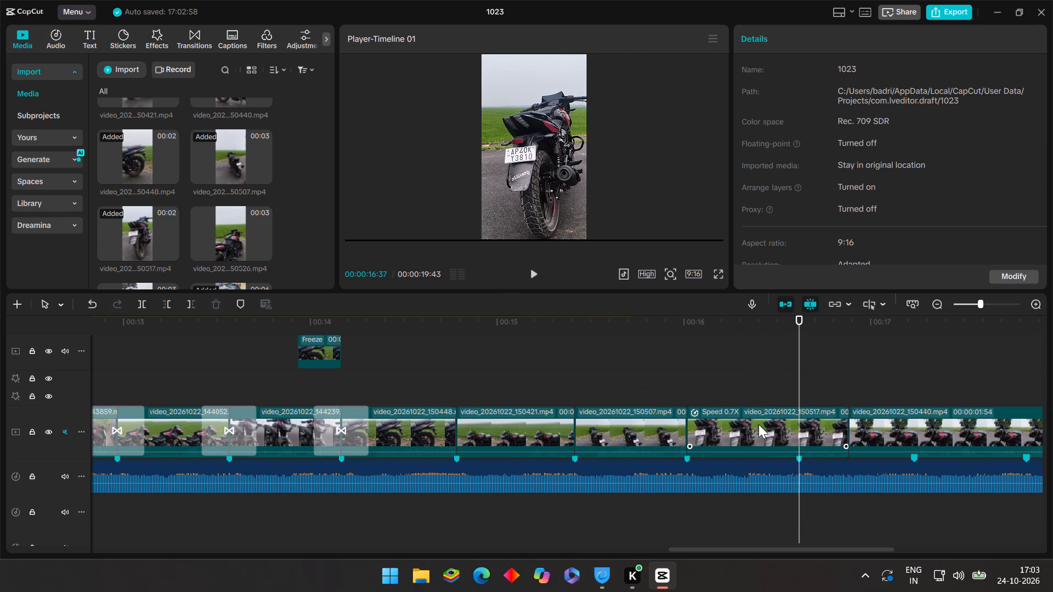
left_click(756, 425)
left_click(191, 308)
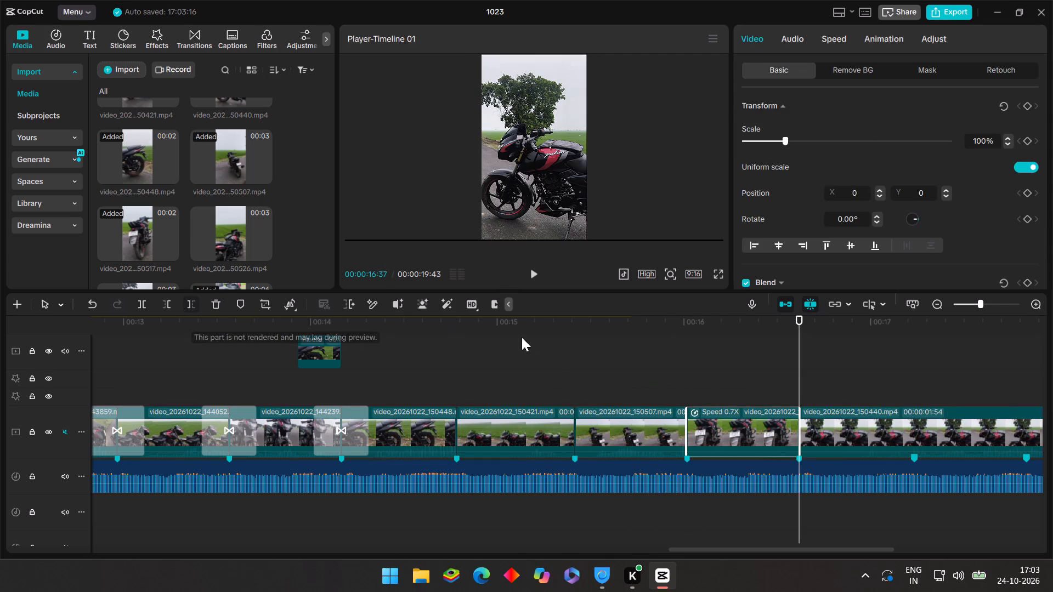
Trim the end of video_20261022_150440.mp4 to the beat marker at 00:00:17:14.
left_click(576, 358)
left_click_drag(576, 357, 783, 400)
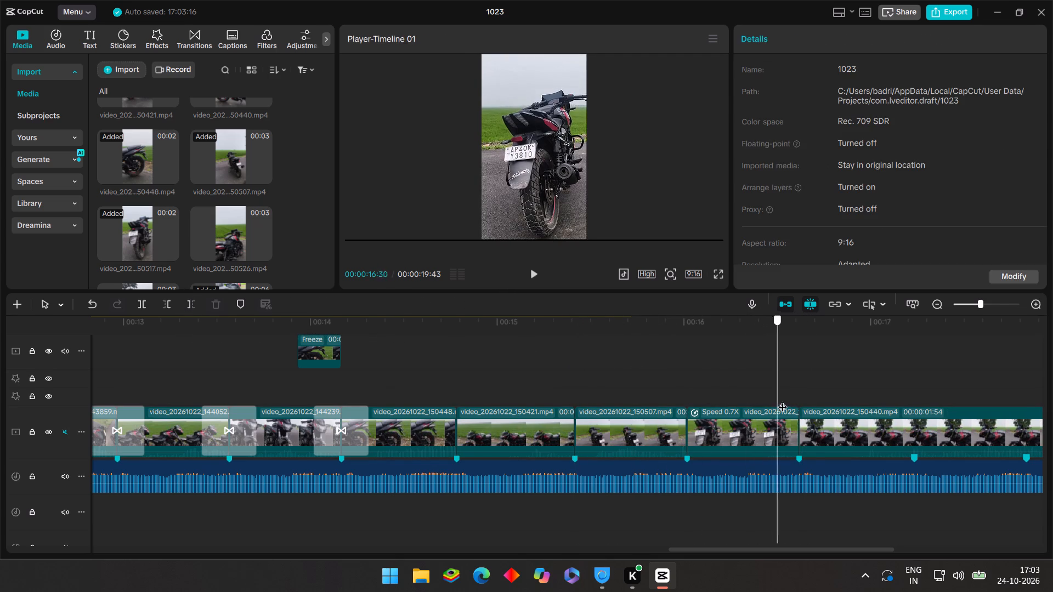
left_click_drag(783, 400, 925, 419)
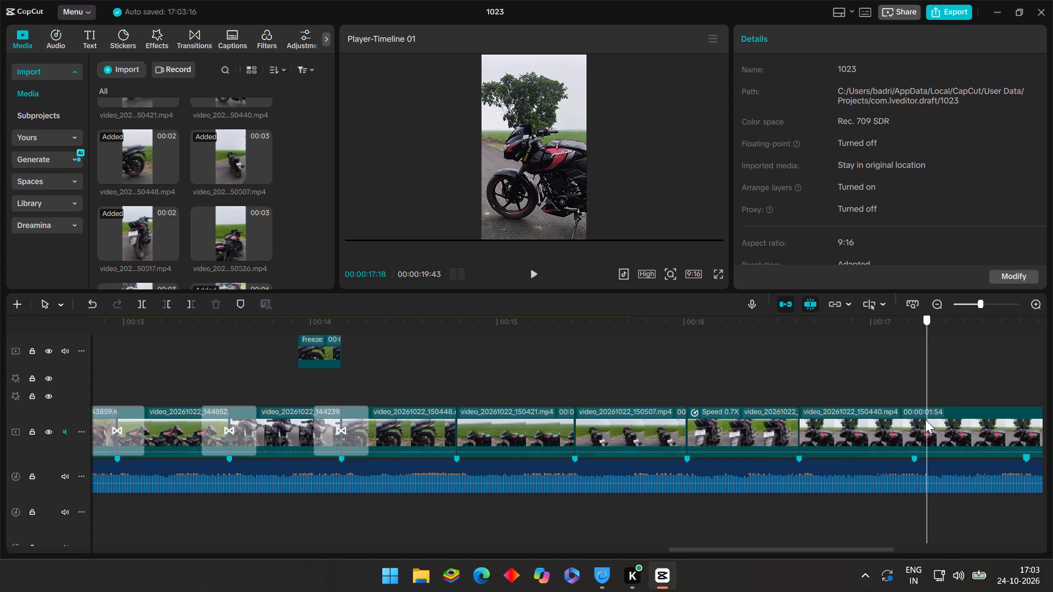
left_click_drag(925, 419, 916, 419)
left_click(901, 419)
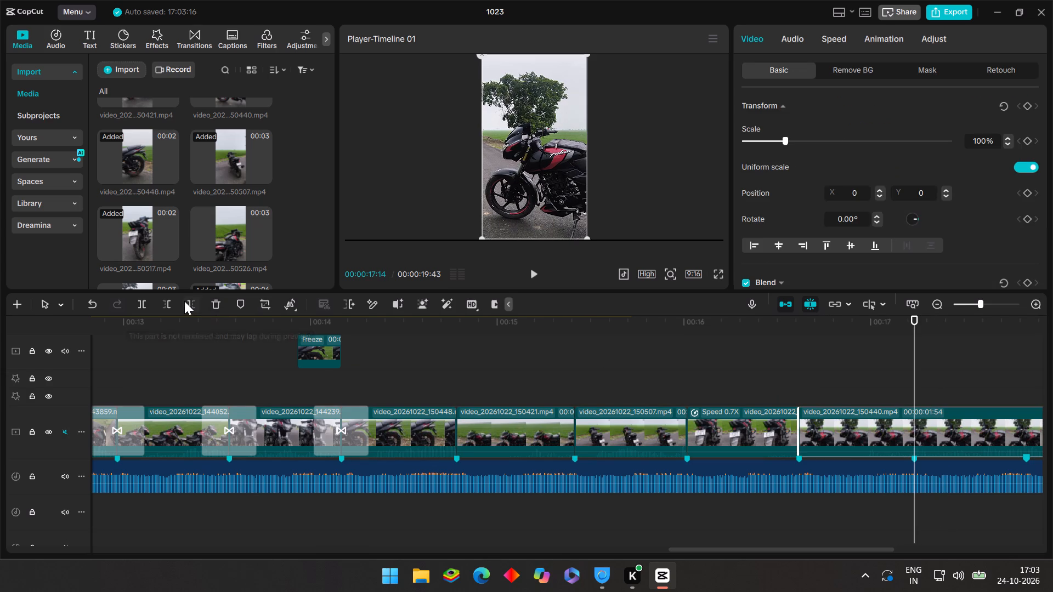
left_click(184, 300)
Add video_20261022_150526.mp4 to the main track and place it directly after the video_20261022_150440.mp4 clip.
left_click(914, 375)
left_click_drag(914, 375, 1052, 385)
left_click(1052, 385)
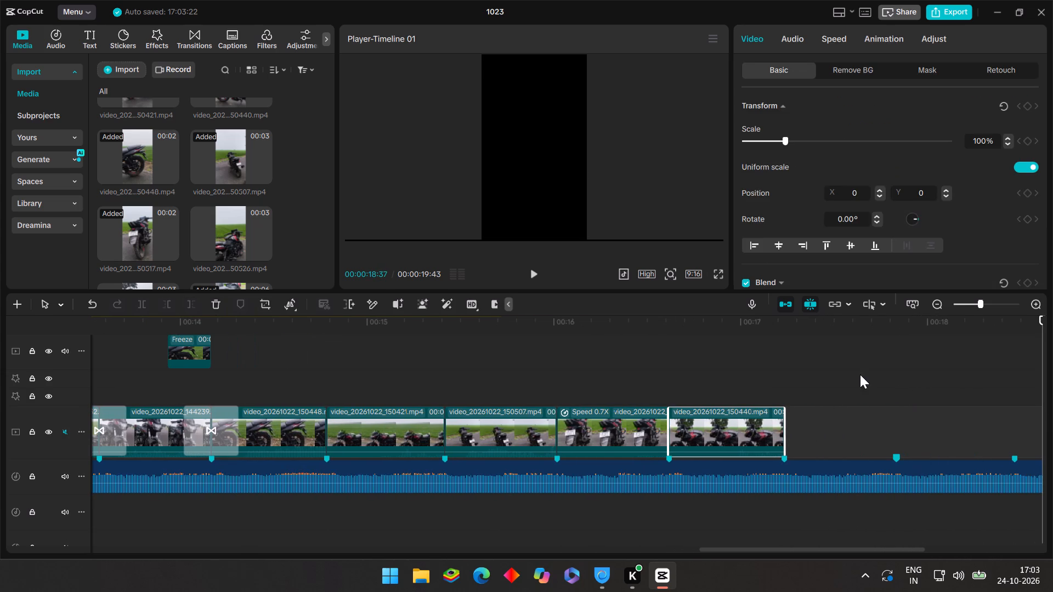
left_click(860, 374)
left_click_drag(859, 374, 393, 389)
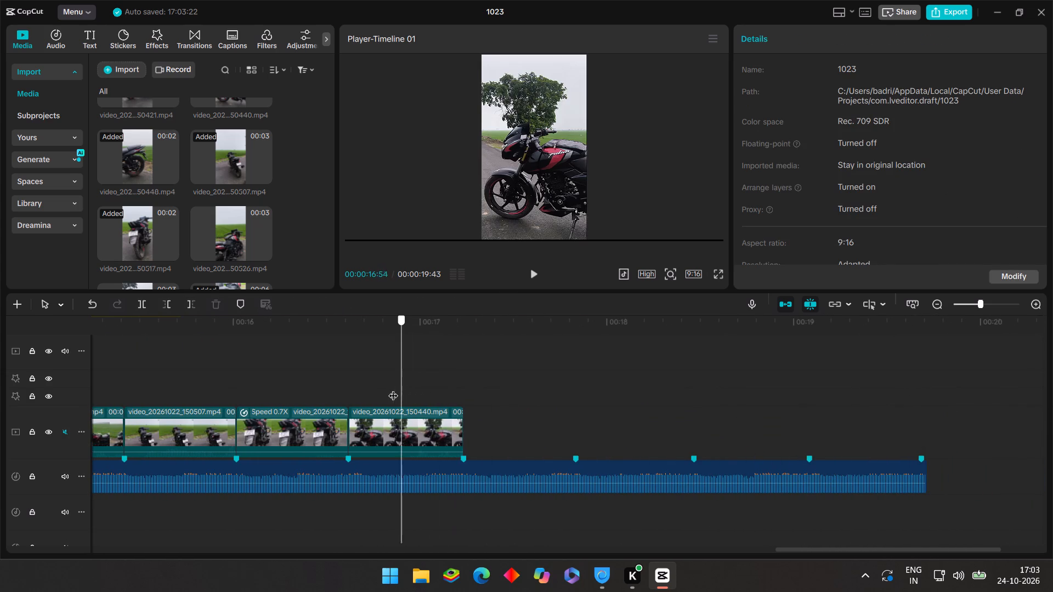
left_click_drag(393, 389, 392, 389)
scroll(218, 157, "down", 1)
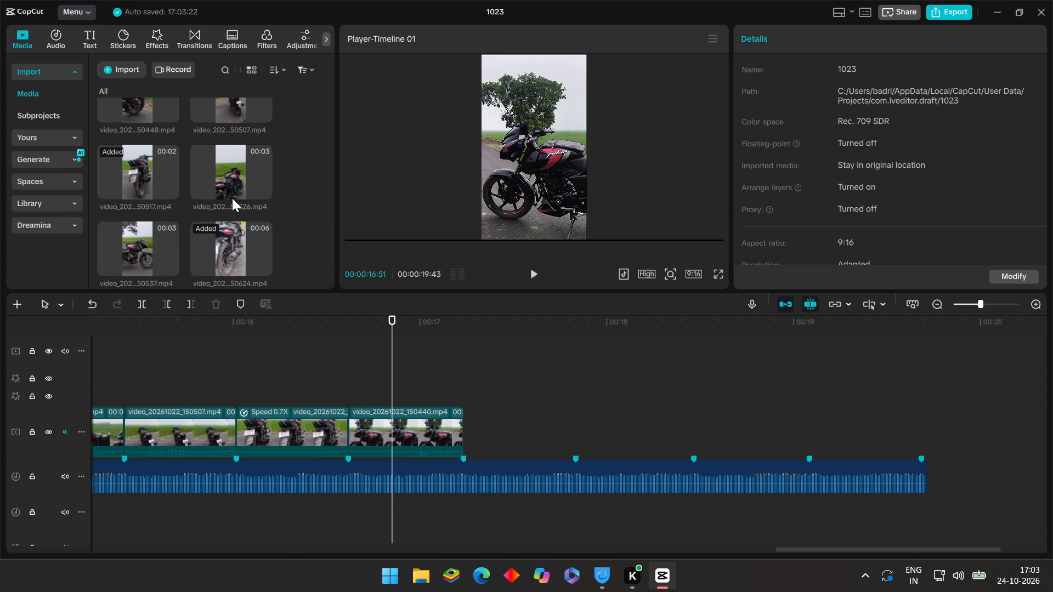
left_click(266, 192)
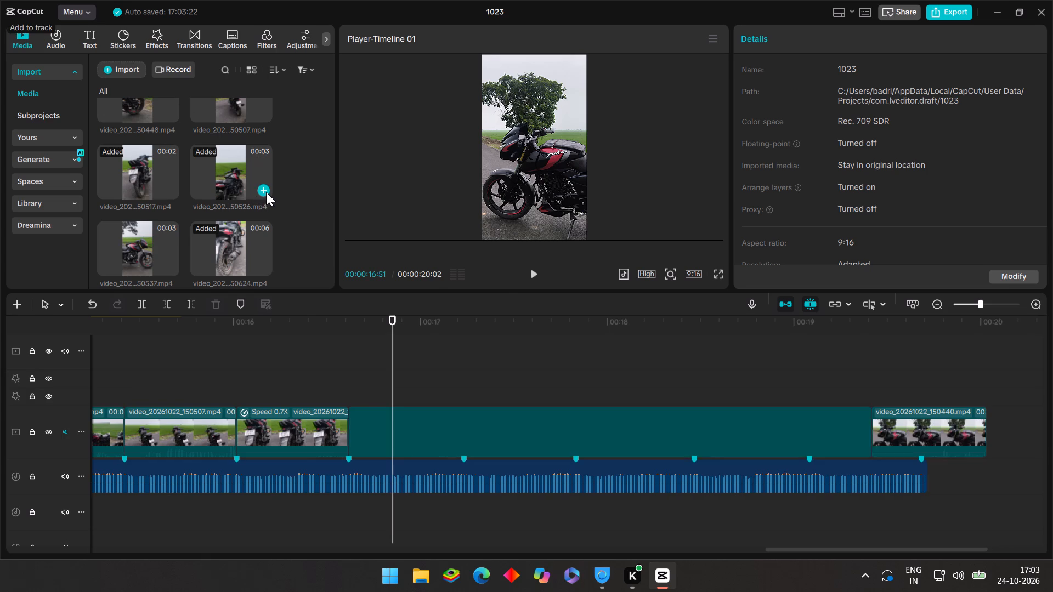
left_click_drag(397, 435, 536, 462)
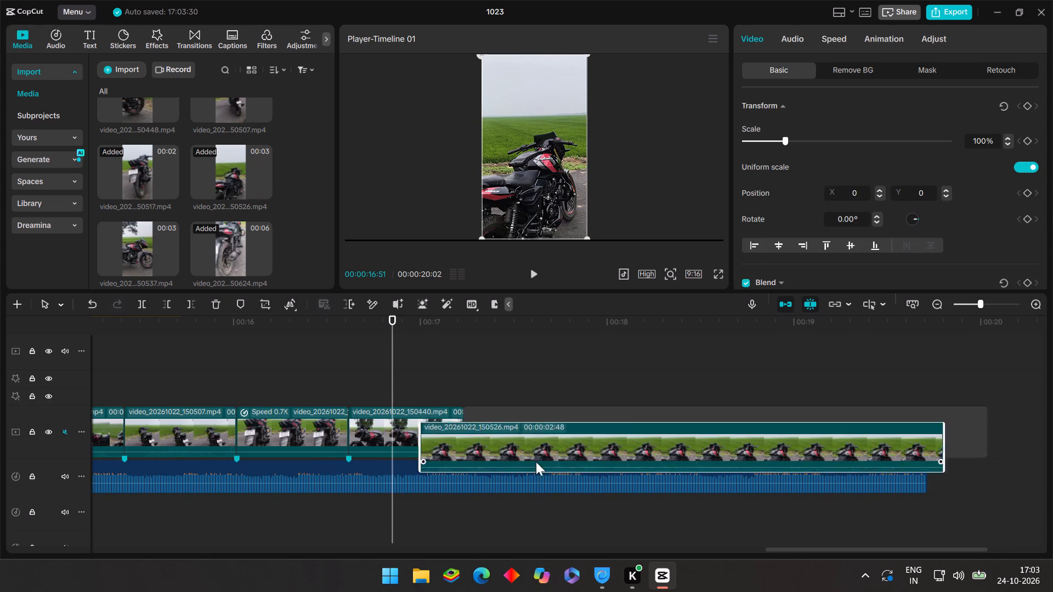
left_click_drag(536, 462, 508, 434)
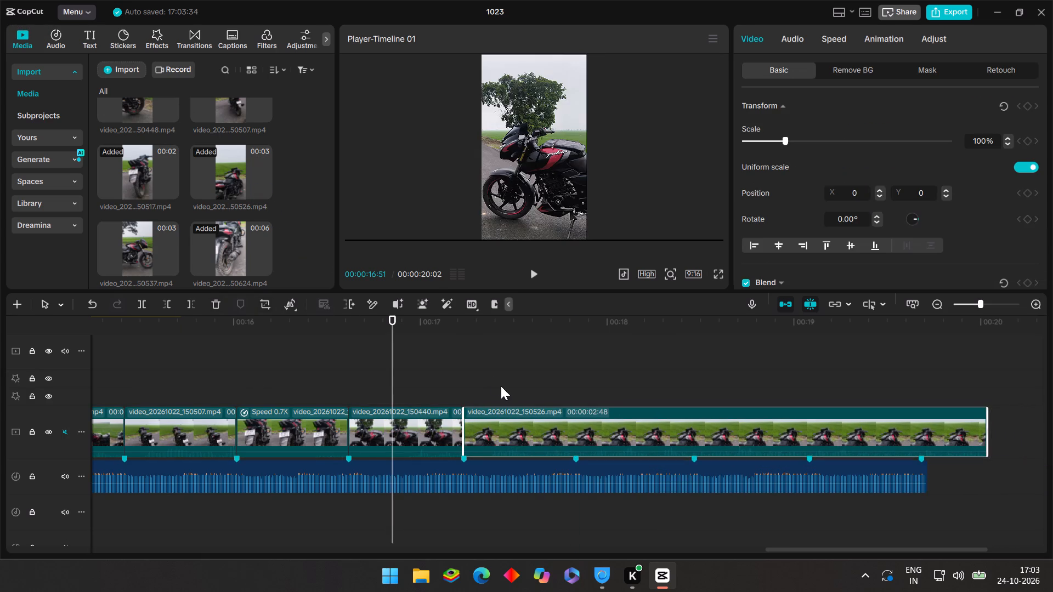
Trim the end of video_20261022_150526.mp4 to the beat marker at 00:00:17:50.
left_click(472, 364)
left_click_drag(472, 364, 565, 396)
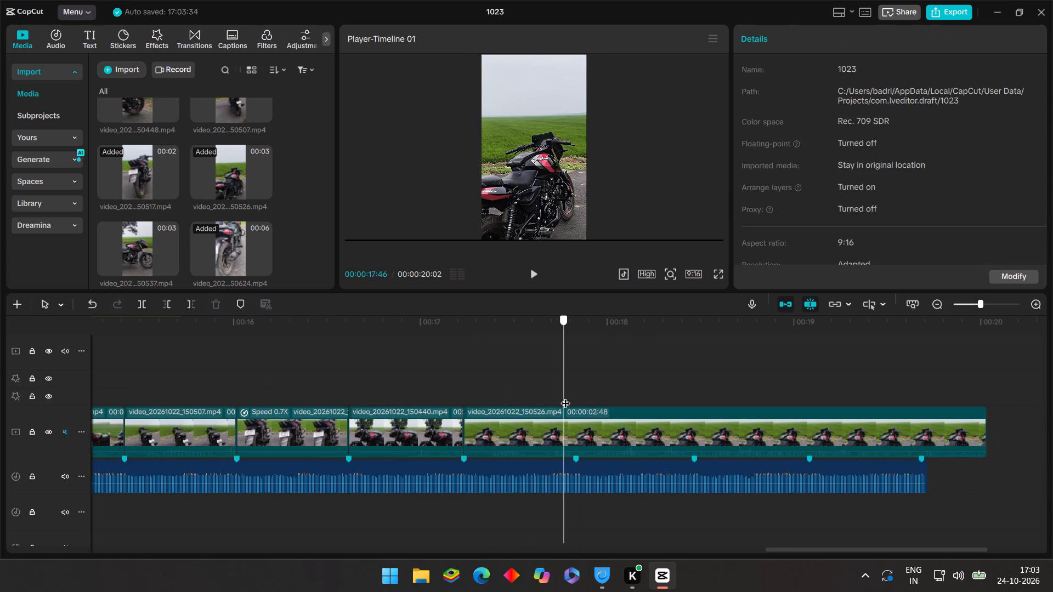
left_click_drag(565, 396, 576, 402)
left_click(545, 415)
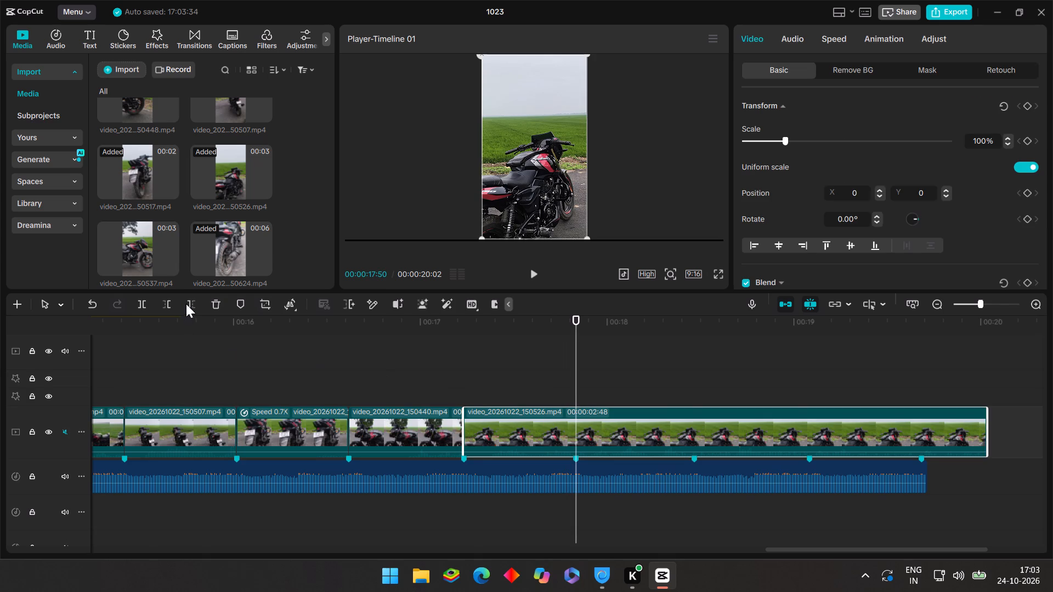
left_click(187, 305)
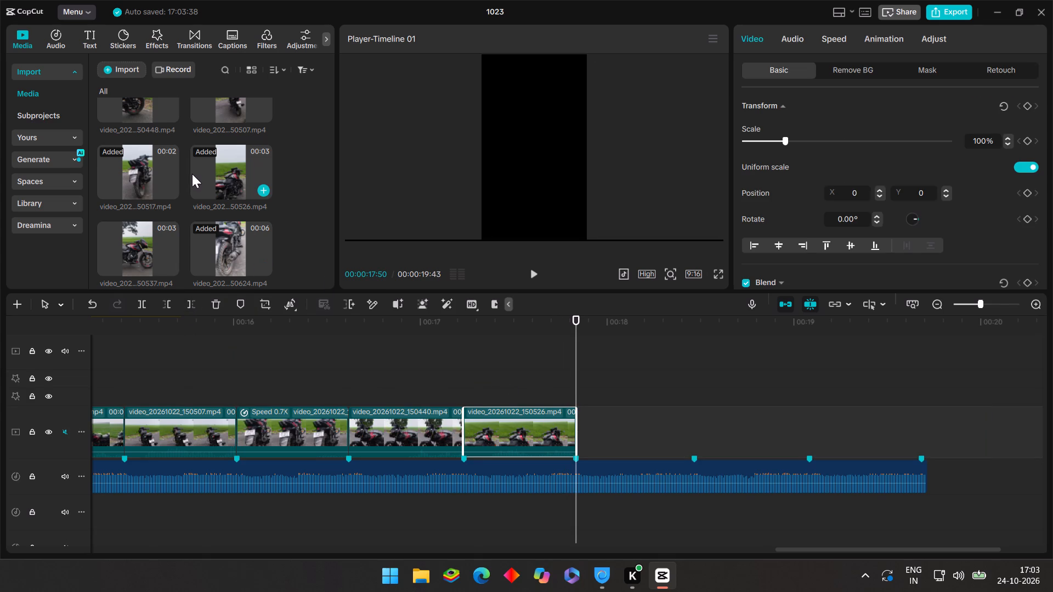
Add video_20261022_144122.mp4 to the main track at 00:00:17:50, after the video_20261022_150526.mp4 clip.
scroll(192, 174, "down", 5)
scroll(192, 174, "up", 11)
scroll(179, 200, "down", 2)
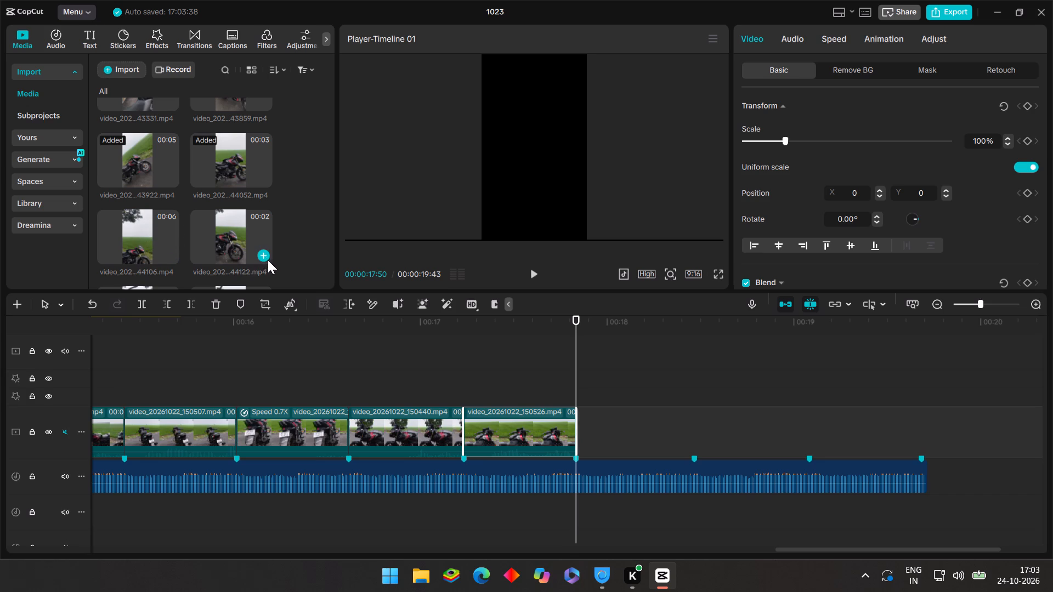
left_click(267, 258)
Trim the end of video_20261022_144122.mp4 to the beat marker at 00:00:18:28.
left_click(499, 367)
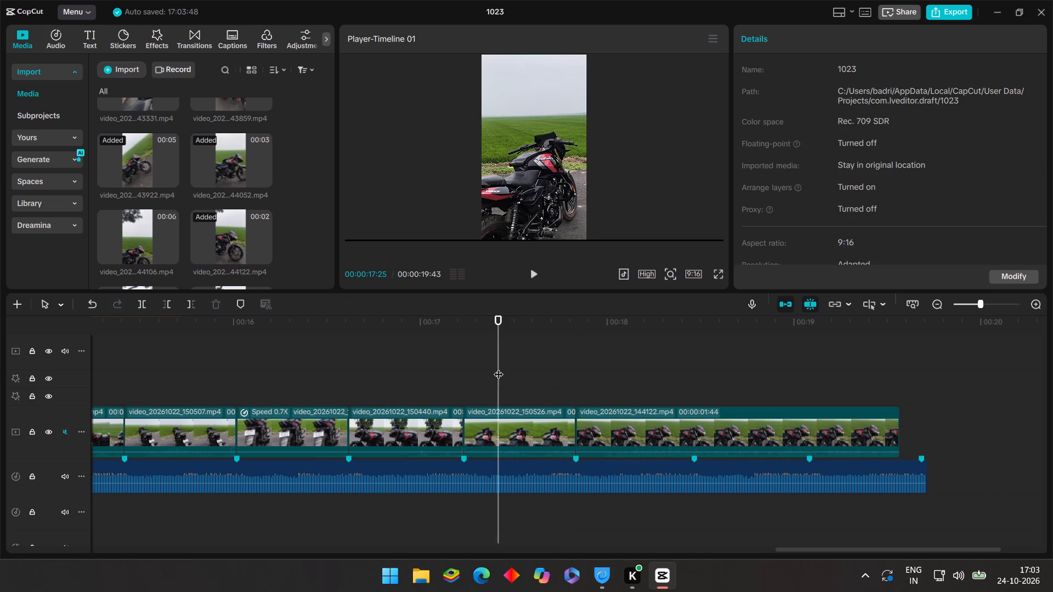
left_click_drag(499, 367, 541, 401)
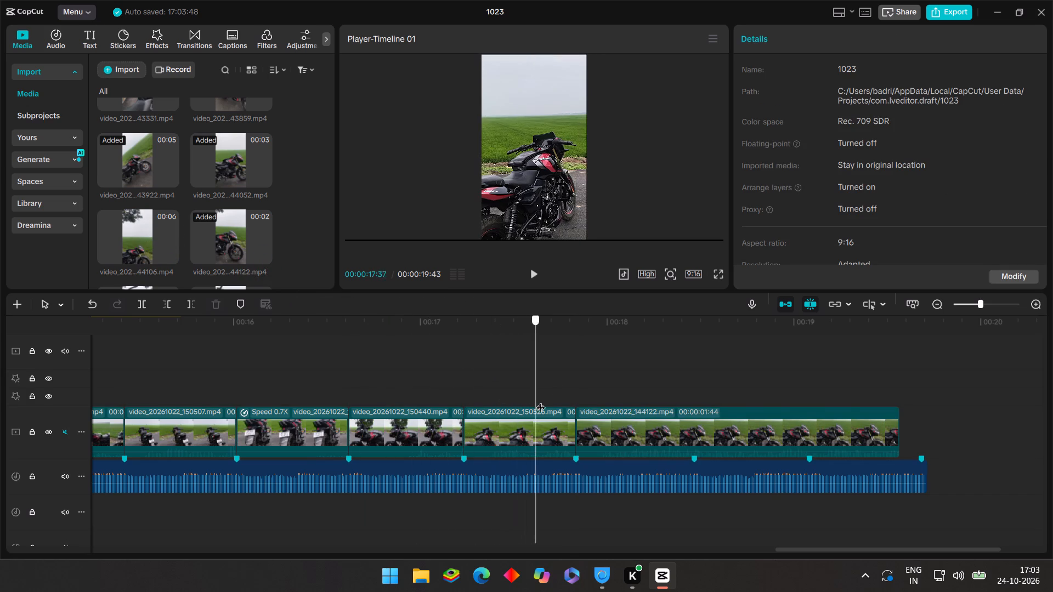
left_click_drag(541, 401, 643, 419)
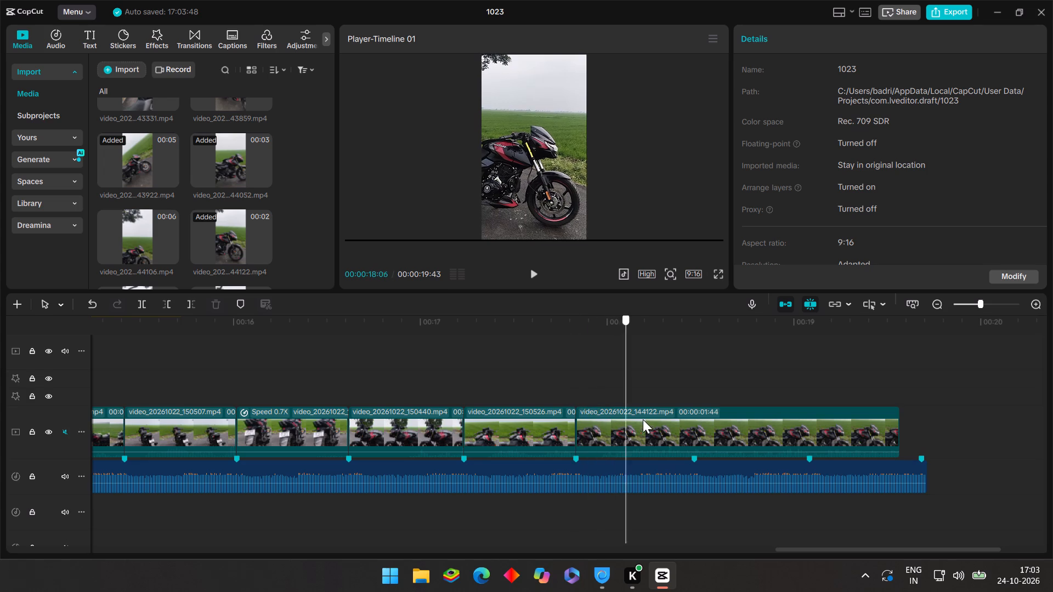
left_click_drag(643, 419, 697, 454)
left_click(654, 413)
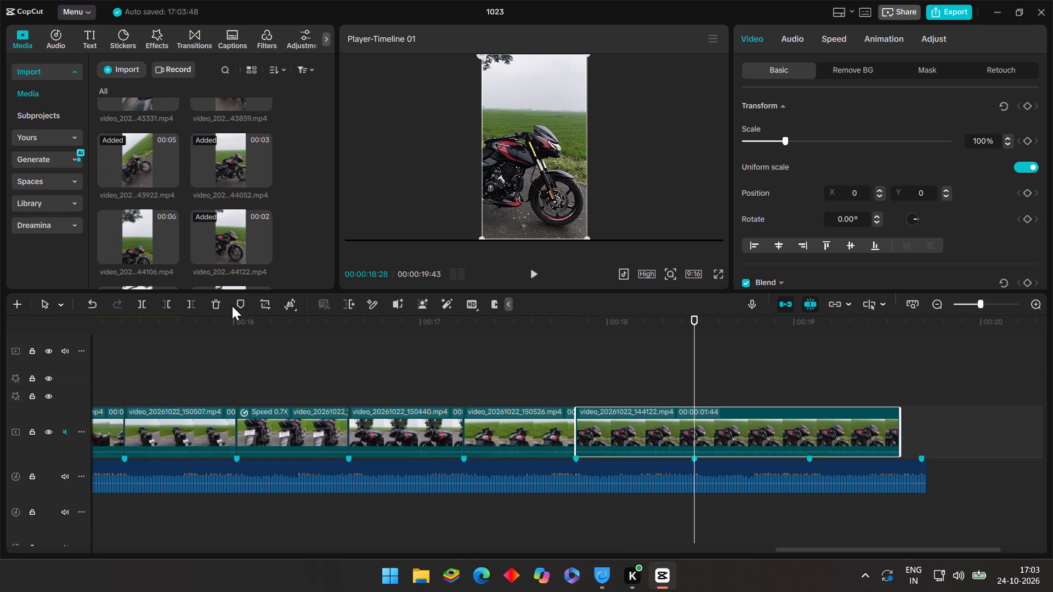
left_click(195, 303)
Scrub back to the earlier clips and play the edit to its end to review the new cuts.
left_click(349, 372)
left_click_drag(353, 374, 579, 432)
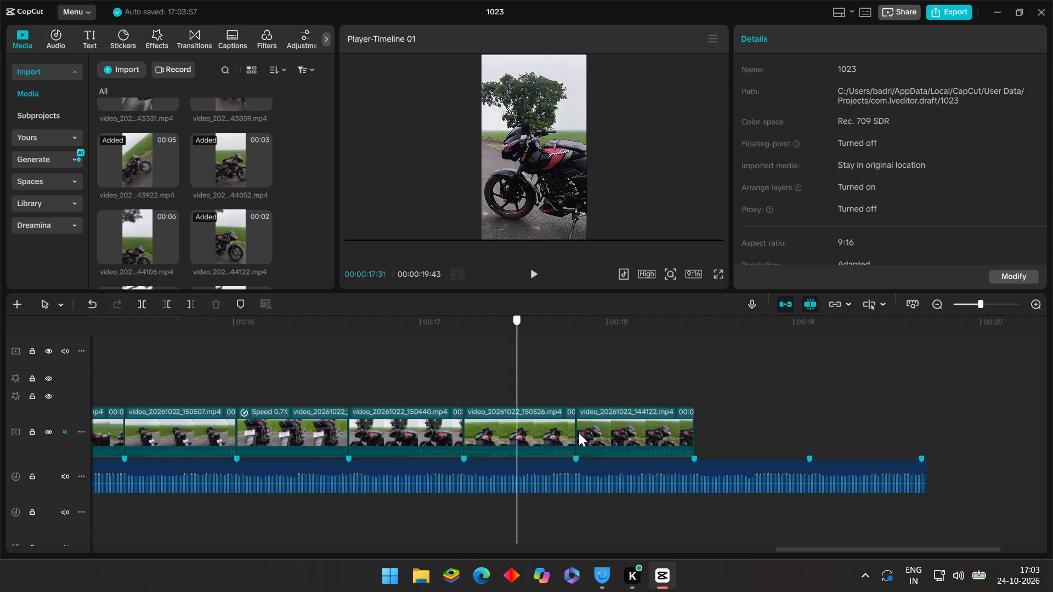
left_click_drag(579, 432, 18, 370)
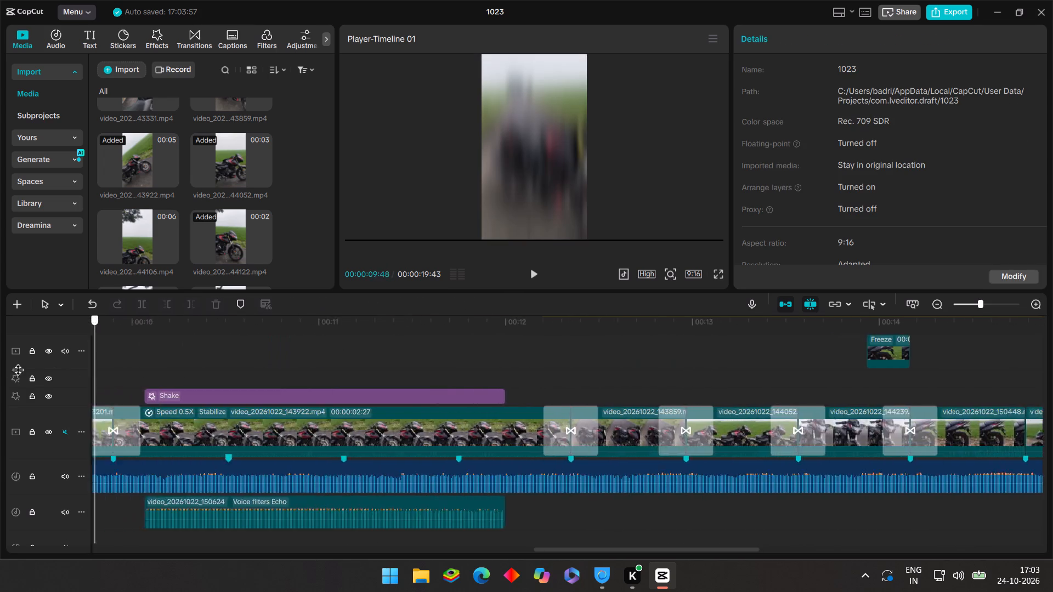
left_click_drag(18, 370, 651, 404)
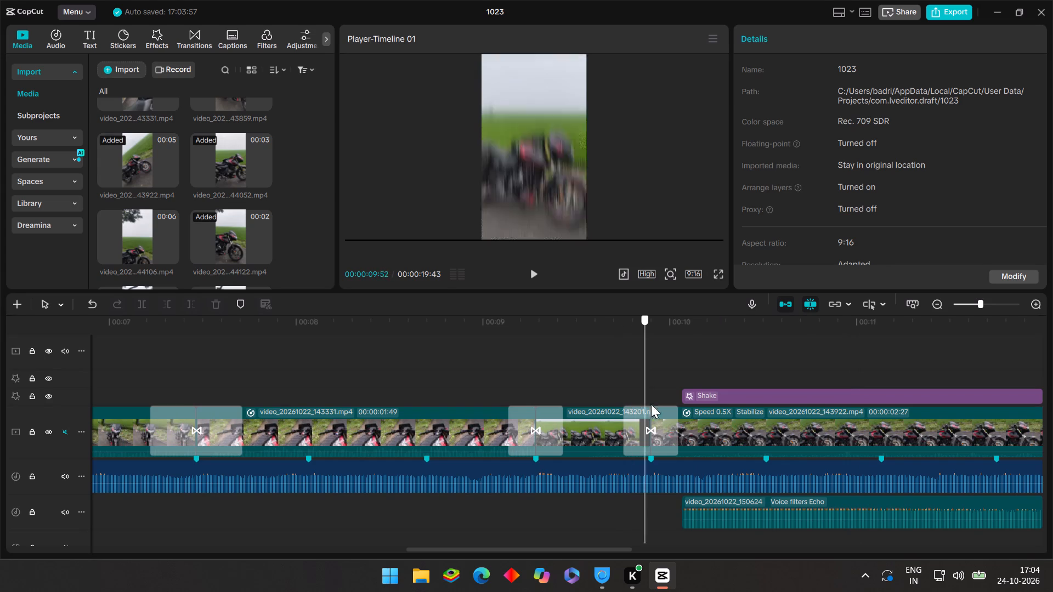
left_click_drag(651, 404, 509, 401)
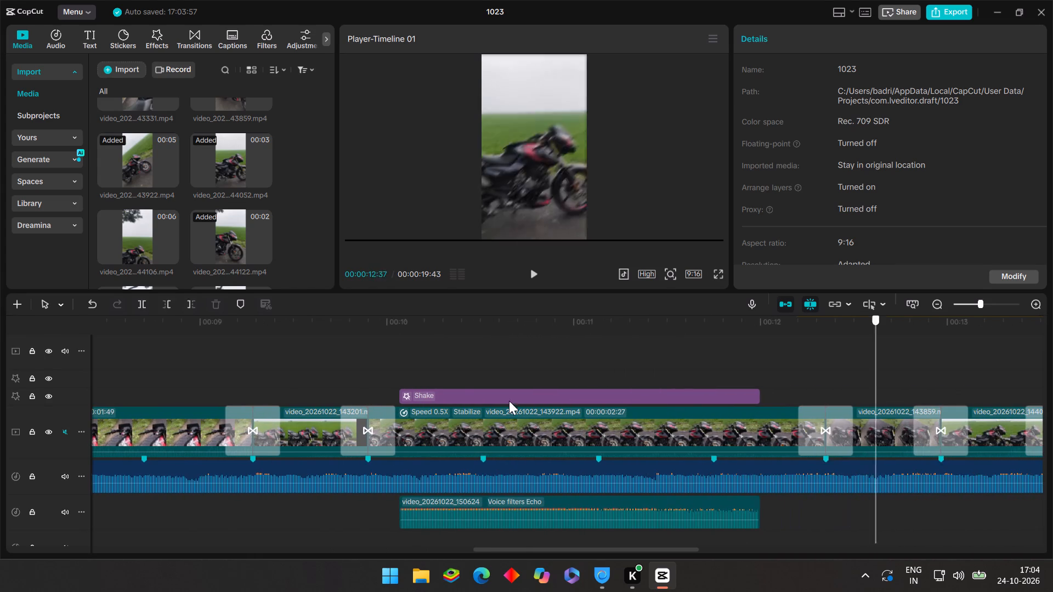
left_click_drag(509, 401, 126, 388)
left_click(533, 278)
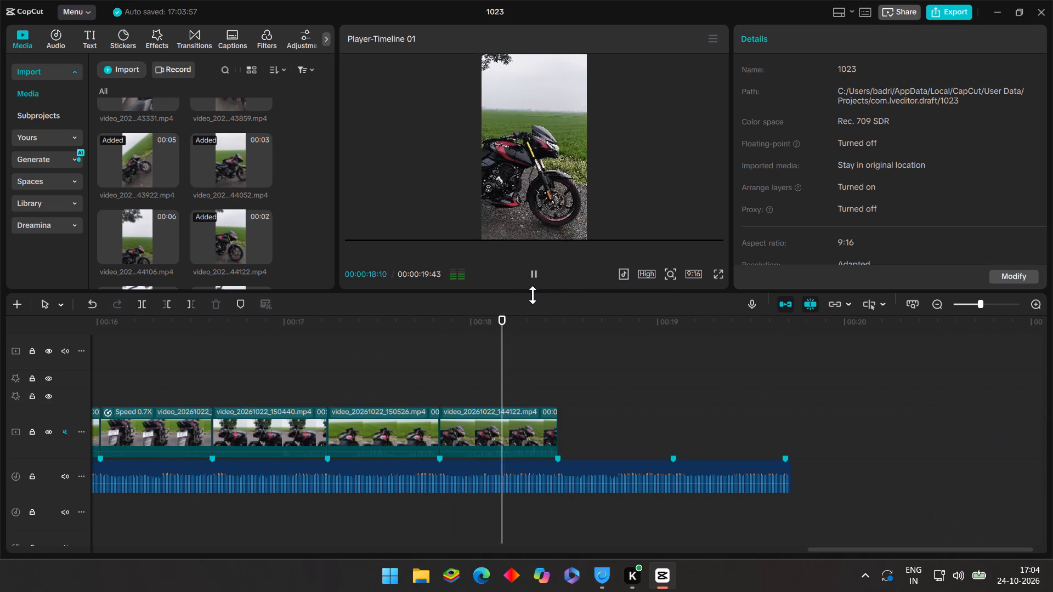
Select the music track at 00:00:18:34, just past the last video clip.
left_click(429, 348)
left_click_drag(430, 349, 508, 417)
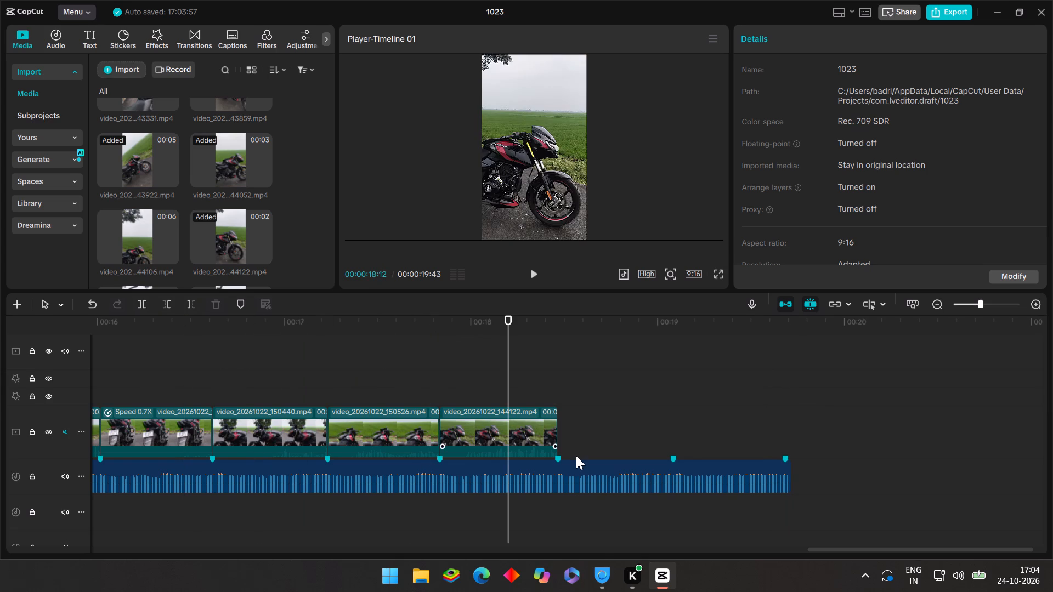
left_click(575, 457)
left_click(581, 466)
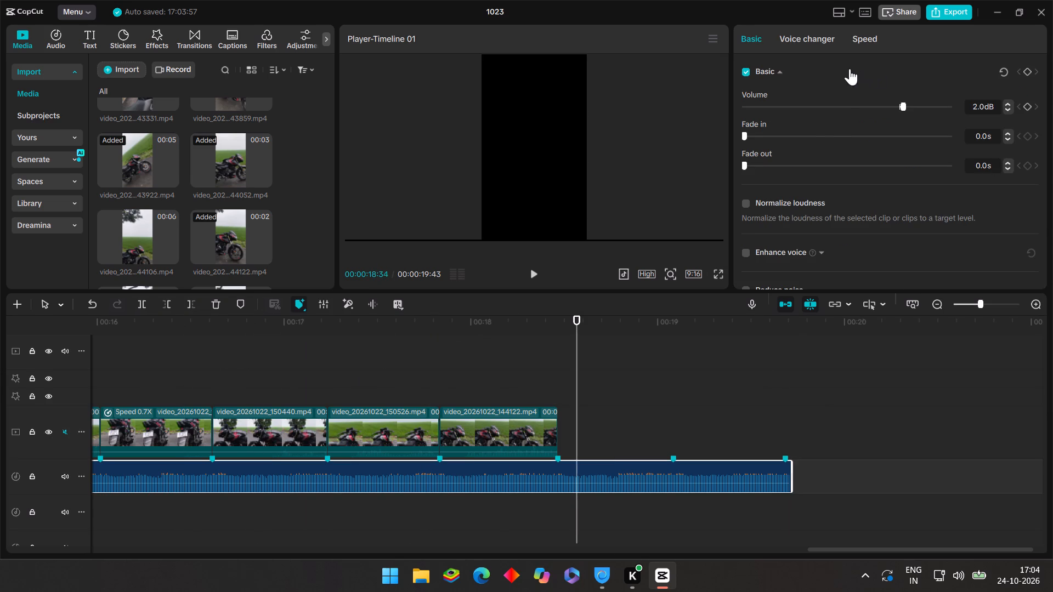
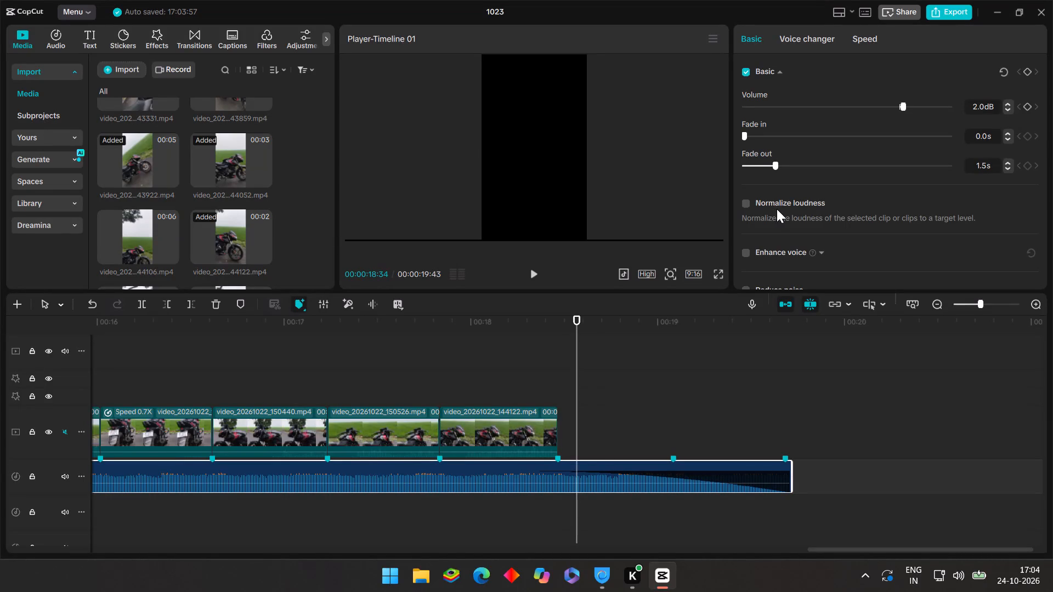
Play the ending from 00:00:17:38 to review the music fade-out and scrub back through the last clips.
left_click(402, 332)
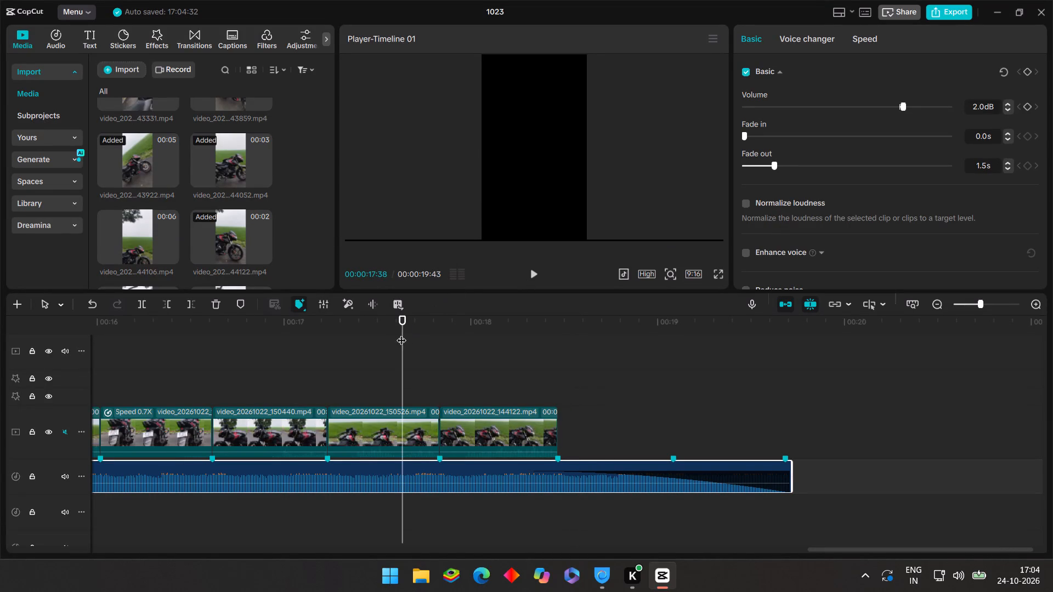
left_click(541, 267)
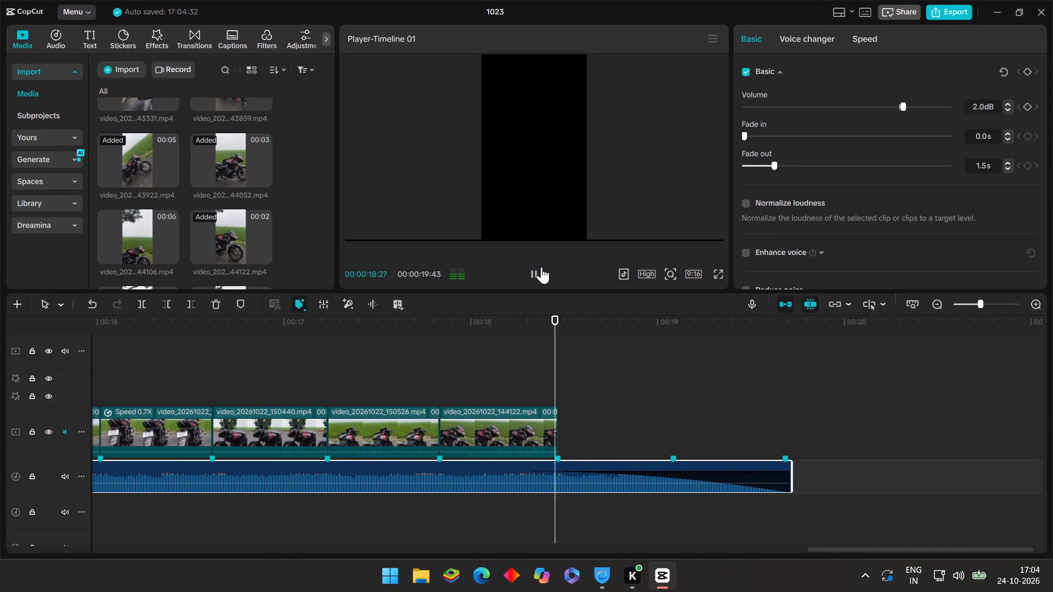
left_click(453, 370)
left_click_drag(452, 370, 448, 377)
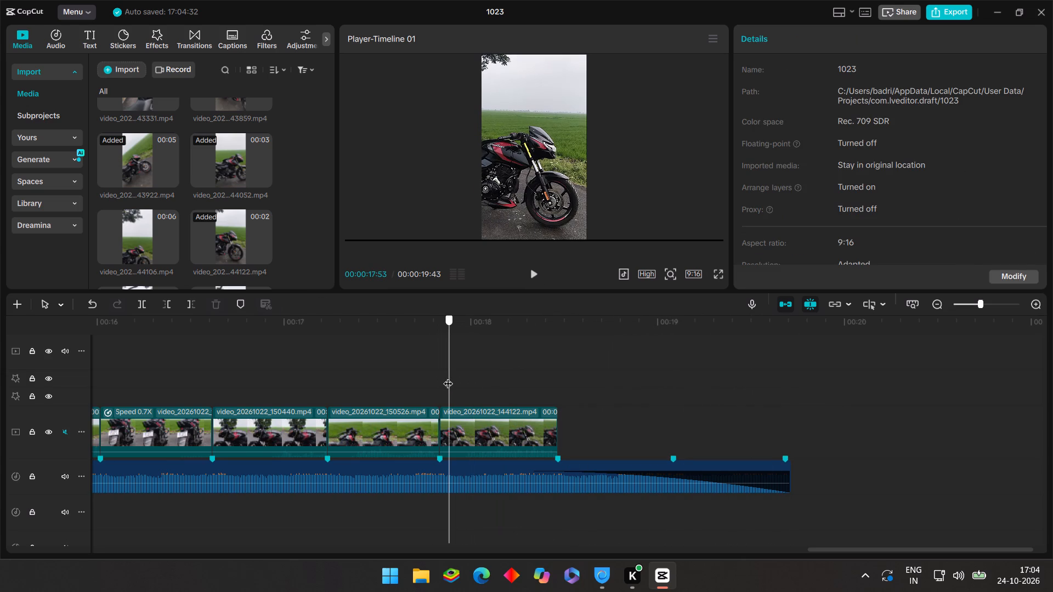
left_click_drag(448, 377, 208, 335)
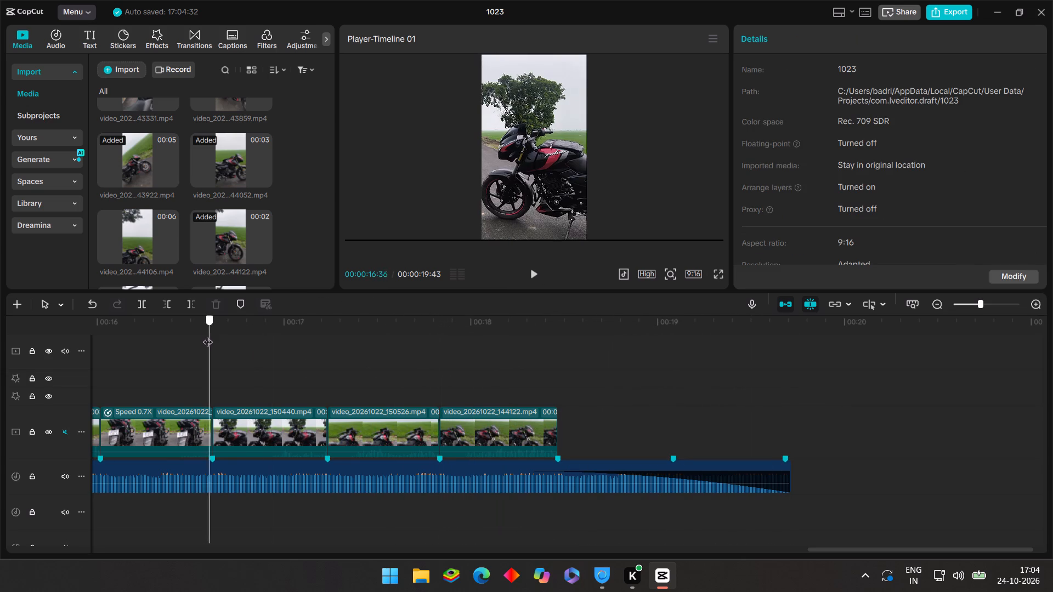
left_click_drag(208, 335, 462, 378)
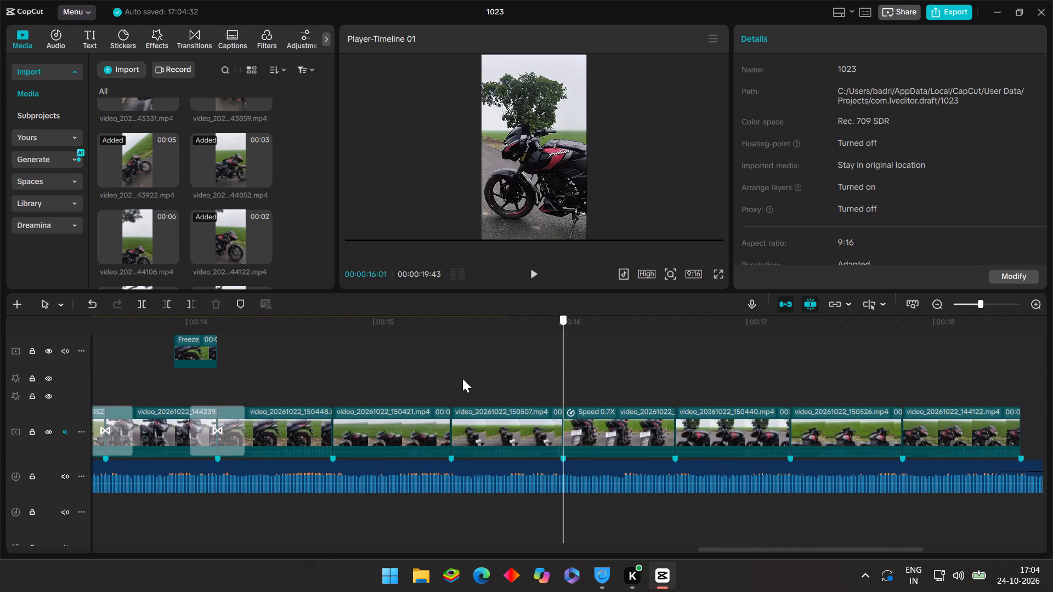
left_click_drag(462, 378, 433, 393)
left_click(389, 387)
Paste three stacked Oblique Blur effects at 00:00:16:01, the start of the 0.7X speed clip.
left_click_drag(389, 387, 545, 402)
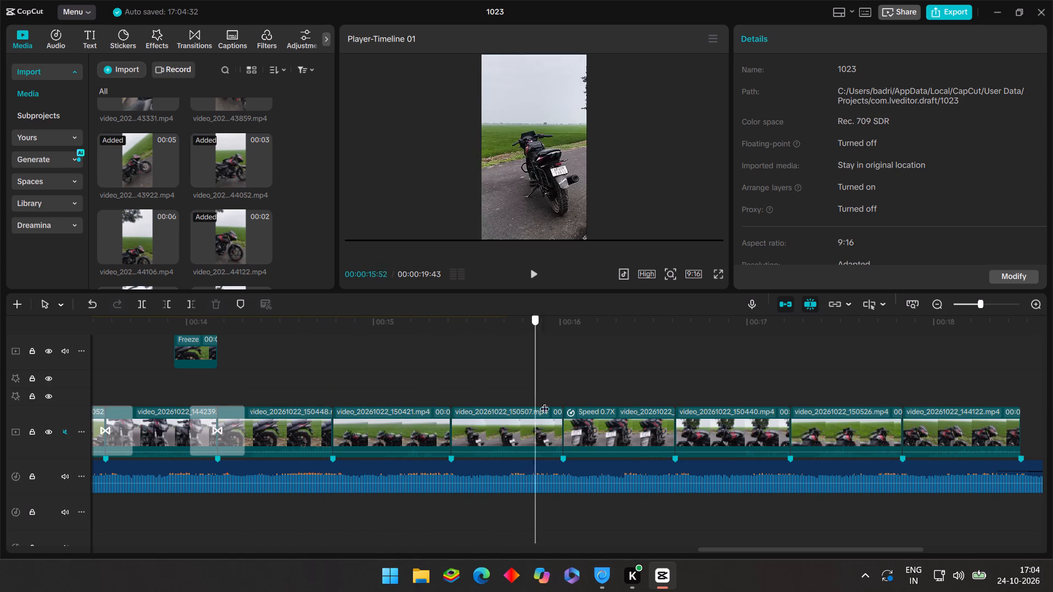
left_click_drag(545, 402, 562, 400)
scroll(562, 399, "up", 9)
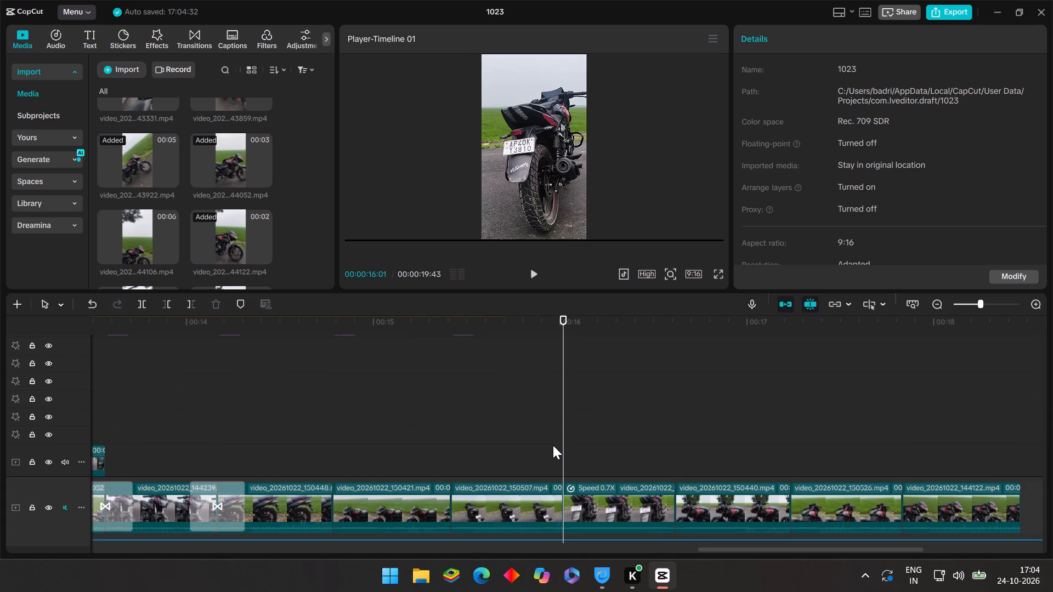
key("ctrl+v")
key("ctrl+v")
key("ctrl+v")
Copy the Shake effect above the start of video_20261022_150507.mp4 and paste it three times at 00:00:16:01.
scroll(550, 437, "down", 7)
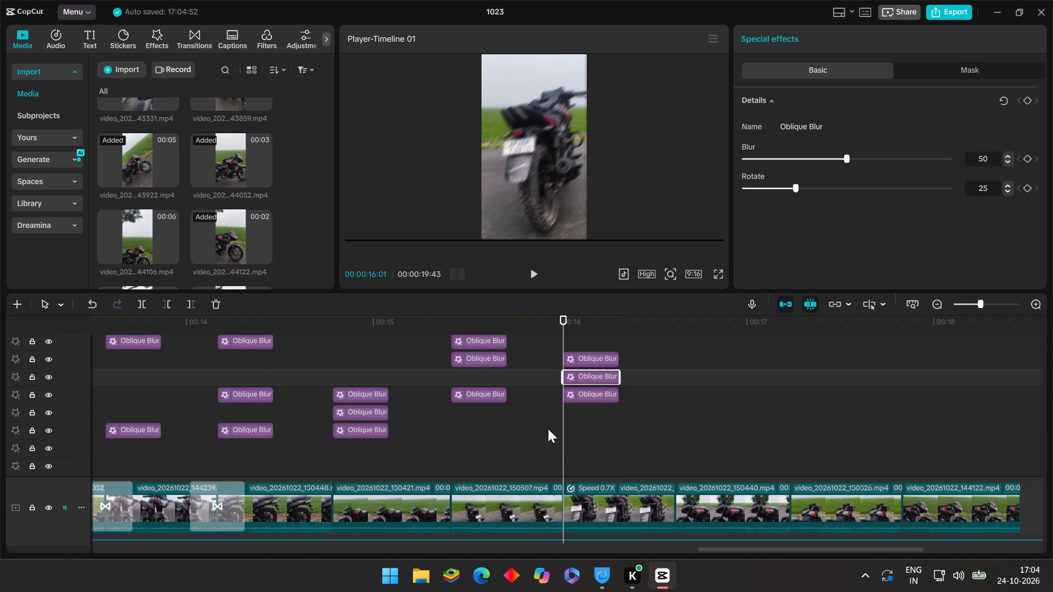
scroll(548, 429, "down", 19)
left_click(466, 356)
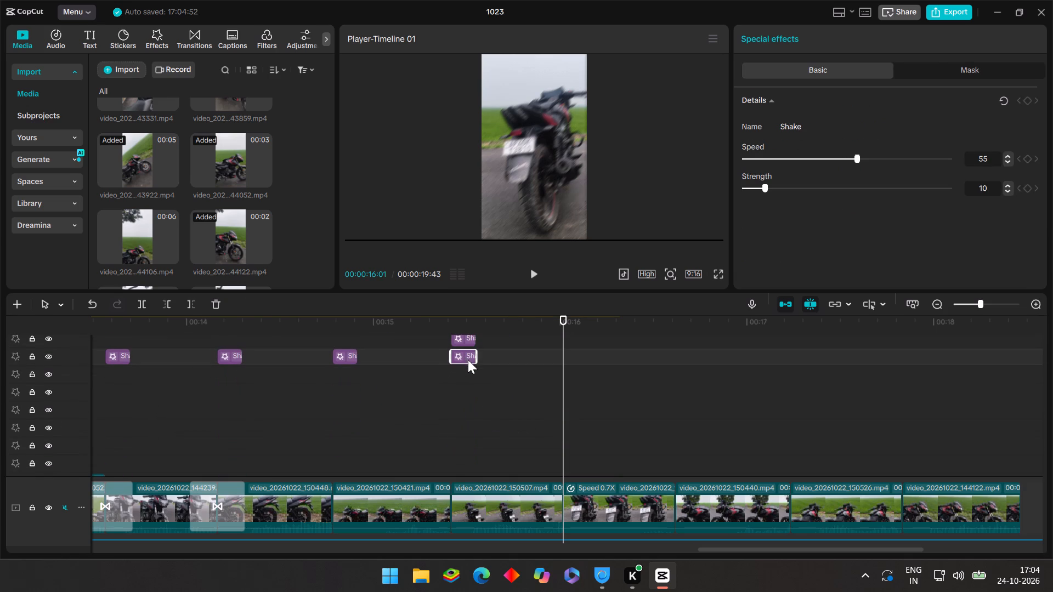
key("ctrl+c")
key("ctrl+v")
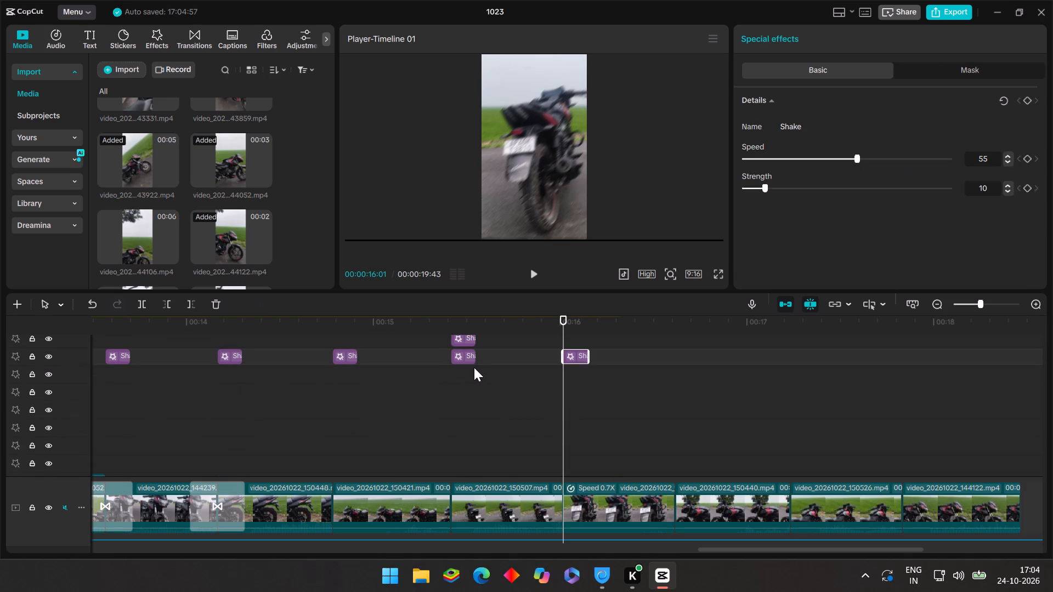
key("ctrl+v")
key("ctrl+v")
Play across the cut at 00:00:16:01 to check the blur and shake effects.
left_click(534, 384)
left_click_drag(534, 384, 578, 410)
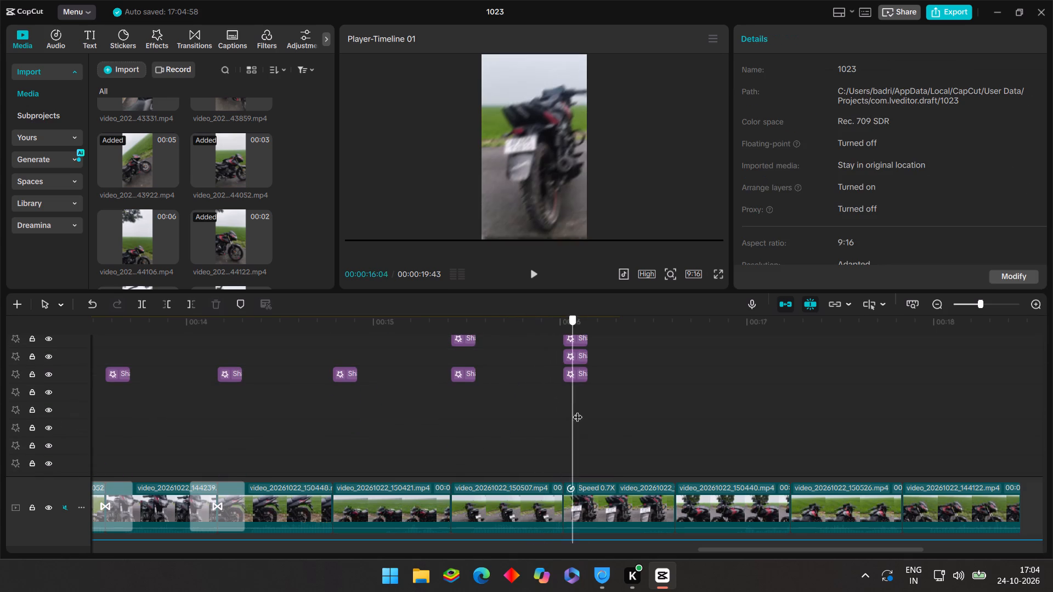
left_click_drag(578, 410, 400, 417)
left_click(533, 276)
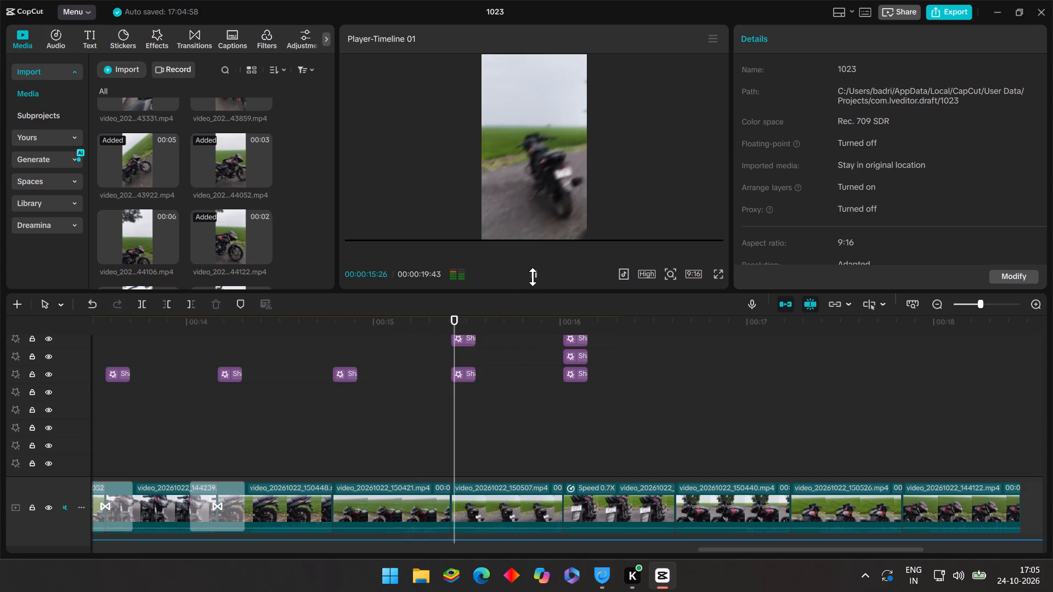
left_click(594, 339)
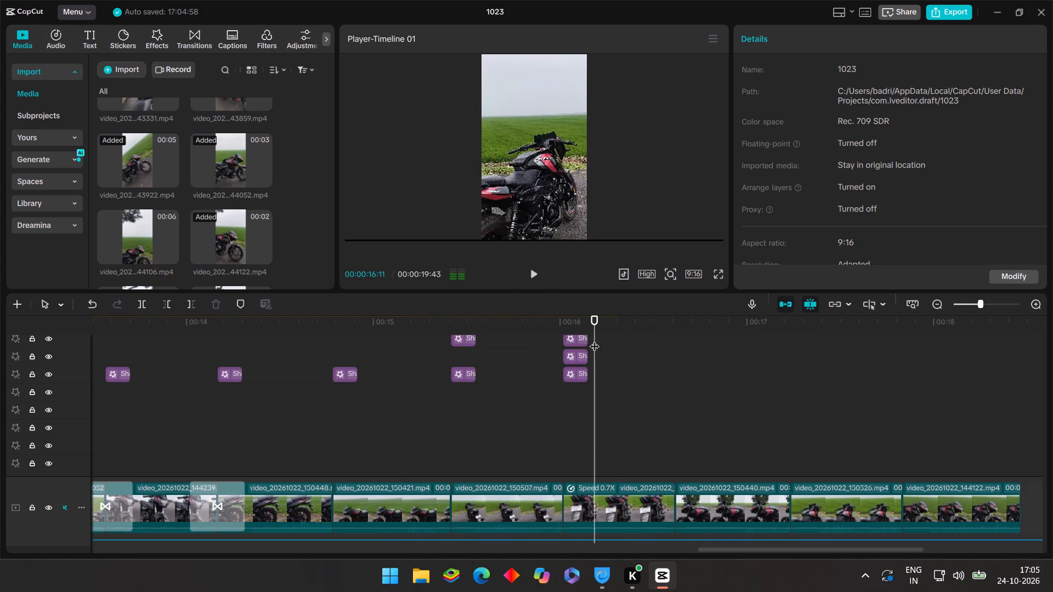
Create a freeze frame from the first frame of video_20261022_150440.mp4 at 00:00:16:37.
left_click_drag(598, 339, 680, 399)
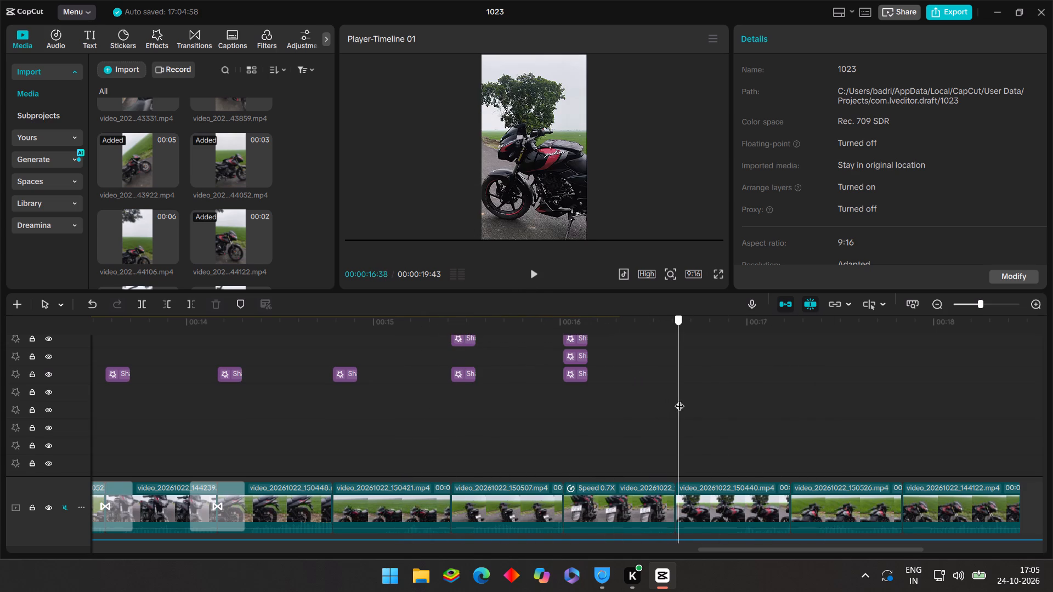
left_click_drag(680, 399, 677, 399)
left_click(712, 504)
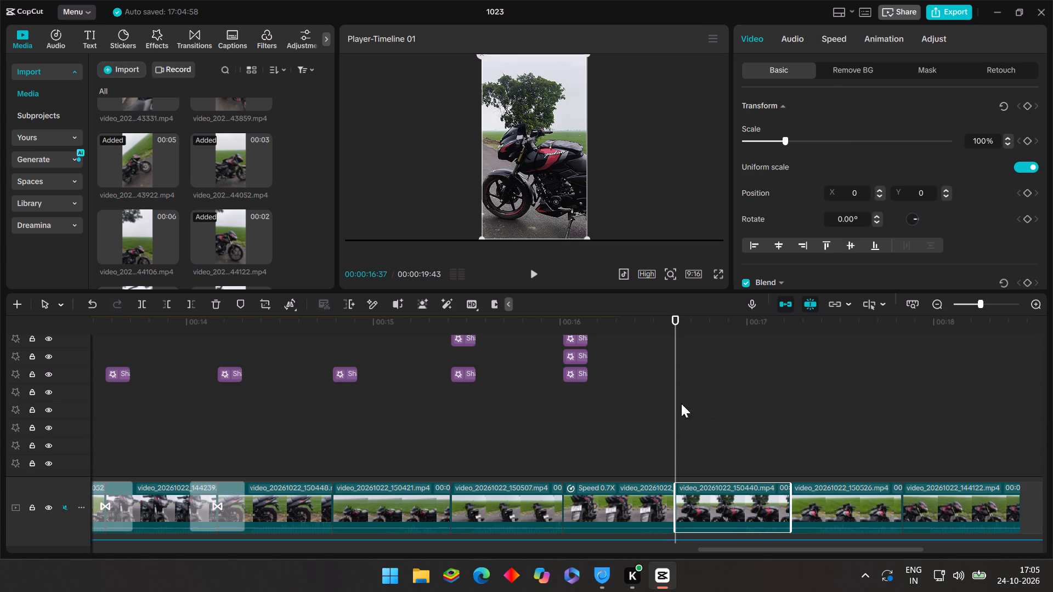
left_click_drag(678, 401, 700, 437)
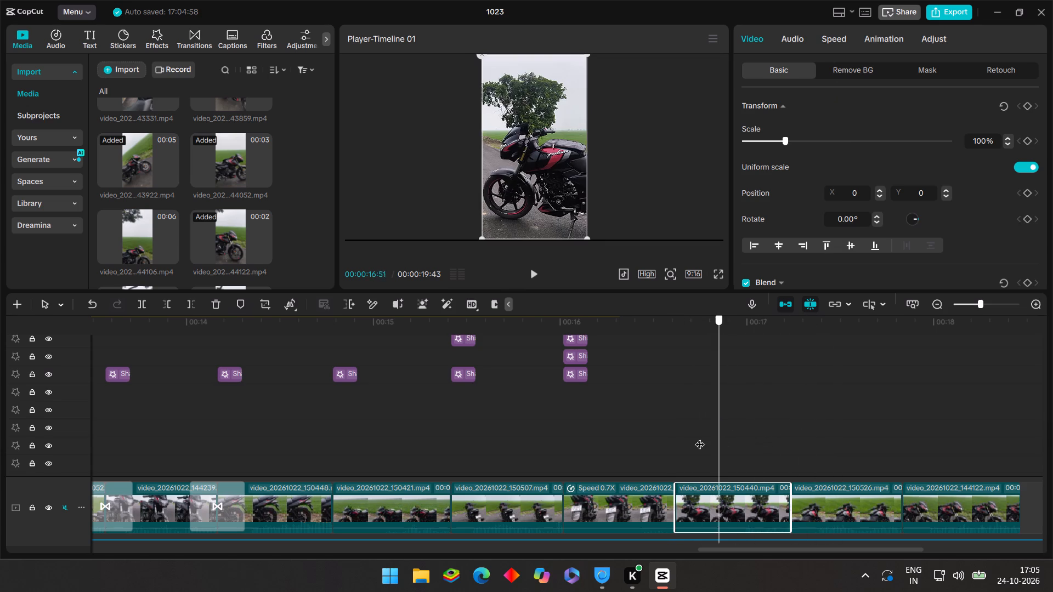
left_click_drag(700, 437, 679, 437)
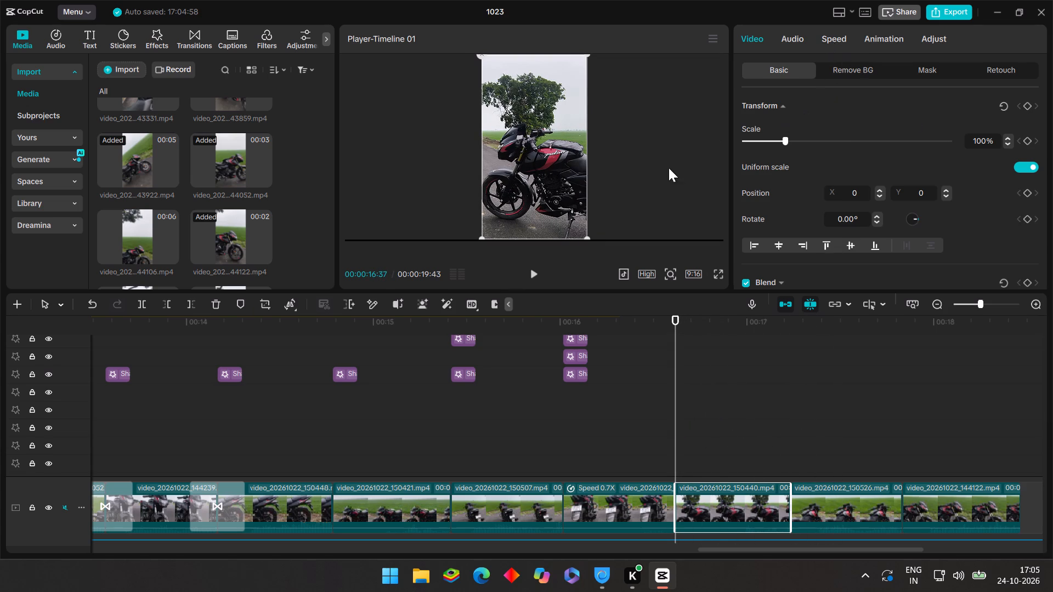
left_click(288, 307)
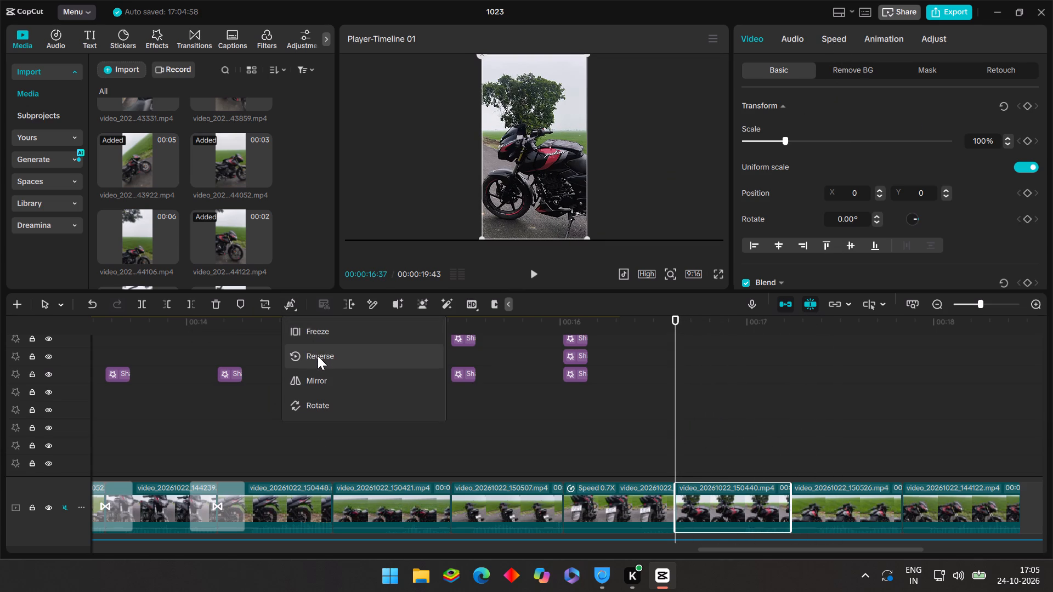
left_click(318, 332)
Move the freeze frame to an overlay track above the main clips so it ends at 00:00:16:37.
left_click_drag(758, 496, 717, 454)
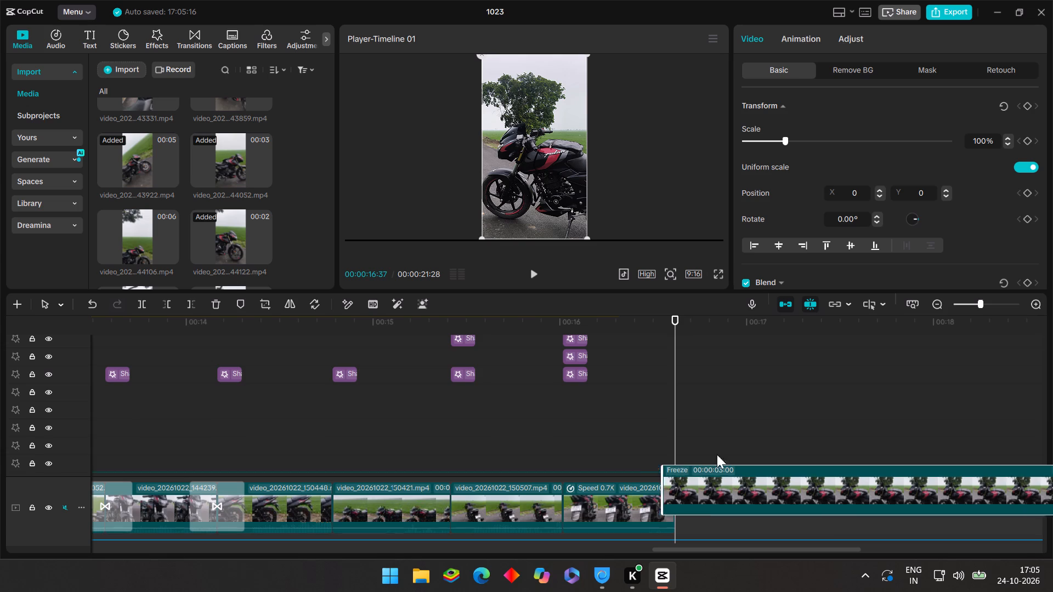
left_click_drag(717, 454, 203, 438)
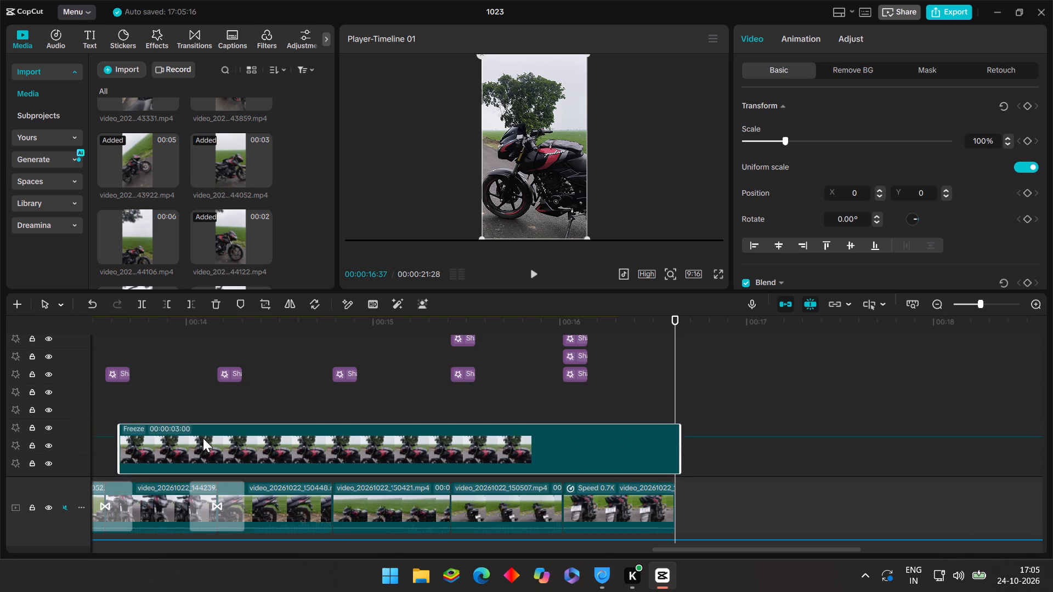
left_click_drag(428, 446, 417, 449)
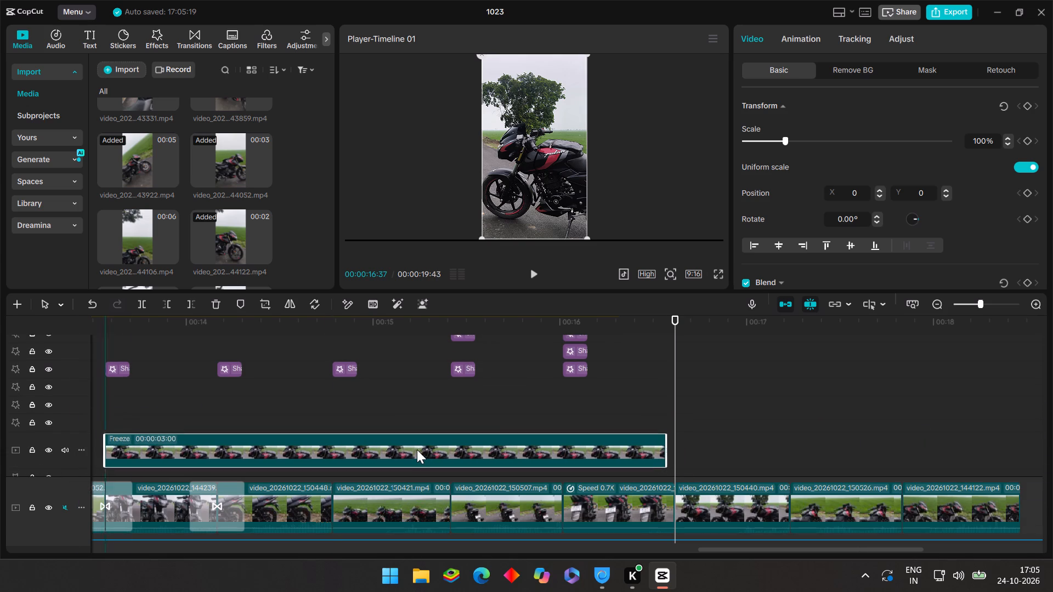
left_click_drag(417, 449, 421, 454)
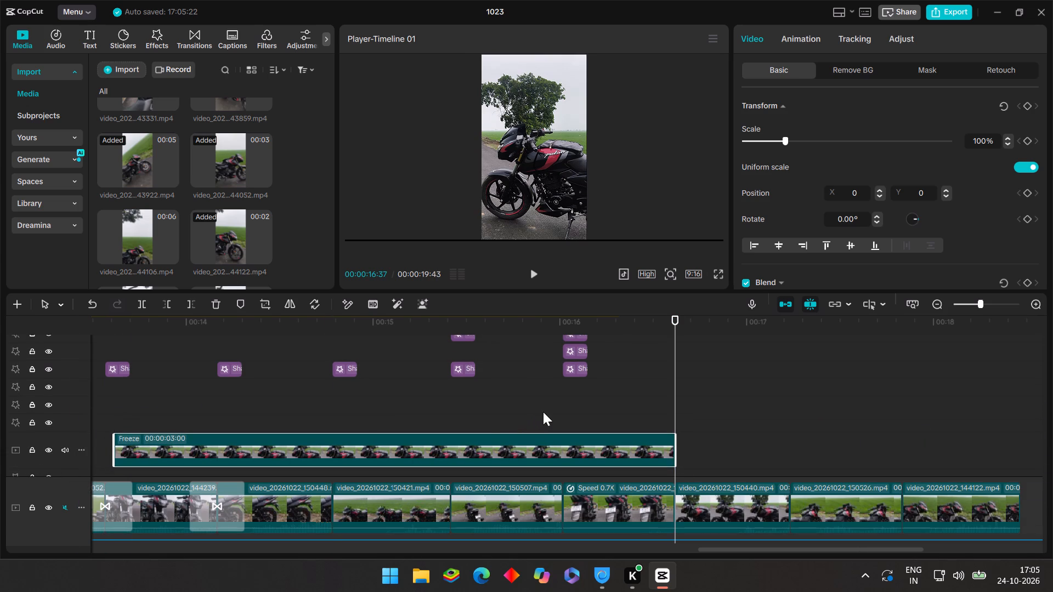
Trim the start of the overlay freeze frame to 00:00:16:23, keeping its end at 00:00:16:37.
left_click(545, 412)
left_click_drag(545, 412, 566, 424)
left_click(340, 446)
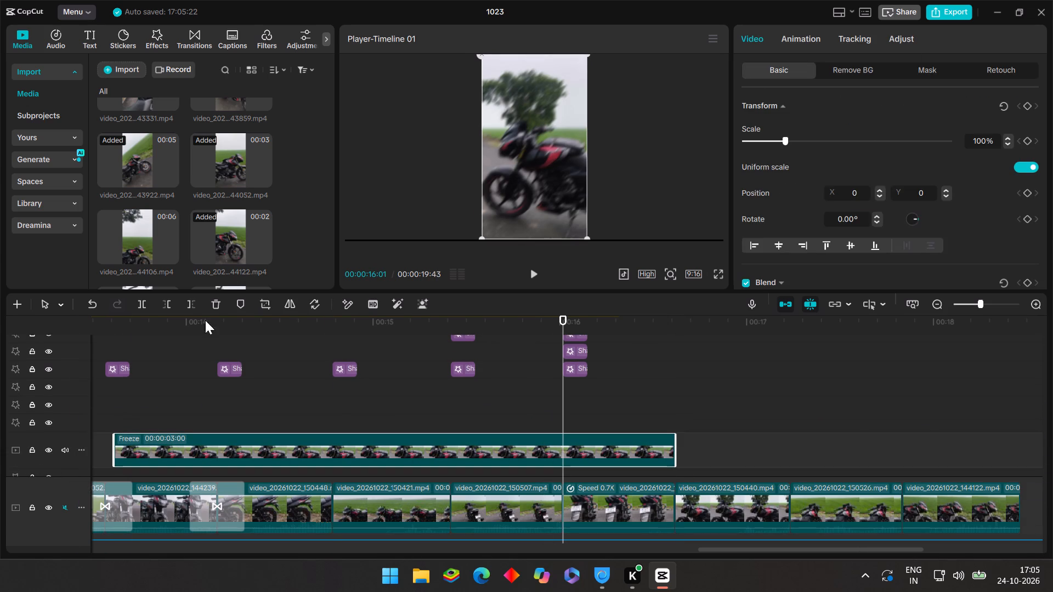
left_click(165, 304)
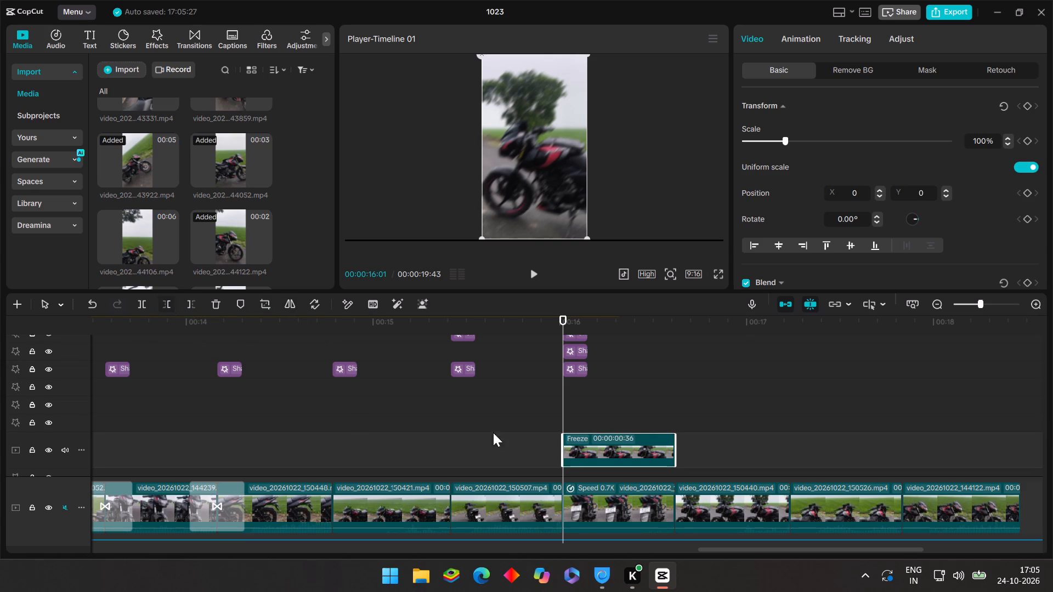
left_click_drag(561, 458, 628, 471)
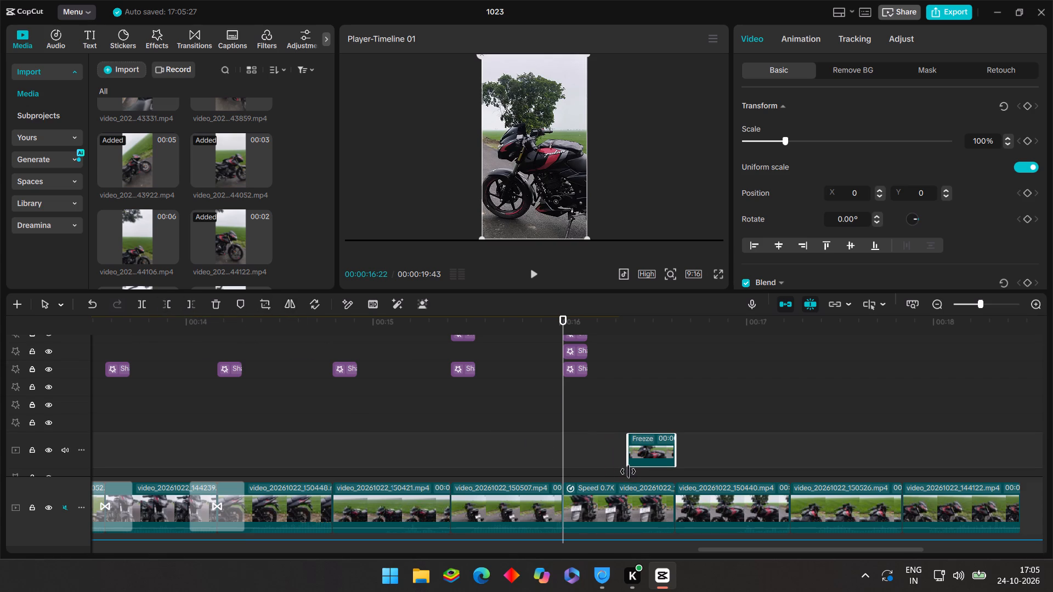
left_click_drag(628, 471, 632, 472)
Apply automatic background removal to the overlay freeze frame to cut out the motorcycle.
left_click(628, 403)
left_click_drag(628, 403, 635, 412)
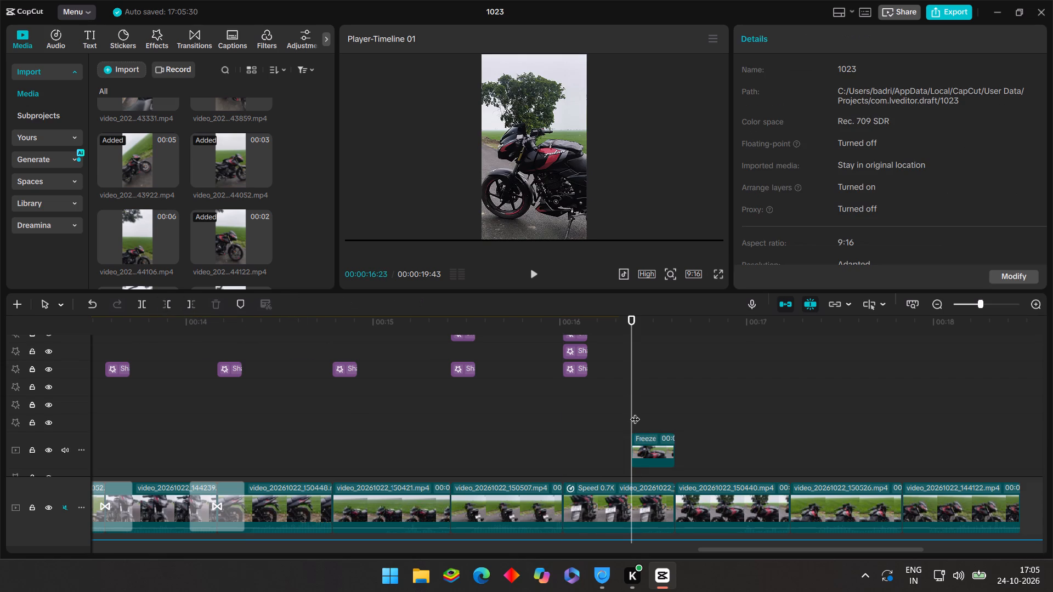
left_click_drag(635, 412, 633, 412)
left_click(639, 447)
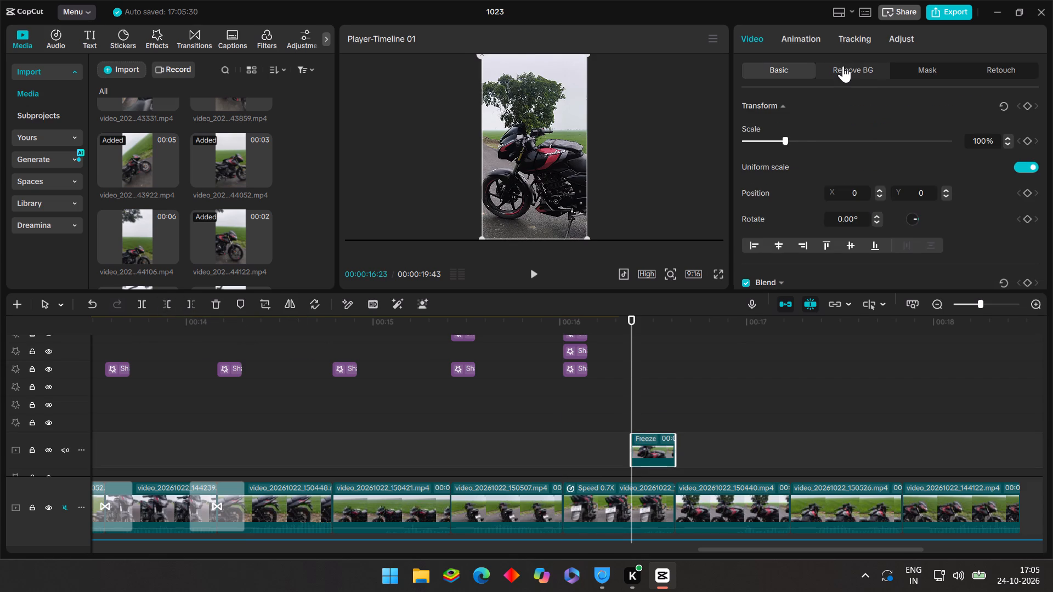
left_click(843, 66)
left_click(747, 108)
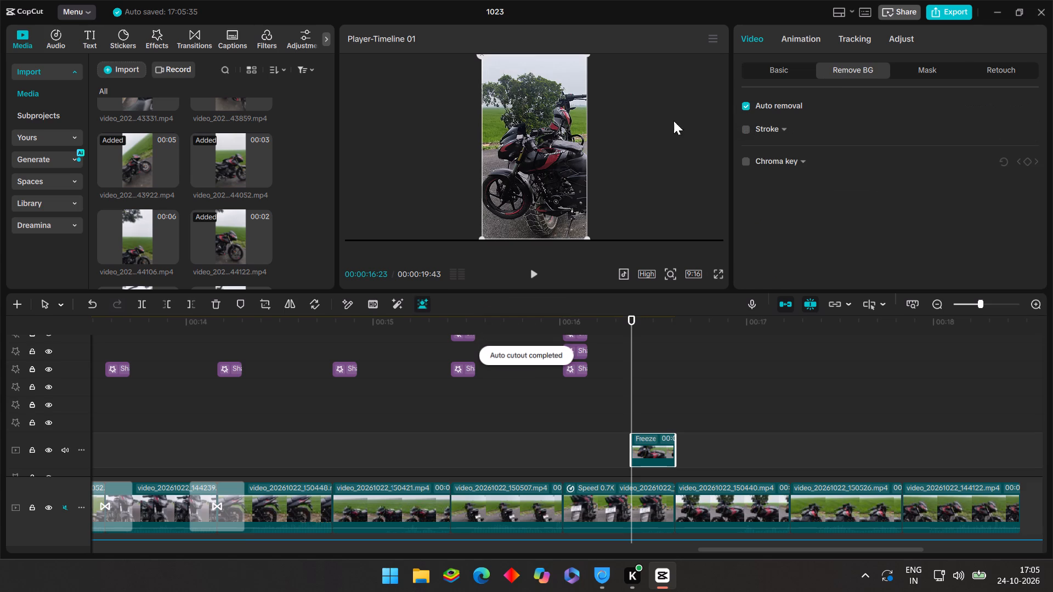
Add Position keyframes to the freeze frame at its start, 00:00:16:23, and its end, 00:00:16:37.
left_click(811, 70)
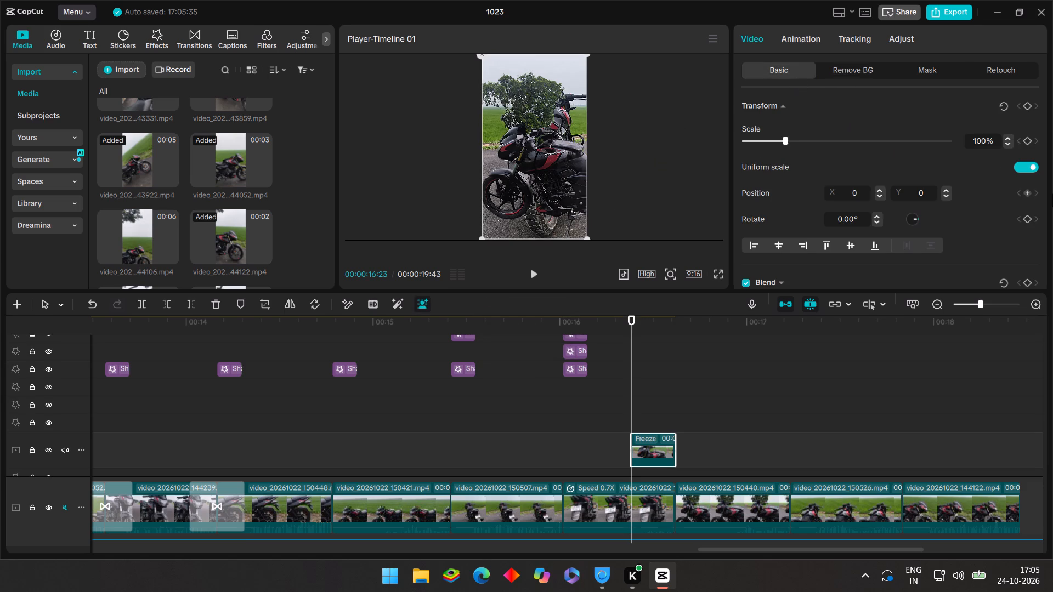
left_click(1031, 192)
left_click_drag(632, 393, 678, 408)
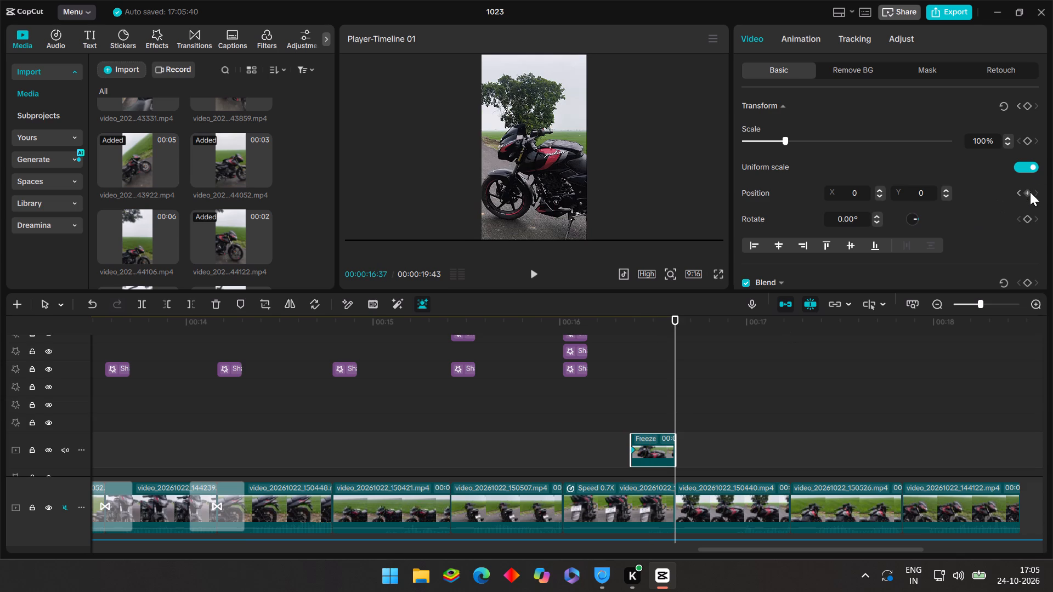
left_click(1030, 192)
At the freeze frame's first keyframe, move the cutout horizontally out of frame to Position X 2160, Y 0.
left_click(634, 449)
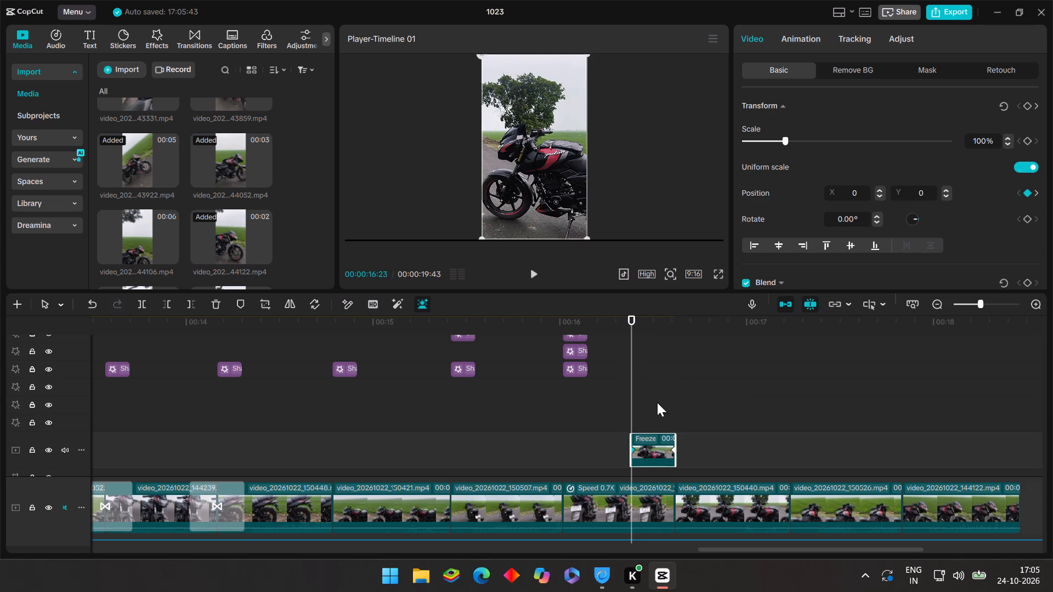
left_click_drag(541, 174, 596, 174)
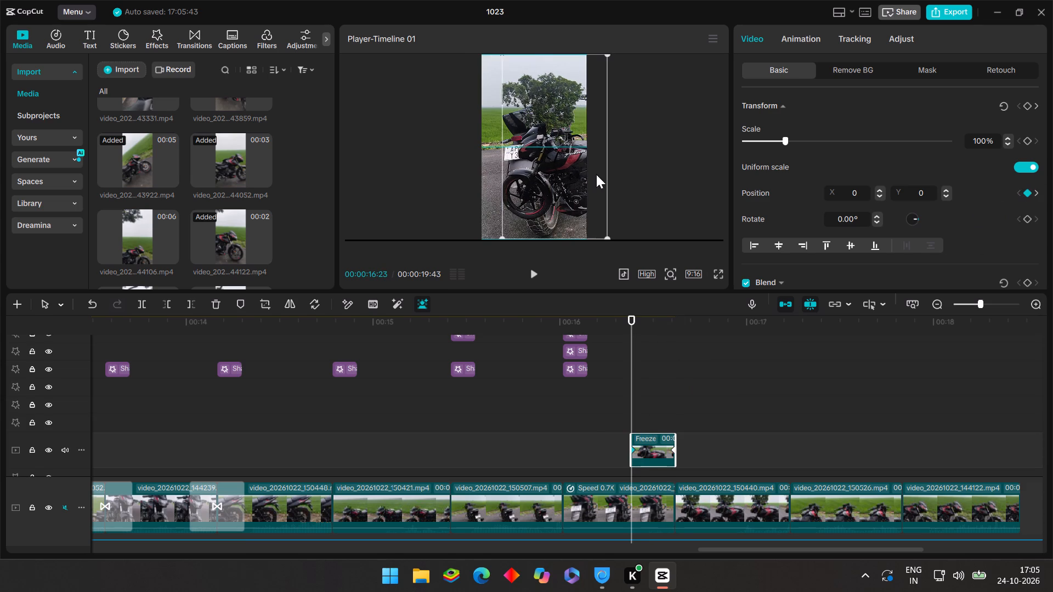
left_click_drag(596, 174, 646, 177)
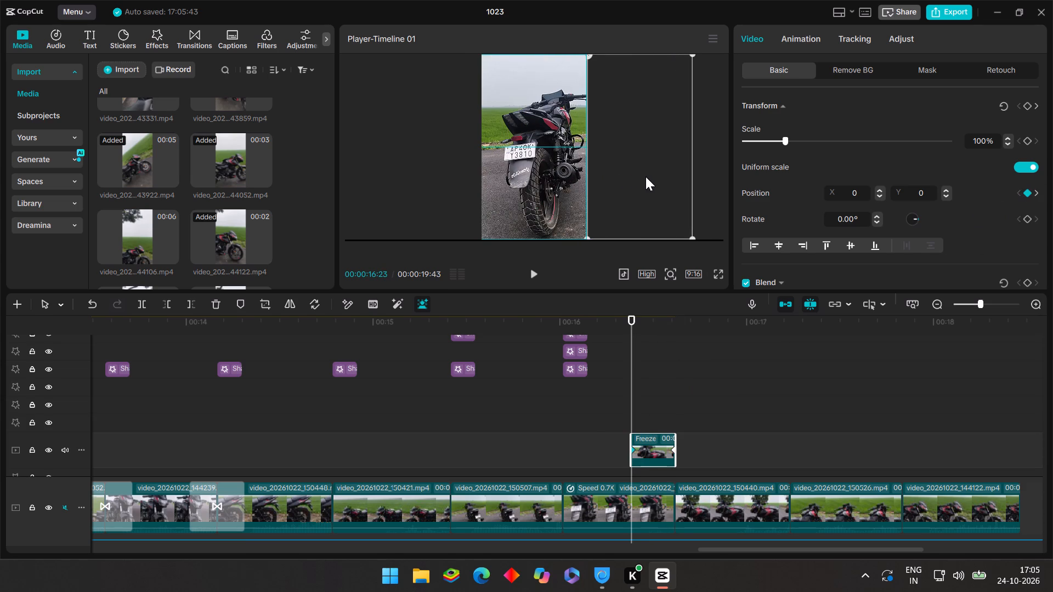
left_click_drag(646, 177, 647, 177)
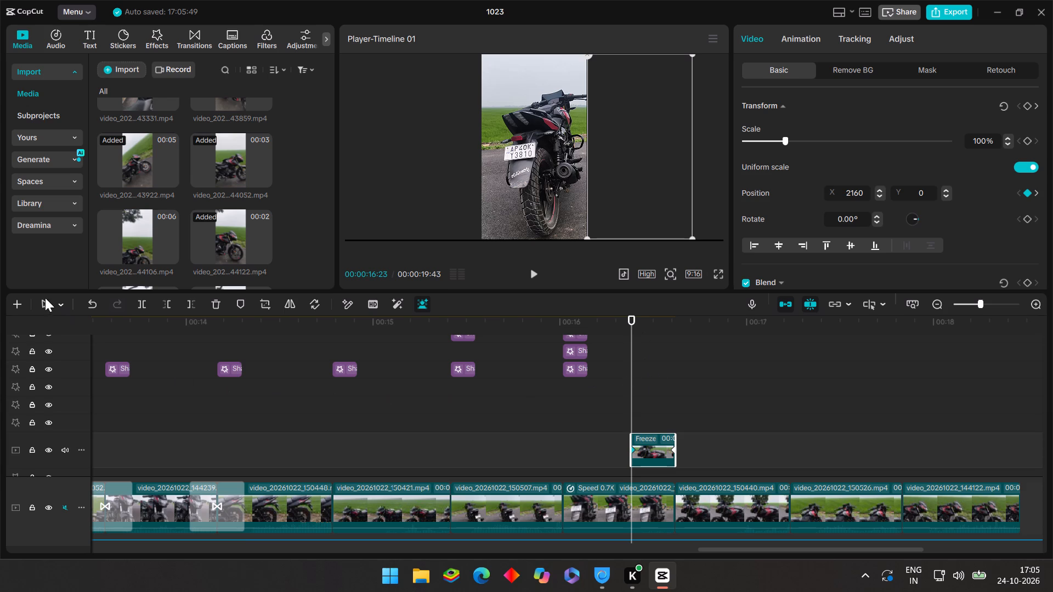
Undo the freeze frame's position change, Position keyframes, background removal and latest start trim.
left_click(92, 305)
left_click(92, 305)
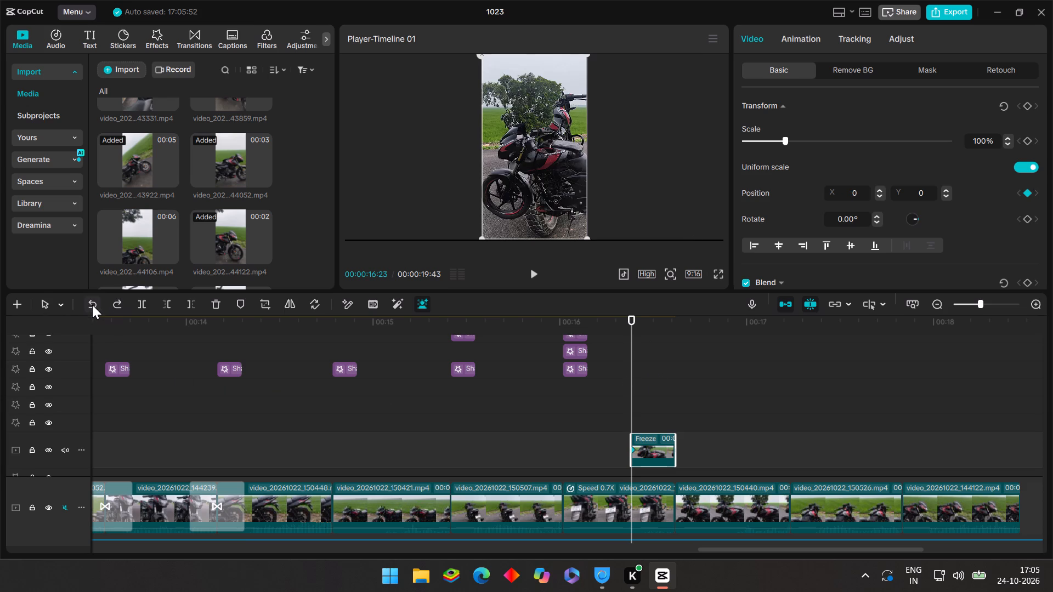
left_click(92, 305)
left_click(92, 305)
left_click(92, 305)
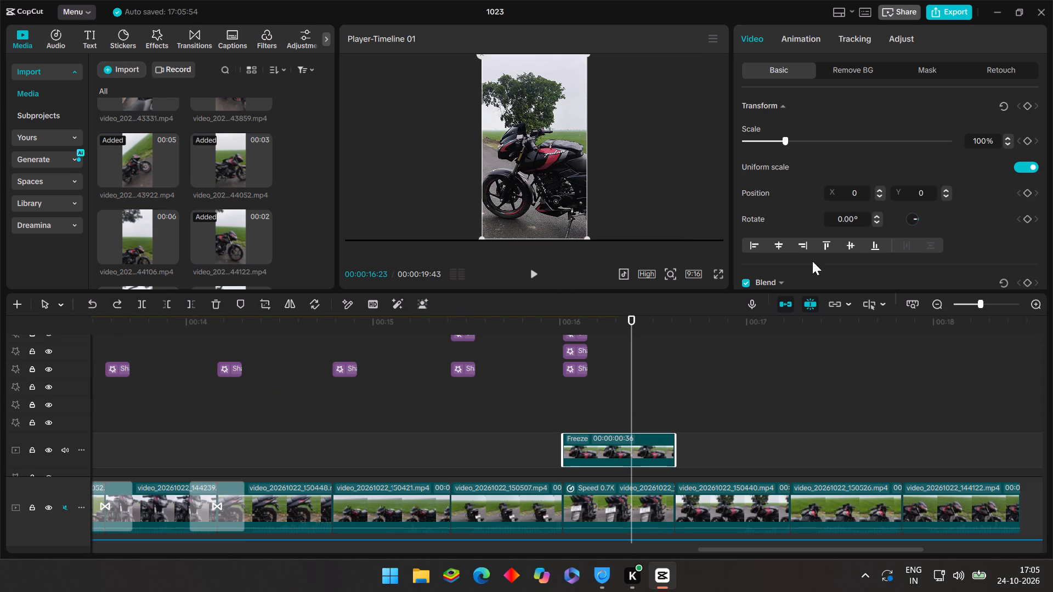
Apply automatic background removal to the overlay freeze frame, leaving Chroma key off.
left_click(846, 69)
left_click(745, 144)
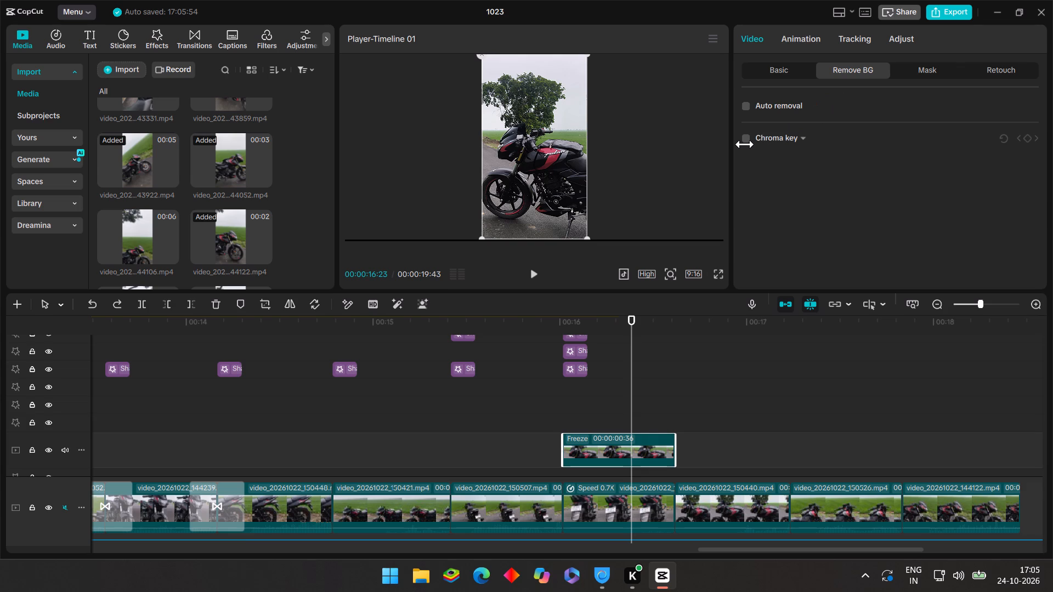
left_click(747, 141)
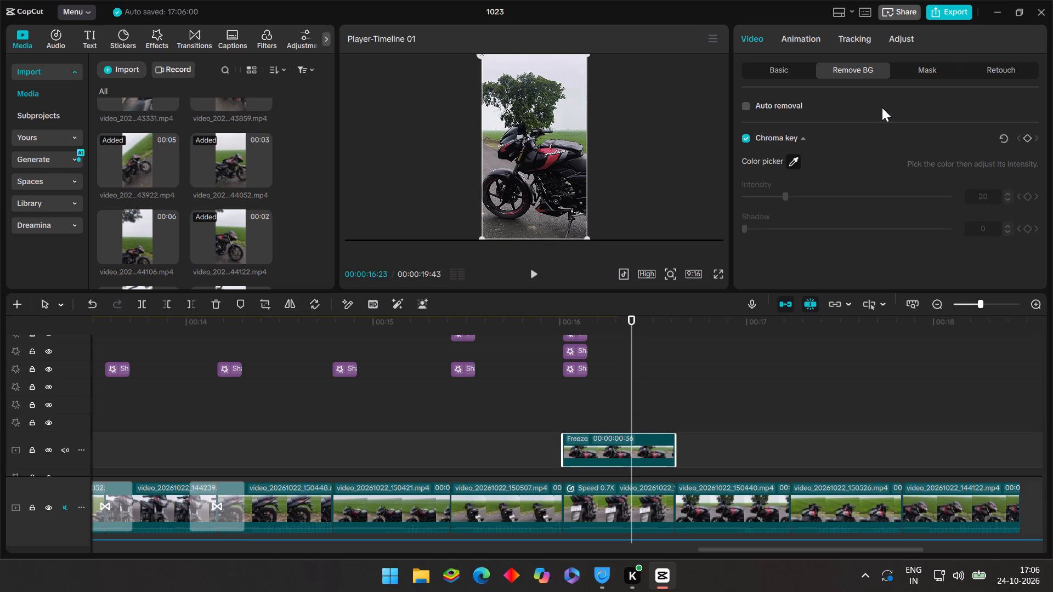
left_click(748, 105)
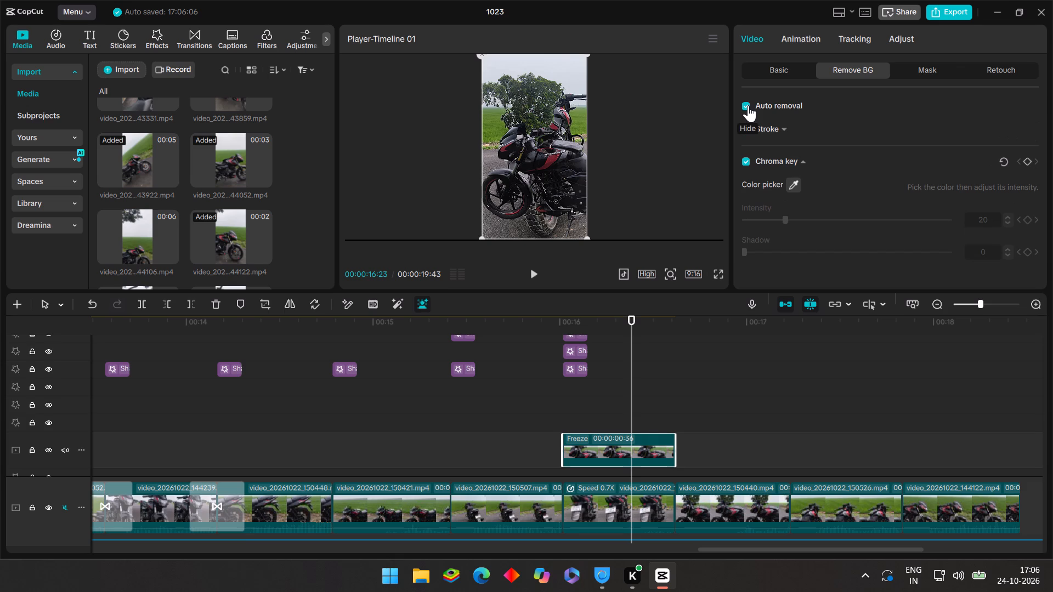
left_click(747, 164)
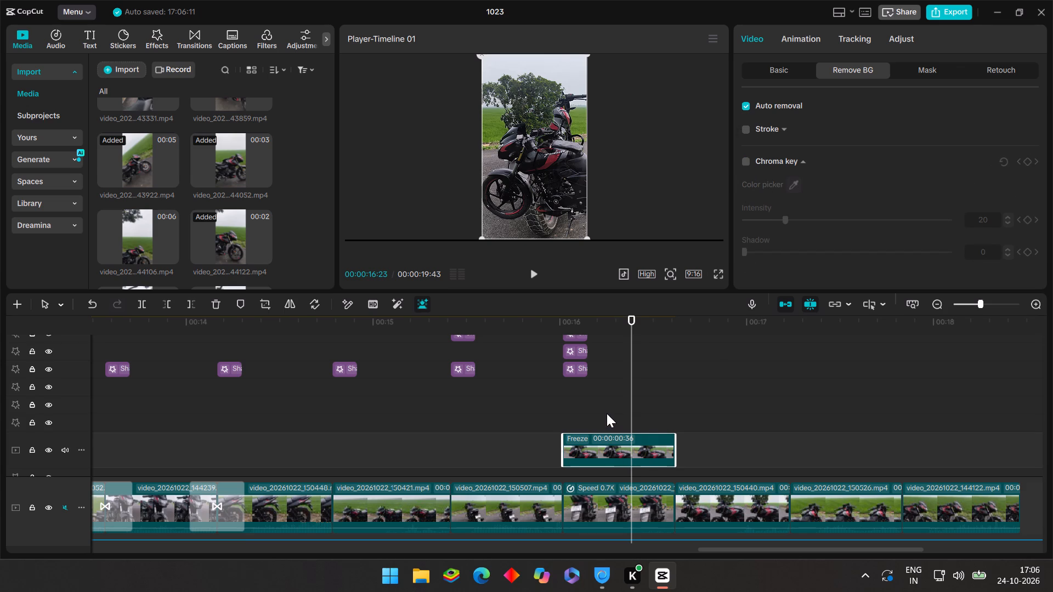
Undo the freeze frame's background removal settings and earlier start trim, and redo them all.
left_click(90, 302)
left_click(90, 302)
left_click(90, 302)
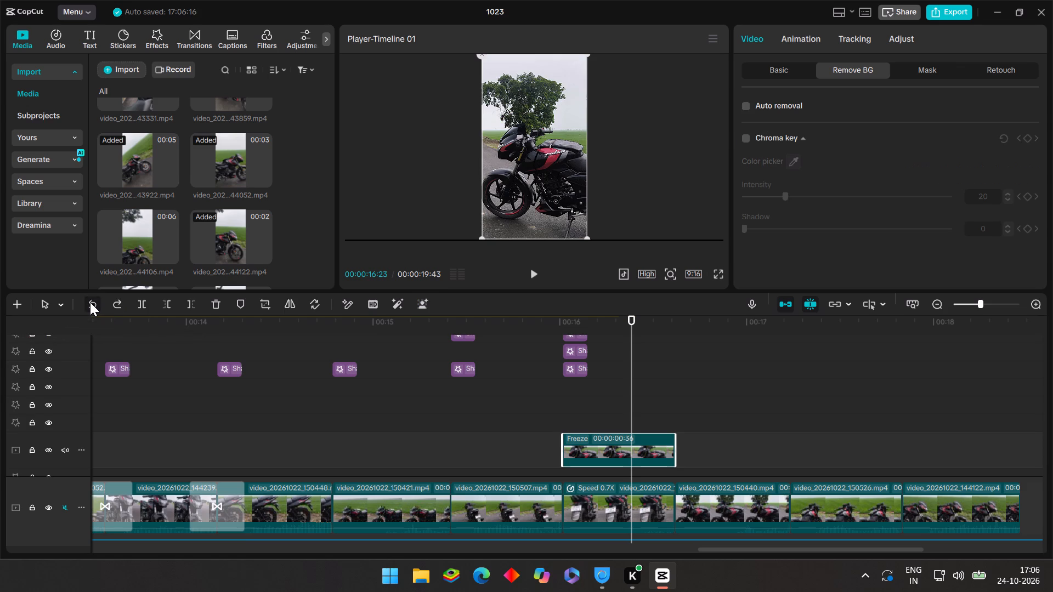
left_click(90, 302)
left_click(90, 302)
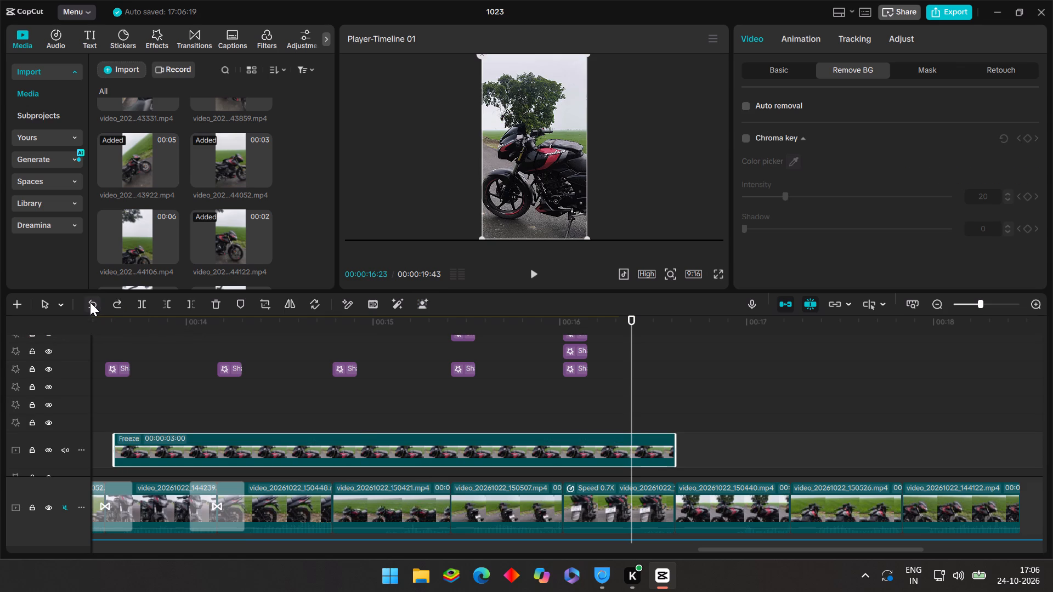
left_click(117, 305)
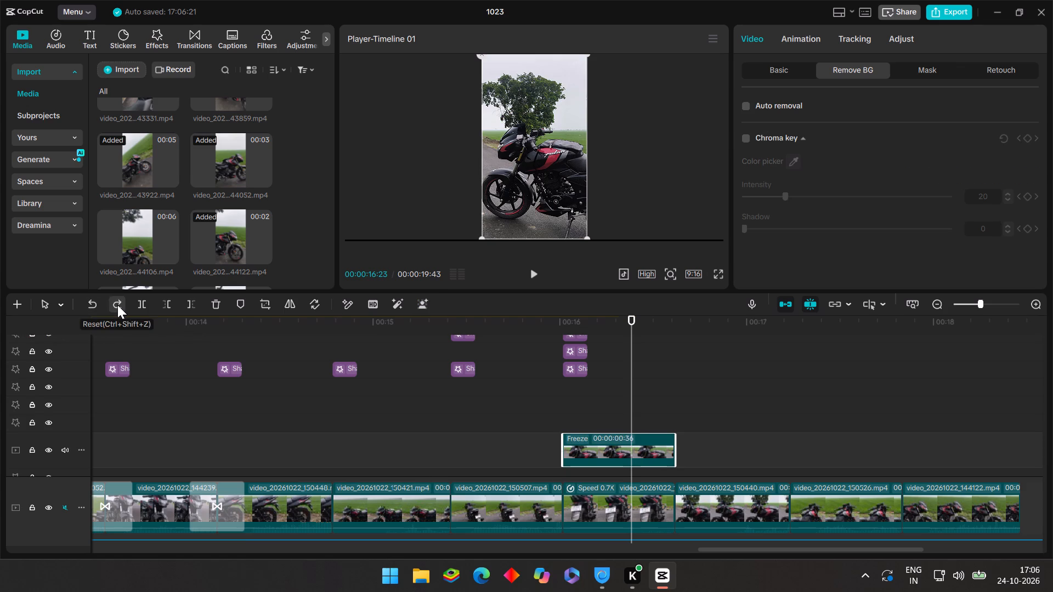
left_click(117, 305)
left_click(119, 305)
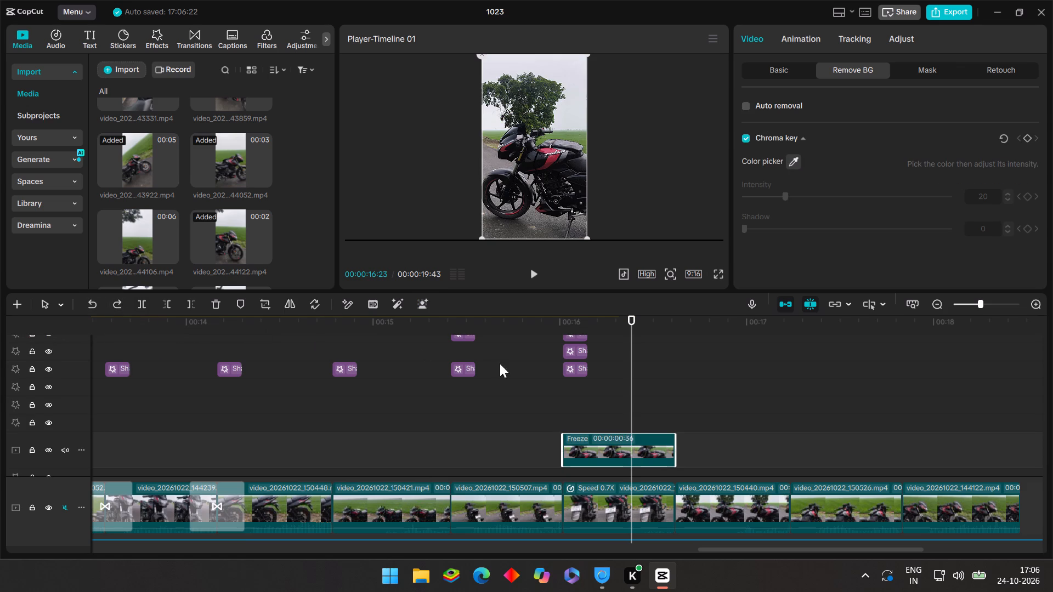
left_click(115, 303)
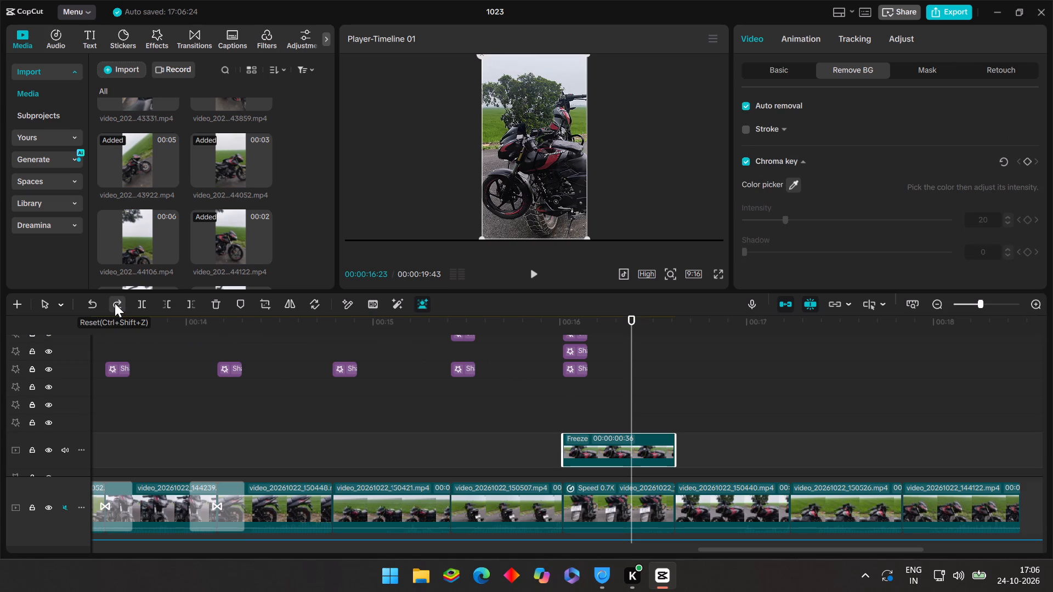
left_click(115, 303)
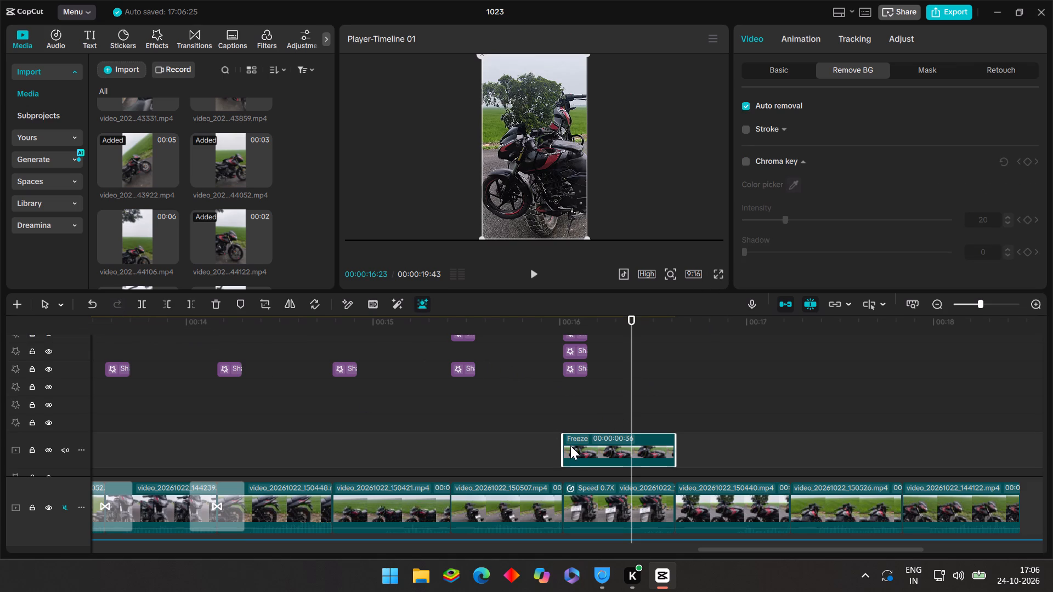
Trim the start of the overlay freeze frame to 00:00:16:23, keeping its end at the cut at 00:00:16:37.
left_click_drag(565, 445, 630, 457)
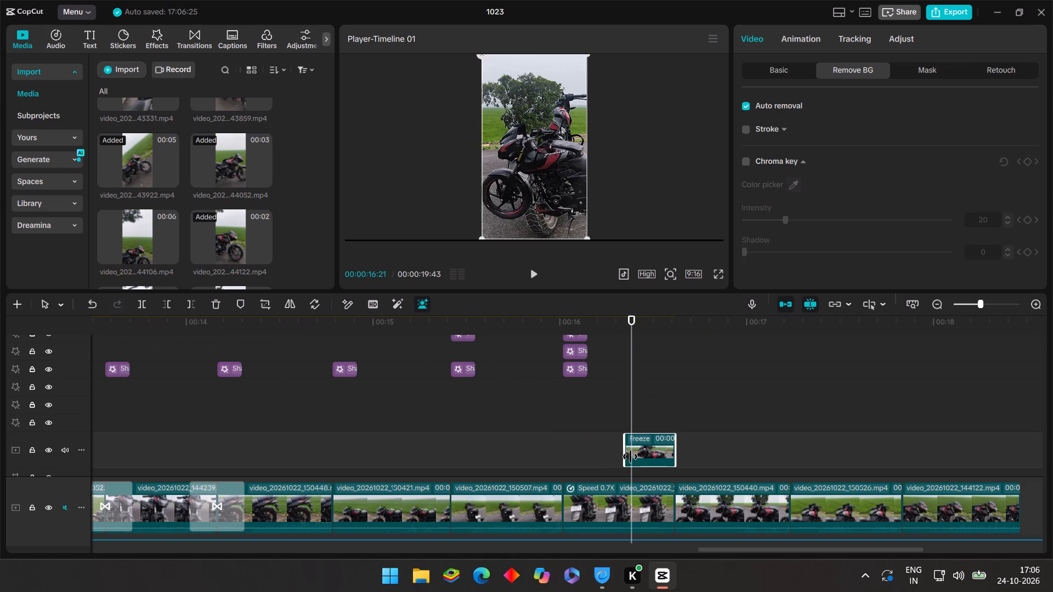
left_click_drag(630, 457, 632, 459)
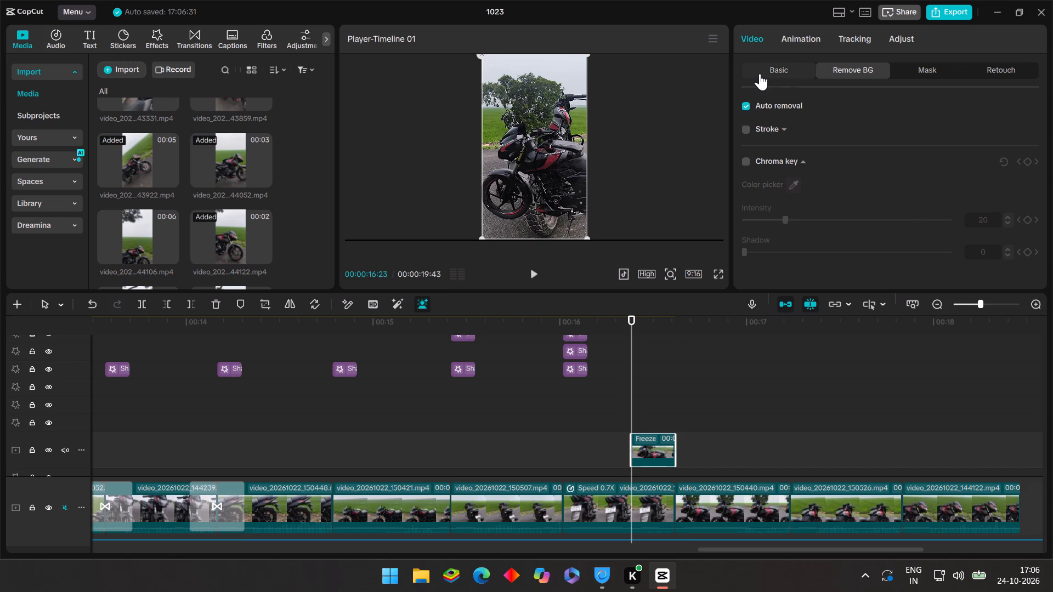
Add Position keyframes to the freeze frame at its start, 00:00:16:23, and its end, 00:00:16:37.
left_click(760, 73)
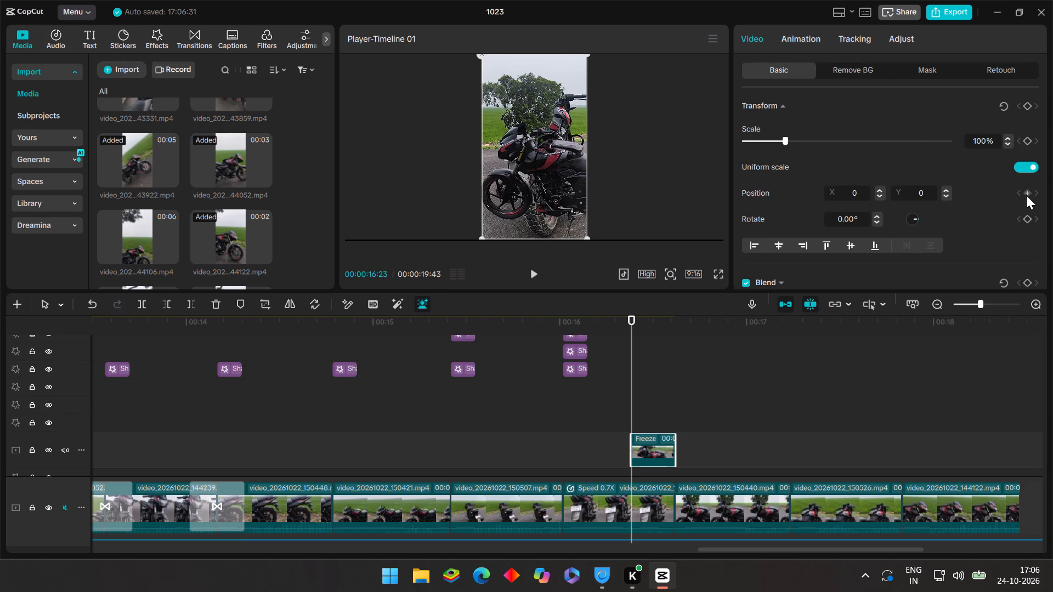
left_click(1026, 195)
left_click_drag(638, 382, 674, 389)
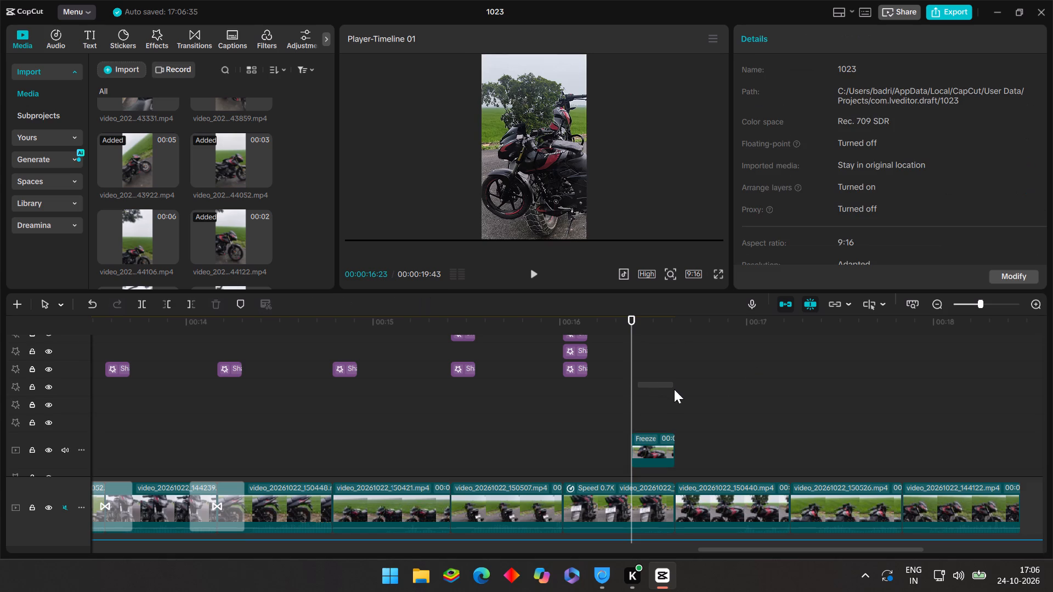
left_click_drag(674, 389, 652, 390)
left_click(652, 439)
left_click_drag(640, 389, 667, 401)
left_click(648, 441)
key("Right")
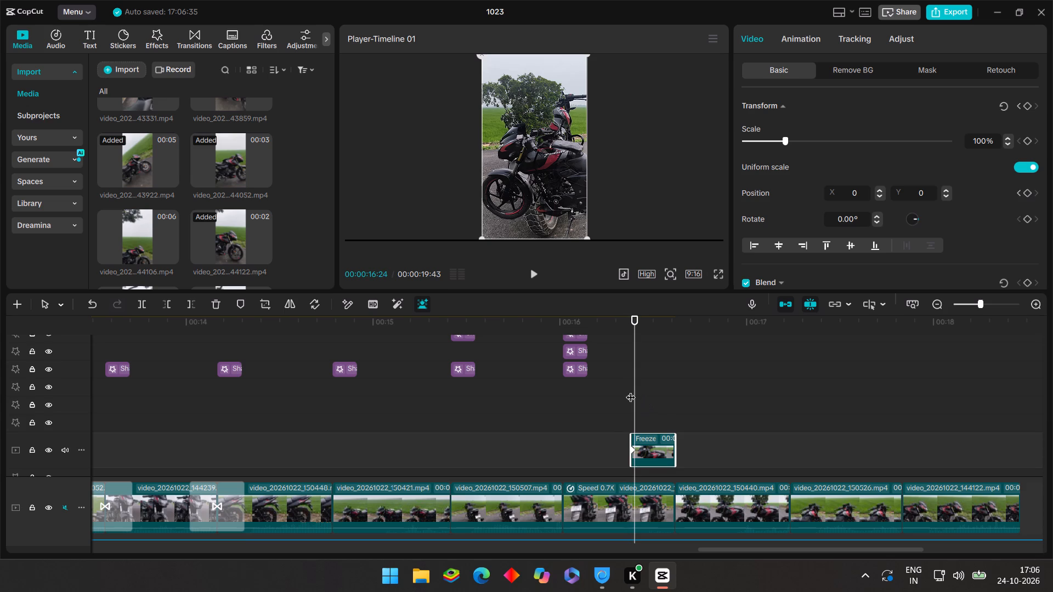
key("Right")
key("Right")
key("Right")
key("Right")
key("Right")
key("Right")
key("Right")
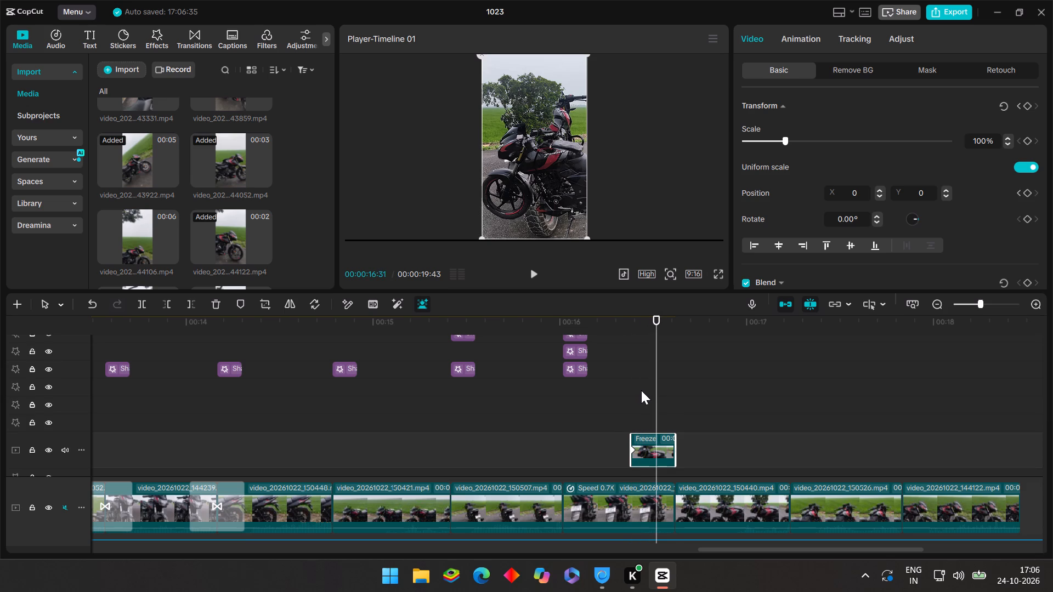
key("Down")
left_click(1026, 189)
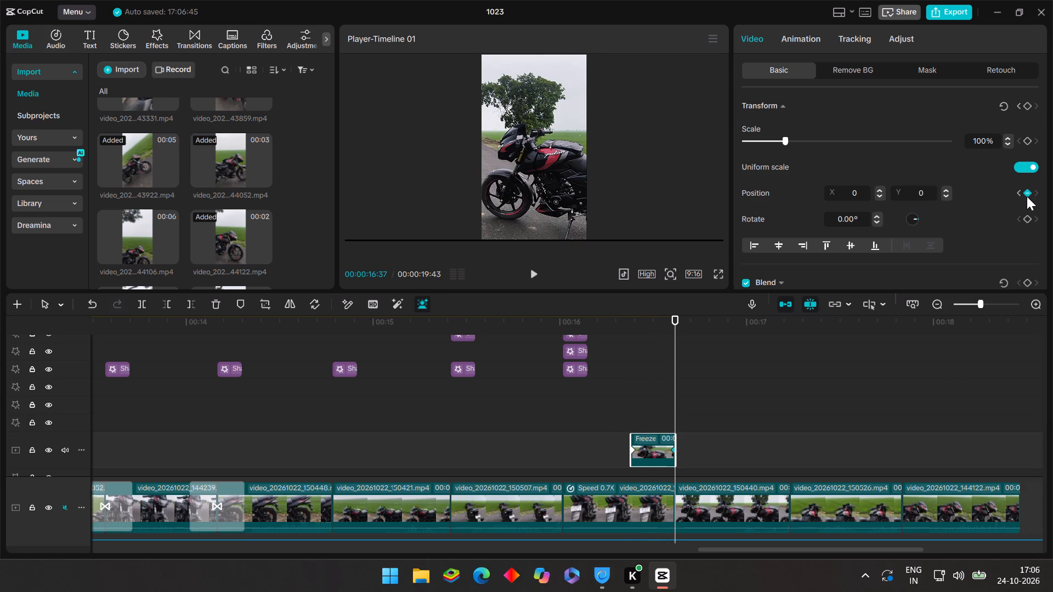
At the freeze frame's first keyframe, move the cutout horizontally out of frame to Position X 2160, Y 0.
key("Up")
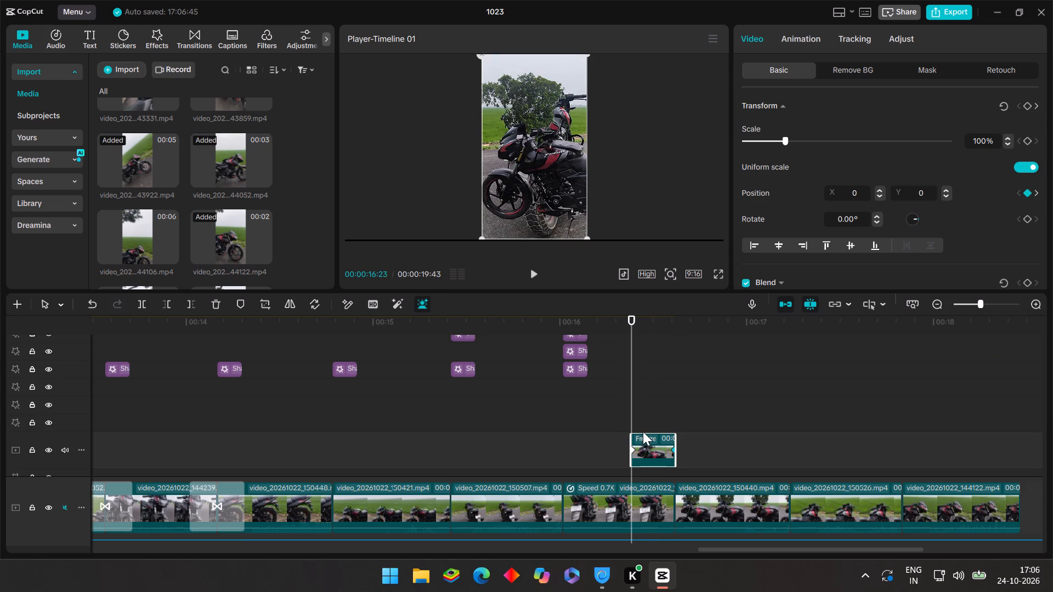
left_click(633, 453)
left_click_drag(529, 206, 628, 204)
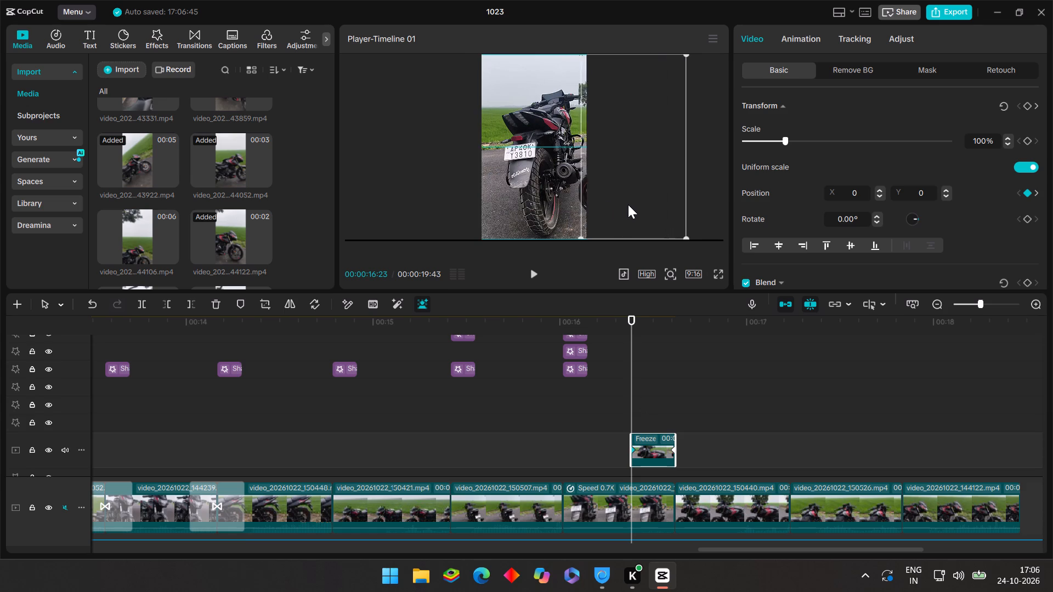
left_click_drag(628, 204, 635, 204)
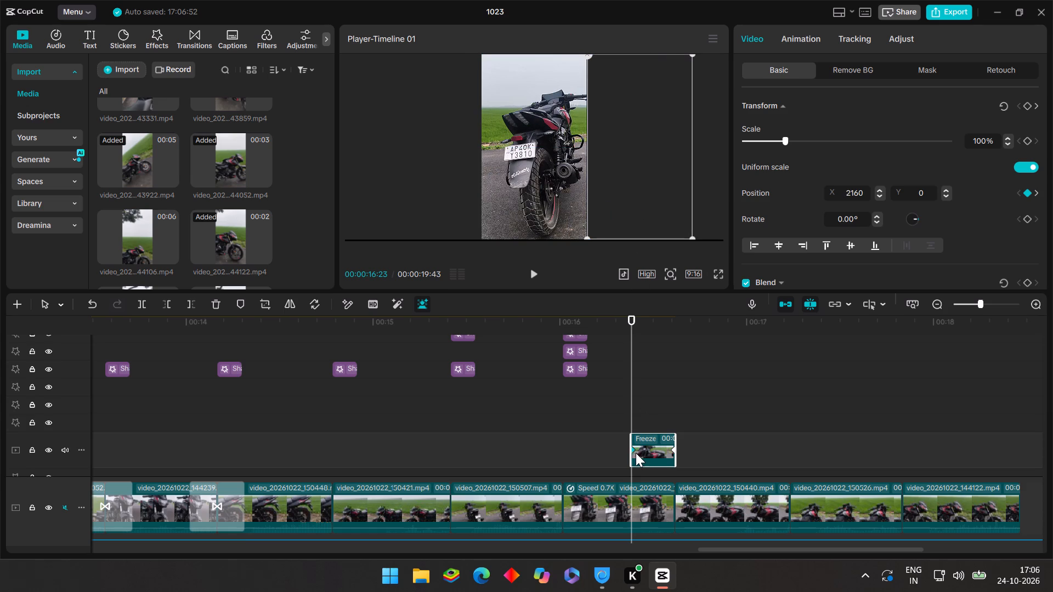
Apply the Ease preset curve to the freeze frame's first Position keyframe.
right_click(633, 450)
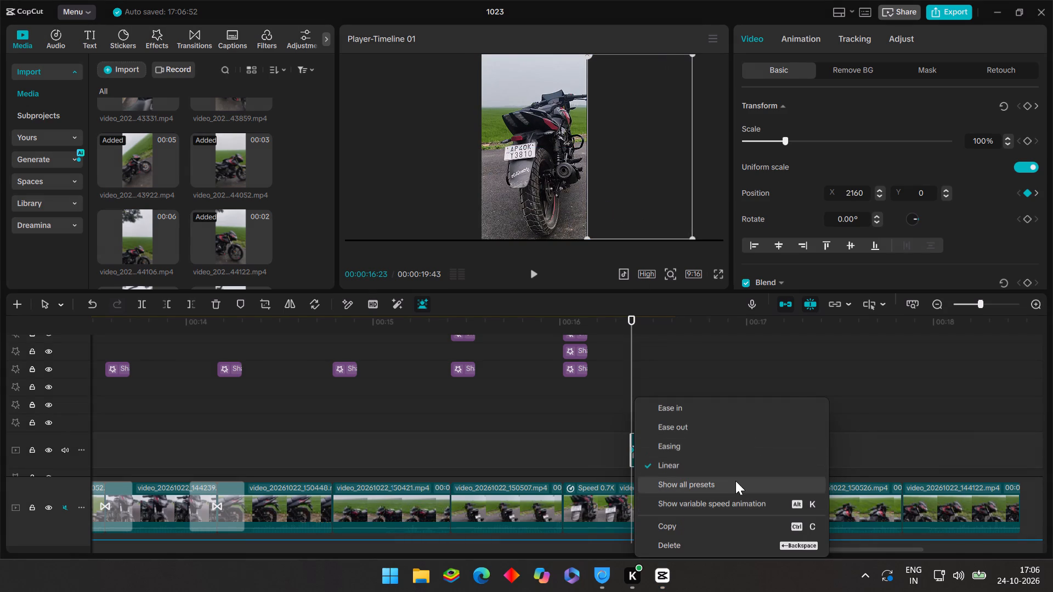
left_click(735, 481)
left_click(913, 459)
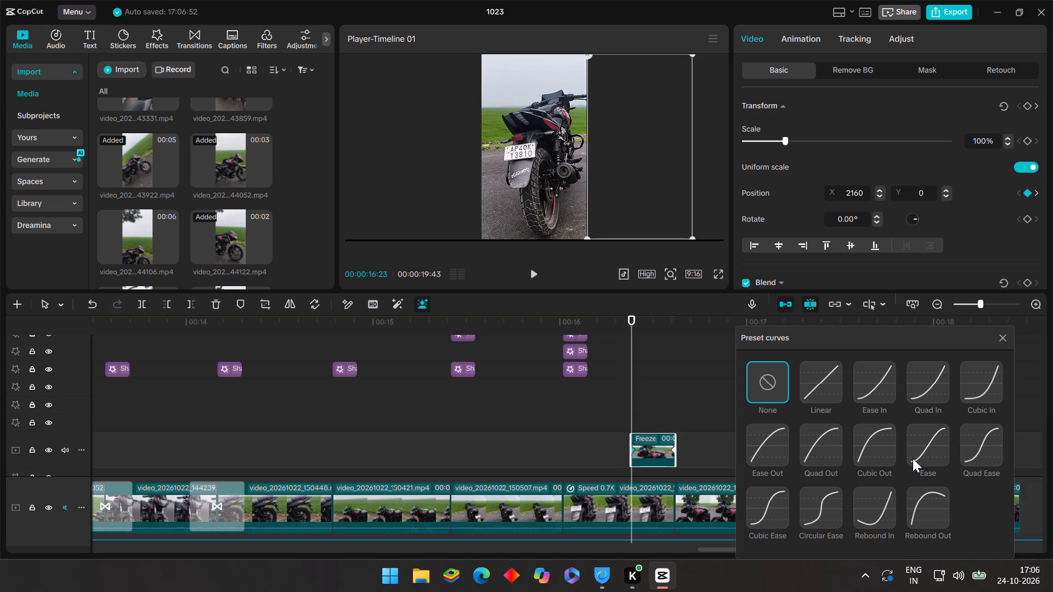
left_click(995, 338)
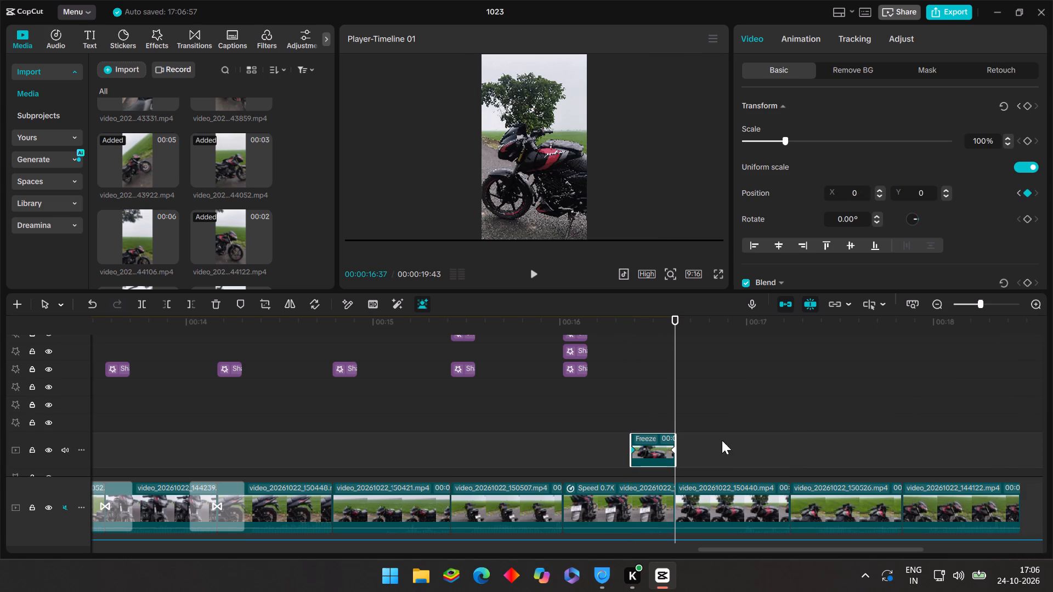
Add the Vertical Blur transition from the Blur category to the main-track cut at 00:00:16:37.
scroll(706, 441, "down", 11)
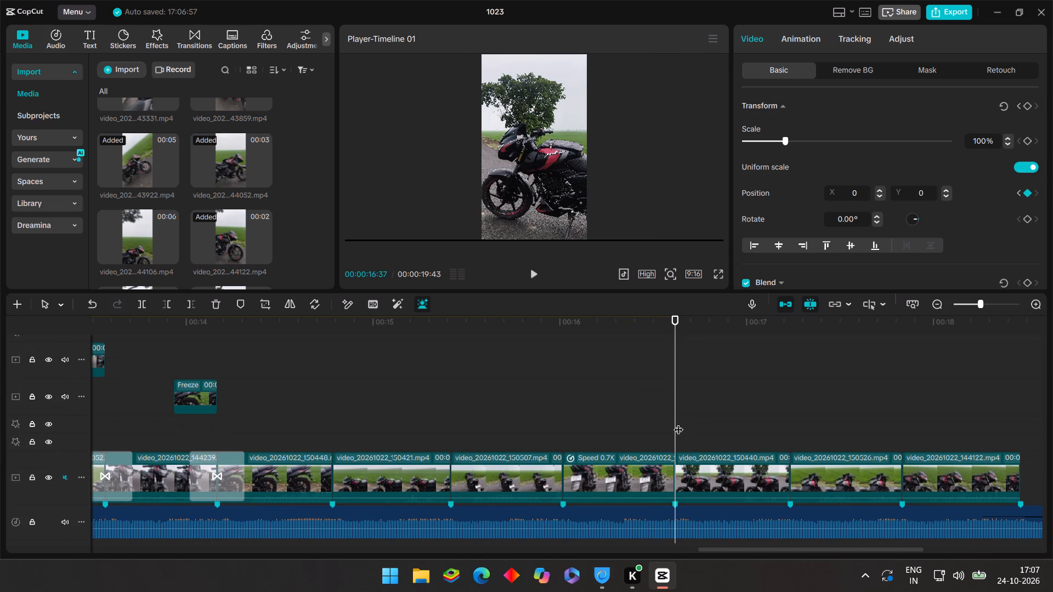
left_click(202, 35)
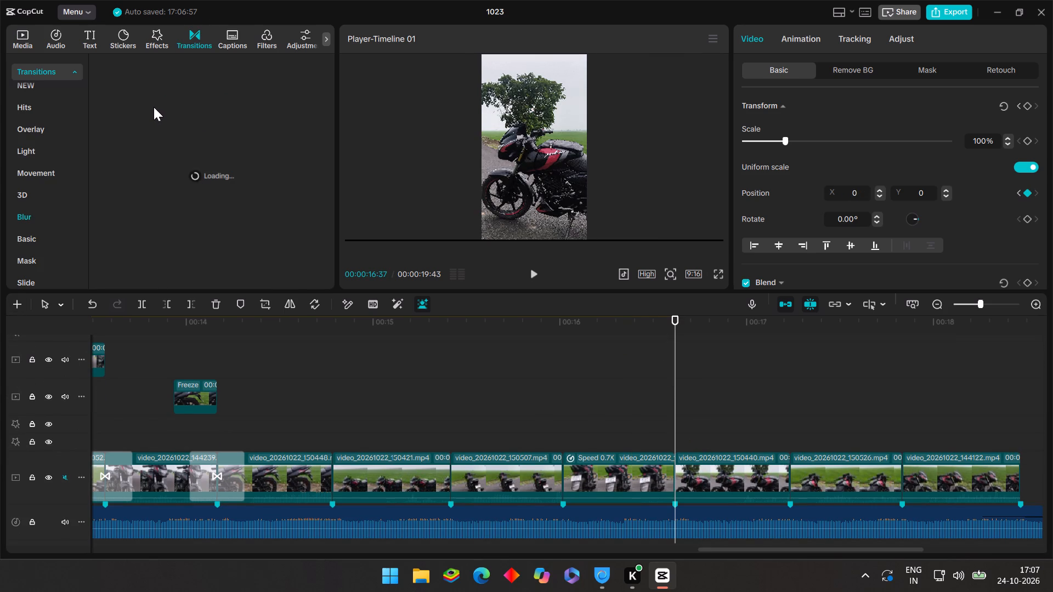
left_click(148, 151)
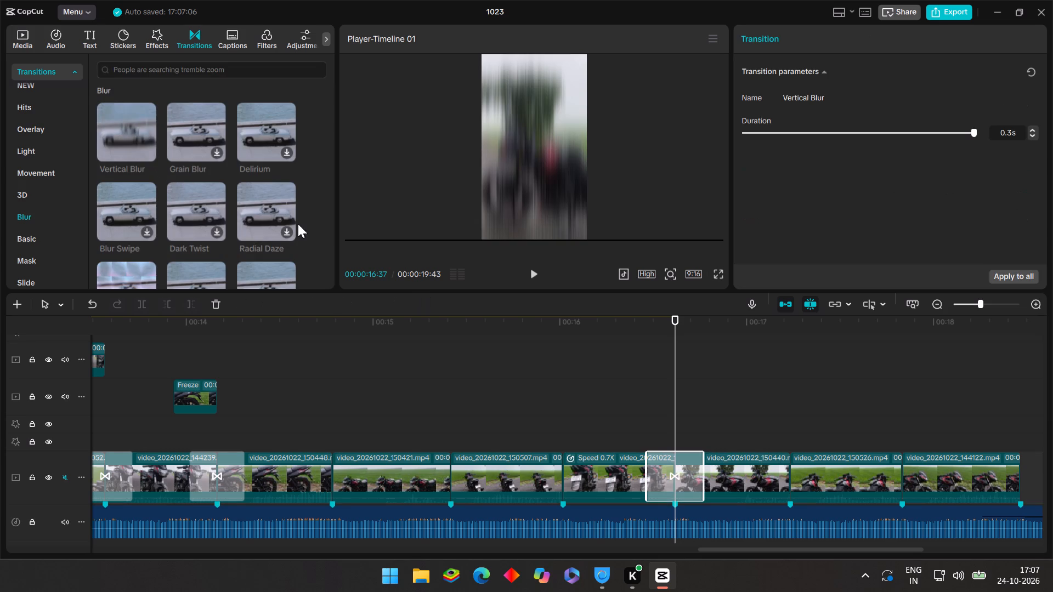
Paste three stacked copies of the copied Shake effect at 00:00:16:37.
scroll(652, 416, "up", 6)
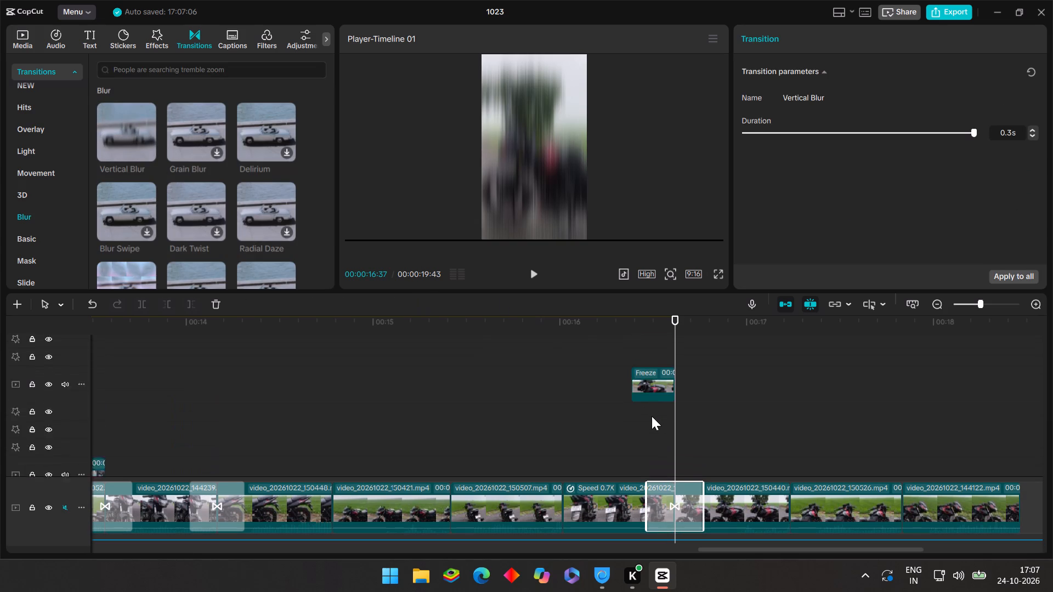
scroll(652, 416, "up", 6)
left_click(633, 377)
left_click_drag(633, 377, 671, 399)
left_click_drag(671, 399, 677, 403)
scroll(664, 431, "down", 7)
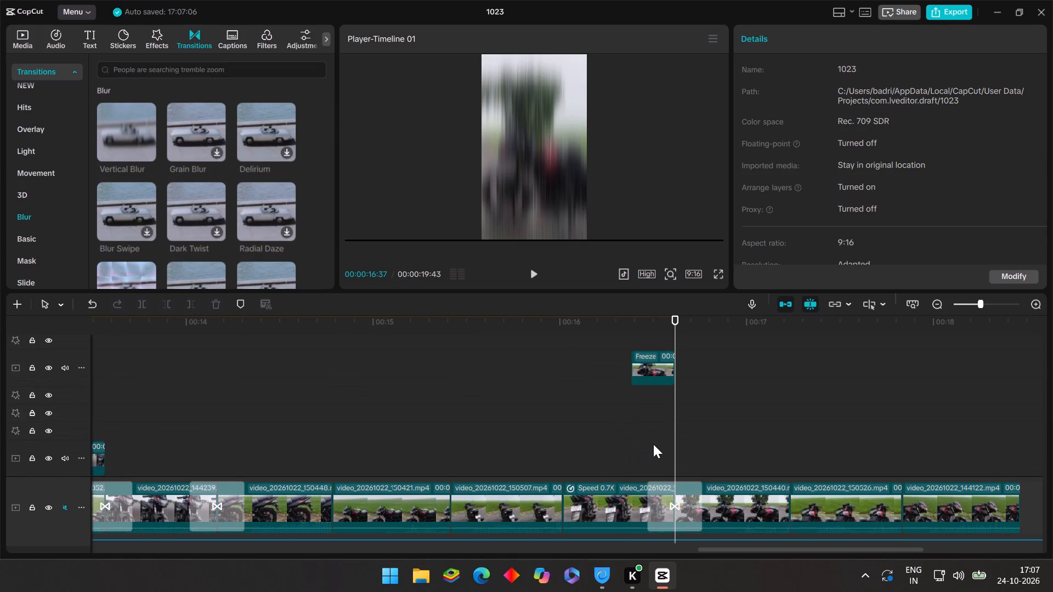
key("ctrl+v")
key("ctrl+v")
key("ctrl+v")
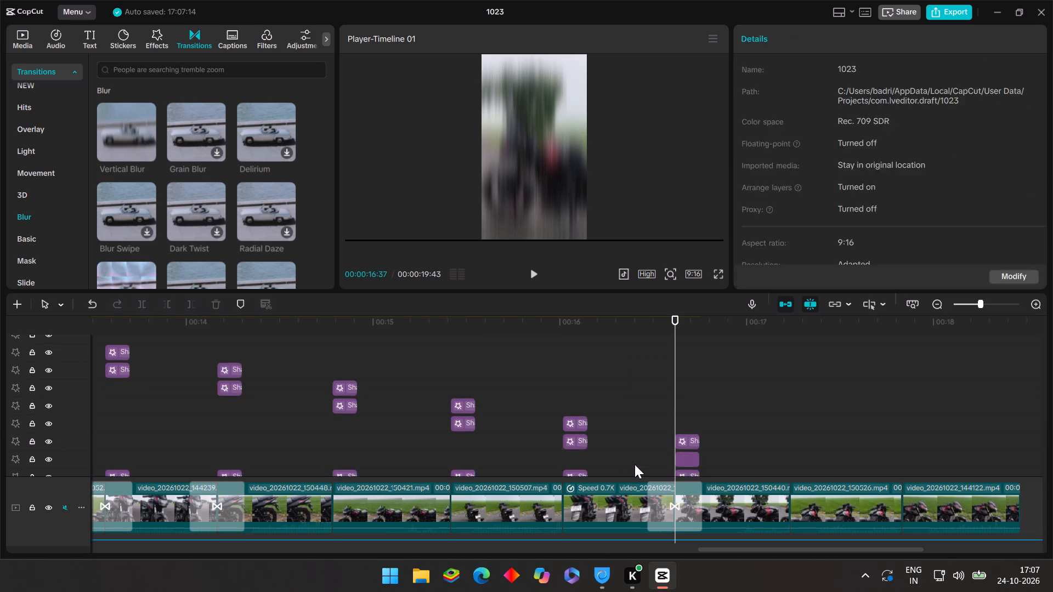
Copy the Oblique Blur effect from the 00:00:16 stack and paste three stacked copies at 00:00:16:37.
scroll(637, 442, "up", 17)
left_click(573, 415)
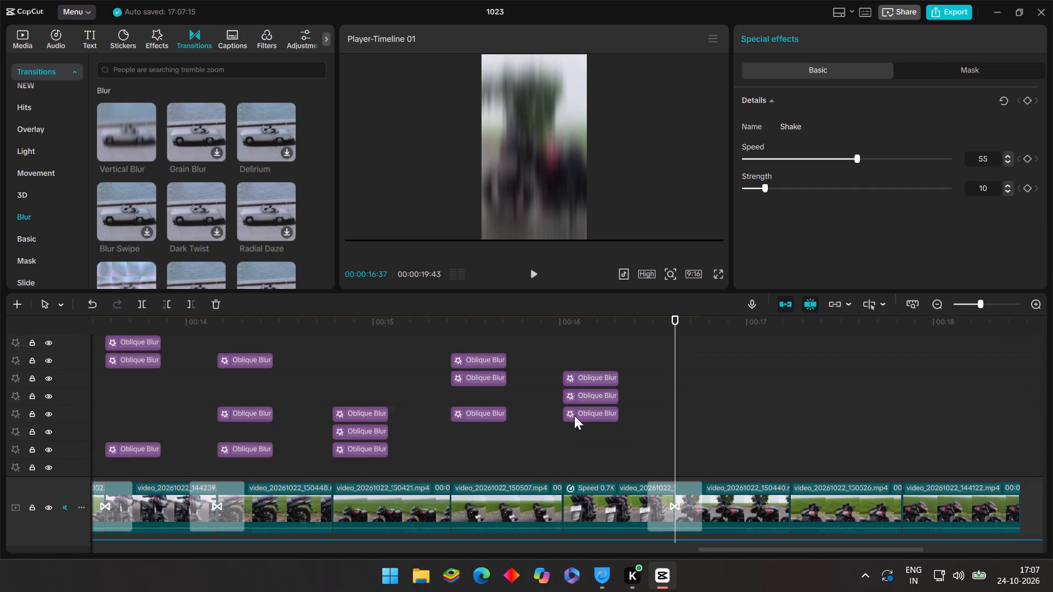
key("ctrl+c")
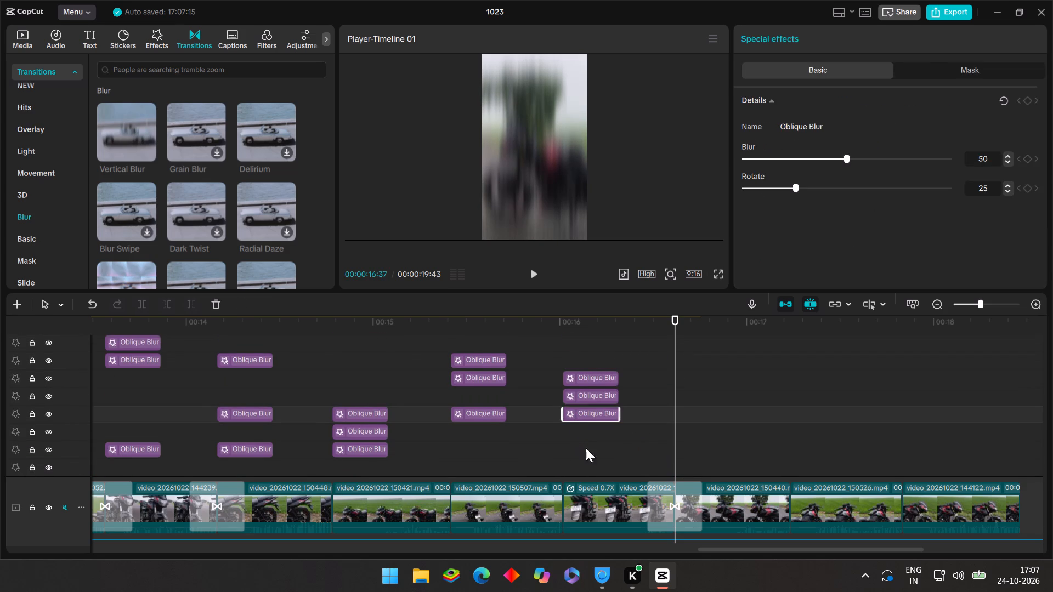
key("ctrl+v")
key("ctrl+v")
key("ctrl+v")
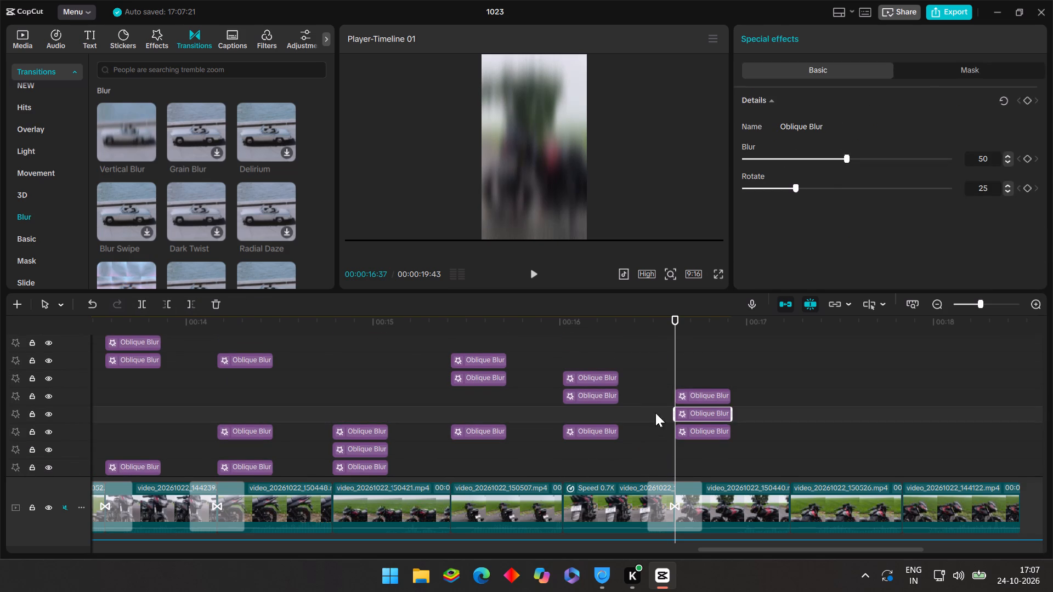
Play back the section from just before 00:00:16 to review the transition and effects at the 00:00:16:37 cut.
left_click(646, 399)
left_click_drag(646, 399, 552, 370)
left_click(534, 278)
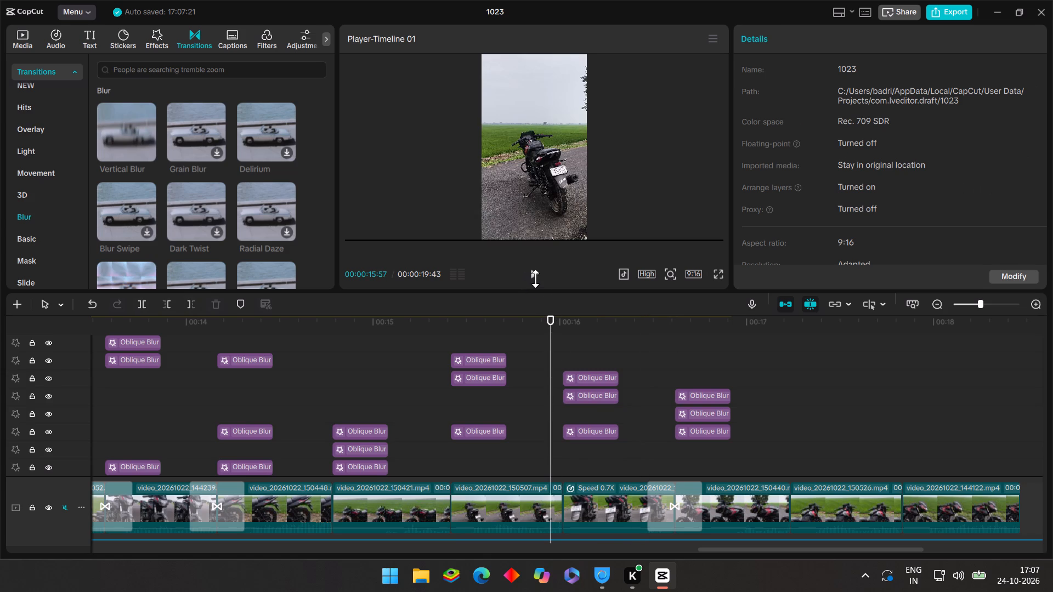
left_click(625, 337)
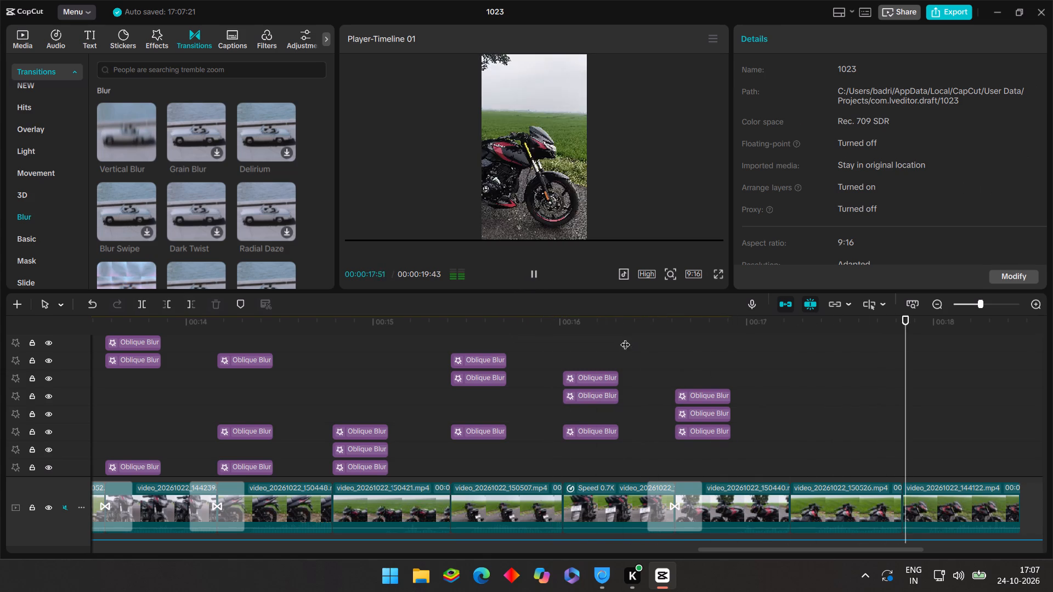
left_click_drag(625, 338, 547, 326)
left_click(539, 272)
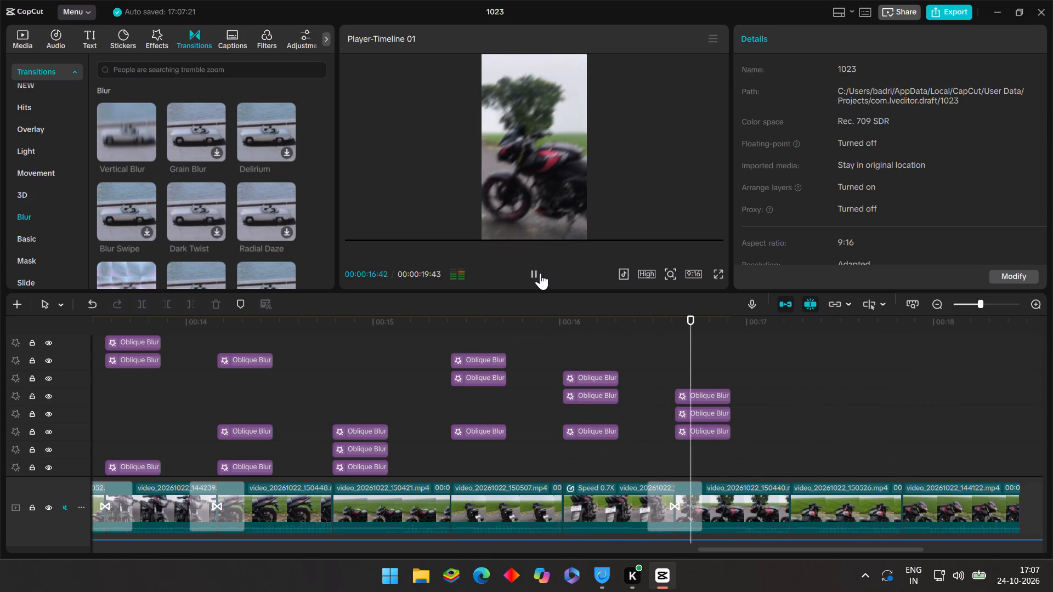
left_click(625, 335)
Create a freeze frame from the main-track clip video_20261022_150526.mp4 at its first frame, 00:00:17:14.
left_click_drag(625, 336, 778, 419)
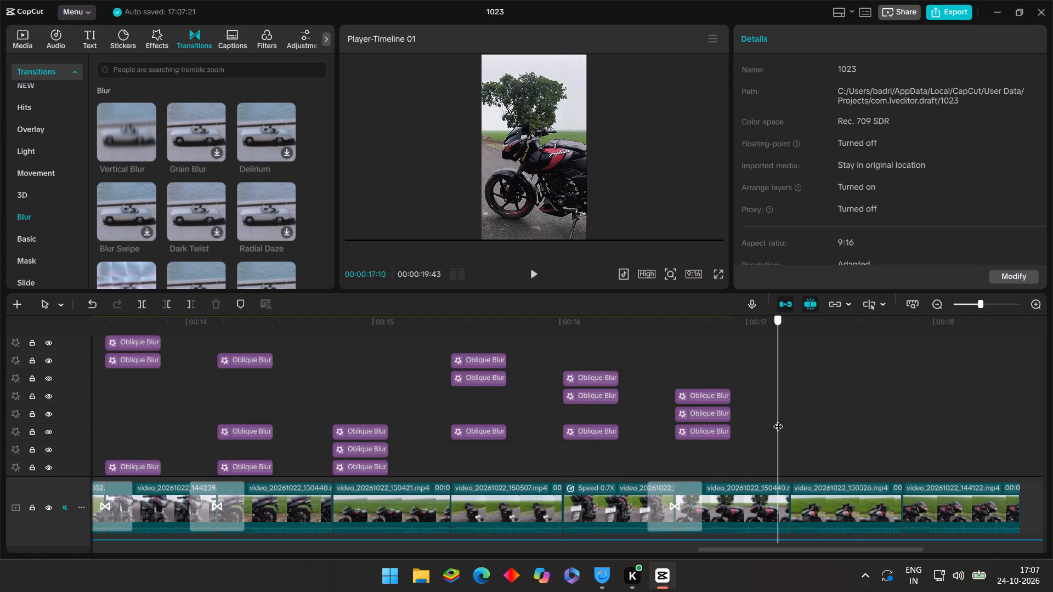
left_click_drag(778, 419, 791, 429)
scroll(791, 419, "down", 15)
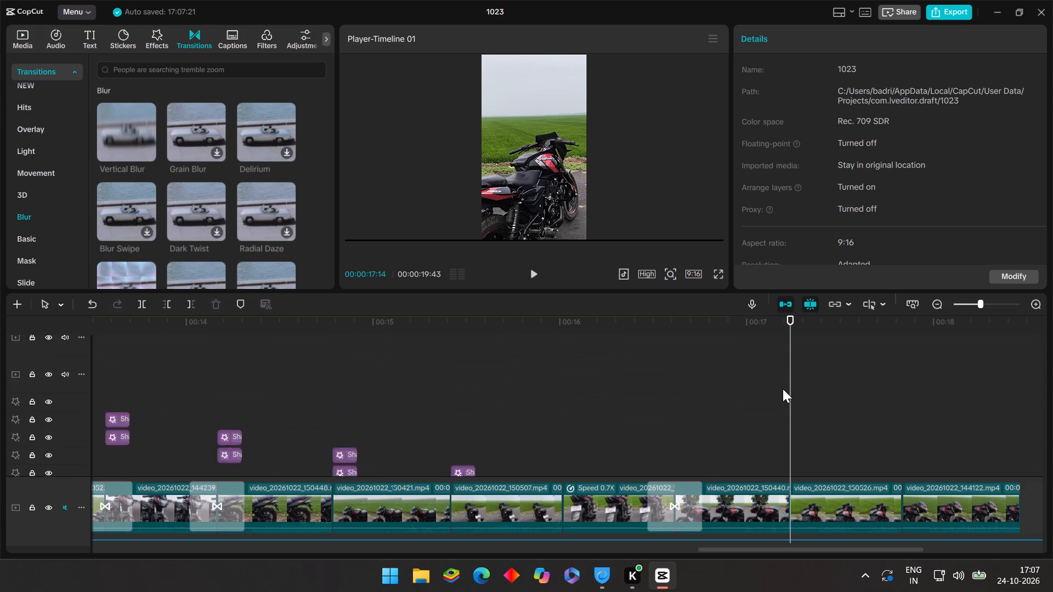
scroll(783, 389, "down", 20)
scroll(783, 389, "down", 2)
left_click(826, 458)
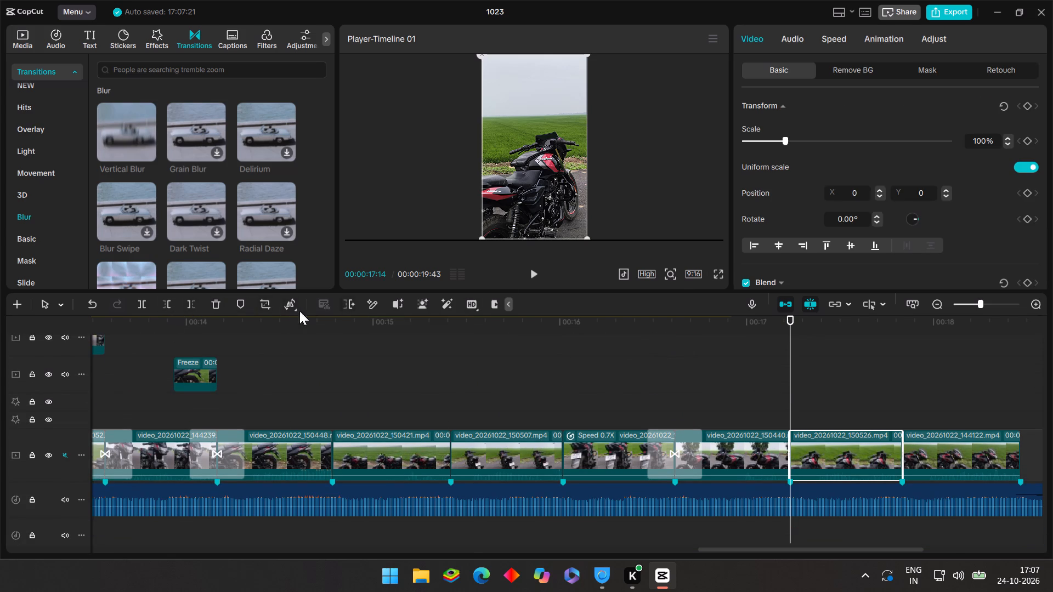
left_click(290, 308)
left_click(304, 330)
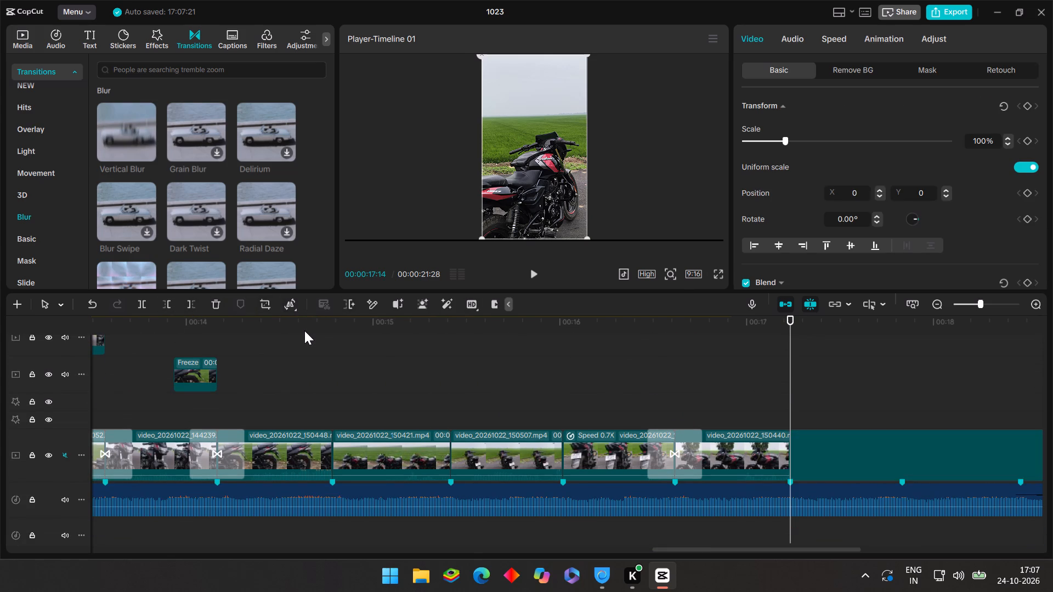
Move the freeze frame to an overlay track so it ends at 00:00:17:14, and trim its start to 00:00:17:00.
left_click_drag(890, 439, 326, 396)
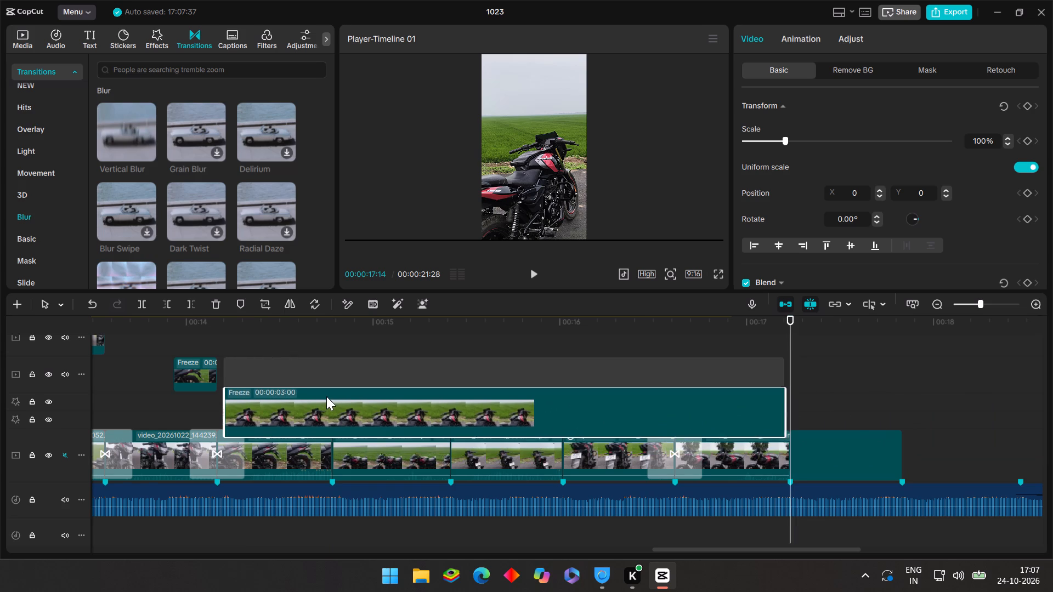
left_click_drag(326, 396, 333, 394)
left_click_drag(232, 410, 671, 442)
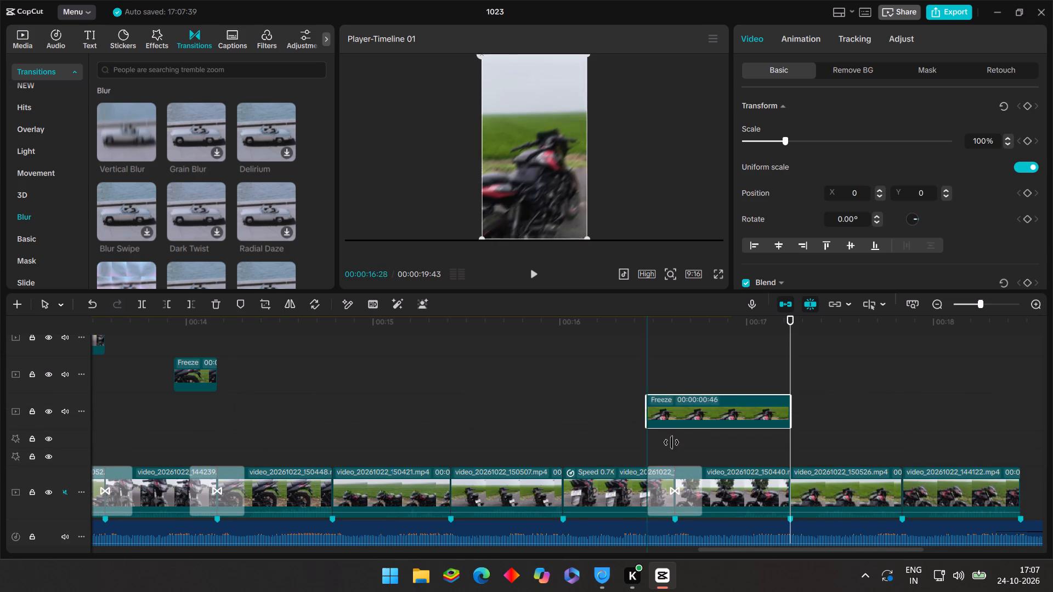
left_click_drag(671, 442, 739, 460)
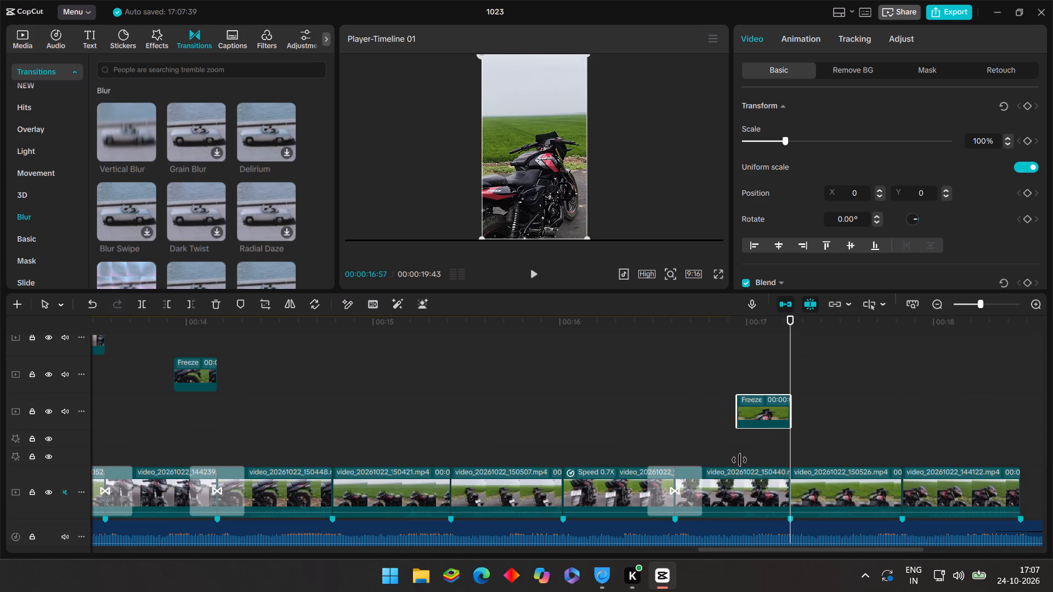
left_click_drag(739, 460, 749, 459)
Cut out the motorcycle in the new freeze frame using automatic background removal.
left_click(743, 382)
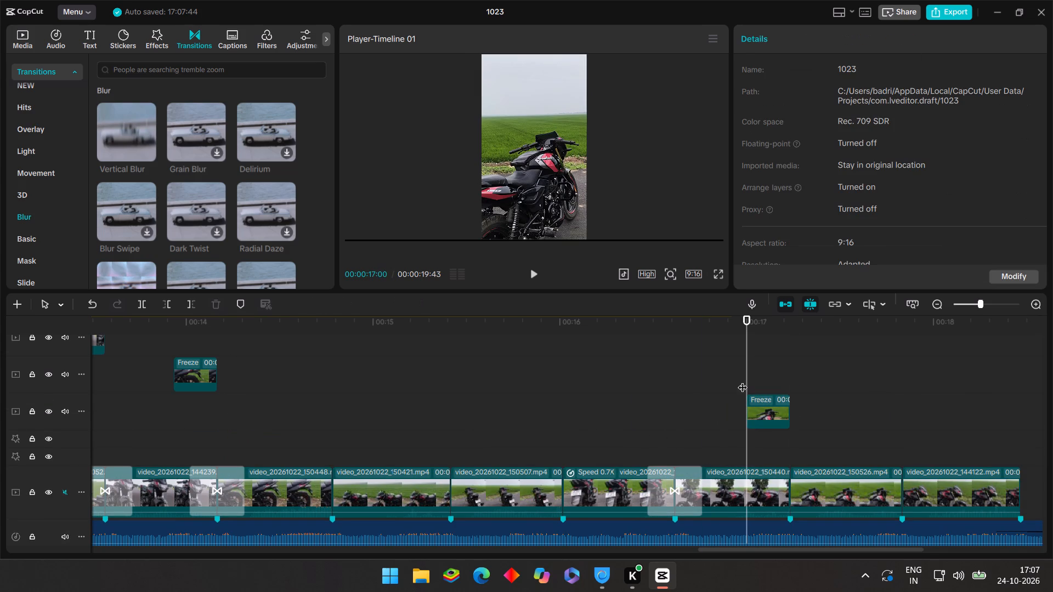
left_click_drag(743, 380, 748, 384)
left_click(760, 400)
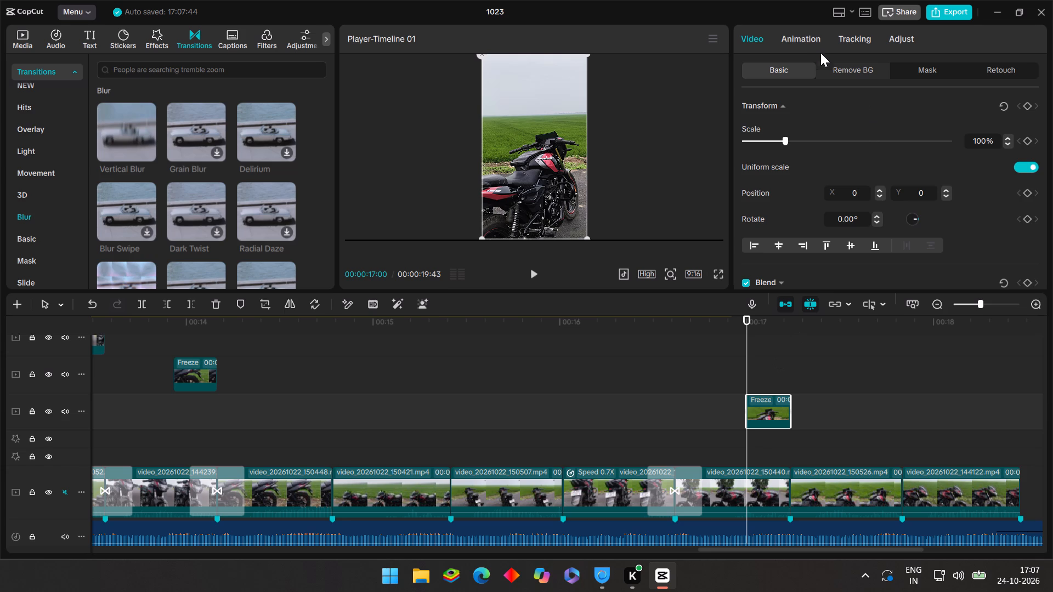
left_click(840, 75)
left_click(746, 106)
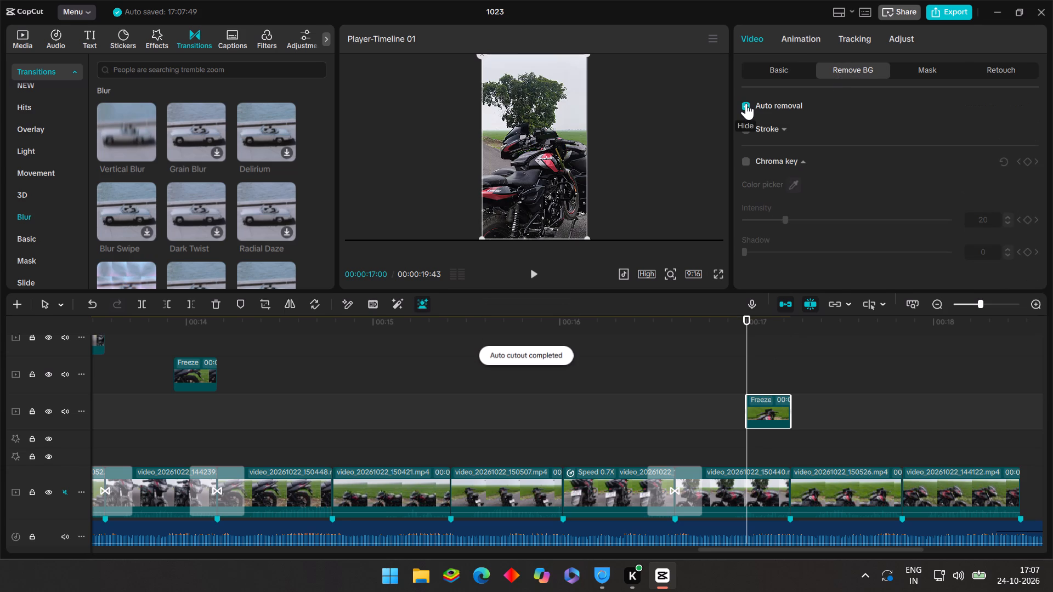
Add Position keyframes at the freeze frame's start, 00:00:17:00, and its end, 00:00:17:14.
left_click(794, 70)
left_click(1027, 196)
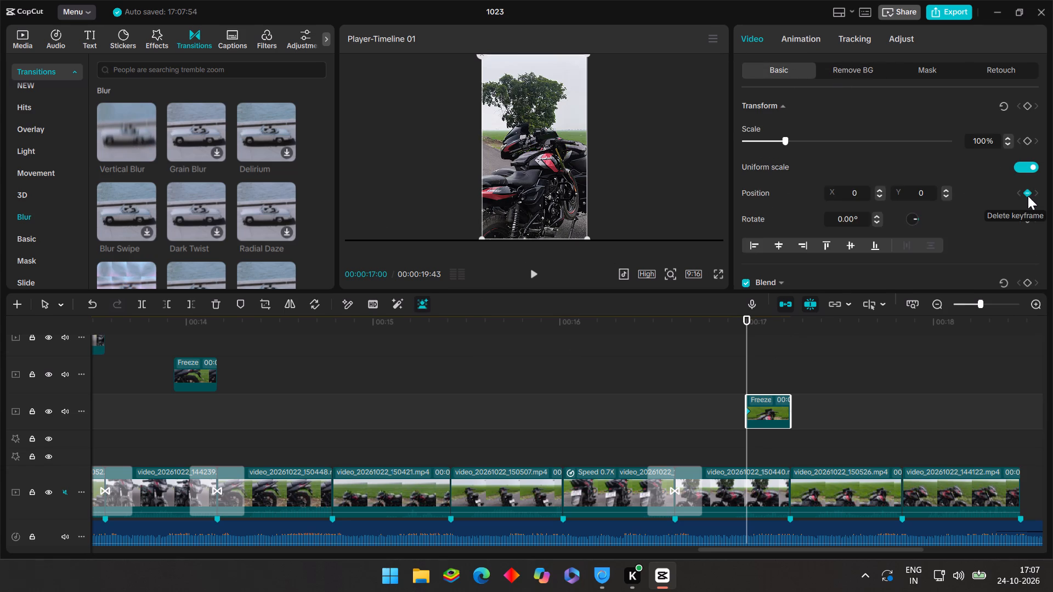
key("Down")
left_click(1025, 192)
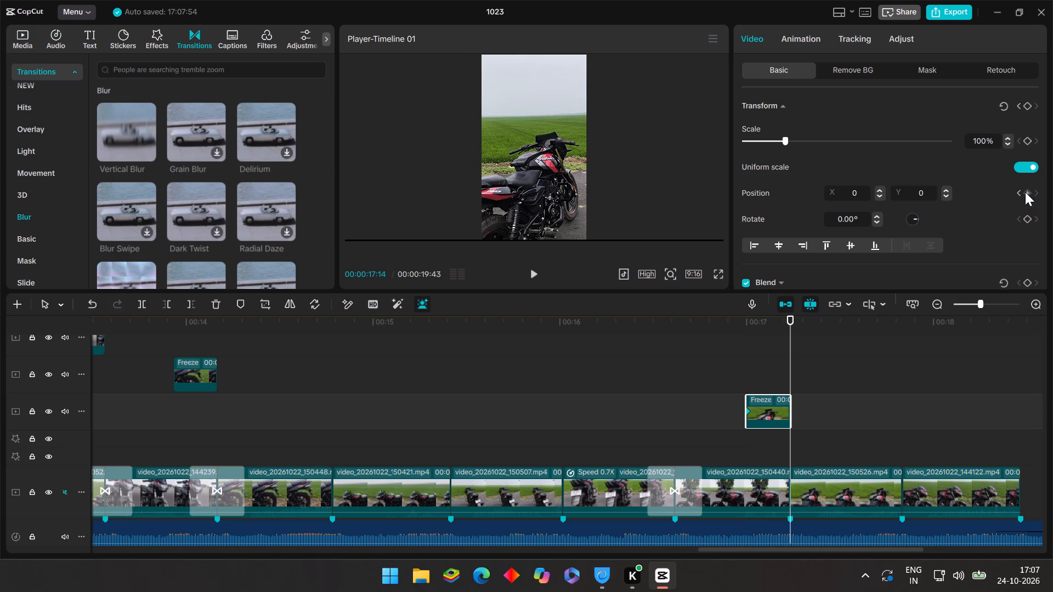
At the freeze frame's first keyframe, move the cutout straight down out of frame to Position X 0, Y -3840.
key("Up")
left_click(750, 410)
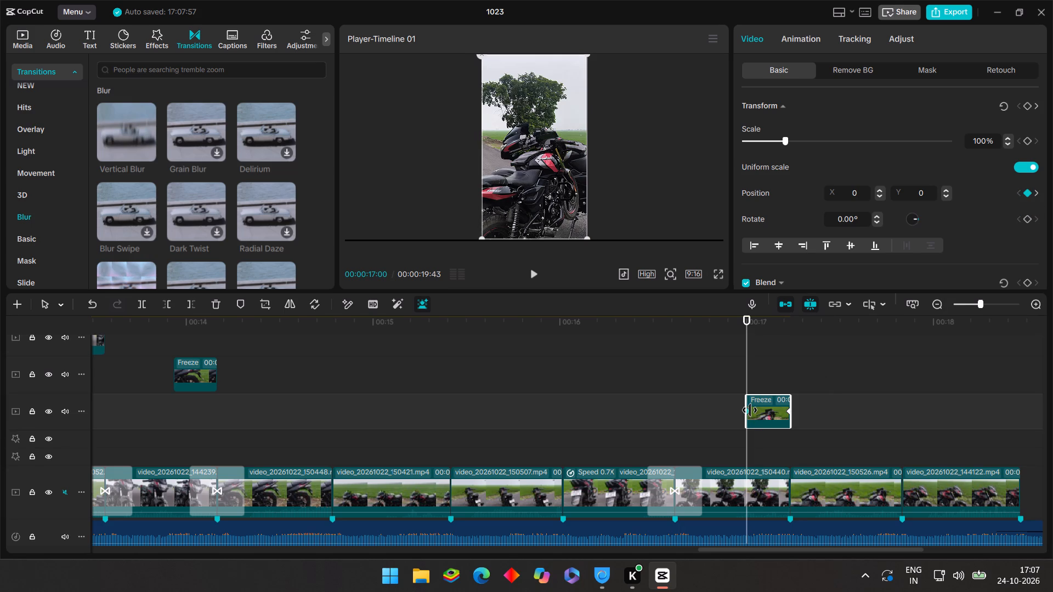
left_click_drag(523, 111, 539, 183)
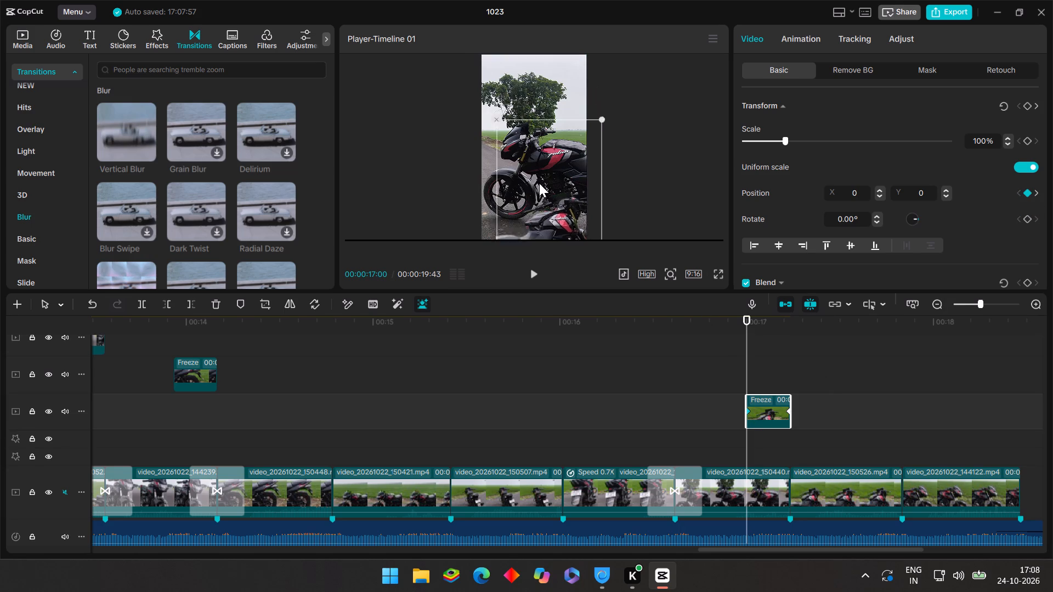
left_click_drag(539, 183, 523, 272)
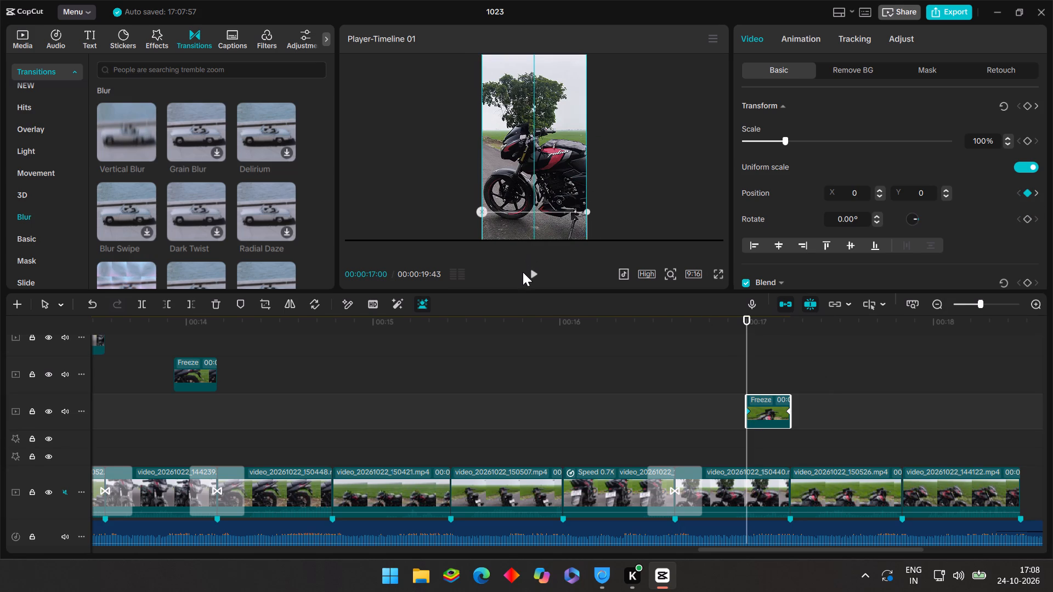
left_click_drag(523, 272, 522, 299)
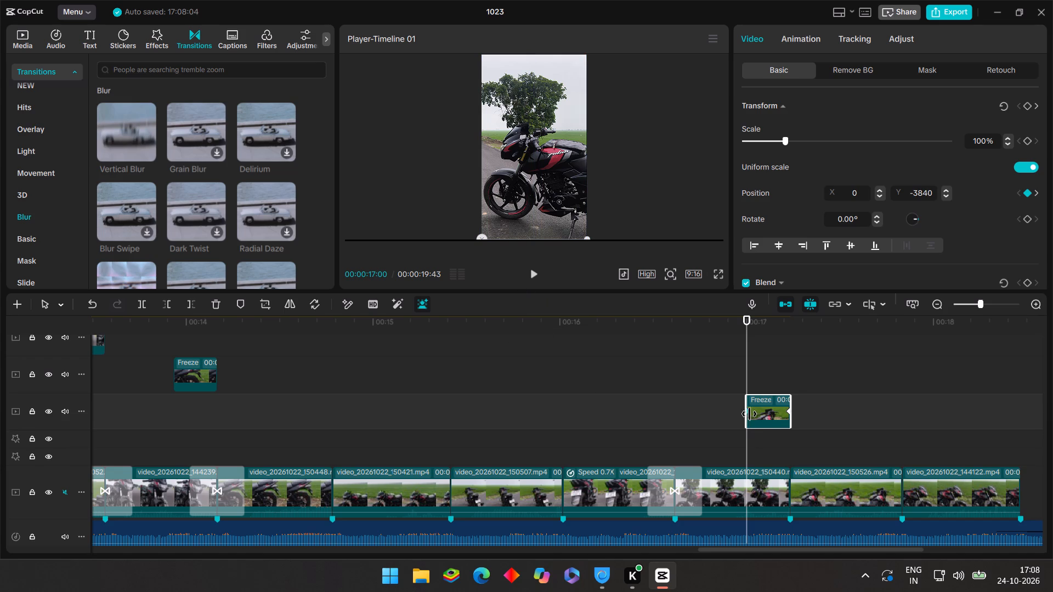
Apply the Ease preset curve to the freeze frame's first Position keyframe.
right_click(749, 413)
left_click(819, 493)
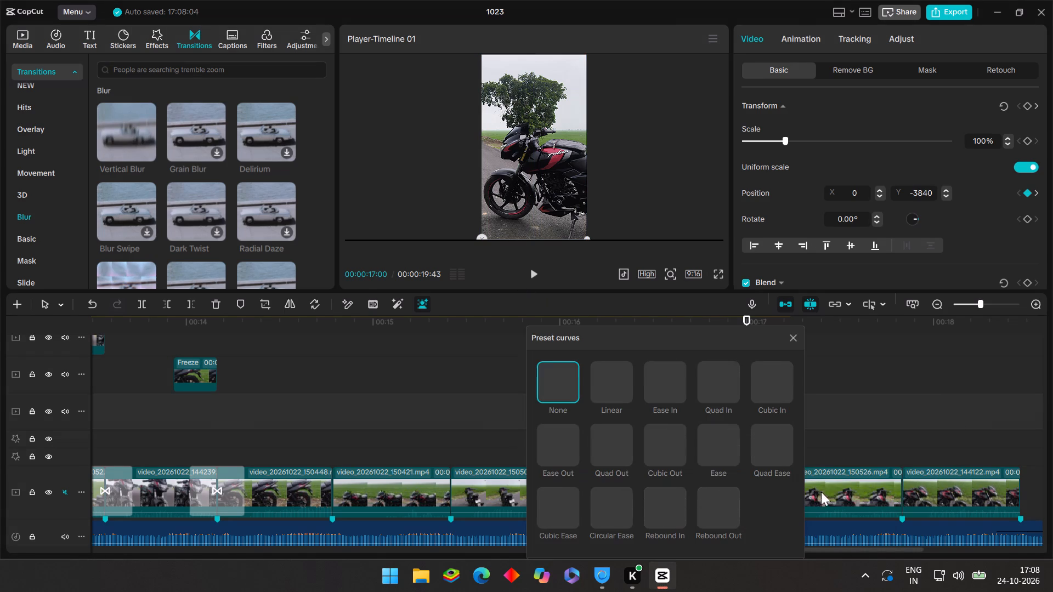
left_click(726, 450)
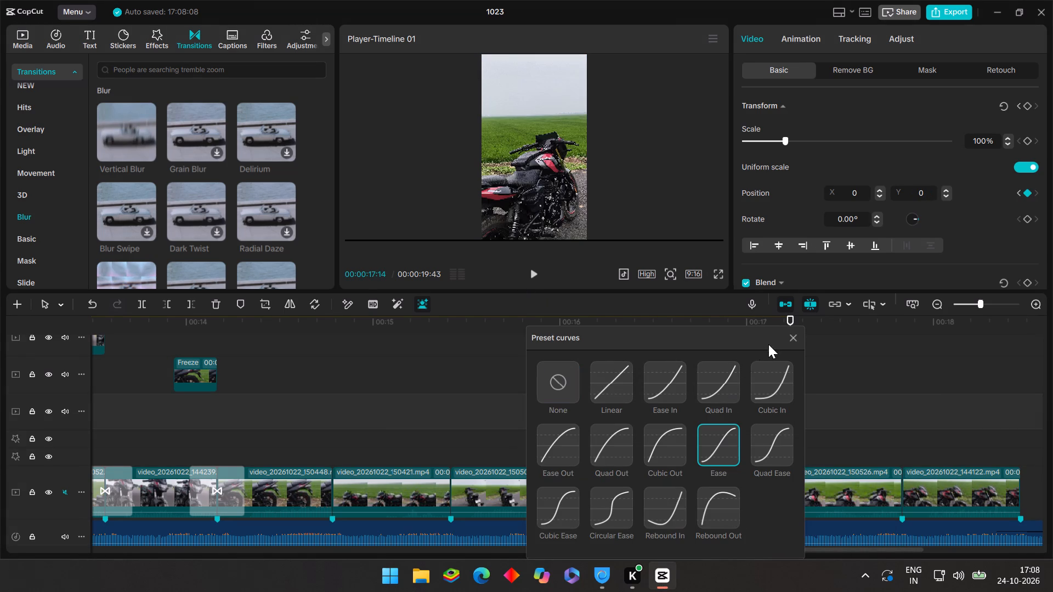
left_click(786, 338)
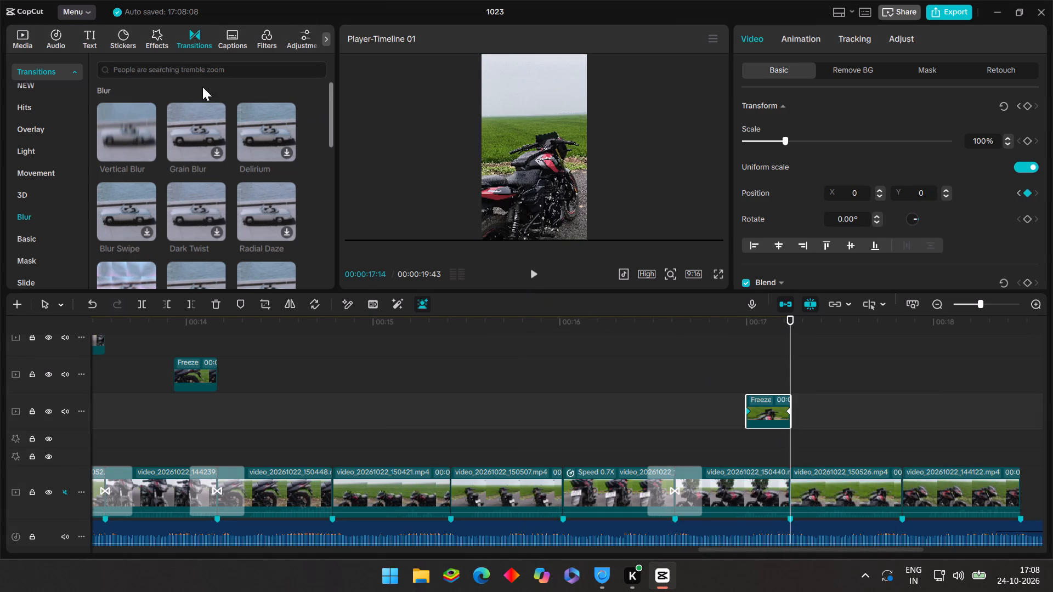
Add the Vertical Blur transition to the main-track cut at 00:00:17:14.
left_click(149, 152)
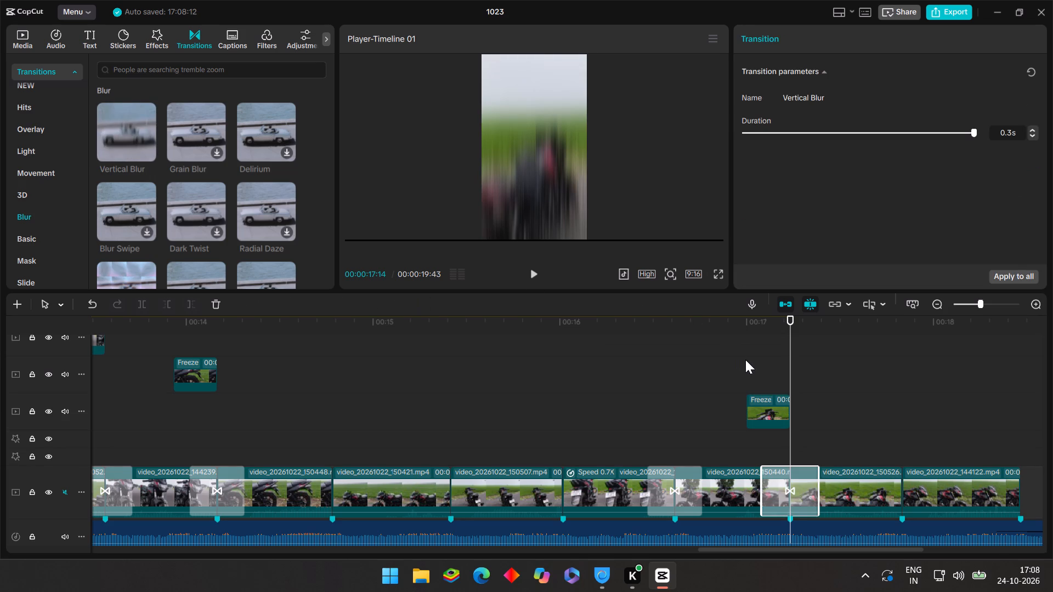
Paste a copy of the copied Oblique Blur effect at 00:00:17:14.
left_click(751, 458, "ctrl")
key("ctrl+v")
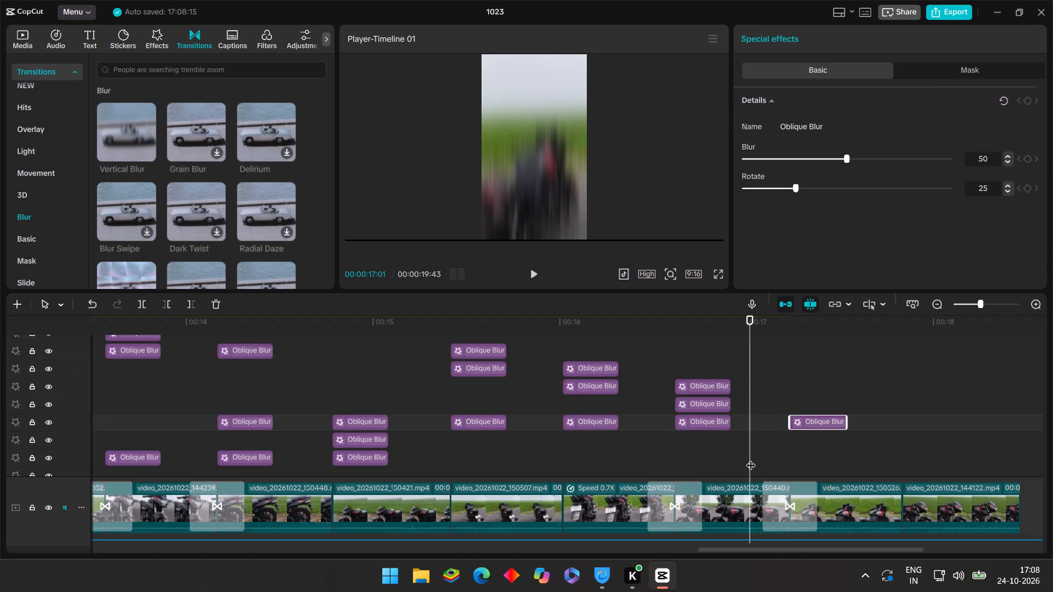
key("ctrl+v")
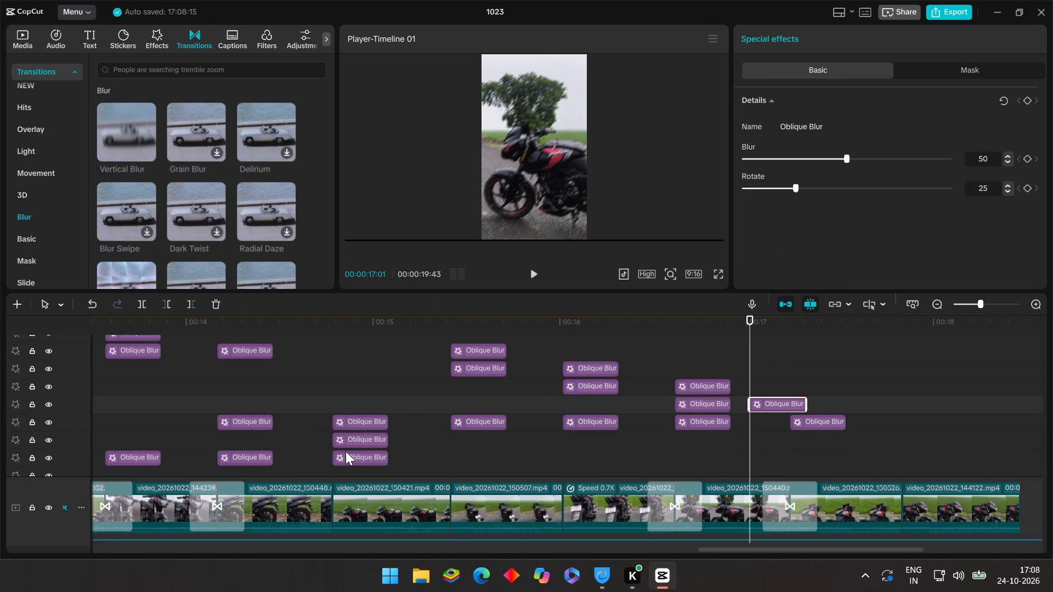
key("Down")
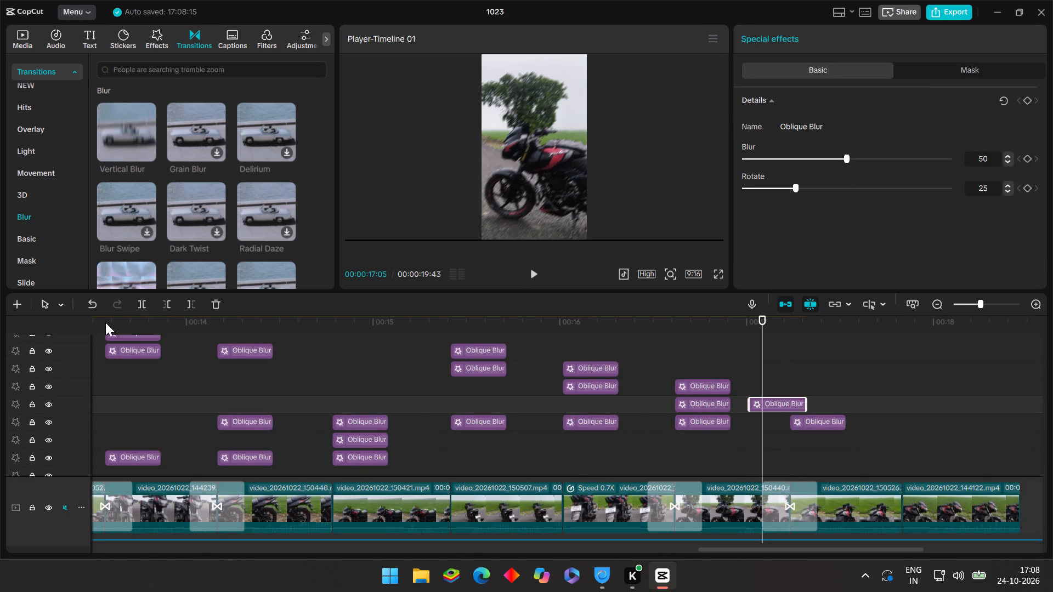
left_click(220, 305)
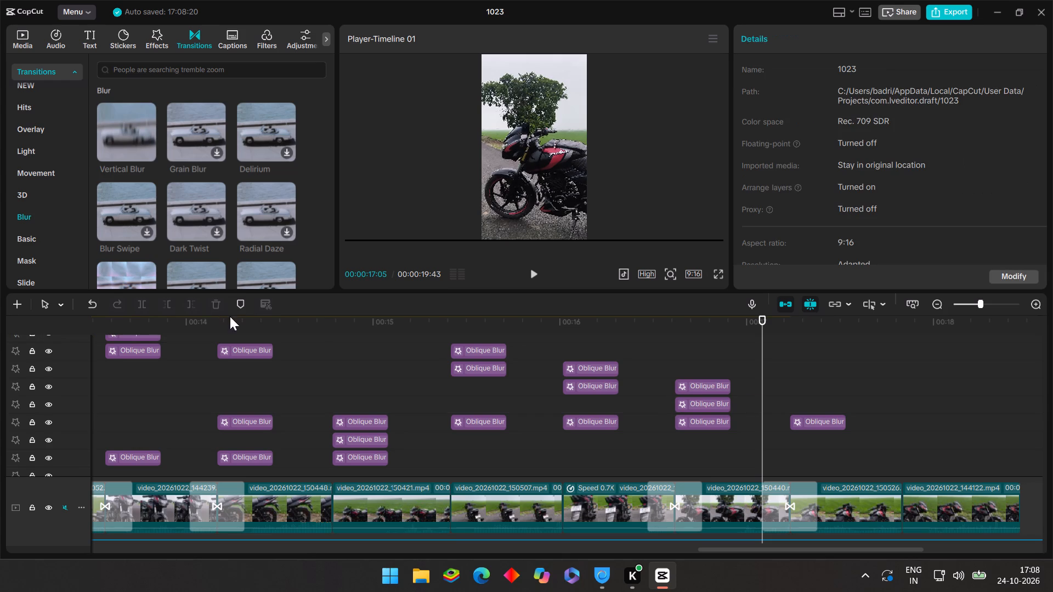
Paste the Oblique Blur effect twice more at 00:00:17:14, stacked above the first copy.
key("Down")
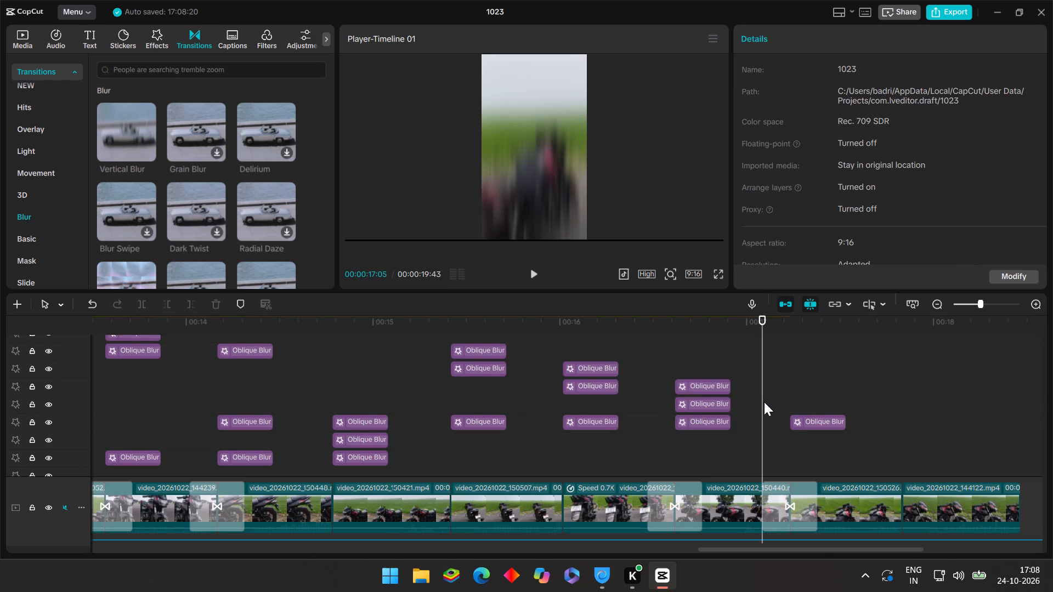
key("ctrl+v")
key("ctrl+v")
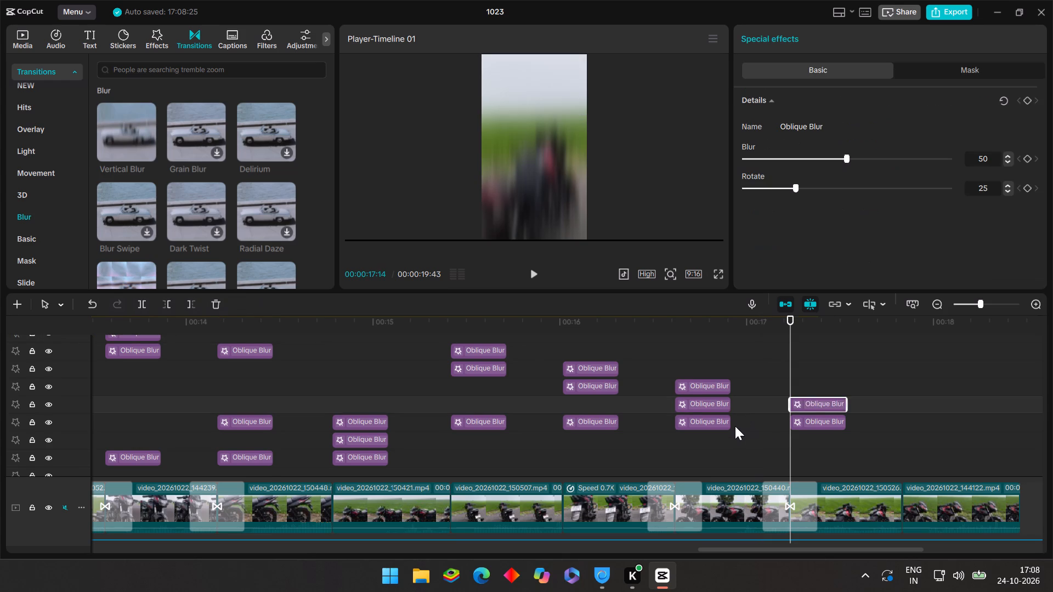
Copy the Shake effect from the 00:00:16:39 cut and paste it three times, stacked, at 00:00:17:14.
scroll(704, 447, "down", 20)
scroll(704, 447, "down", 4)
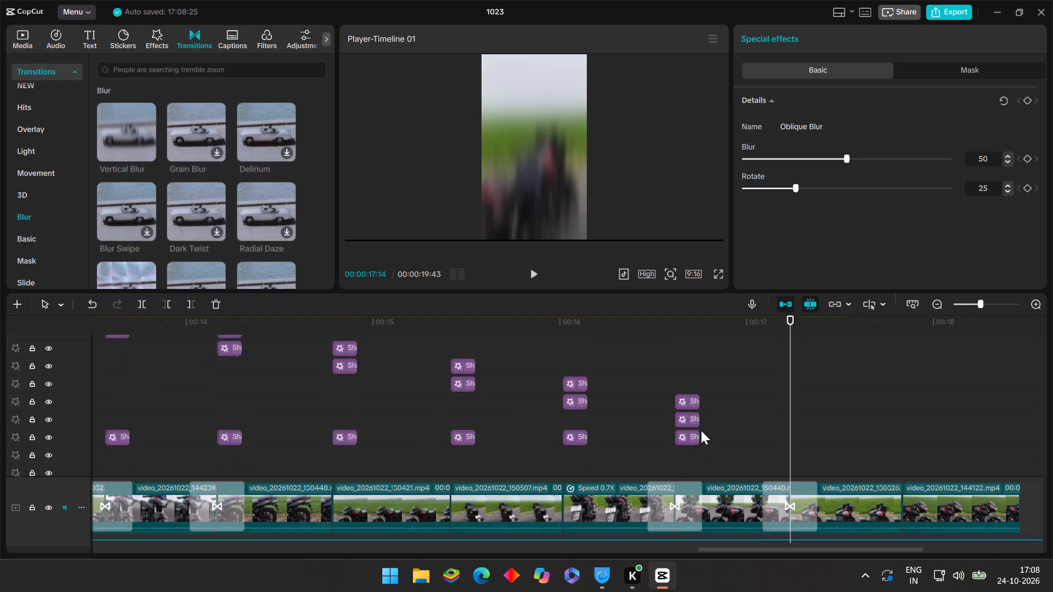
left_click(681, 378)
left_click(688, 386)
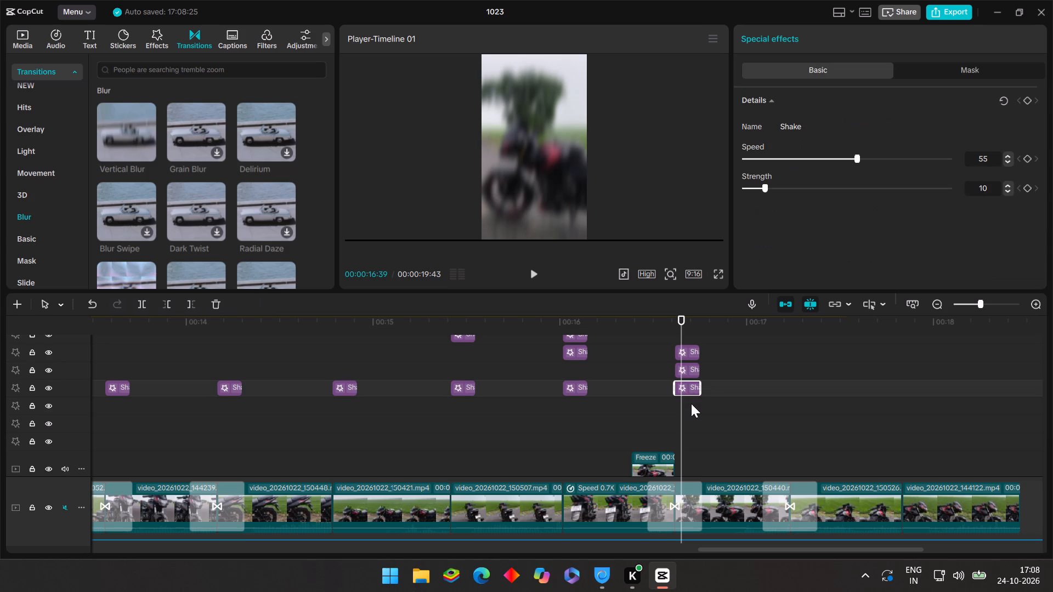
key("ctrl+c")
left_click(809, 423)
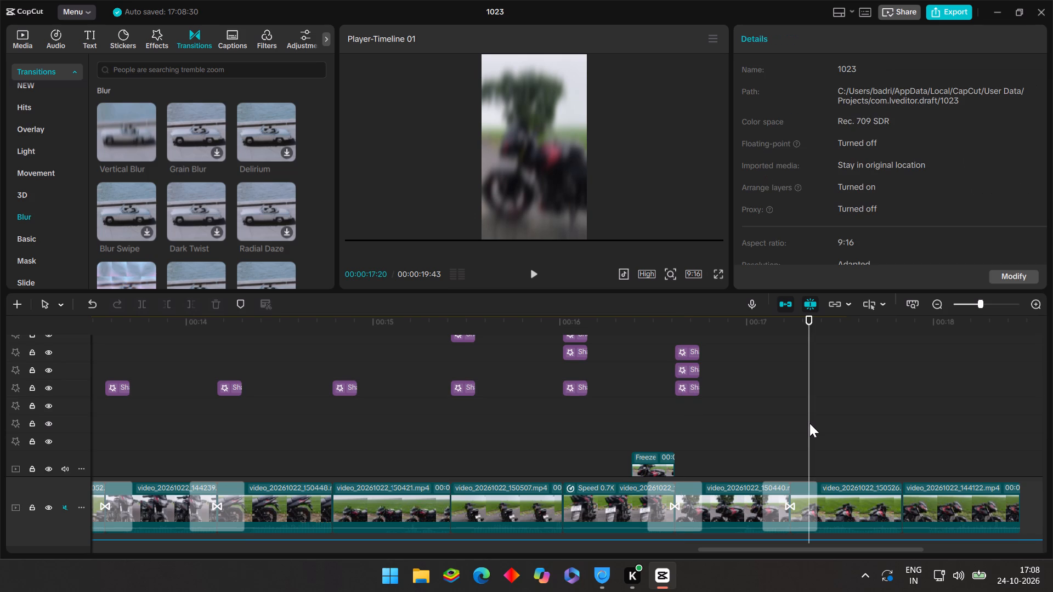
left_click_drag(809, 423, 789, 434)
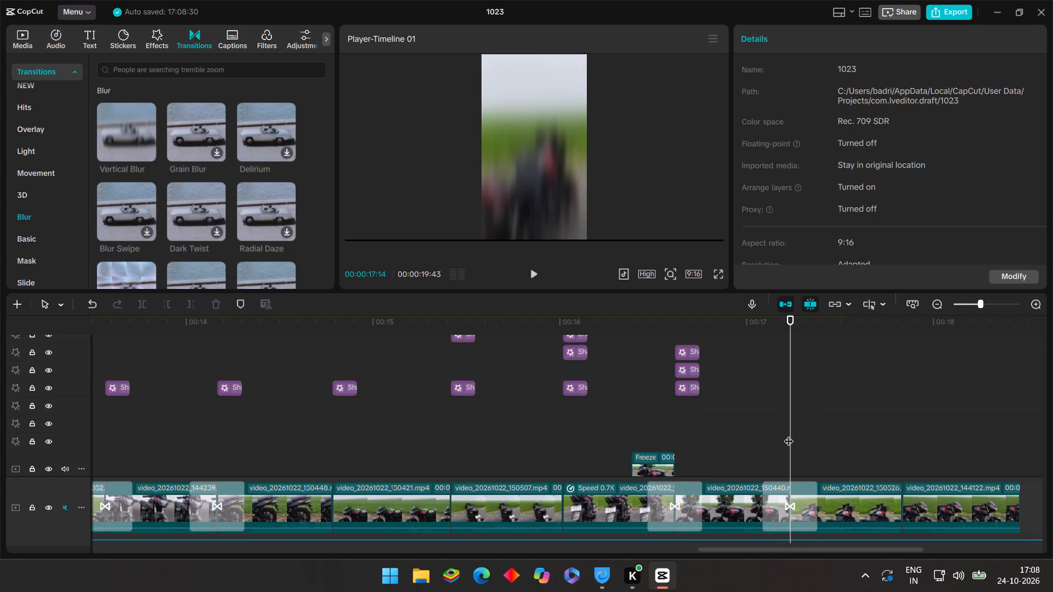
key("ctrl+v")
key("ctrl+v")
key("ctrl+v")
Play back the edit from about 00:00:14:55 through the last cuts to check the effect timing.
left_click(755, 429)
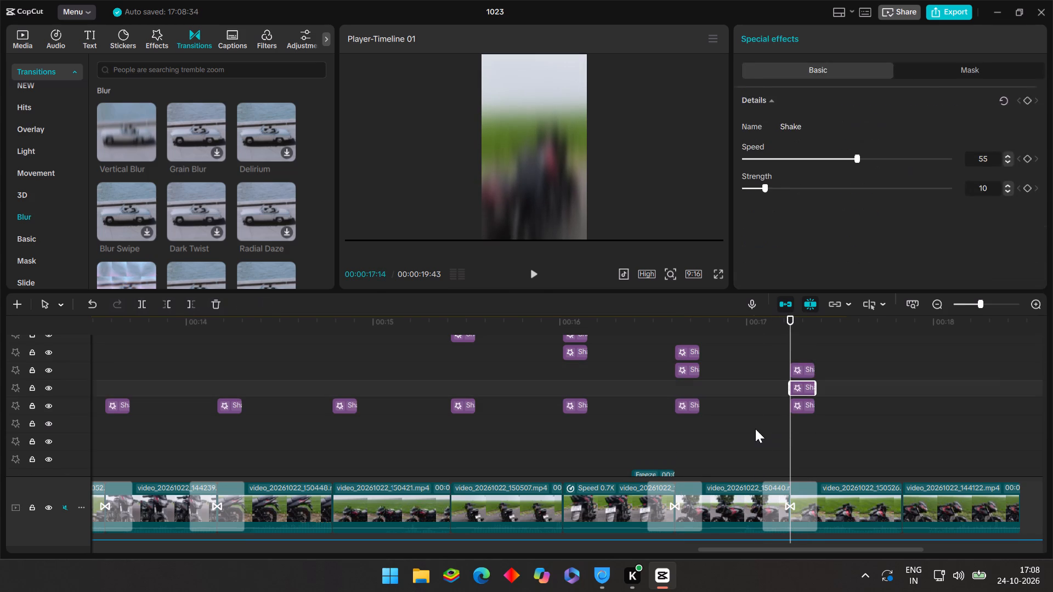
left_click_drag(756, 428, 465, 341)
left_click(529, 274)
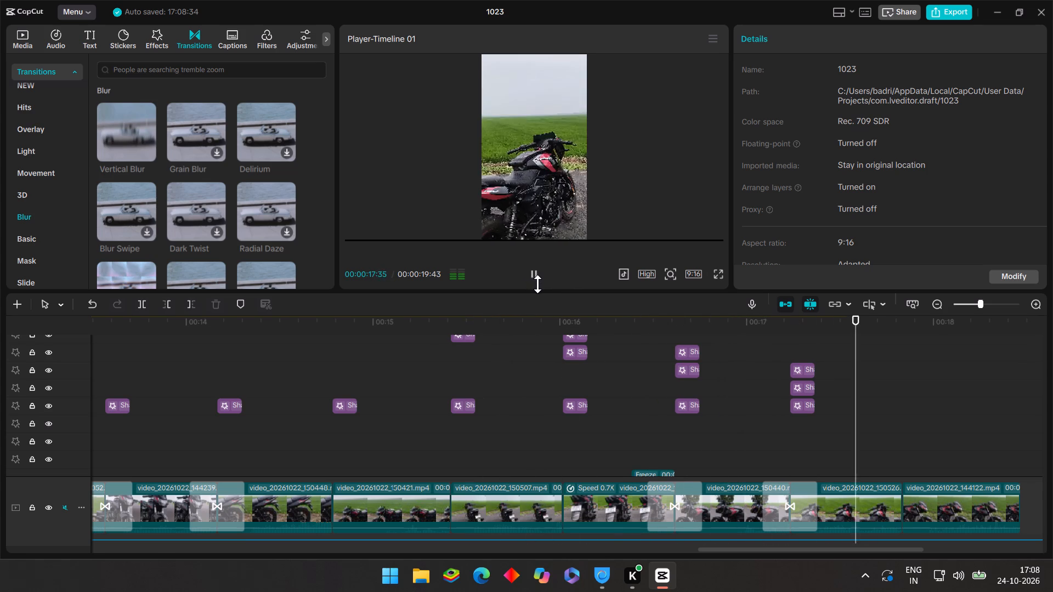
left_click(462, 407)
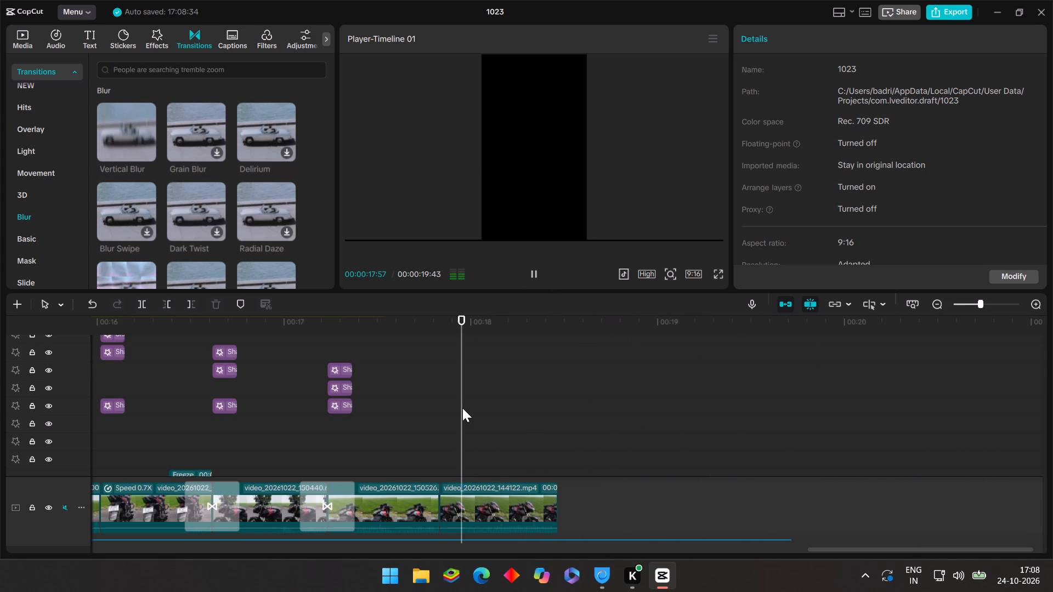
left_click_drag(462, 408, 524, 431)
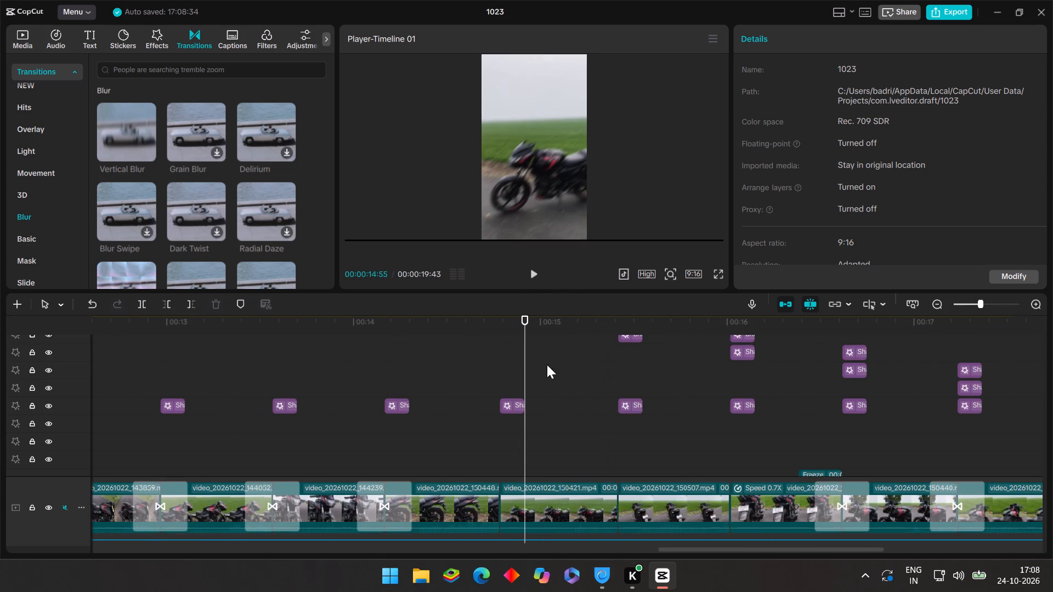
left_click(533, 280)
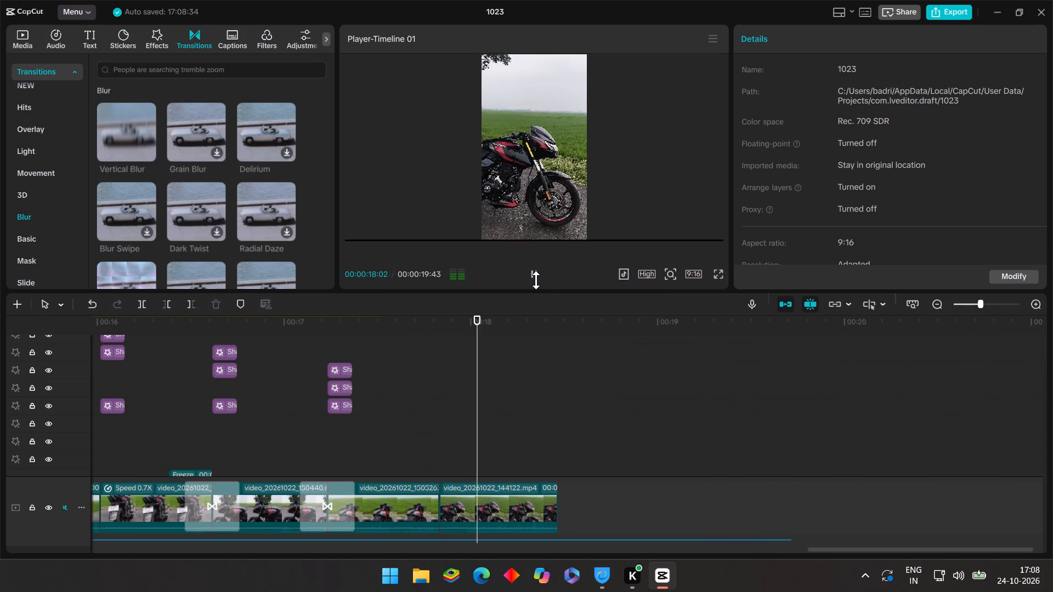
Paste the copied Shake effect three times, stacked, at the 00:00:17:50 main-track cut.
left_click(422, 391)
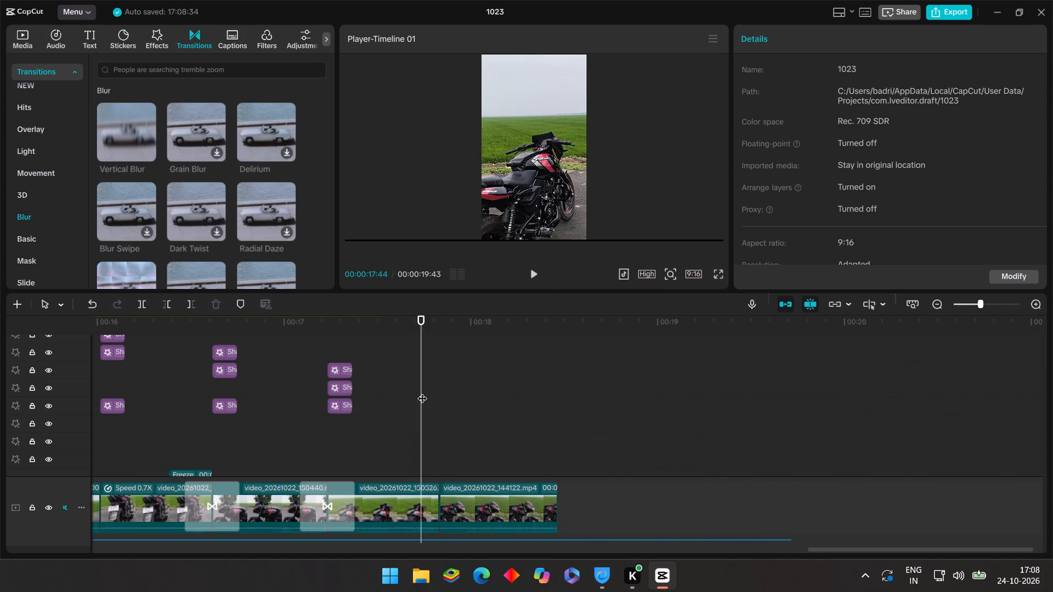
left_click_drag(422, 391, 437, 416)
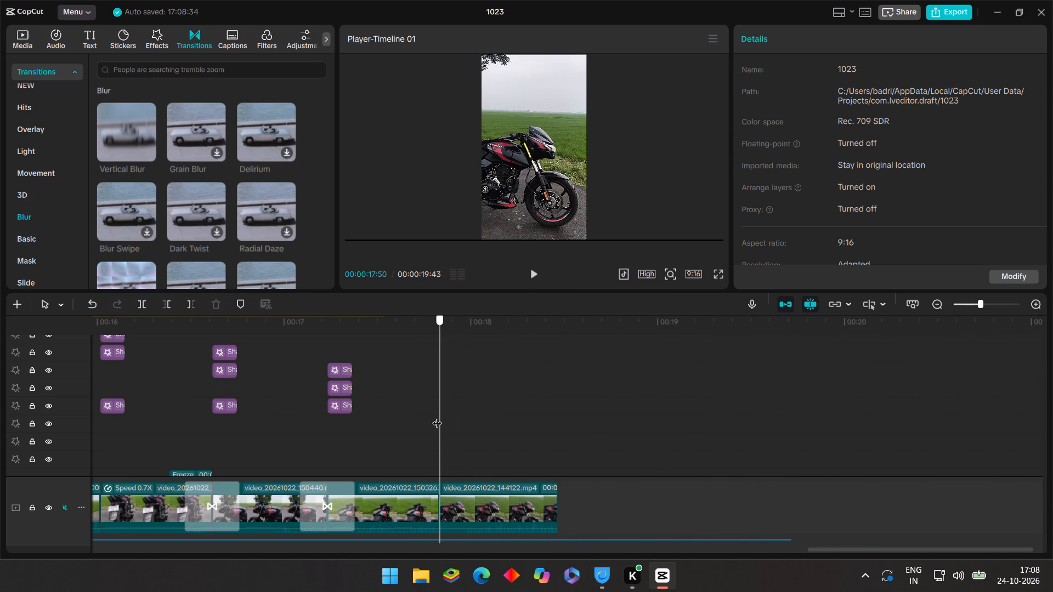
left_click_drag(437, 416, 440, 418)
scroll(440, 417, "down", 12)
scroll(438, 408, "up", 9)
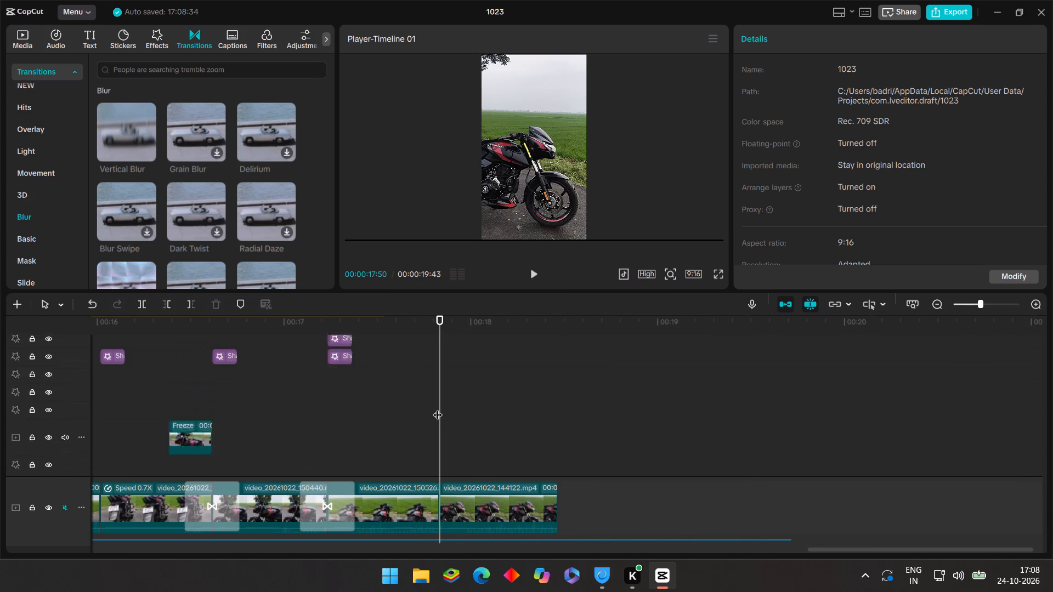
scroll(438, 408, "up", 7)
scroll(438, 408, "down", 4)
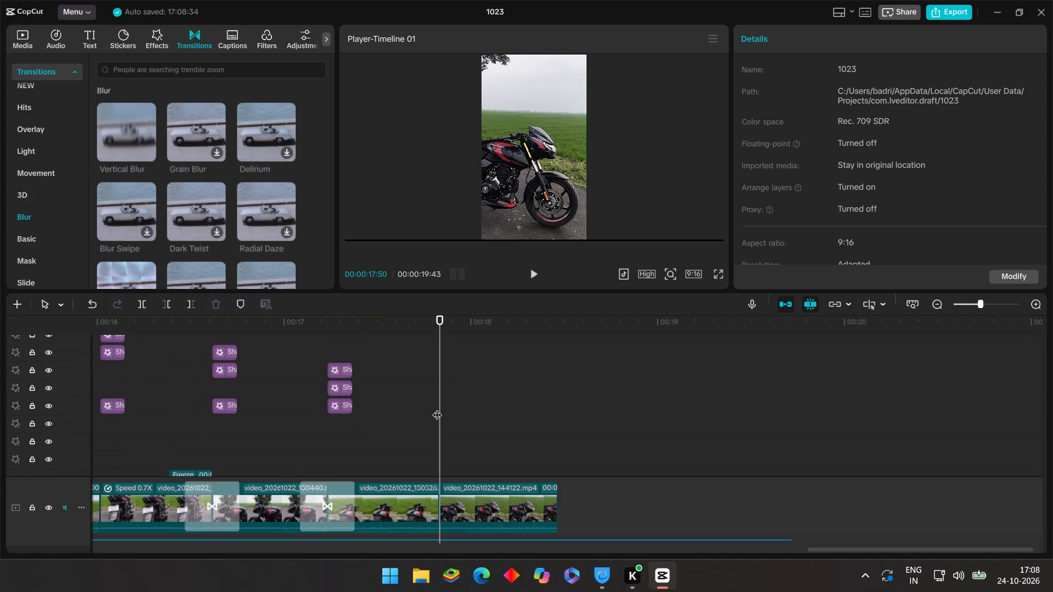
key("ctrl+v")
key("ctrl+v")
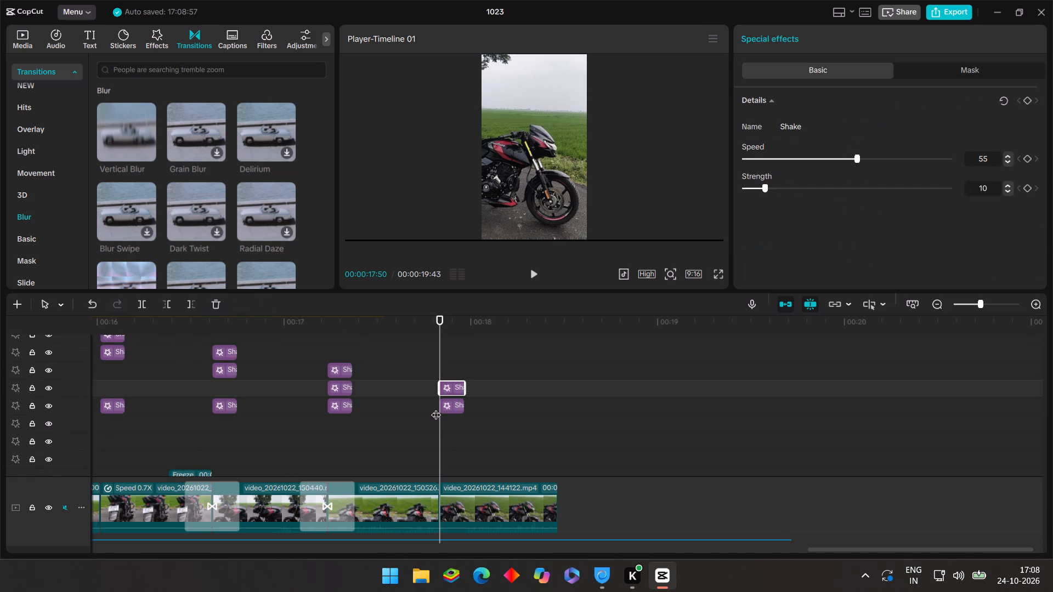
key("ctrl+v")
Trim the ends of the three stacked Shake effects at 00:00:17:50 to 00:00:17:54 and preview the cut.
left_click_drag(440, 360, 451, 374)
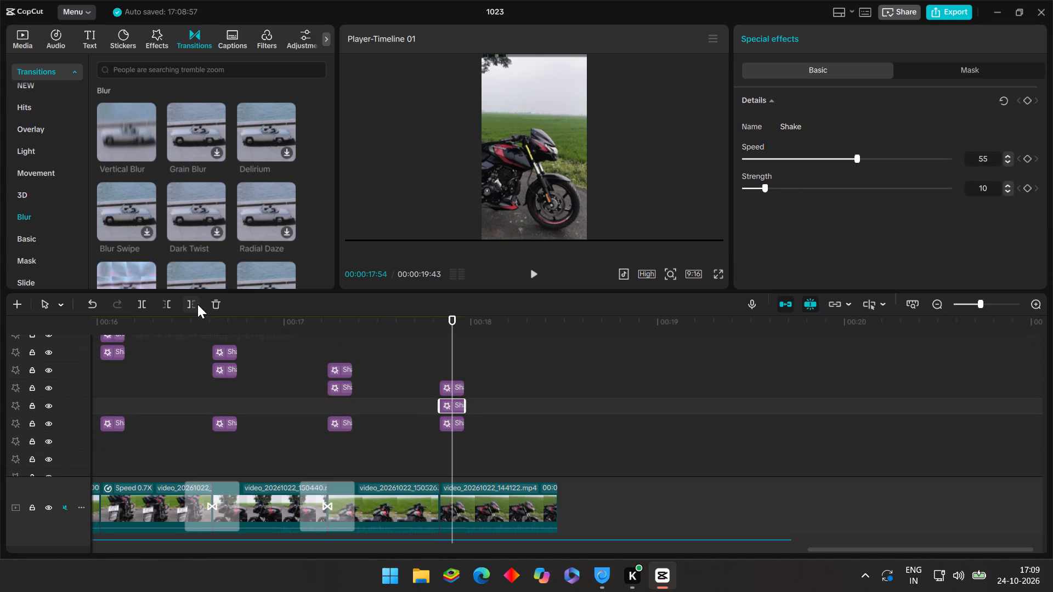
left_click(197, 304)
left_click(447, 388)
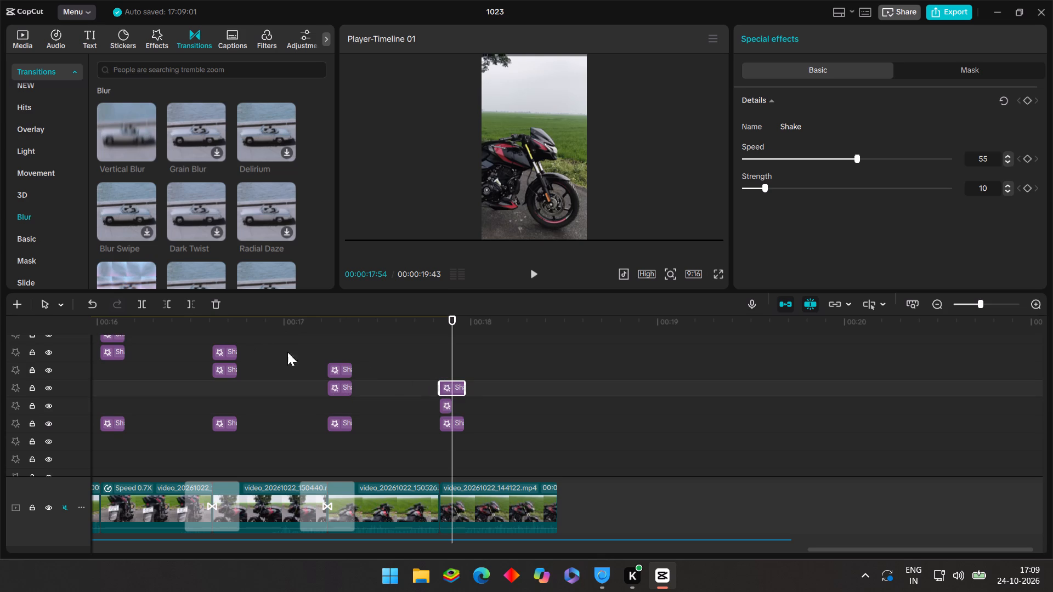
left_click(193, 304)
left_click(450, 427)
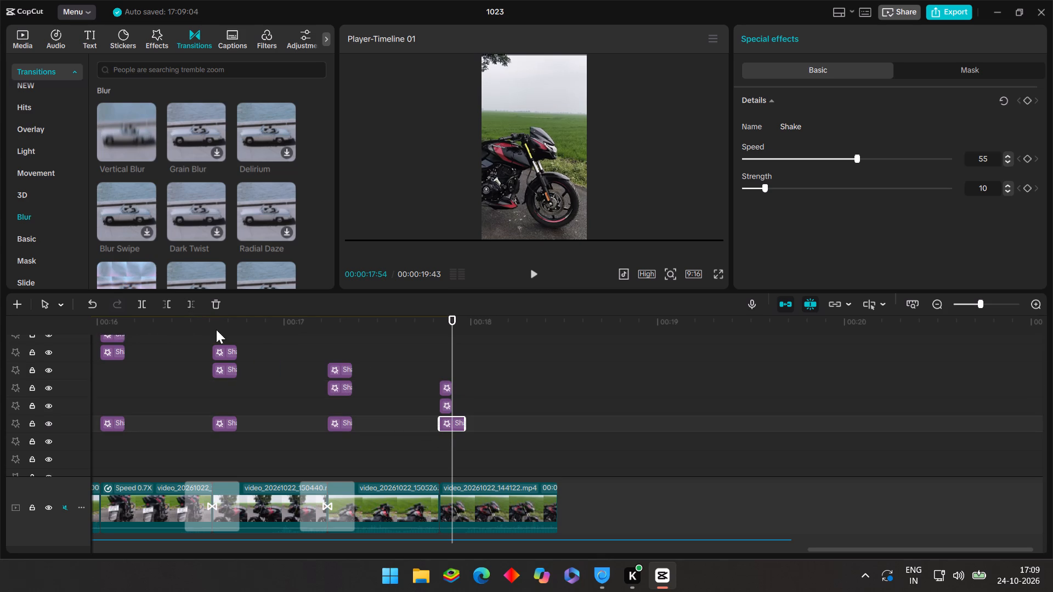
left_click(191, 303)
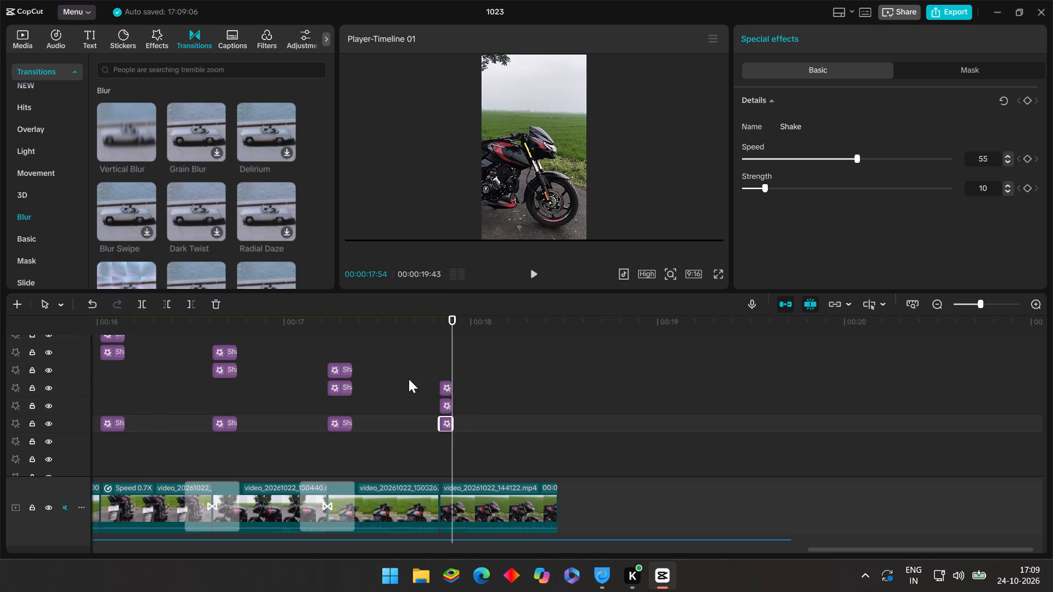
left_click(409, 379)
left_click(535, 275)
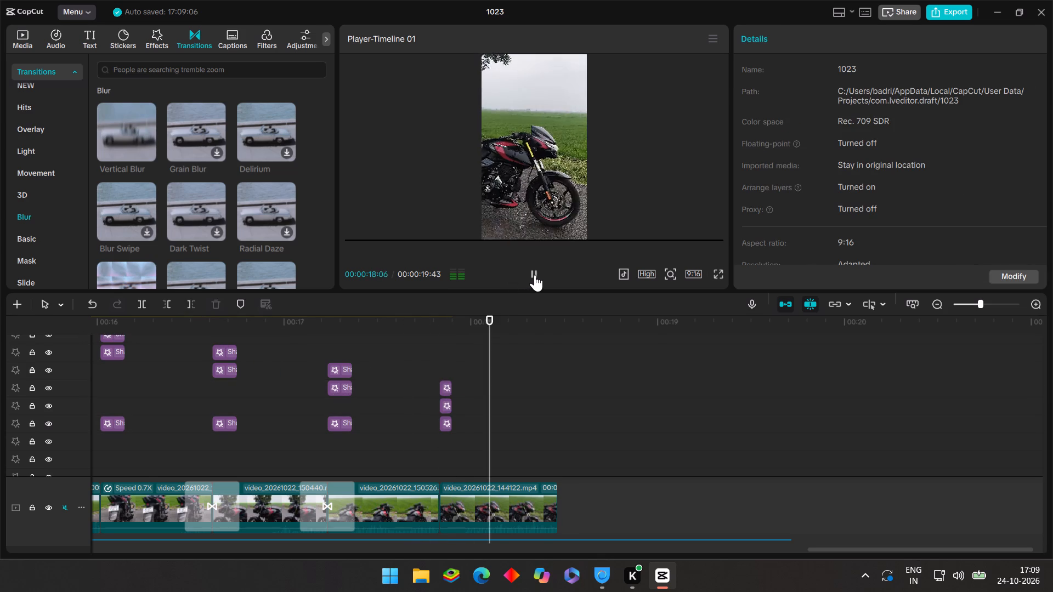
Copy an Oblique Blur effect from the 00:00:17:14 stack, paste it three times at 00:00:17:50, and preview the cut.
left_click(431, 336)
left_click_drag(432, 338, 437, 351)
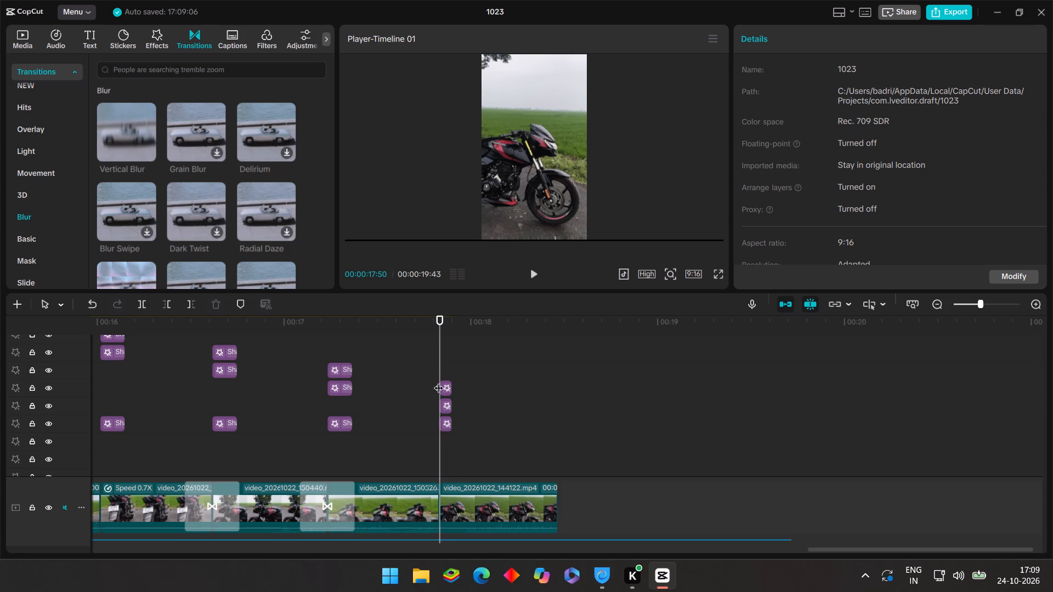
scroll(444, 389, "up", 20)
scroll(444, 389, "up", 2)
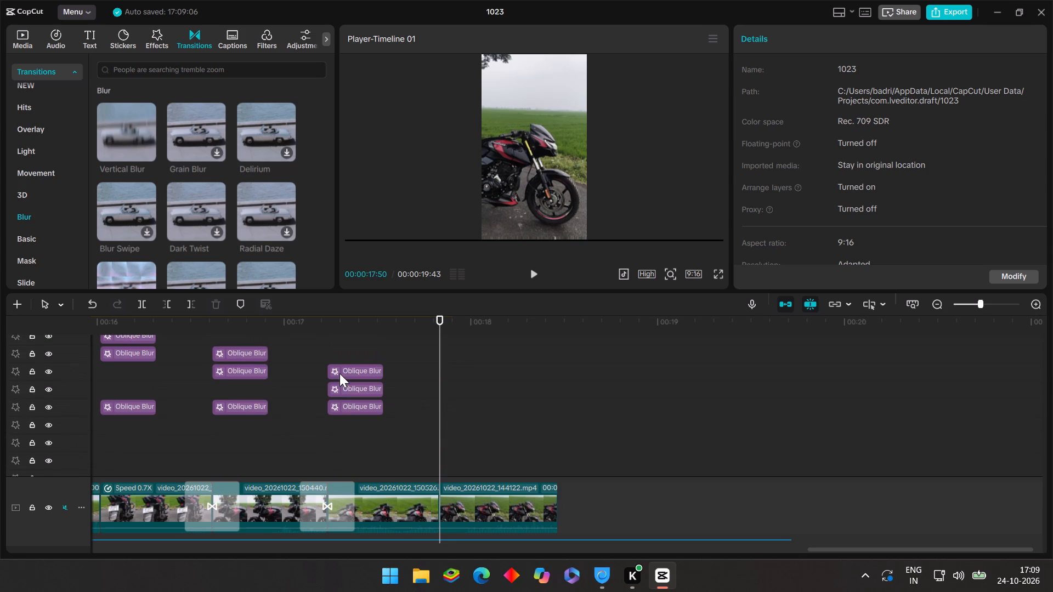
left_click(339, 373)
key("ctrl+c")
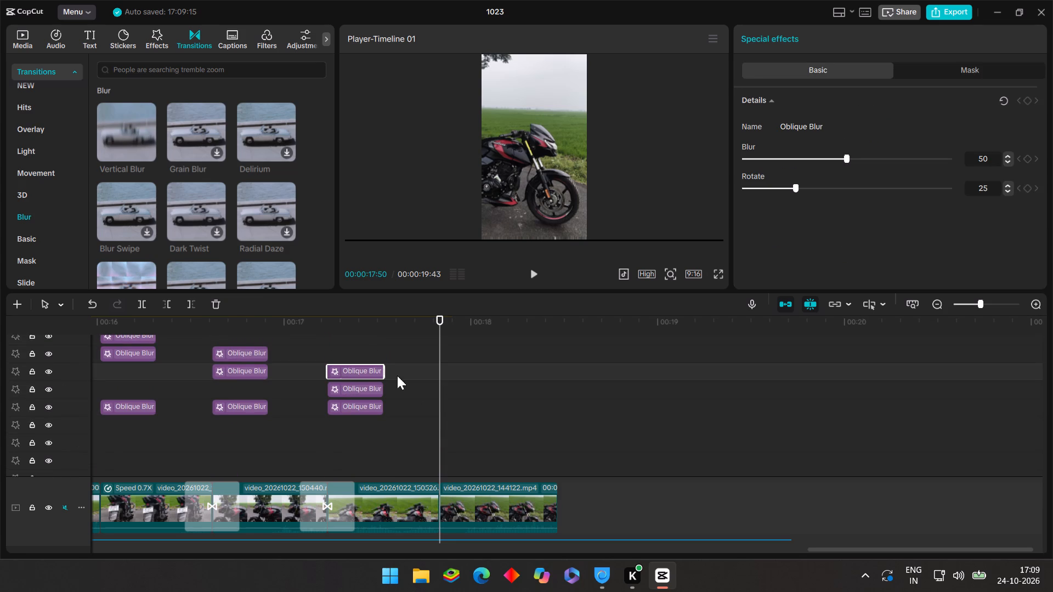
key("ctrl+v")
key("ctrl+v")
key("ctrl+v")
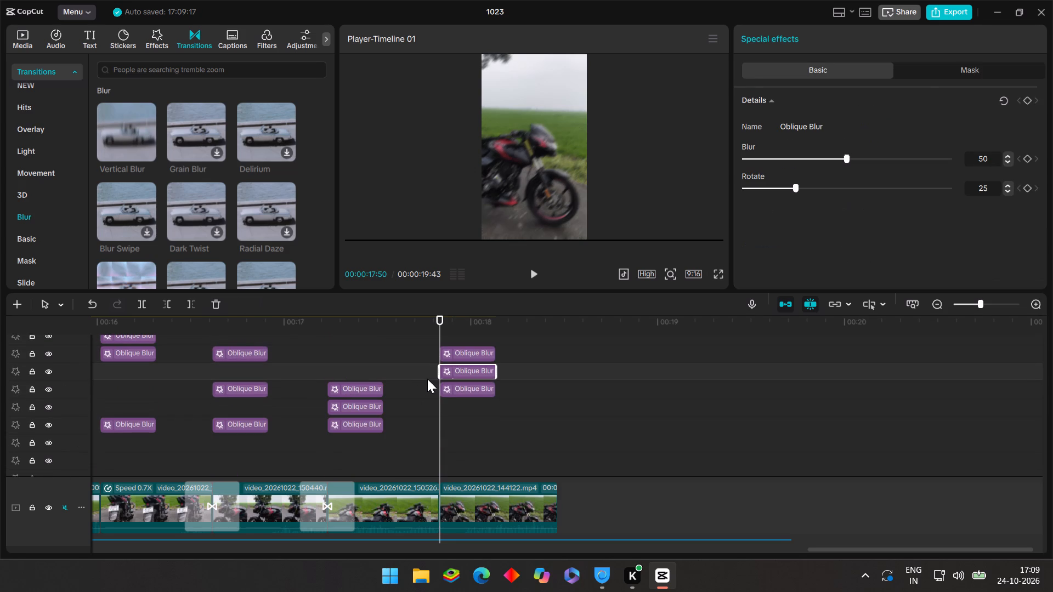
left_click(427, 379)
left_click(531, 274)
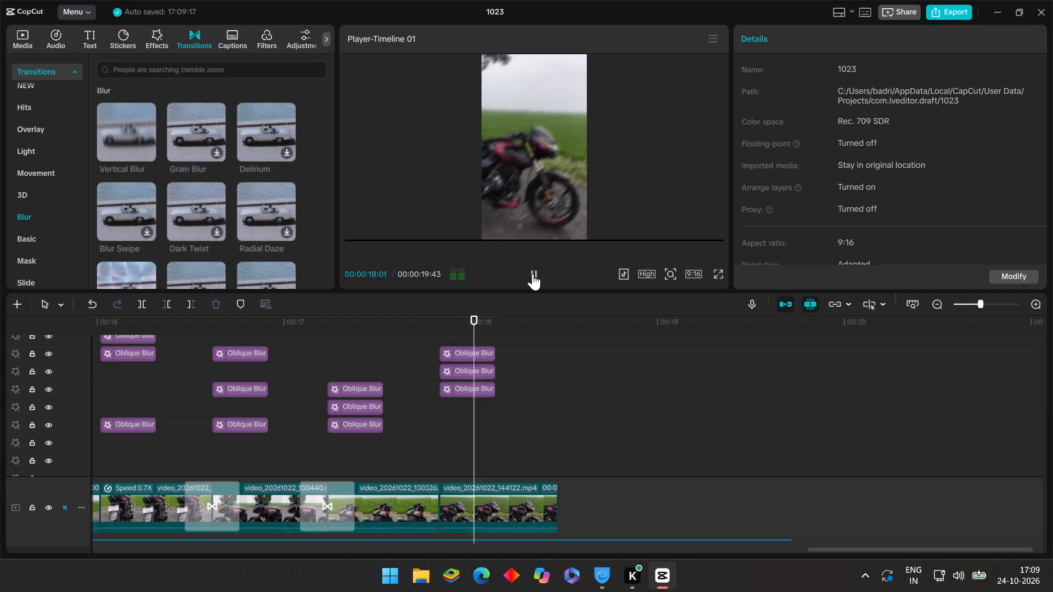
left_click(547, 380)
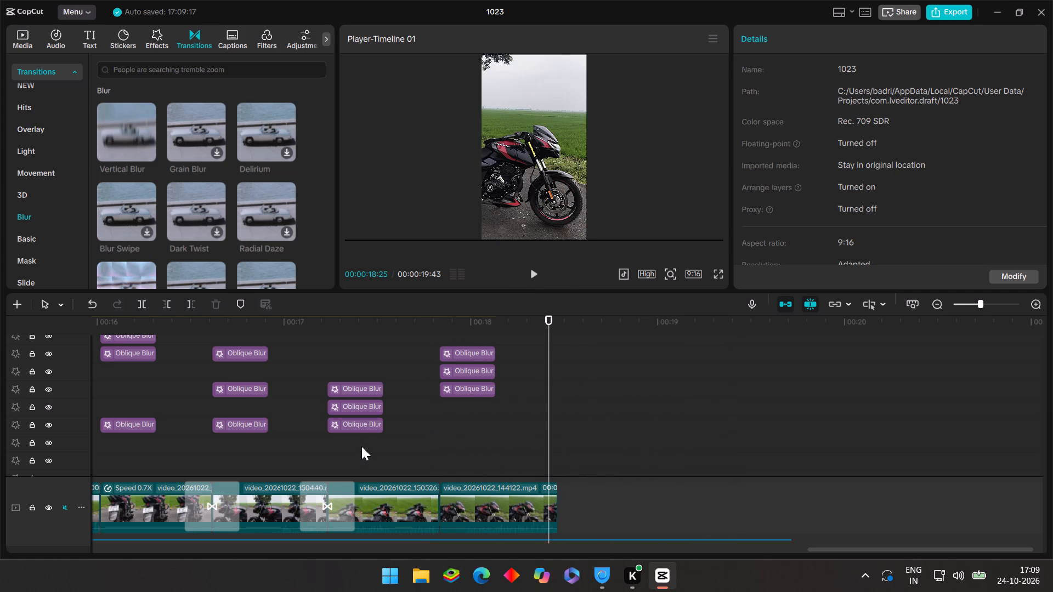
Copy the topmost shortened Shake effect from the stack at 00:00:17:50.
left_click(365, 450)
scroll(365, 451, "down", 4)
scroll(383, 437, "down", 17)
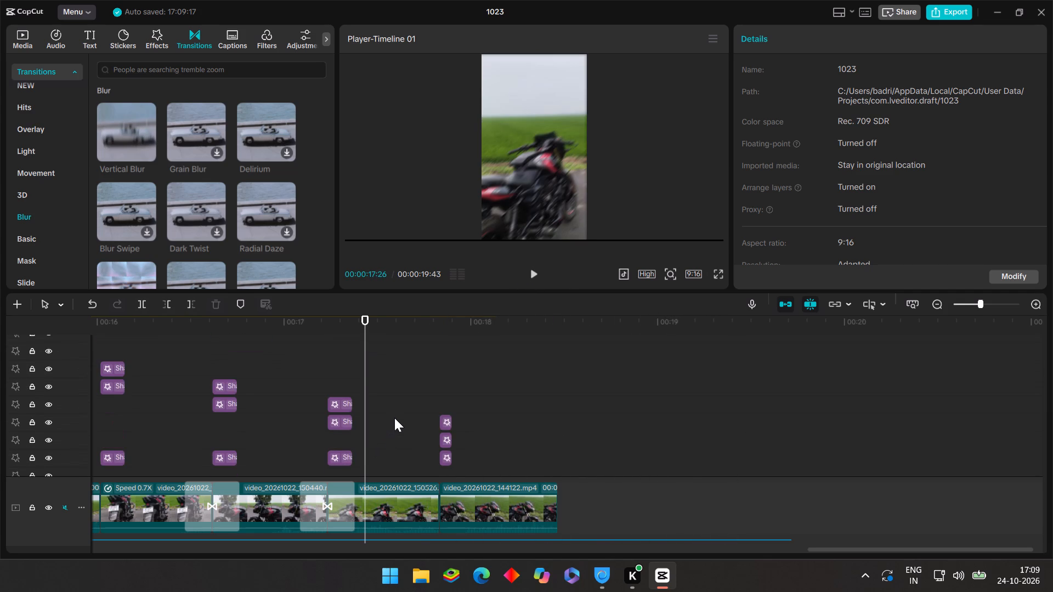
left_click(448, 422)
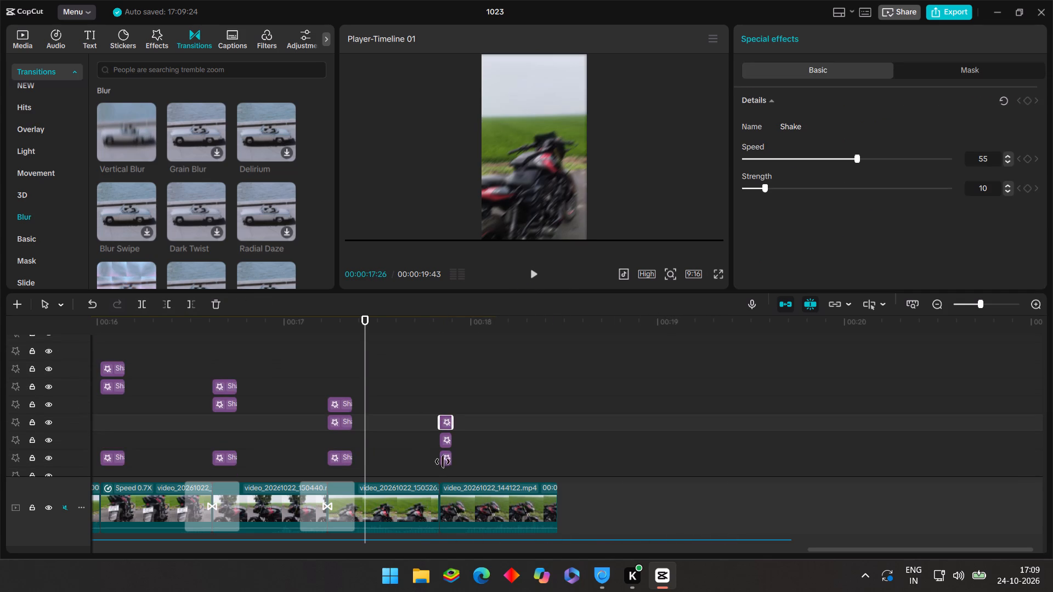
key("ctrl+c")
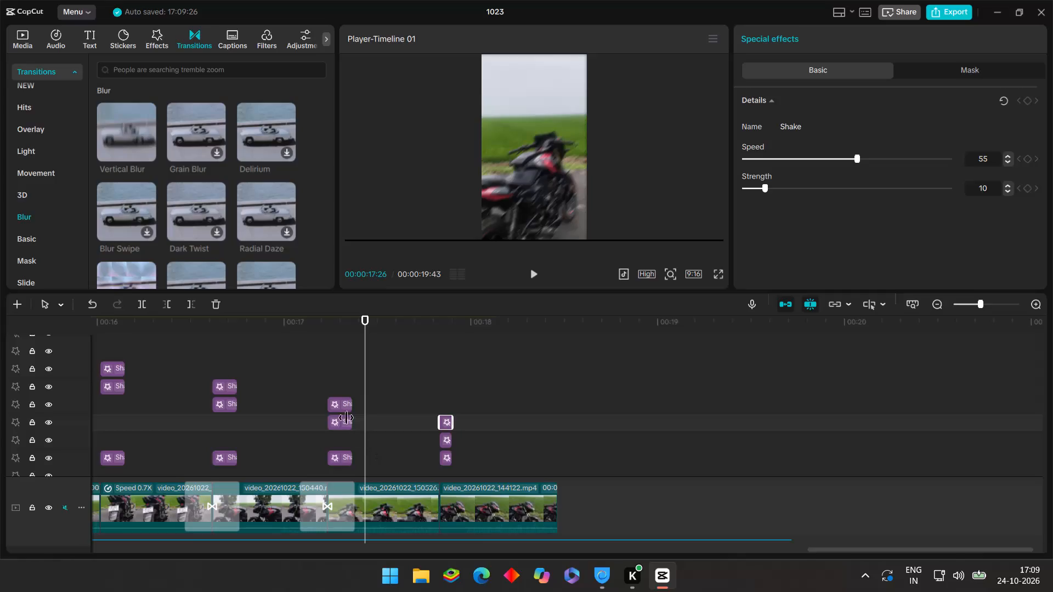
Delete the upper two Shake effects stacked at the 00:00:14:47 cut.
scroll(335, 416, "down", 3)
scroll(290, 404, "down", 5)
left_click(203, 454)
left_click_drag(203, 454, 26, 452)
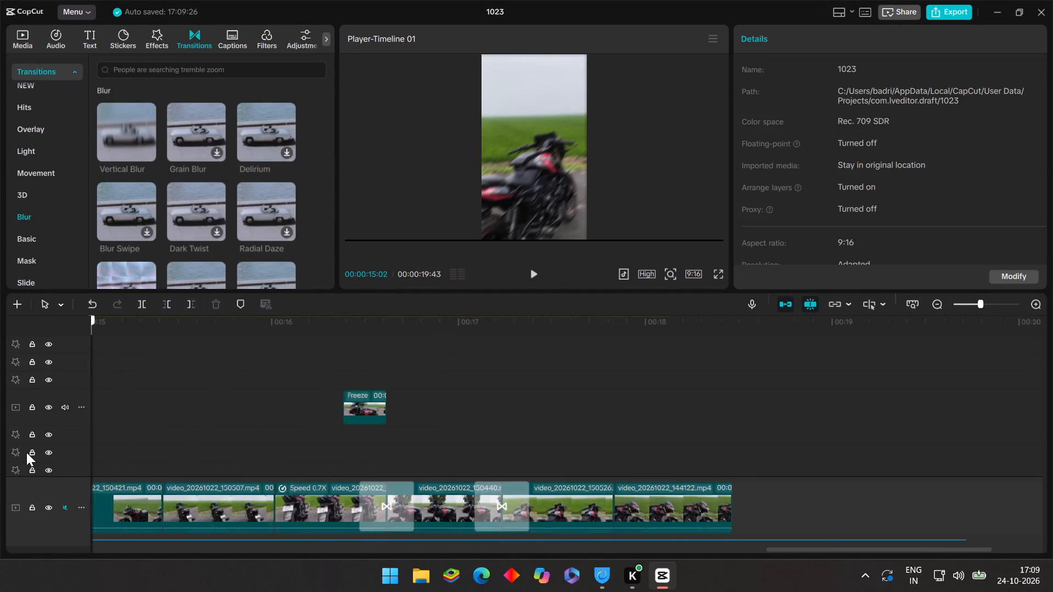
left_click_drag(26, 452, 601, 514)
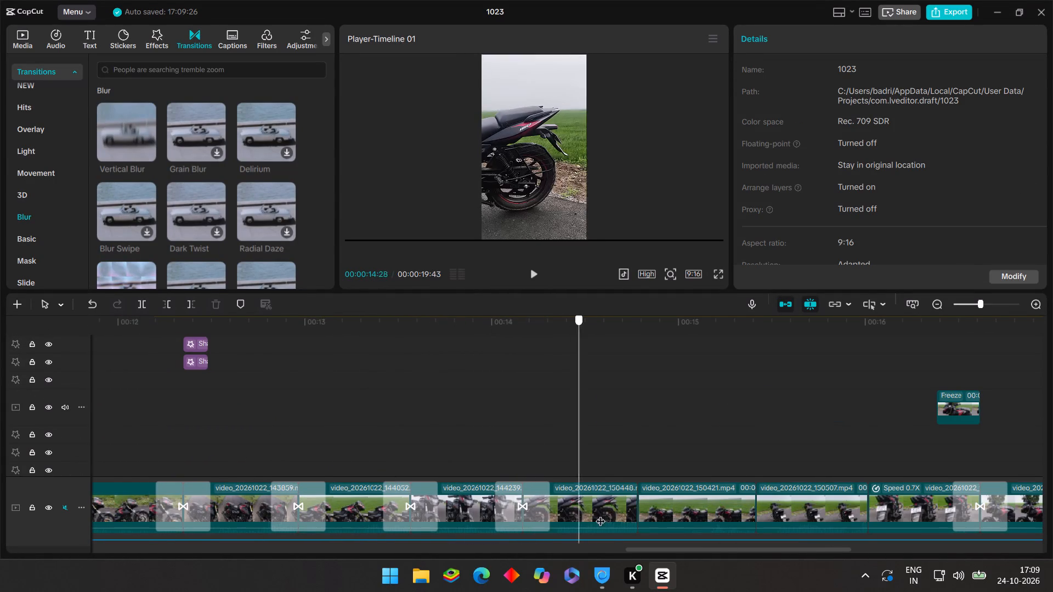
left_click_drag(601, 514, 635, 521)
scroll(634, 468, "up", 10)
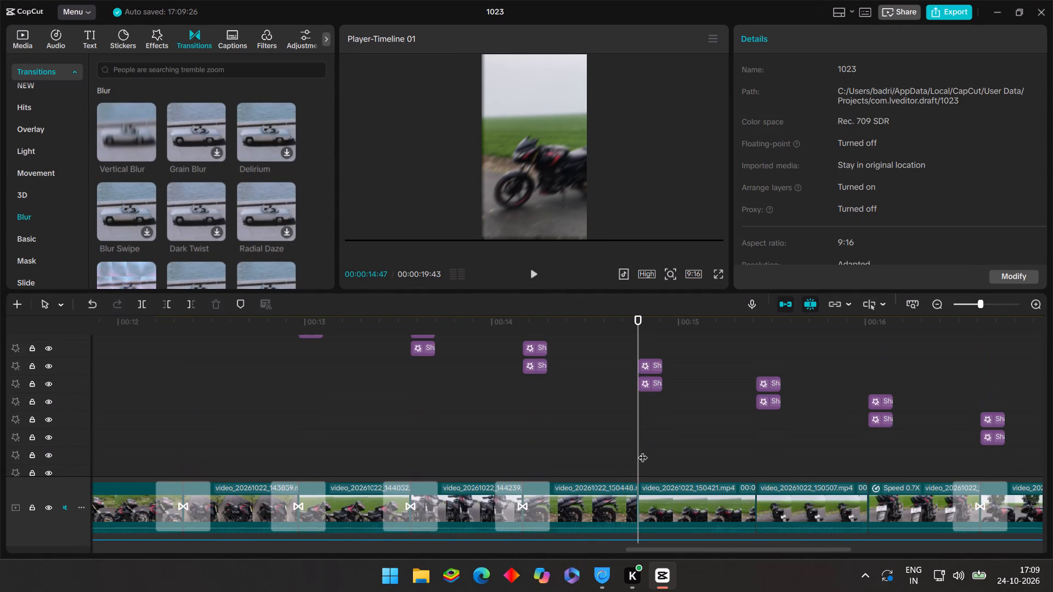
left_click(650, 363)
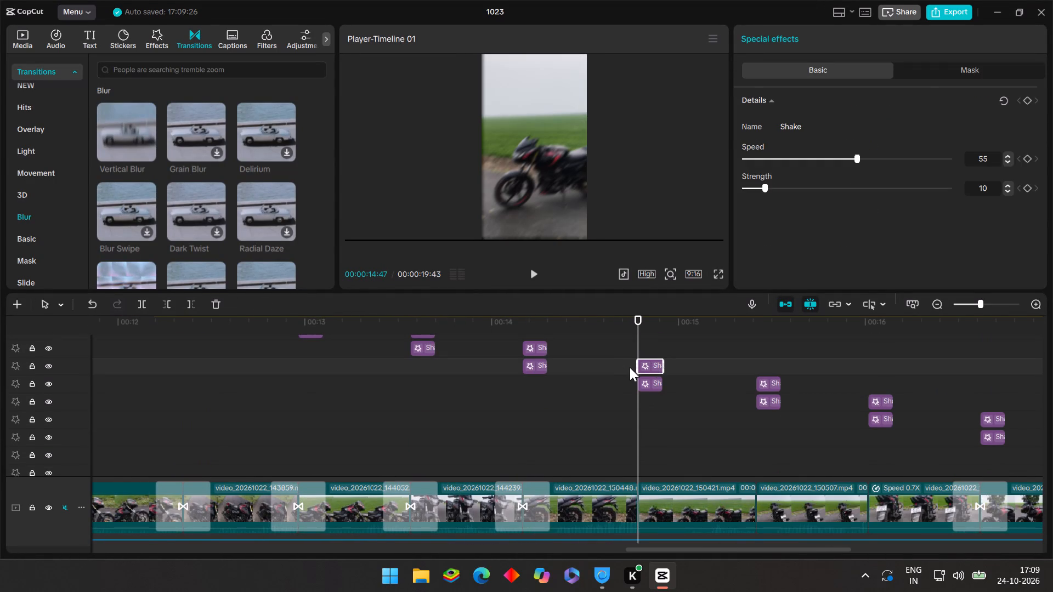
left_click_drag(630, 365, 670, 510)
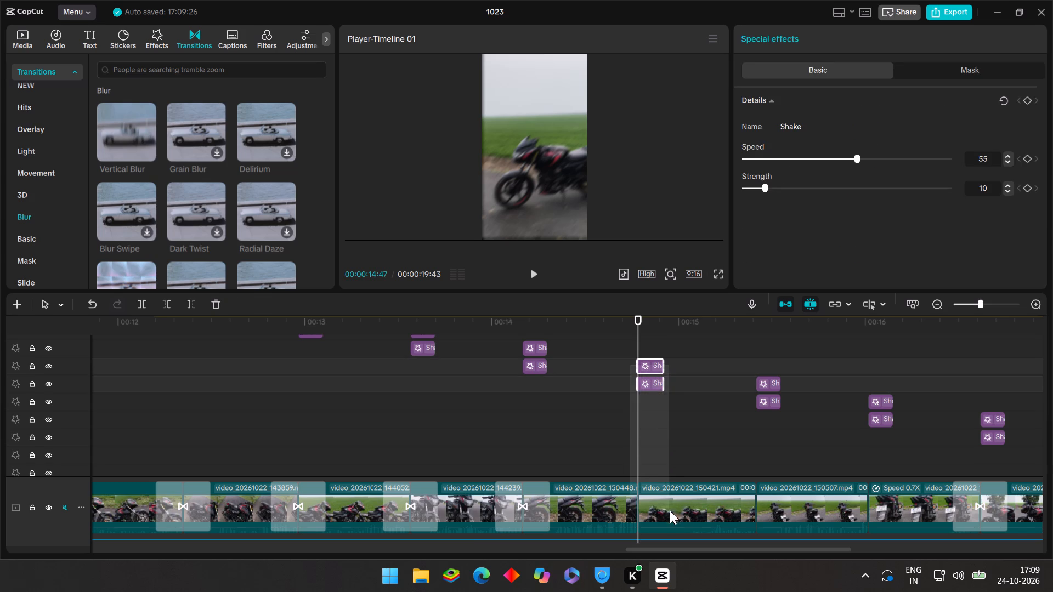
left_click_drag(670, 510, 660, 455)
right_click(642, 386)
left_click(663, 361)
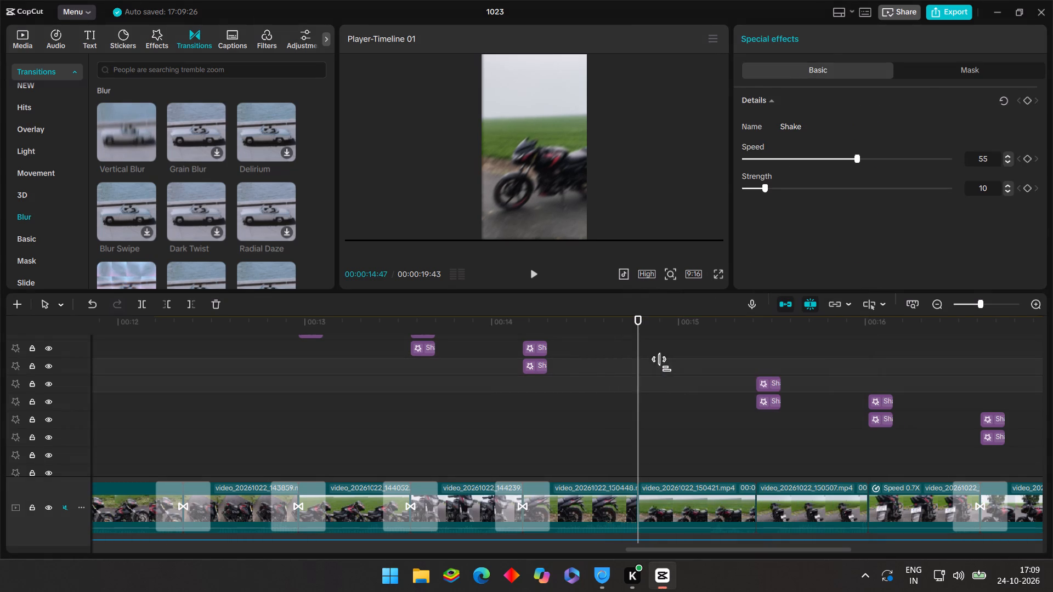
Delete the remaining long Shake effect at 00:00:14:47 and paste the shortened Shake there three times.
scroll(652, 390, "down", 6)
right_click(650, 389)
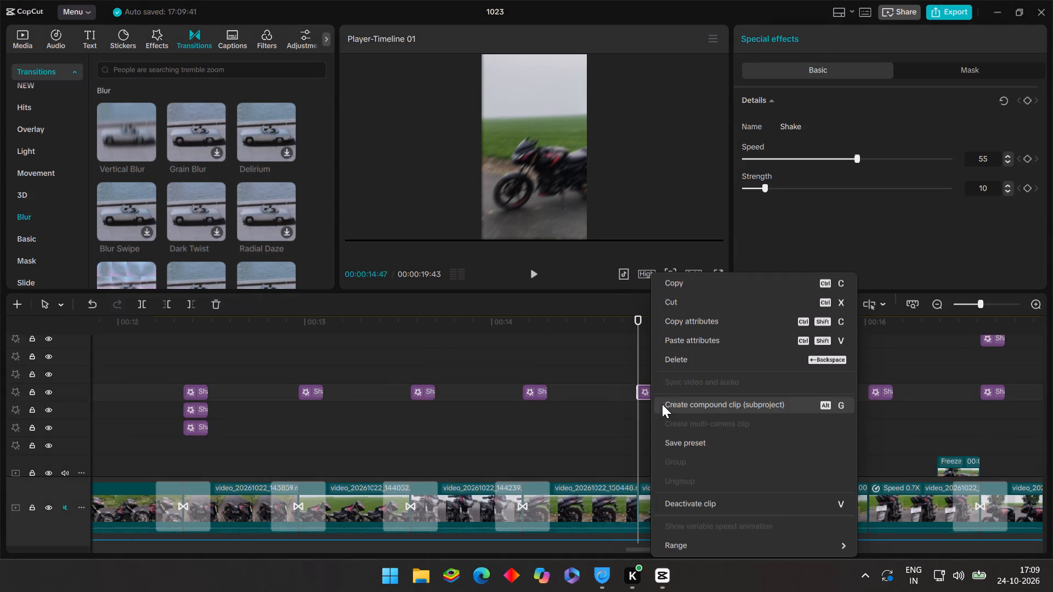
left_click(681, 366)
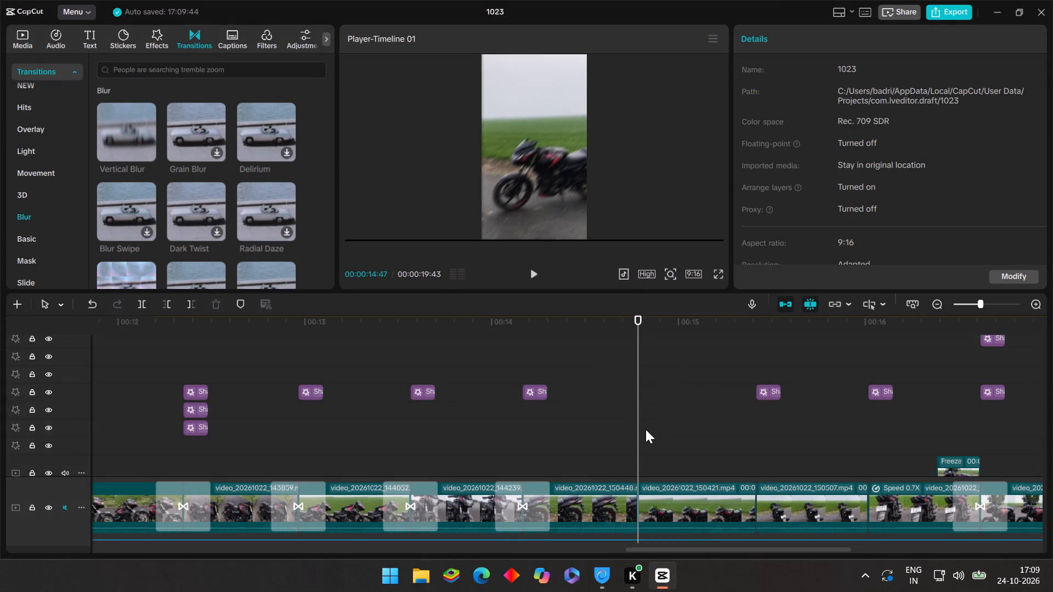
key("ctrl+v")
key("ctrl+v")
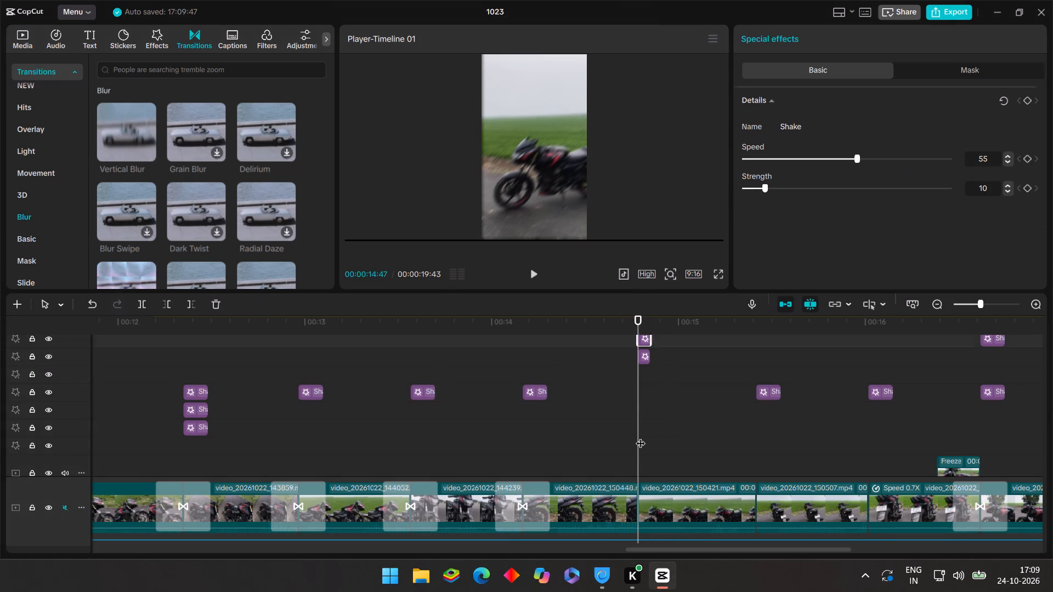
key("ctrl+v")
Delete the three long Shake effects stacked at the cut around 00:00:15:25.
left_click(711, 434)
left_click_drag(714, 435, 748, 466)
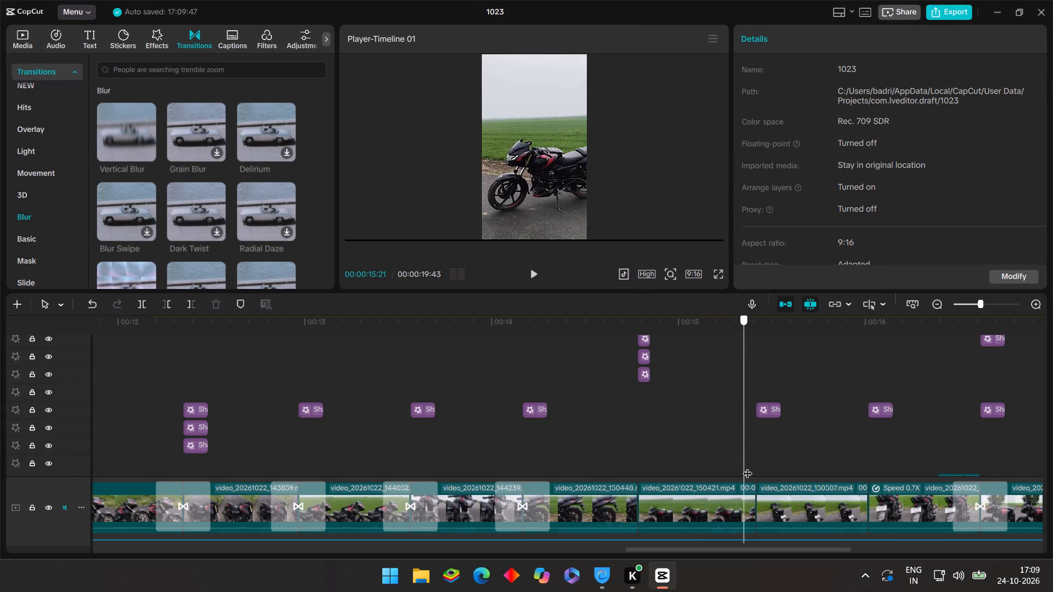
left_click_drag(748, 466, 761, 469)
scroll(761, 457, "down", 4)
scroll(756, 438, "up", 9)
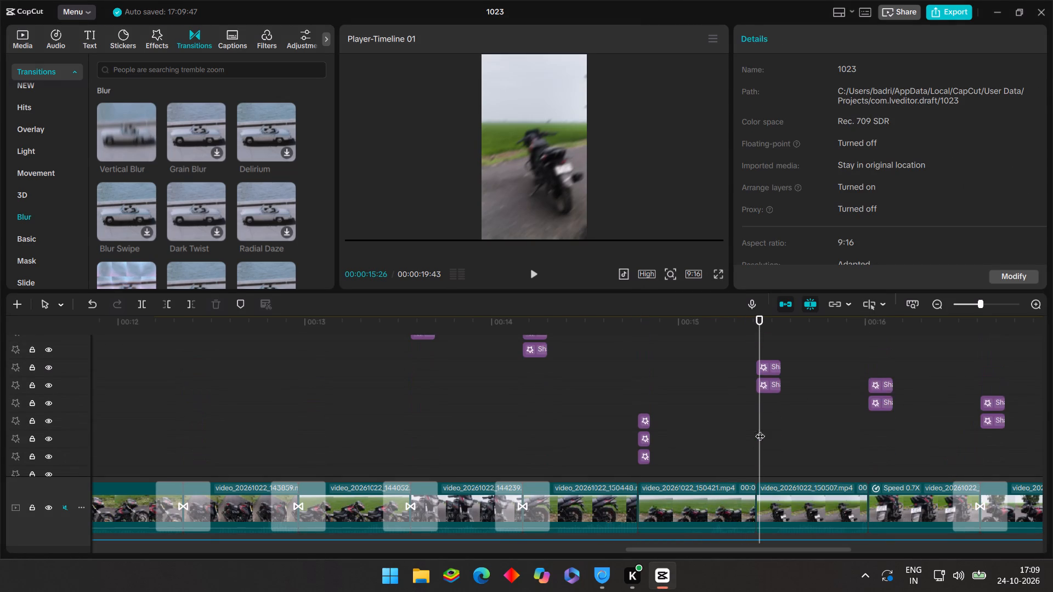
left_click_drag(751, 362, 769, 385)
right_click(769, 383)
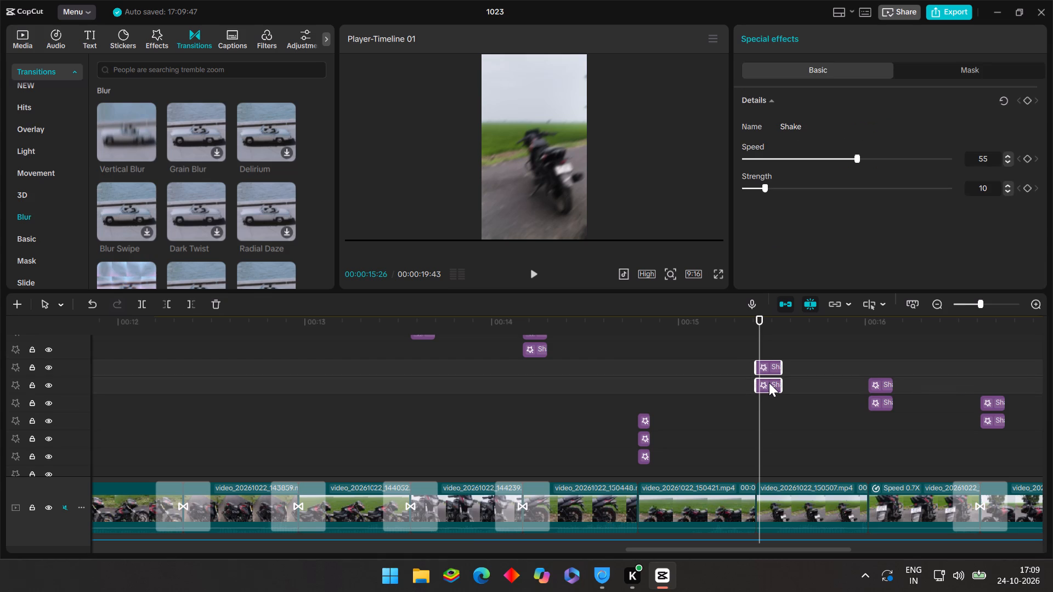
left_click(801, 362)
scroll(789, 379, "down", 6)
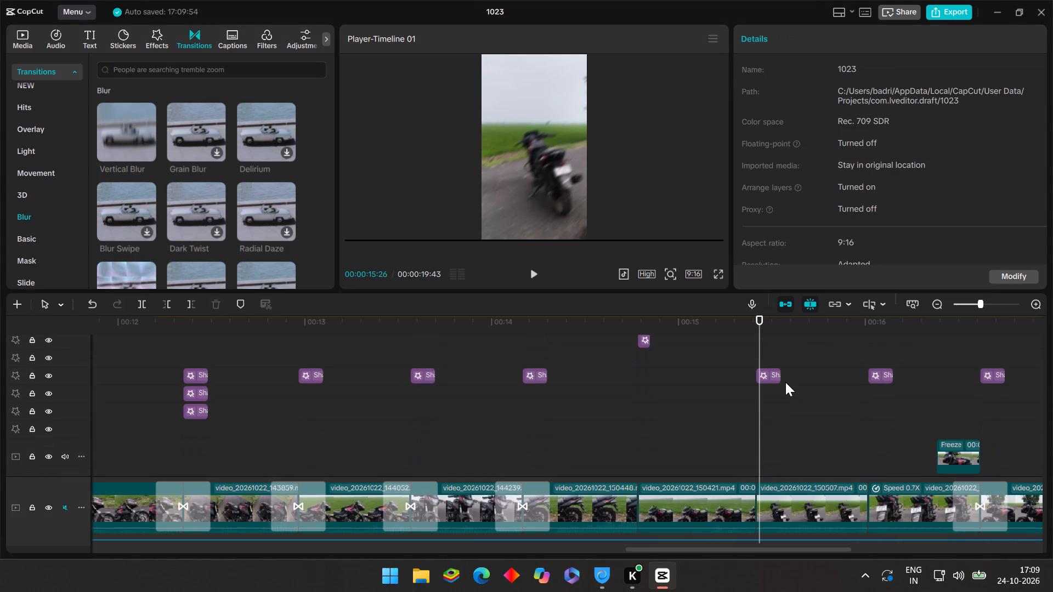
right_click(768, 378)
left_click(782, 366)
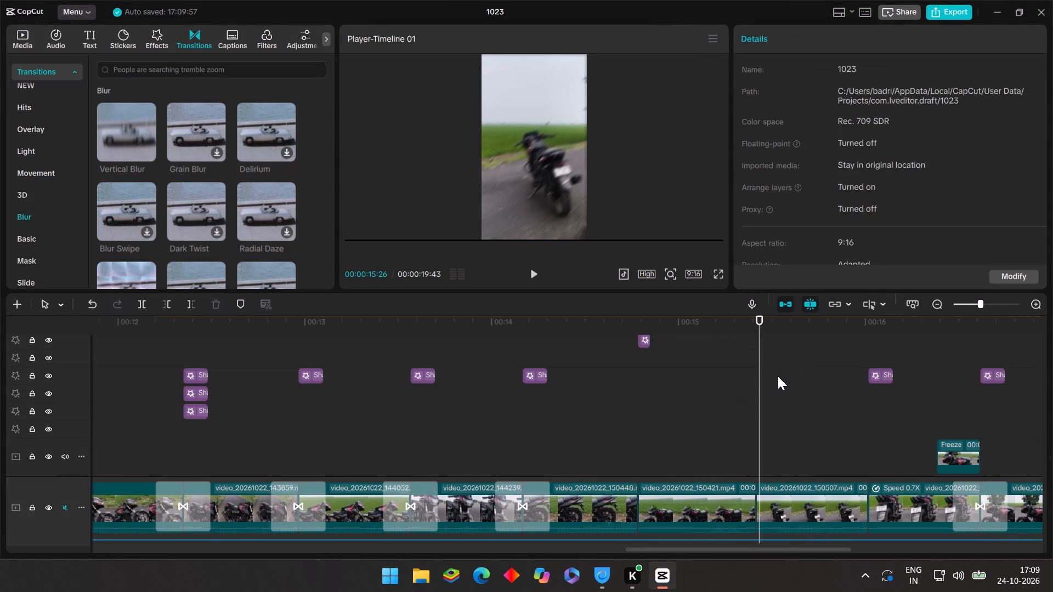
Paste the shortened Shake effect three times at the 00:00:15:25 cut.
key("Up")
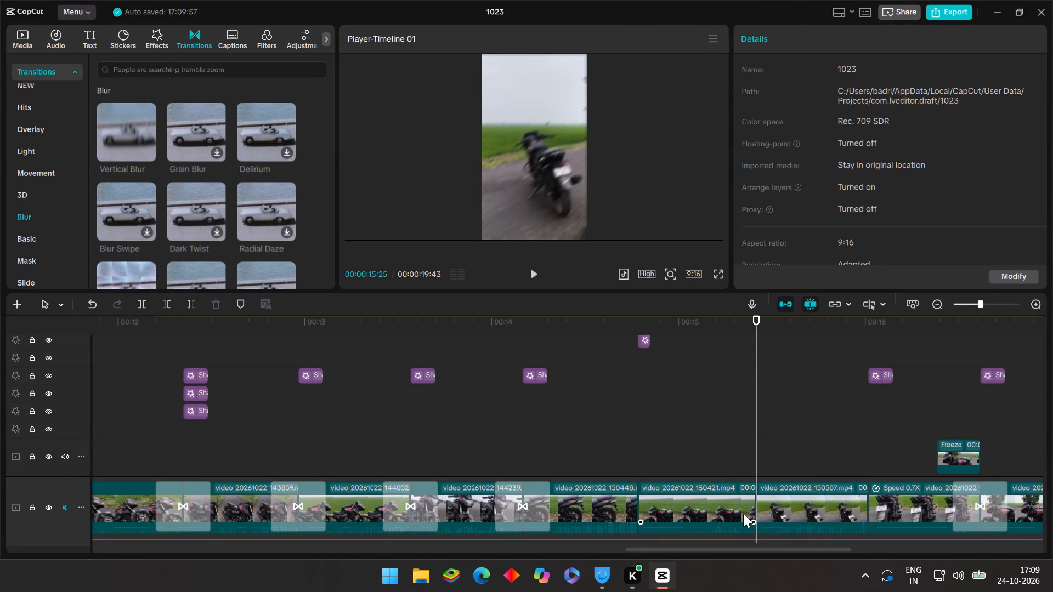
key("ctrl+v")
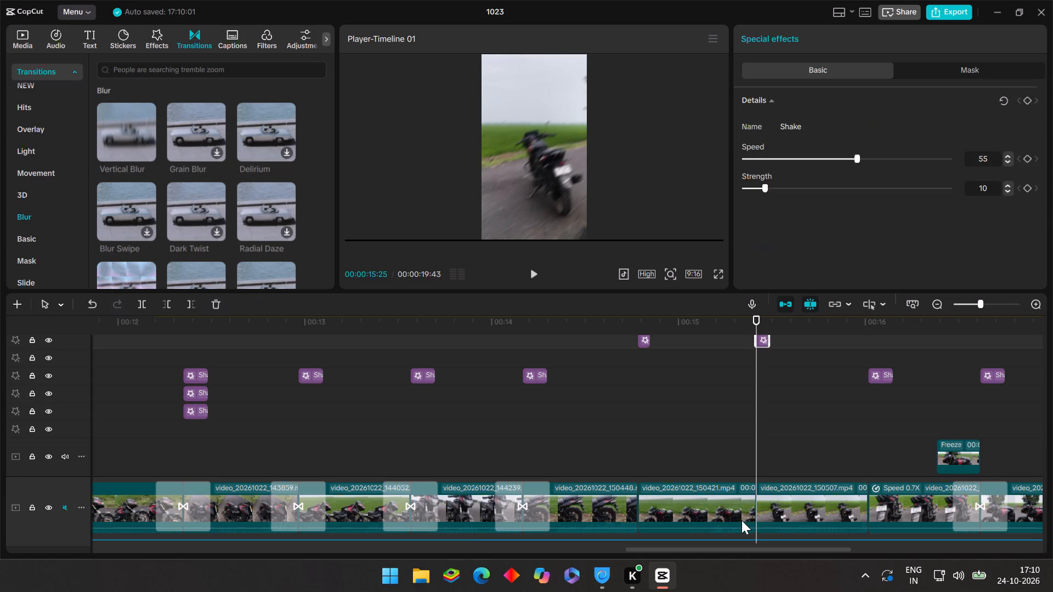
key("ctrl+v")
key("ctrl+v")
scroll(718, 448, "down", 5)
Preview the edit from 00:00:14:32 to check the replaced Shake effects.
left_click(718, 424)
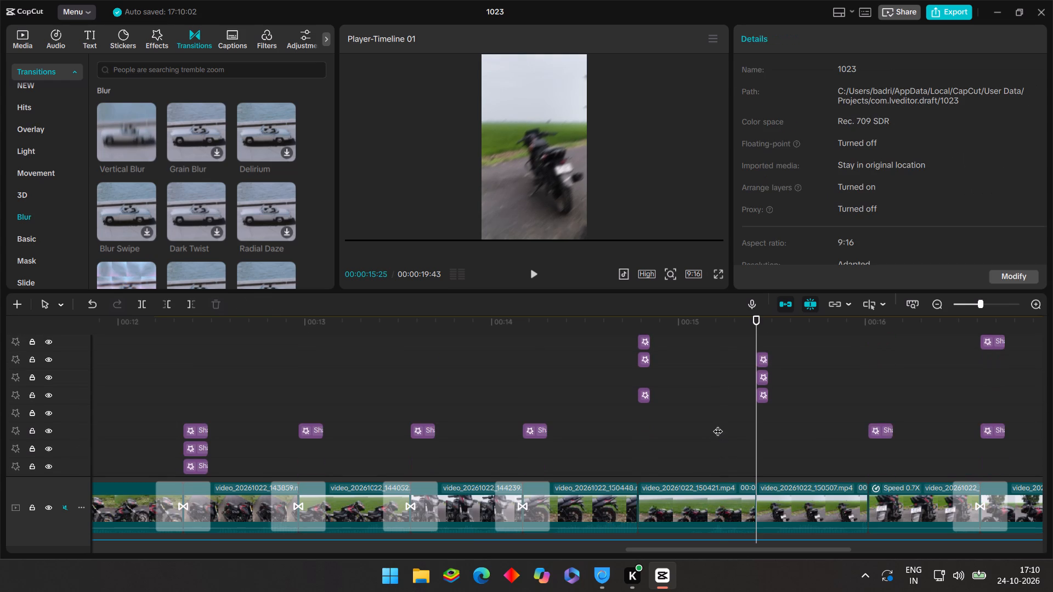
left_click_drag(718, 424, 593, 409)
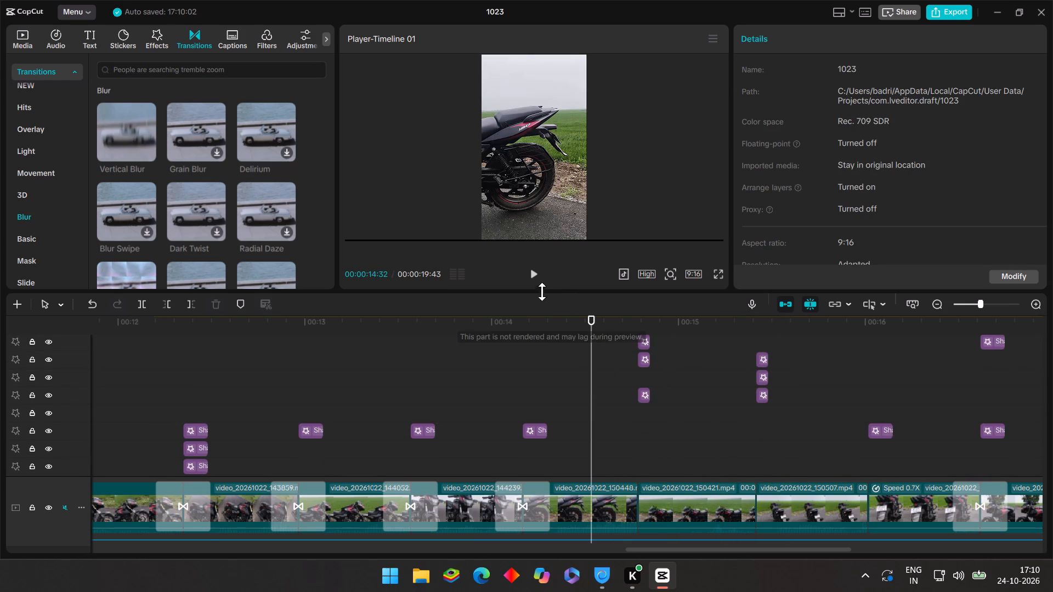
left_click(540, 283)
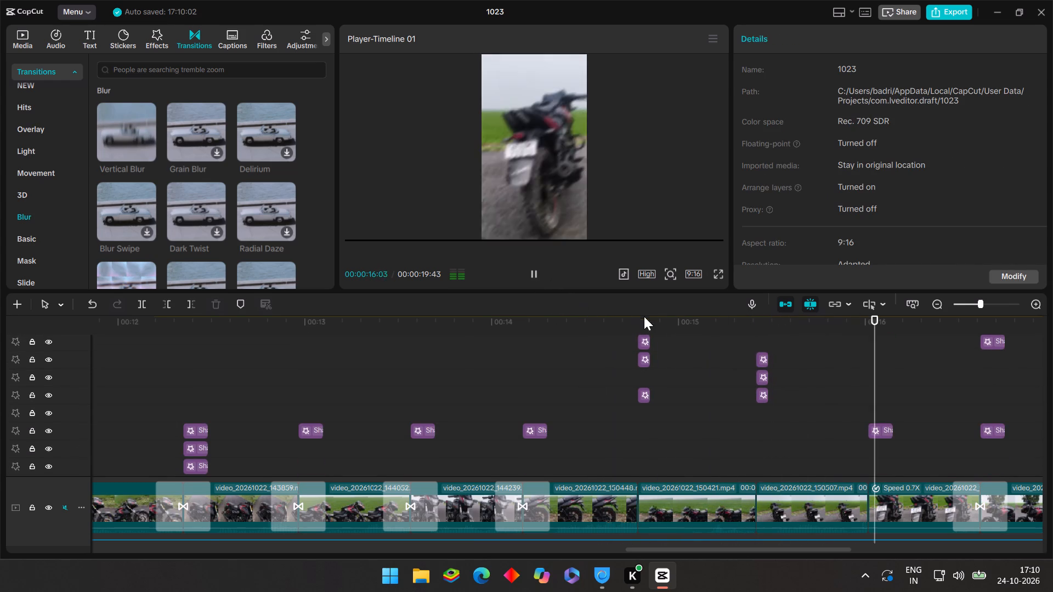
left_click(375, 428)
left_click_drag(375, 429, 281, 464)
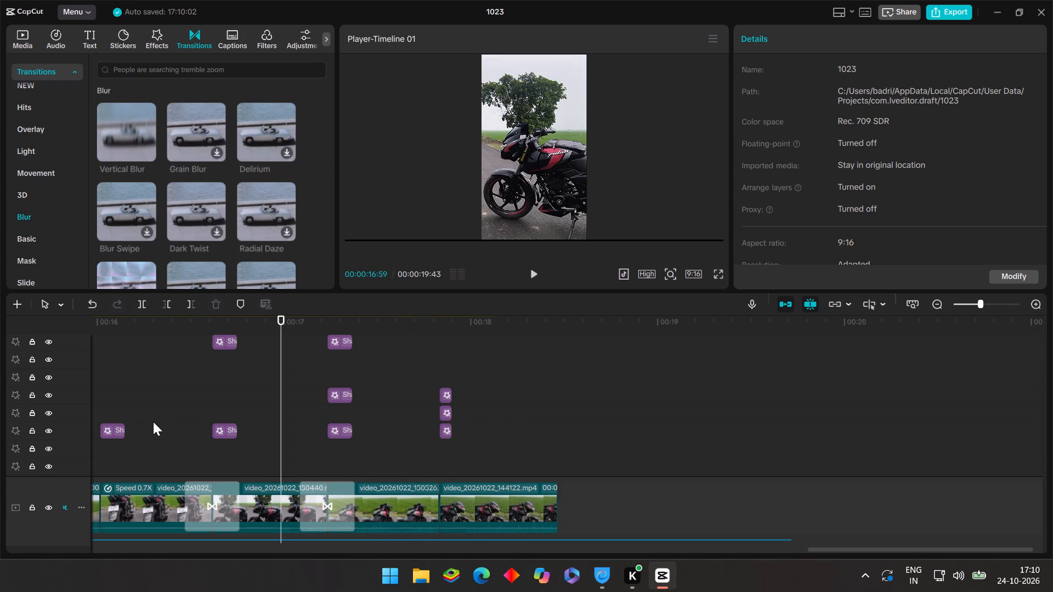
Delete the three long Shake effects stacked at the start of the Speed 0.7X clip, around 00:00:16:01.
left_click(153, 409)
left_click_drag(152, 409, 658, 461)
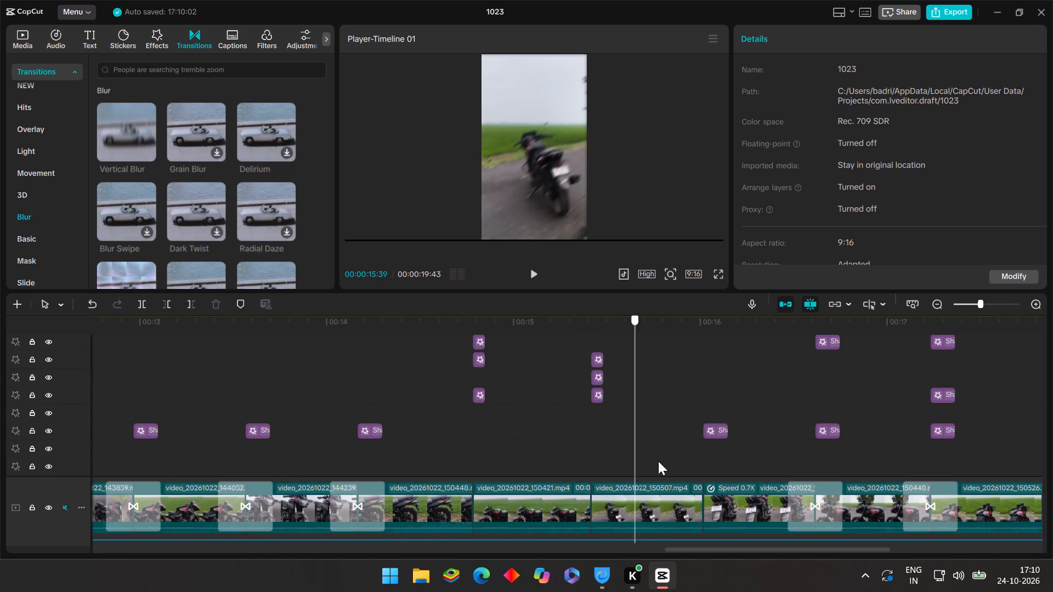
left_click_drag(658, 461, 730, 469)
scroll(677, 426, "up", 4)
scroll(719, 419, "down", 1)
left_click_drag(693, 346, 718, 369)
right_click(721, 371)
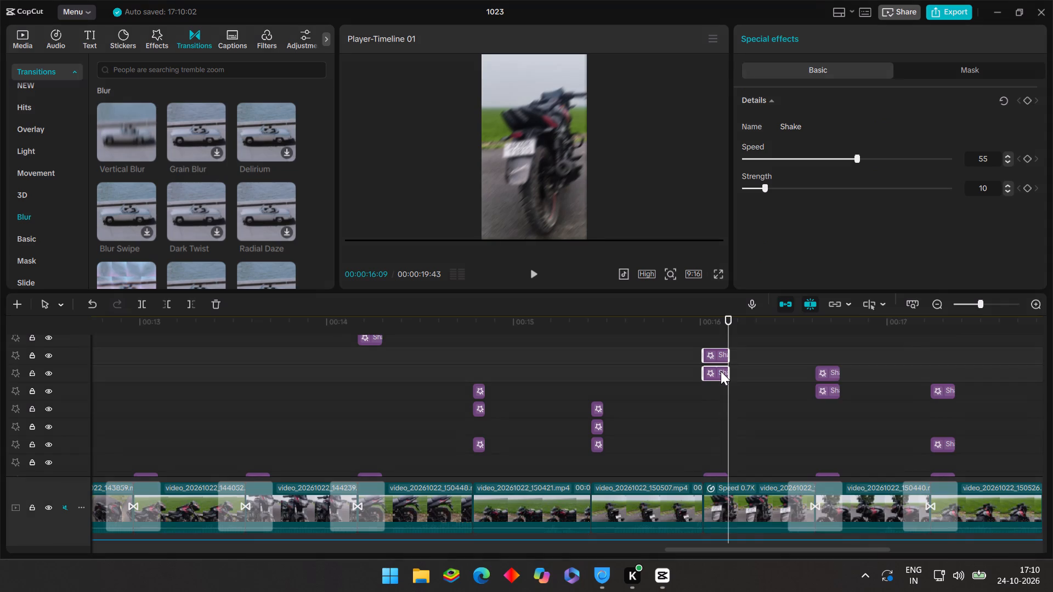
left_click(741, 363)
scroll(728, 375, "down", 6)
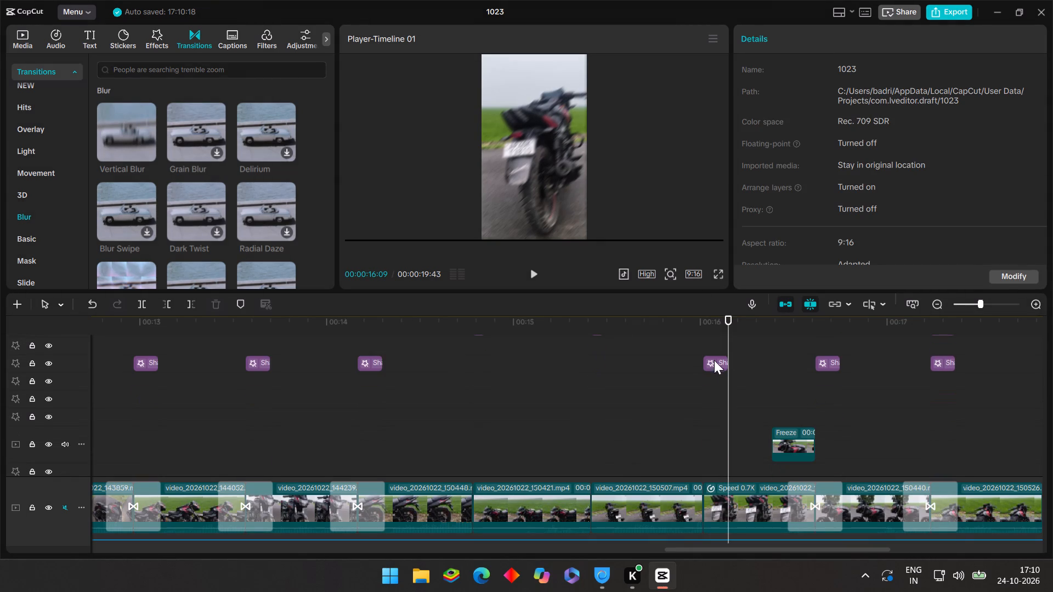
right_click(714, 359)
left_click(745, 363)
Paste the shortened Shake effect three times at the 00:00:16:01 cut.
left_click(684, 435)
left_click_drag(684, 435, 706, 457)
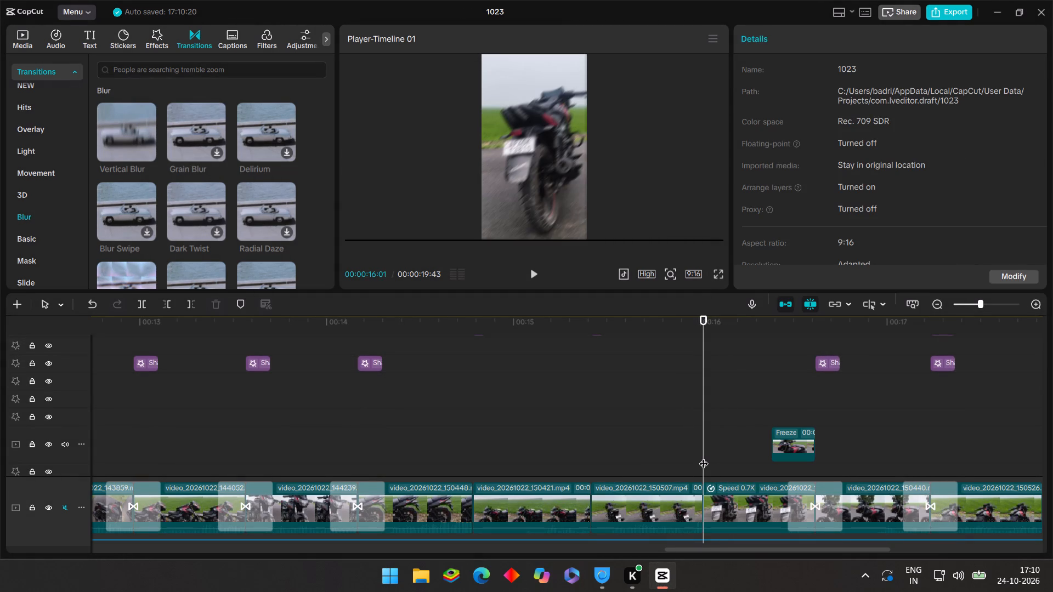
key("ctrl+v")
key("ctrl+v")
key("ctrl+v")
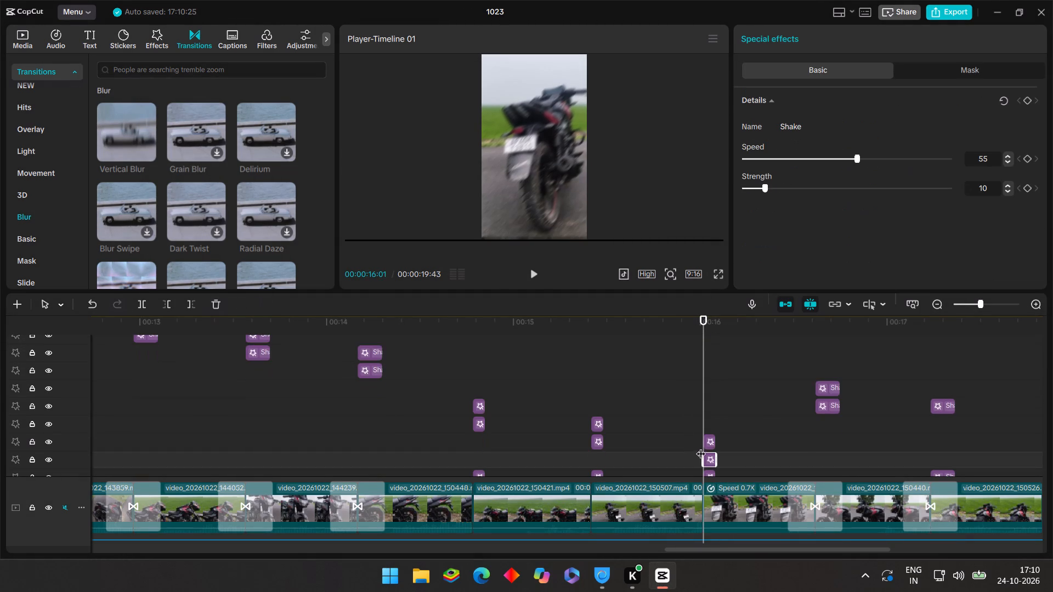
scroll(693, 415, "down", 5)
Preview the edit across the shortened Shake stacks, and replay the last cuts from just before 00:00:17:03.
left_click(650, 402)
left_click_drag(650, 402, 665, 408)
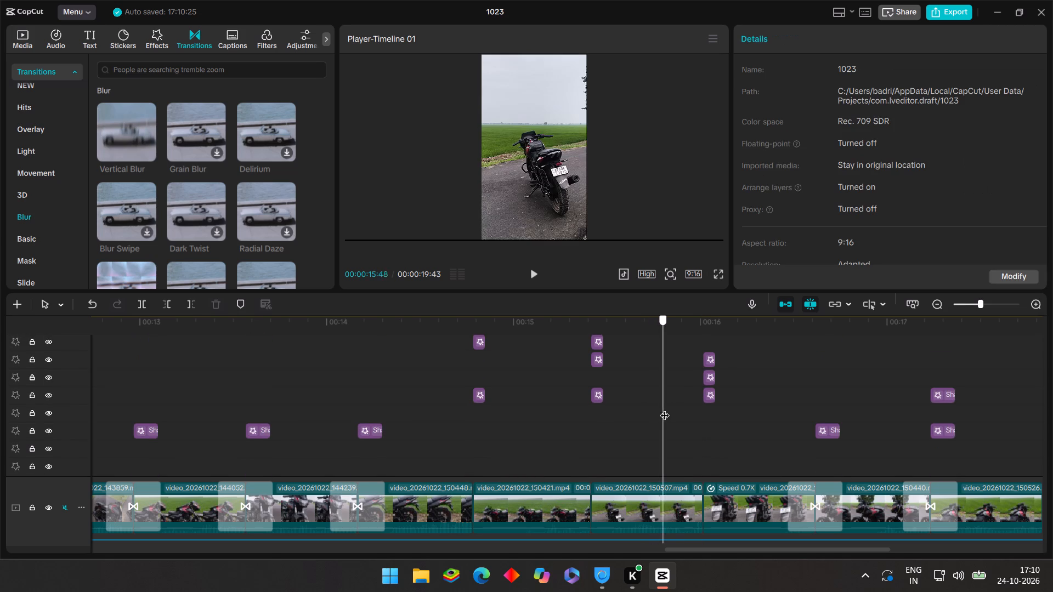
left_click_drag(665, 408, 389, 469)
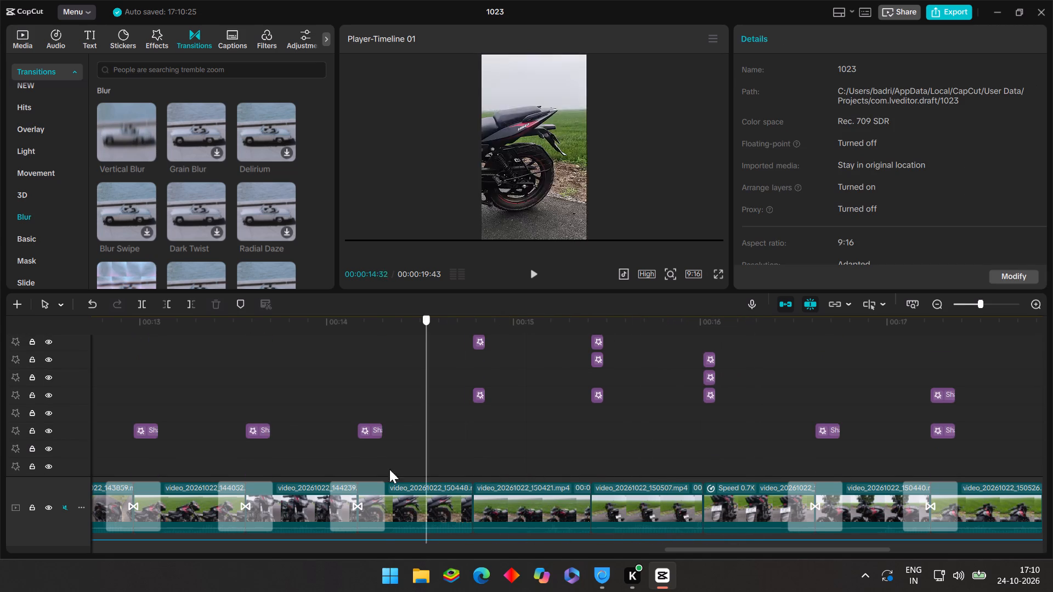
left_click_drag(389, 469, 365, 456)
left_click(539, 277)
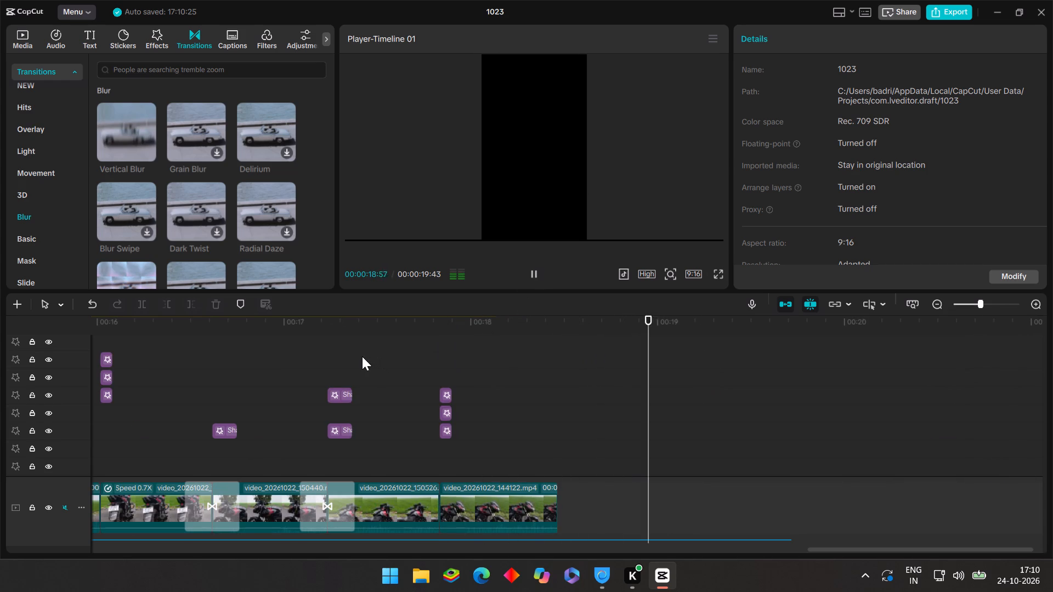
left_click(362, 358)
left_click_drag(362, 359, 271, 368)
left_click(535, 273)
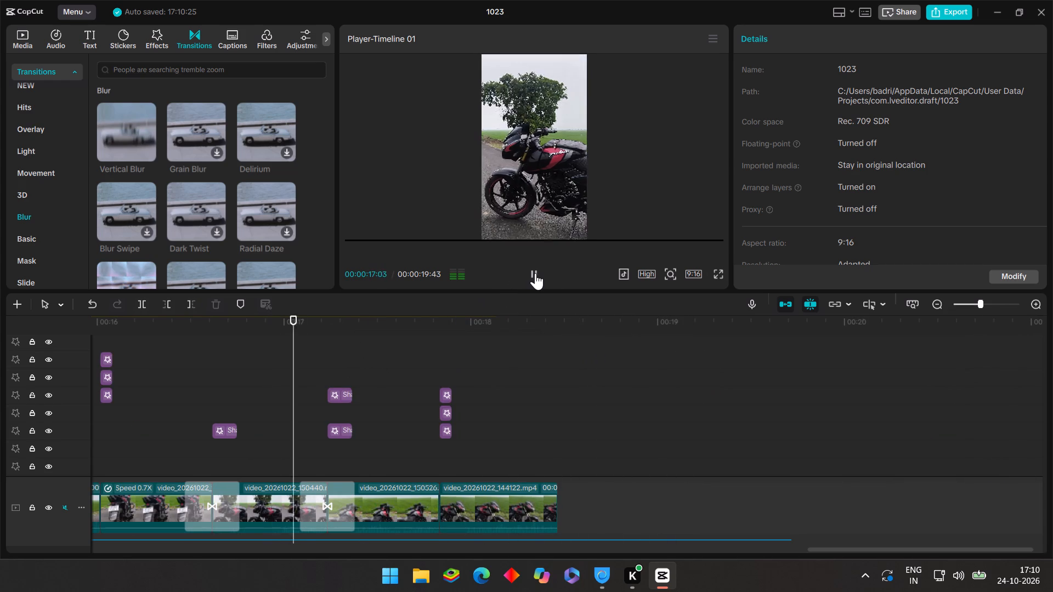
Examine the stacked Oblique Blur effects near the end and replay the final cut around 00:00:17:50.
scroll(455, 403, "up", 20)
scroll(455, 403, "up", 3)
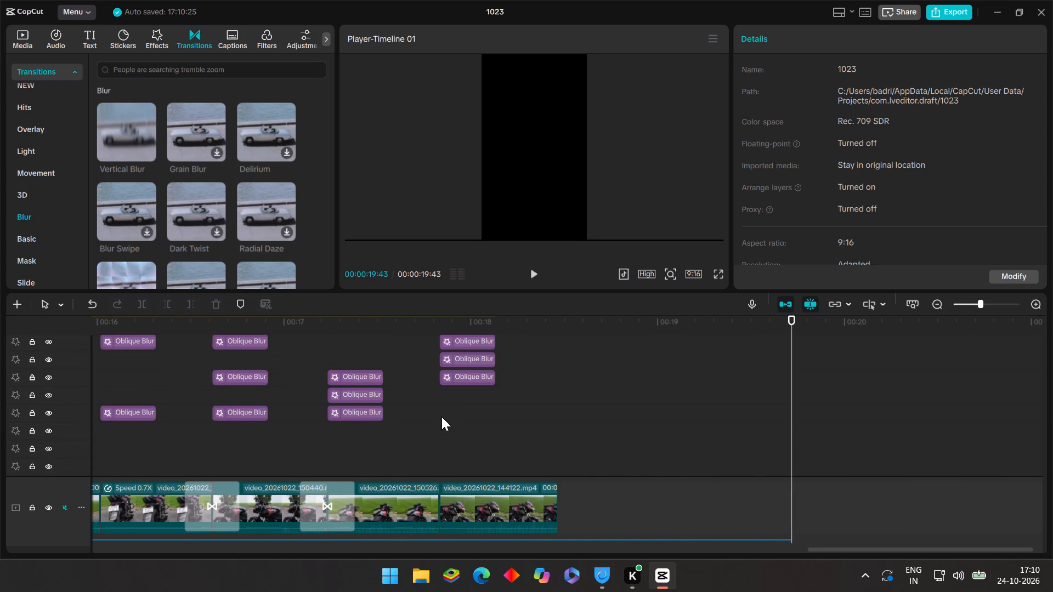
left_click(441, 417)
left_click_drag(441, 417, 443, 423)
left_click_drag(443, 423, 505, 437)
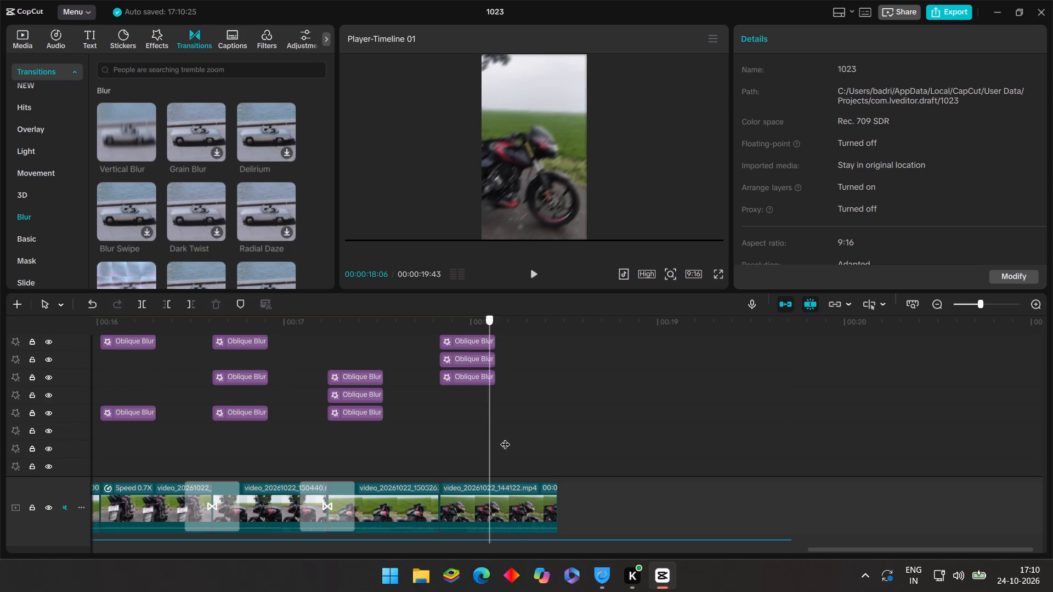
left_click_drag(505, 437, 407, 423)
left_click(533, 275)
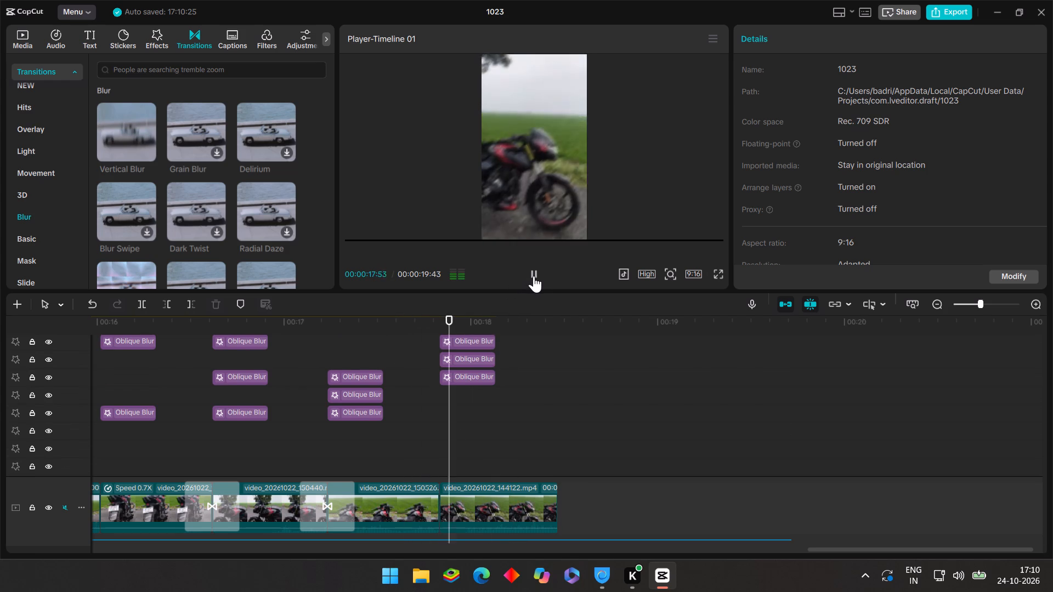
left_click(547, 415)
left_click_drag(547, 415, 555, 429)
scroll(555, 428, "down", 4)
scroll(548, 415, "up", 9)
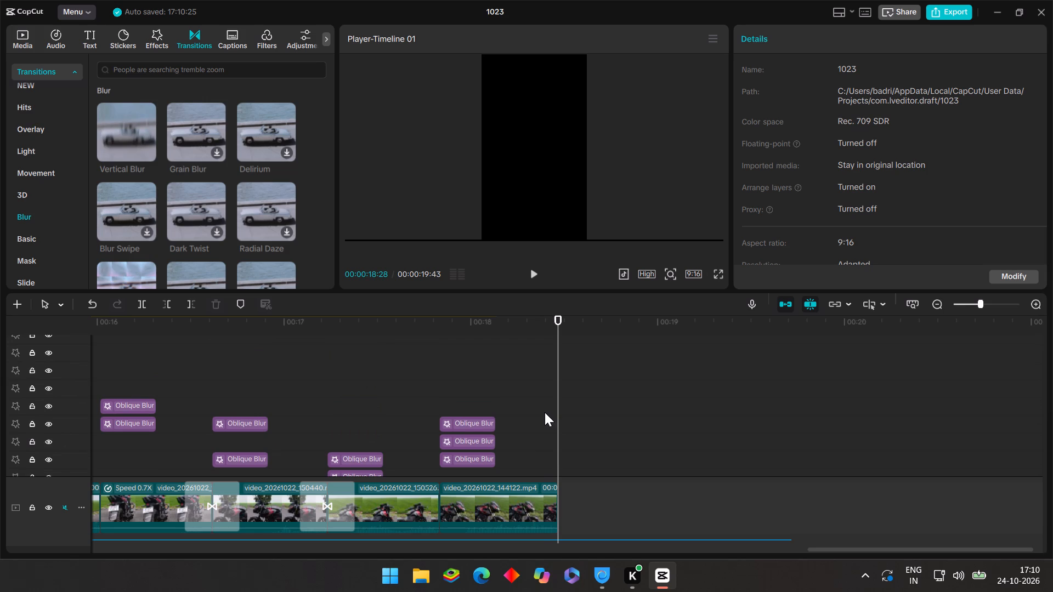
Scrub back through the edit from 00:00:18:24 to review the earlier clips and transitions.
left_click(535, 410)
left_click_drag(535, 410, 548, 426)
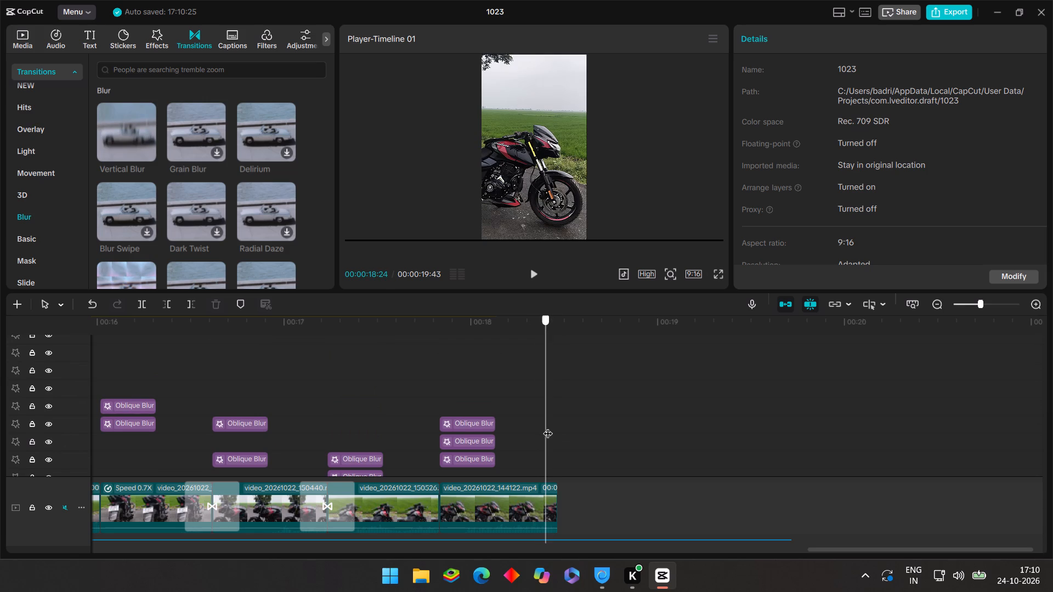
left_click_drag(548, 426, 466, 525)
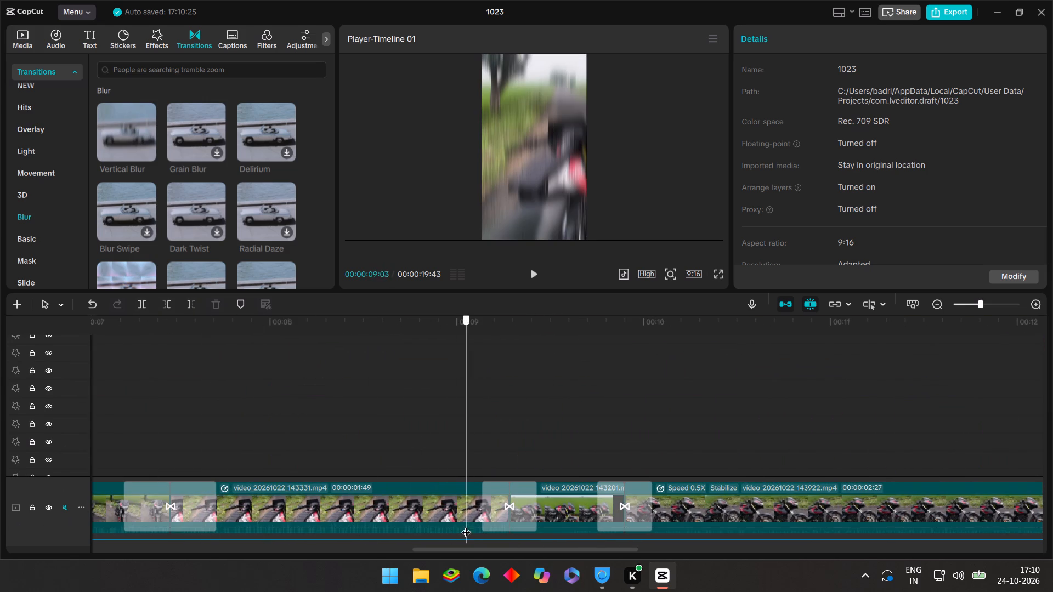
left_click_drag(466, 525, 165, 572)
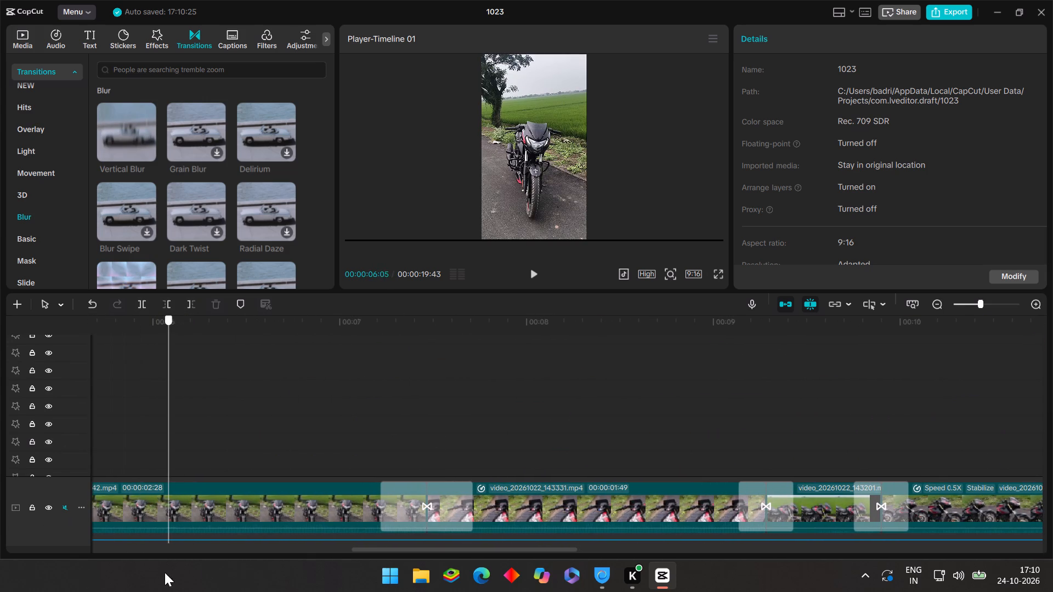
left_click_drag(165, 572, 199, 585)
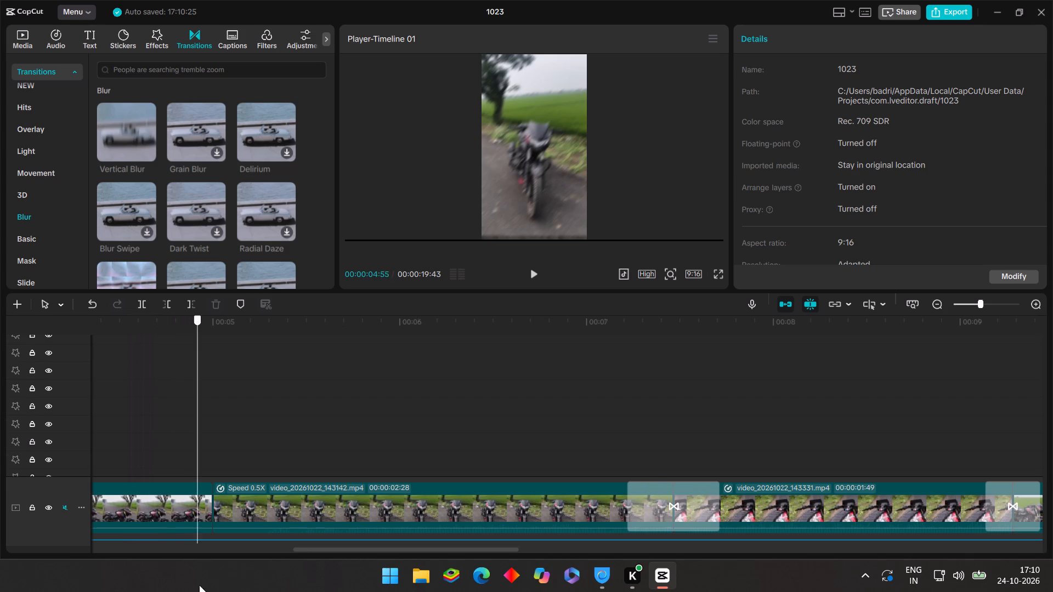
left_click_drag(199, 585, 411, 580)
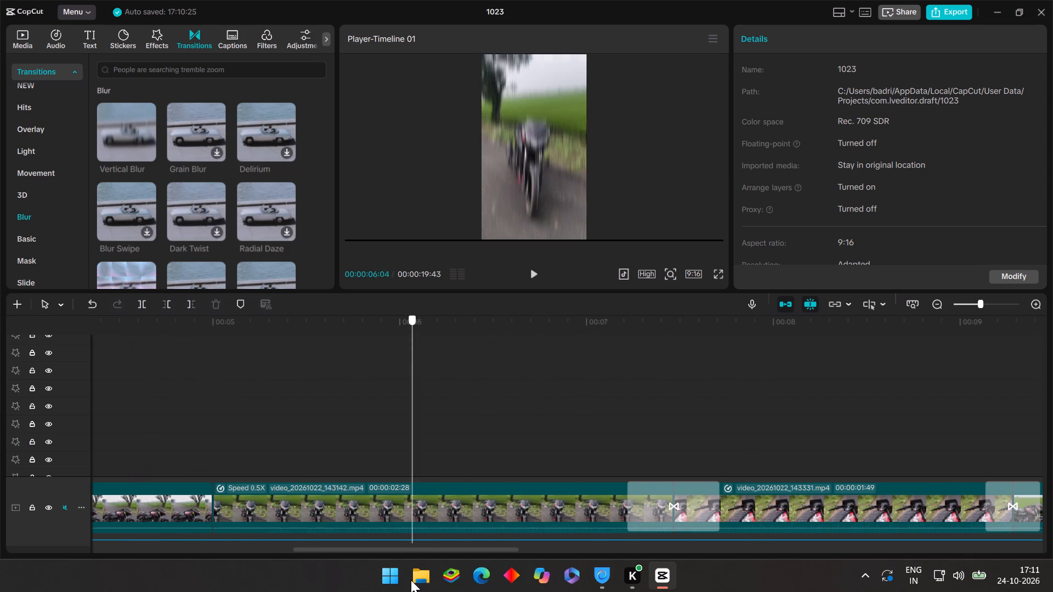
left_click_drag(411, 580, 1051, 577)
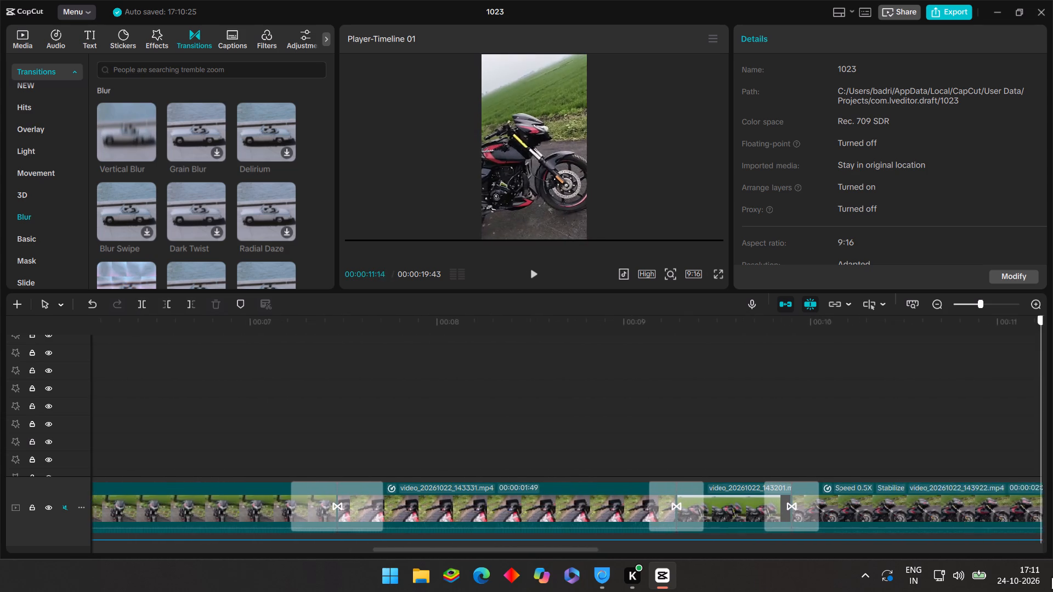
left_click_drag(1051, 577, 573, 591)
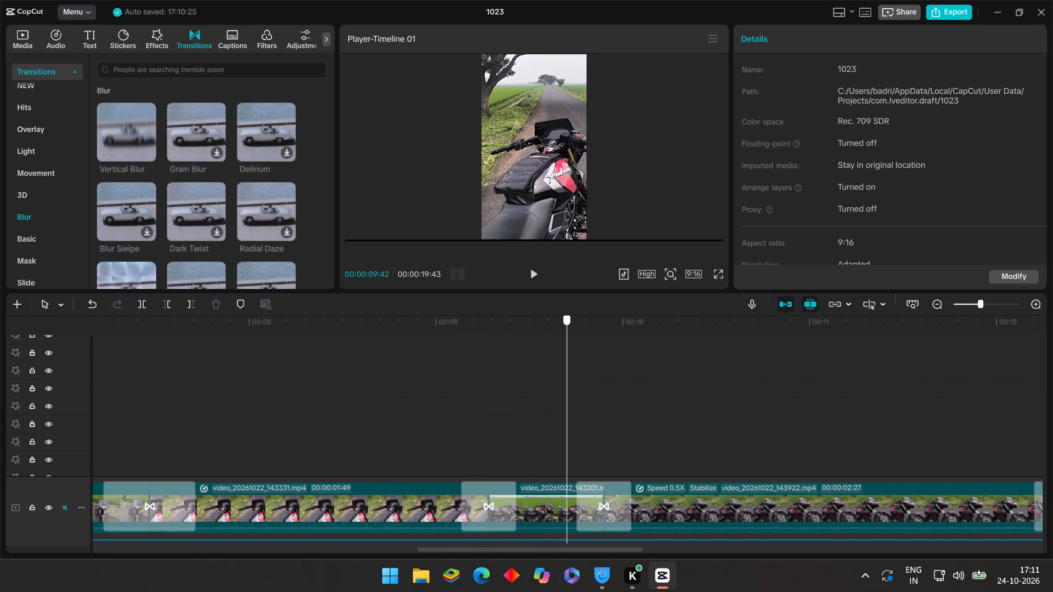
Copy the video_20261022_143859.mp4 clip and append it to the main video track at 00:00:18:28.
left_click_drag(573, 591, 806, 591)
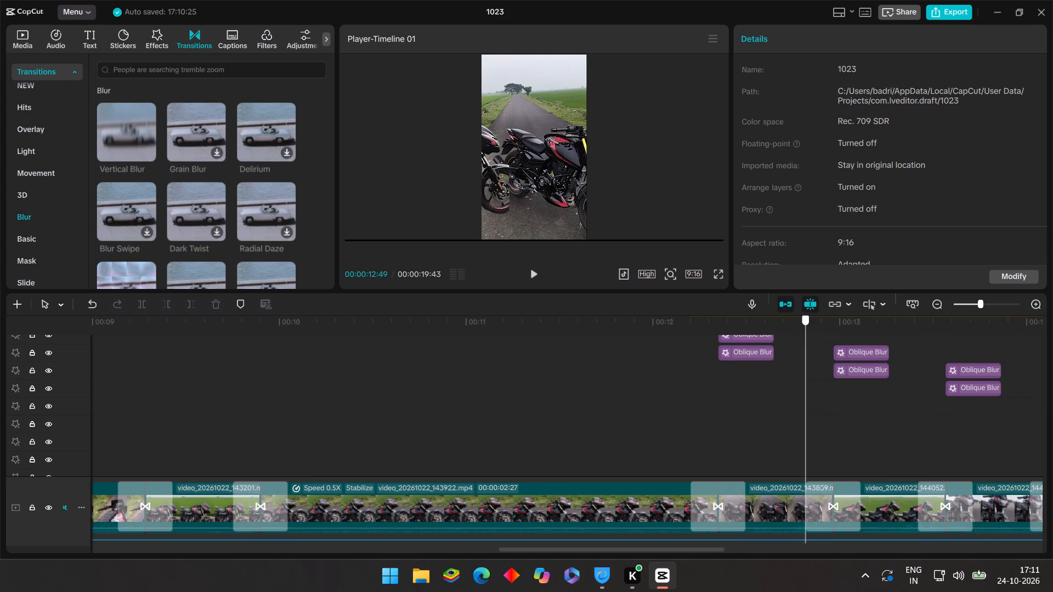
left_click_drag(806, 591, 782, 590)
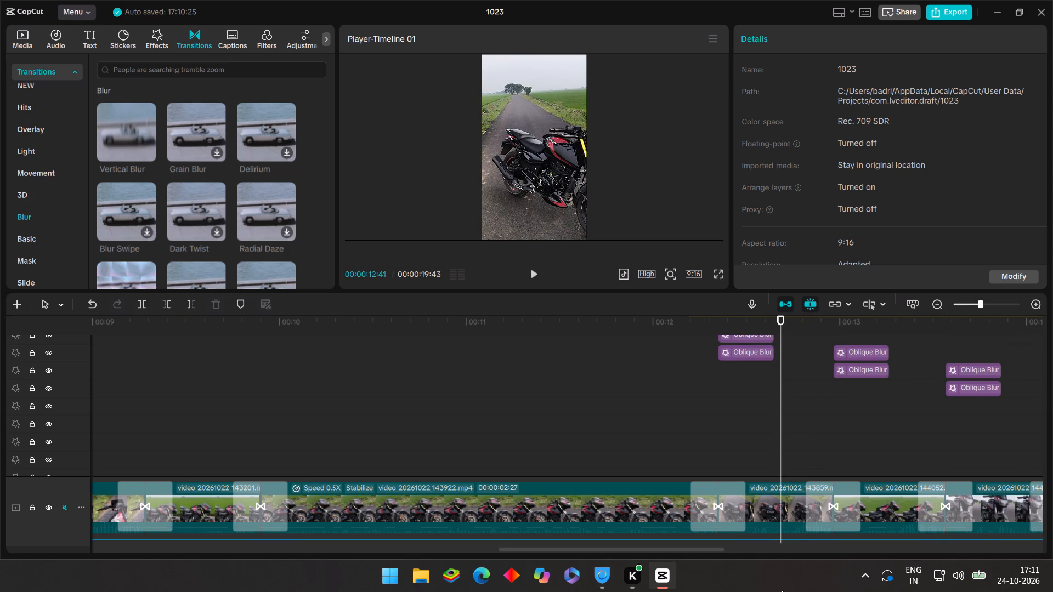
left_click(768, 511)
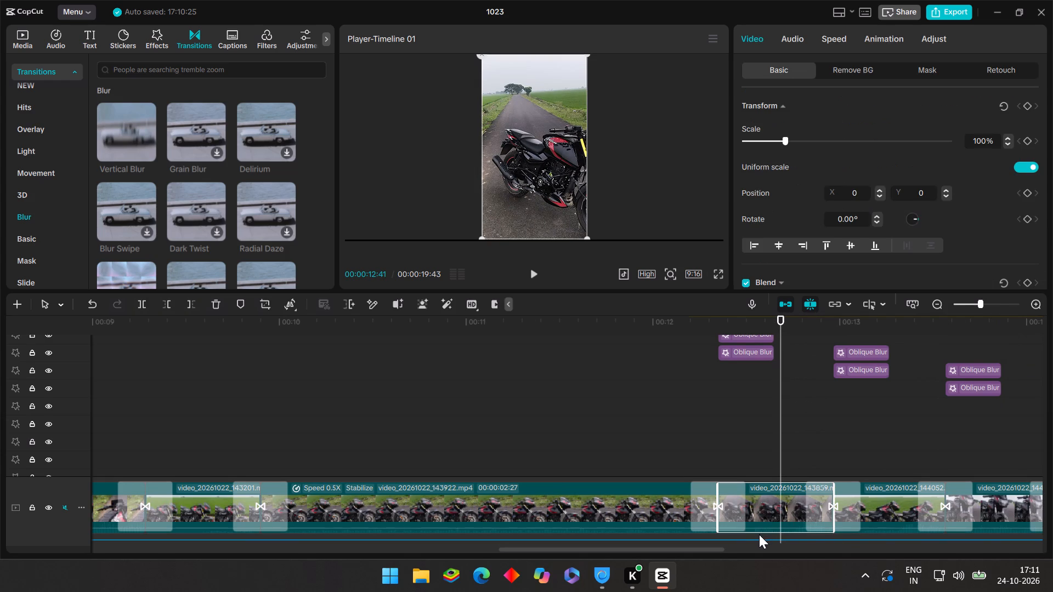
key("ctrl+c")
left_click(791, 449)
left_click_drag(792, 447, 1052, 428)
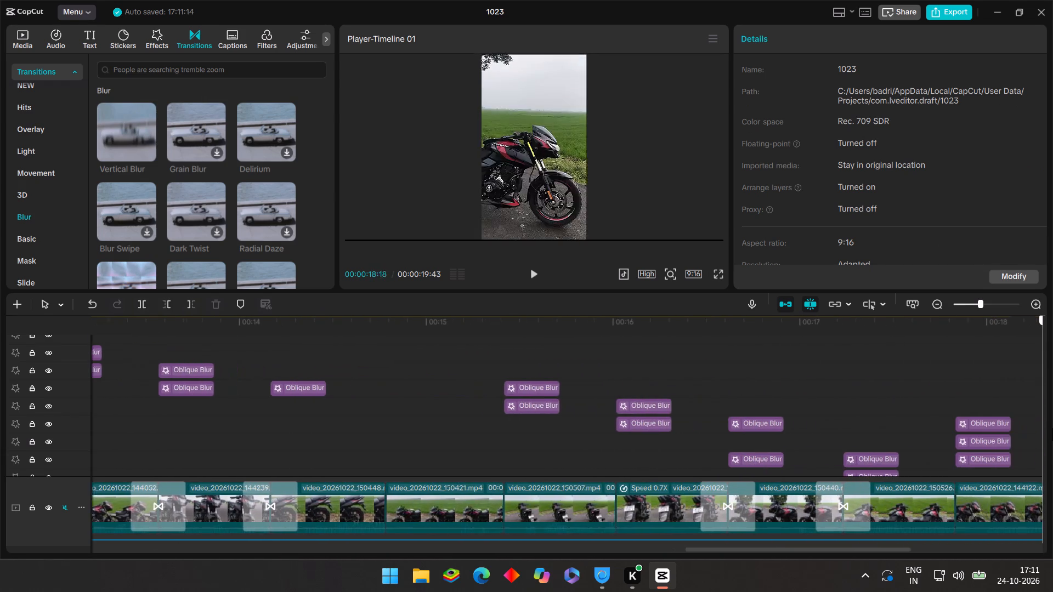
left_click_drag(1052, 428, 772, 472)
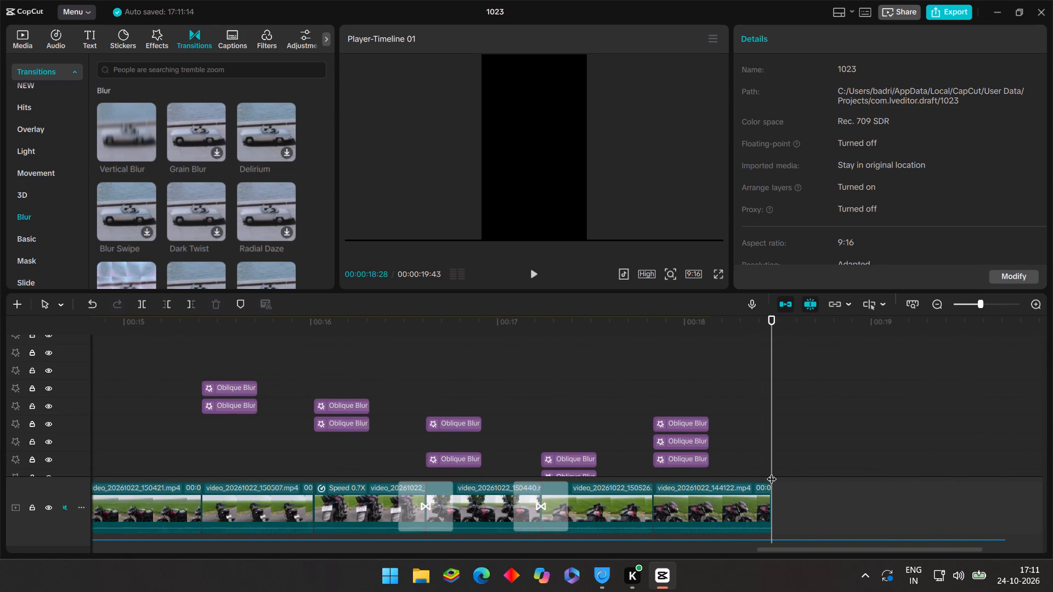
key("ctrl+v")
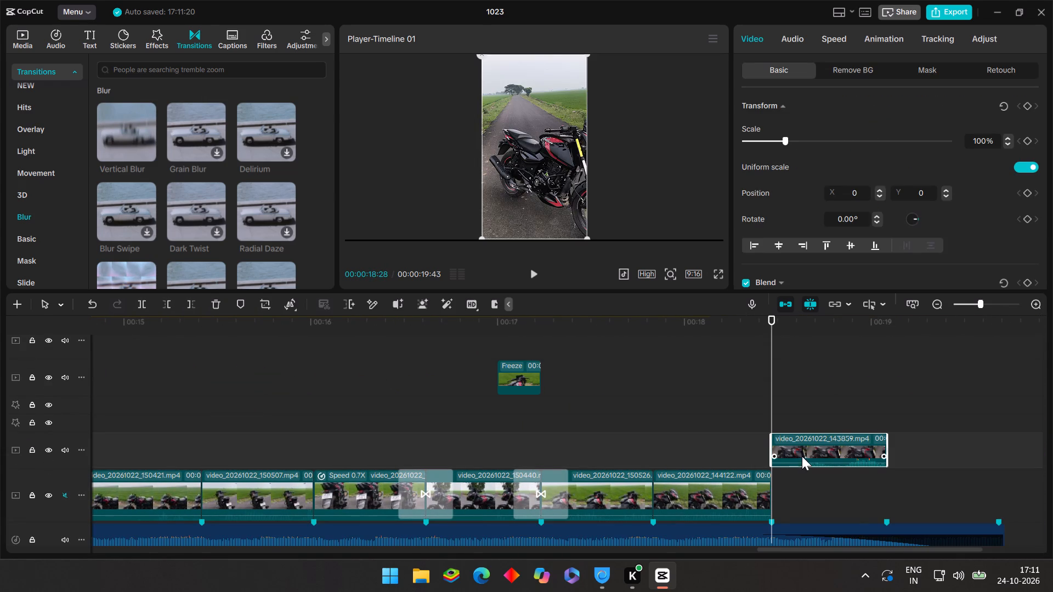
left_click_drag(802, 456, 802, 511)
left_click(801, 405)
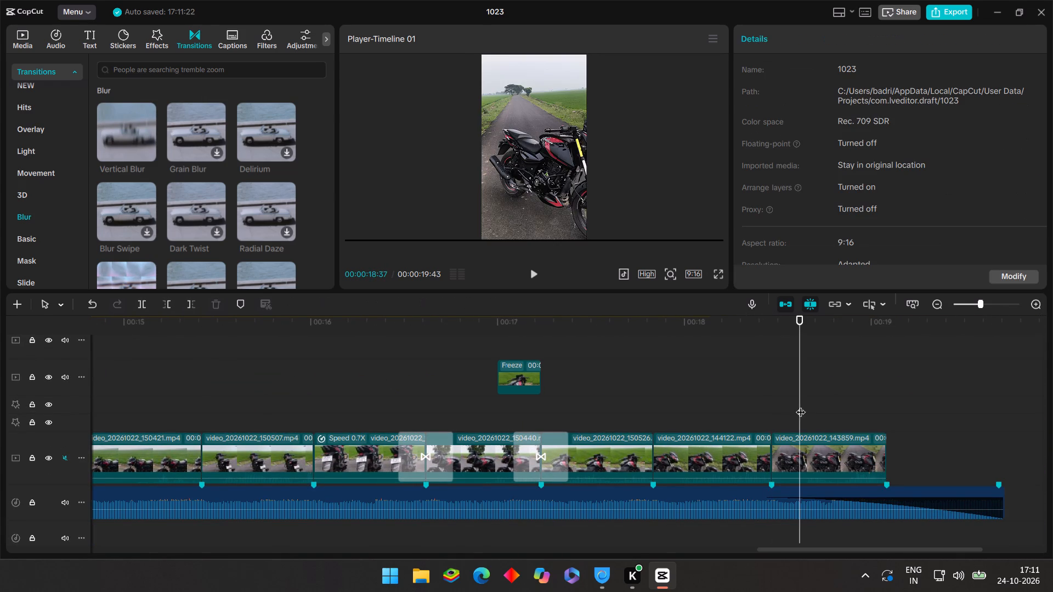
Copy the stabilized 0.5X clip video_20261022_143922.mp4 and append it to the main track at 00:00:19:05.
left_click_drag(801, 405, 401, 491)
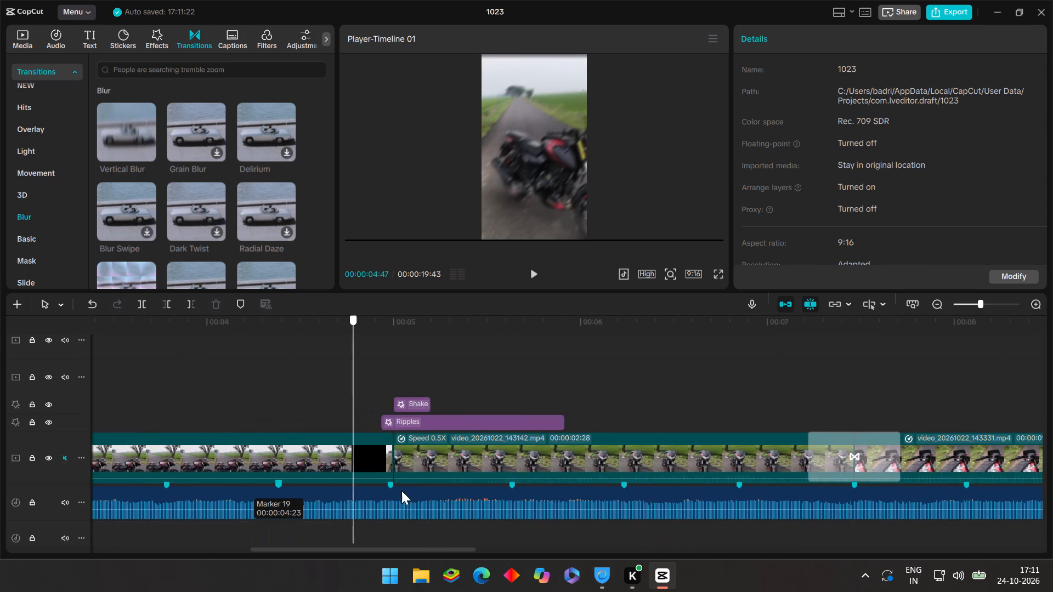
left_click_drag(401, 491, 722, 466)
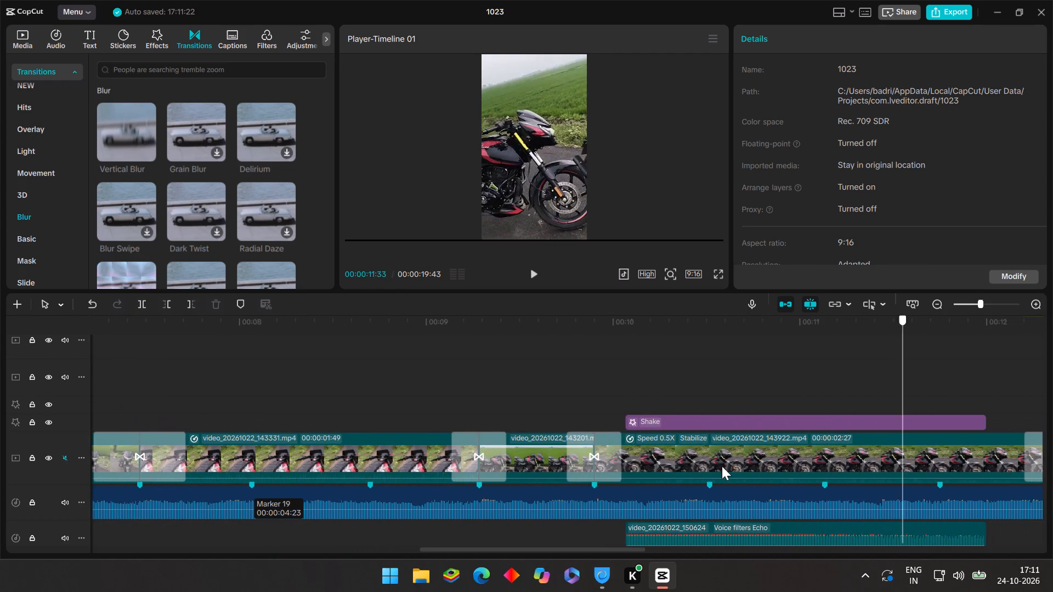
left_click_drag(722, 466, 592, 476)
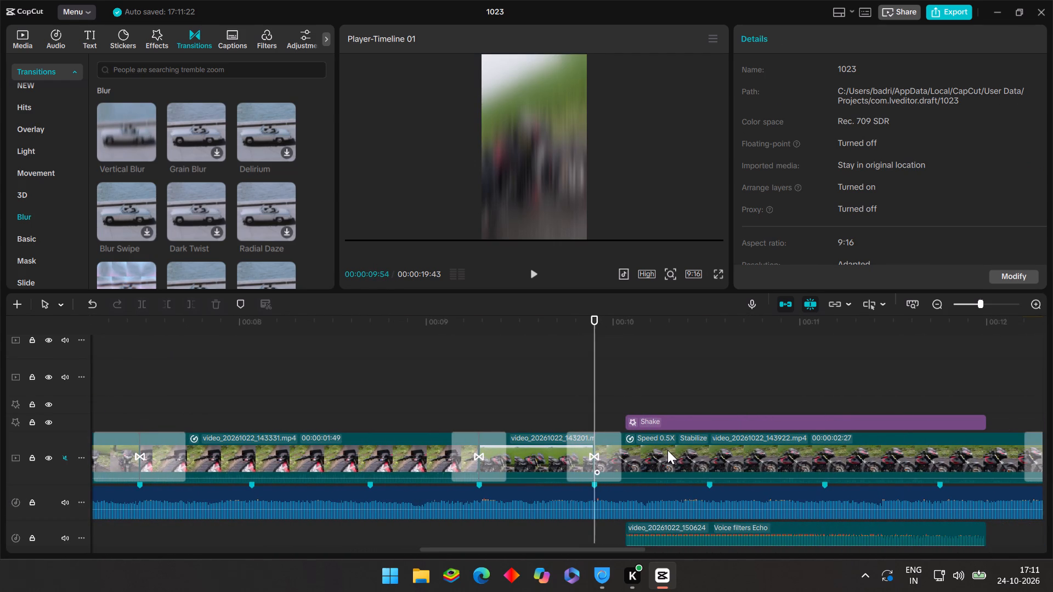
left_click(668, 450)
key("ctrl+c")
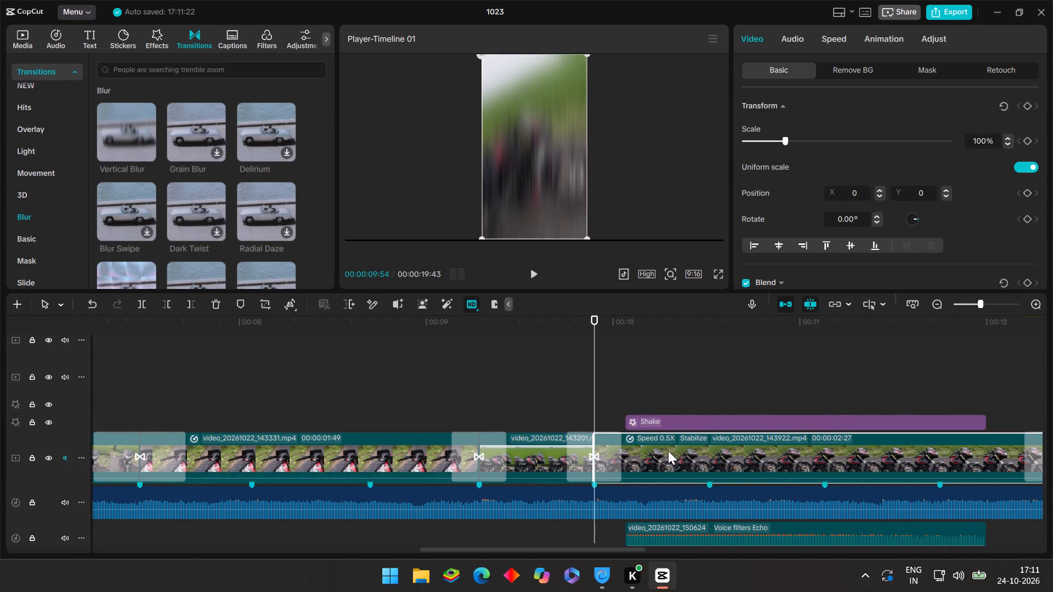
left_click(687, 386)
left_click_drag(691, 387, 1052, 409)
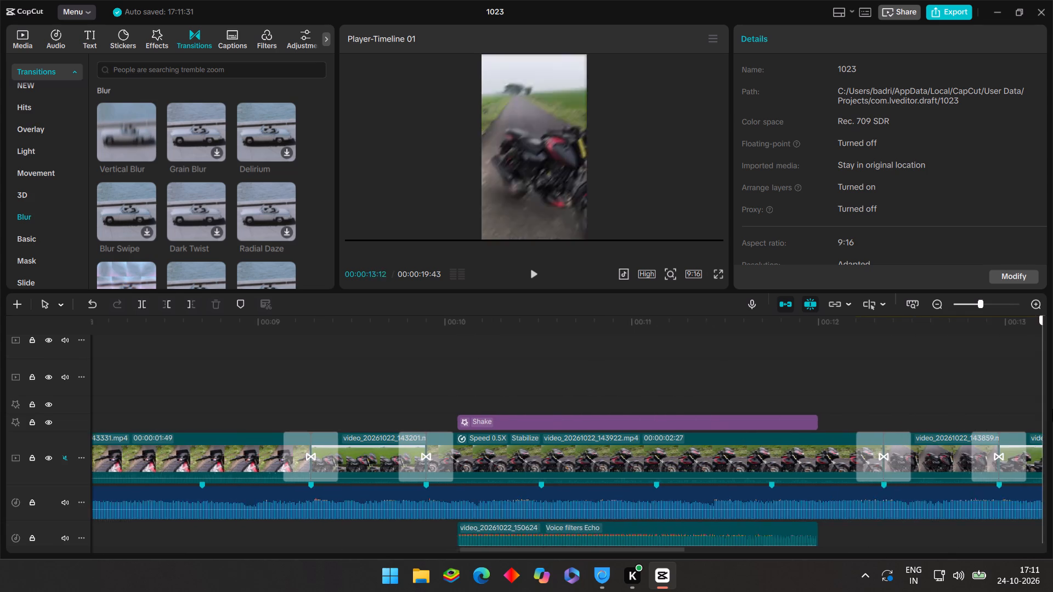
left_click_drag(1052, 409, 815, 415)
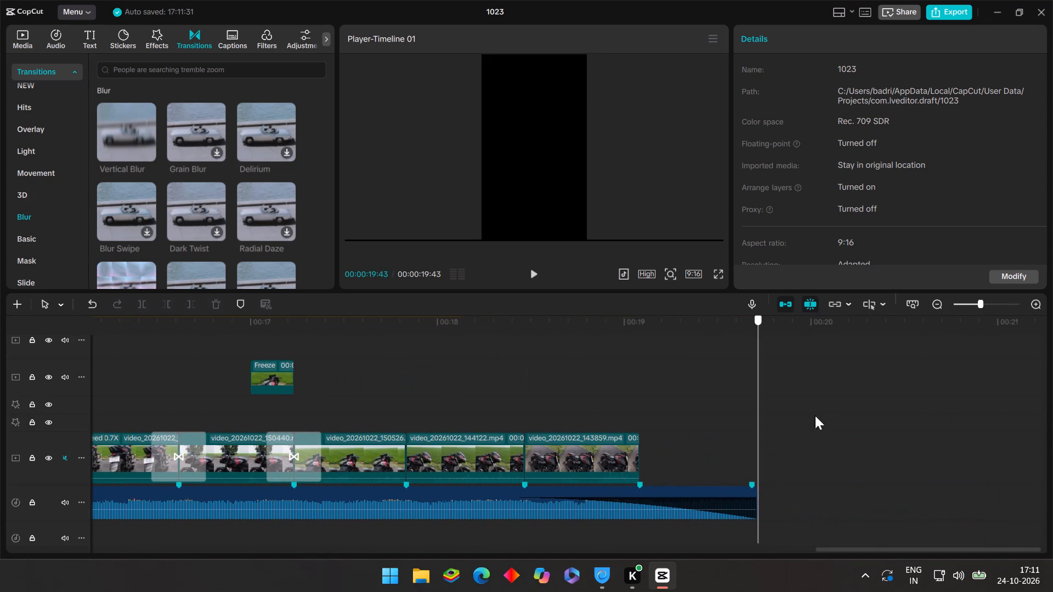
left_click_drag(815, 415, 641, 404)
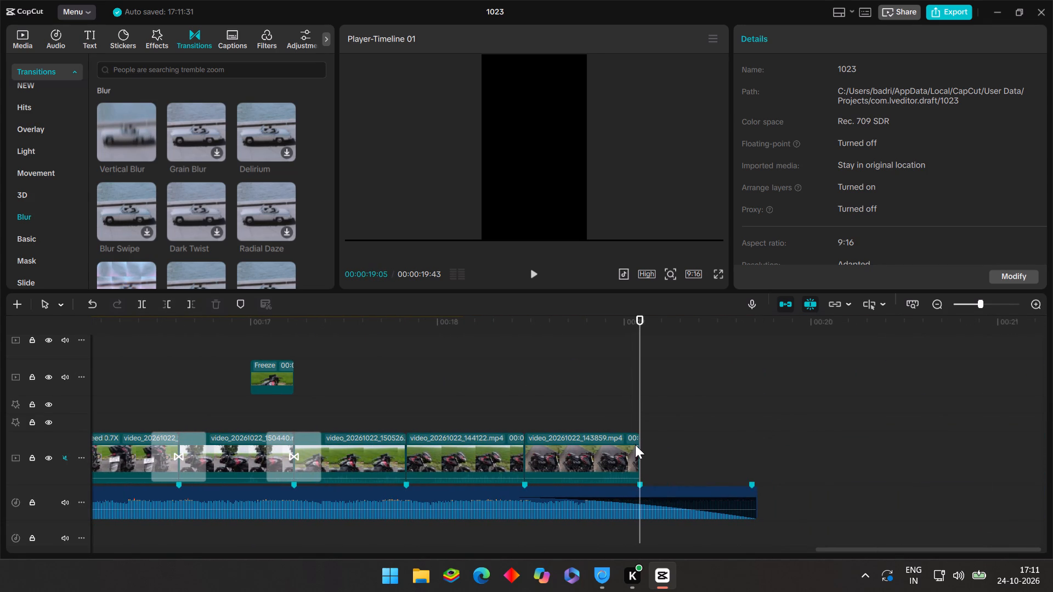
key("ctrl+v")
left_click_drag(695, 449, 700, 502)
Preview the appended 0.5X clip and trim away its beginning up to 00:00:20:24.
left_click_drag(642, 395, 749, 428)
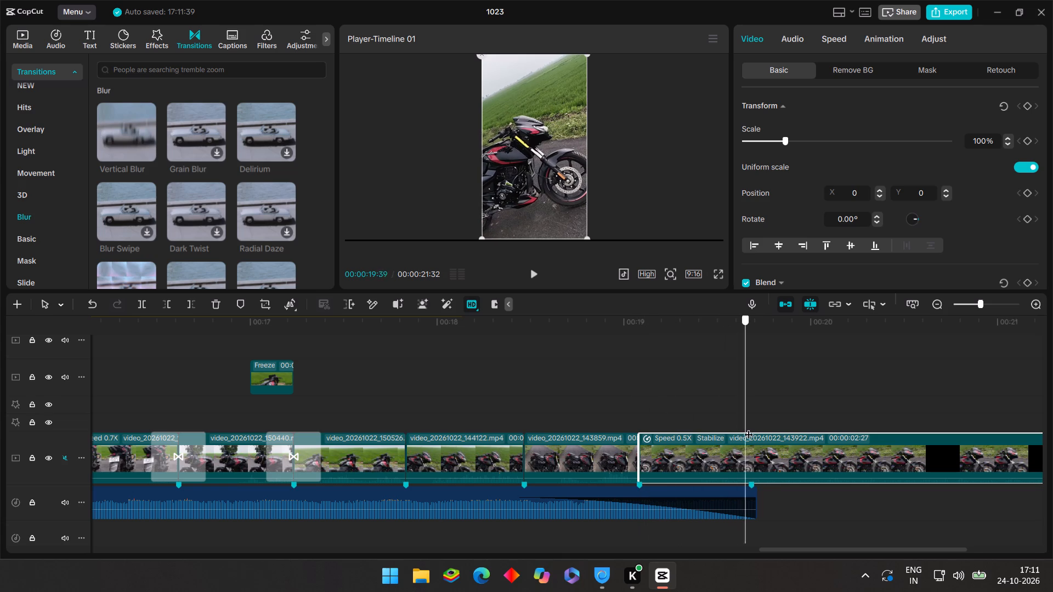
left_click_drag(749, 428, 813, 445)
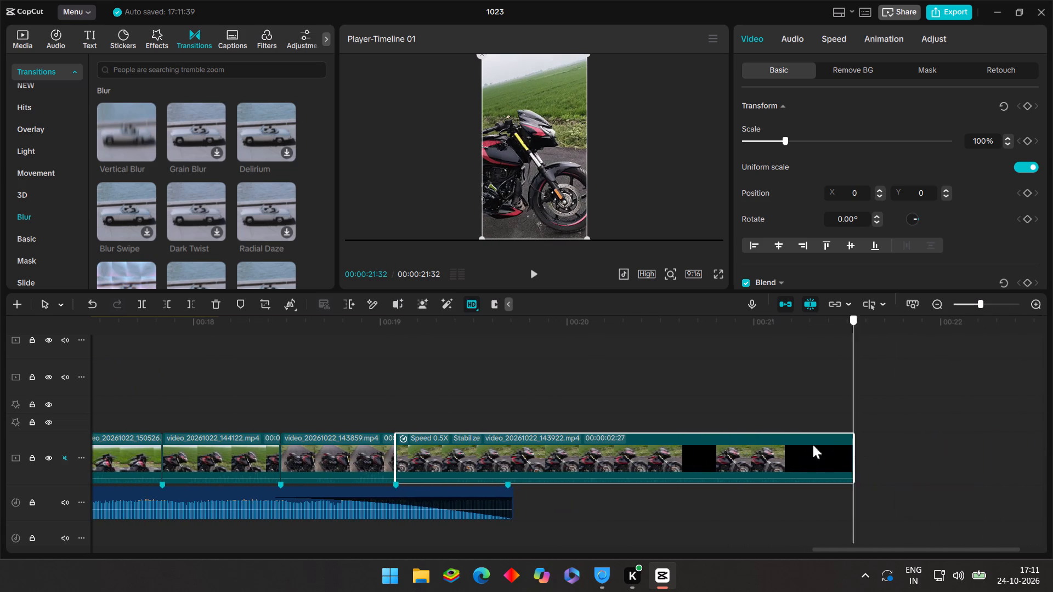
left_click_drag(813, 445, 591, 449)
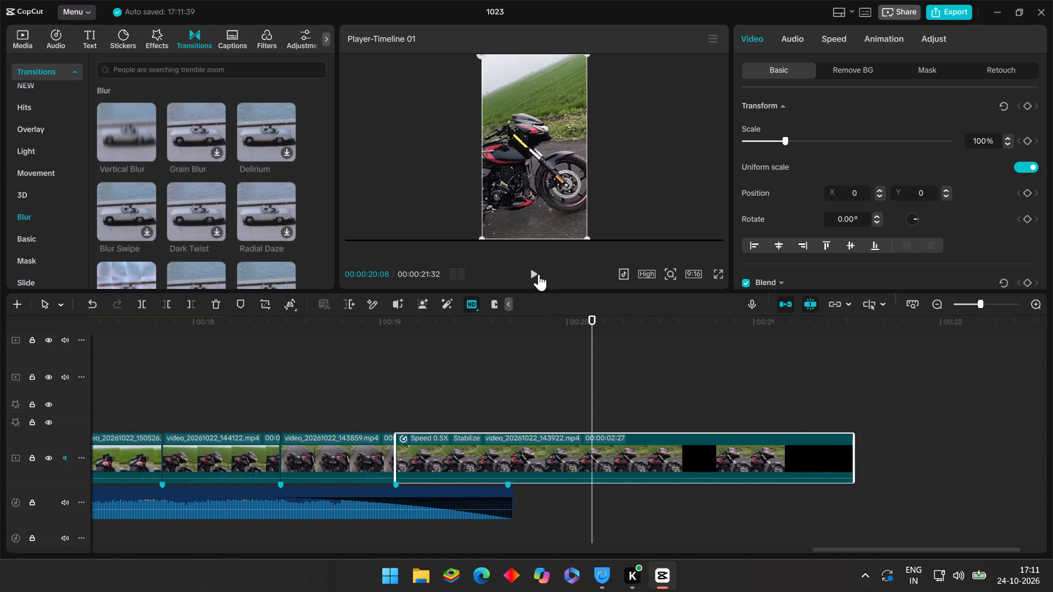
left_click(539, 274)
left_click(539, 275)
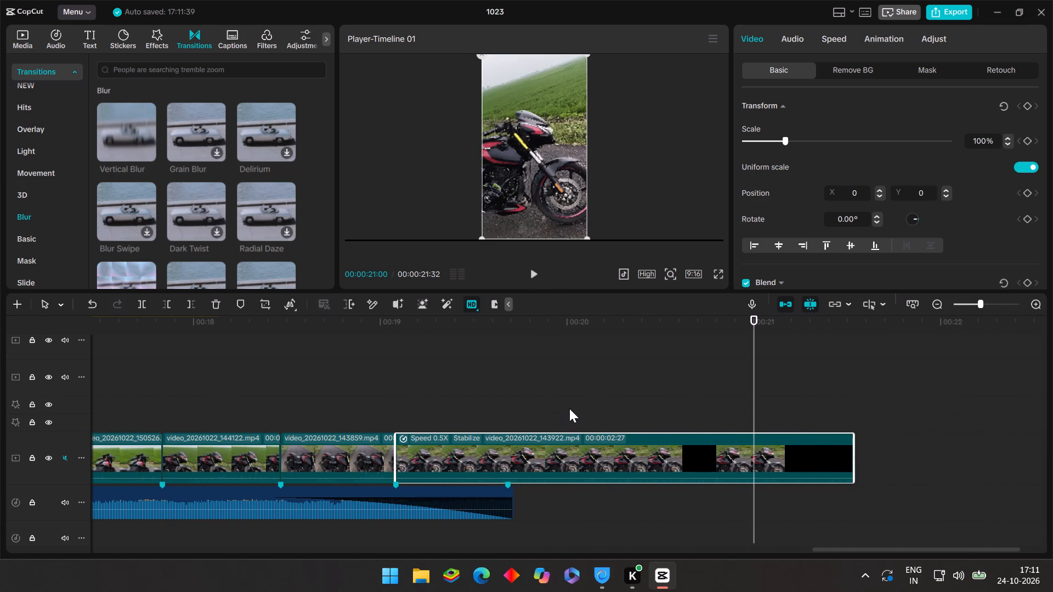
left_click(569, 408)
left_click_drag(570, 408, 641, 446)
left_click(590, 459)
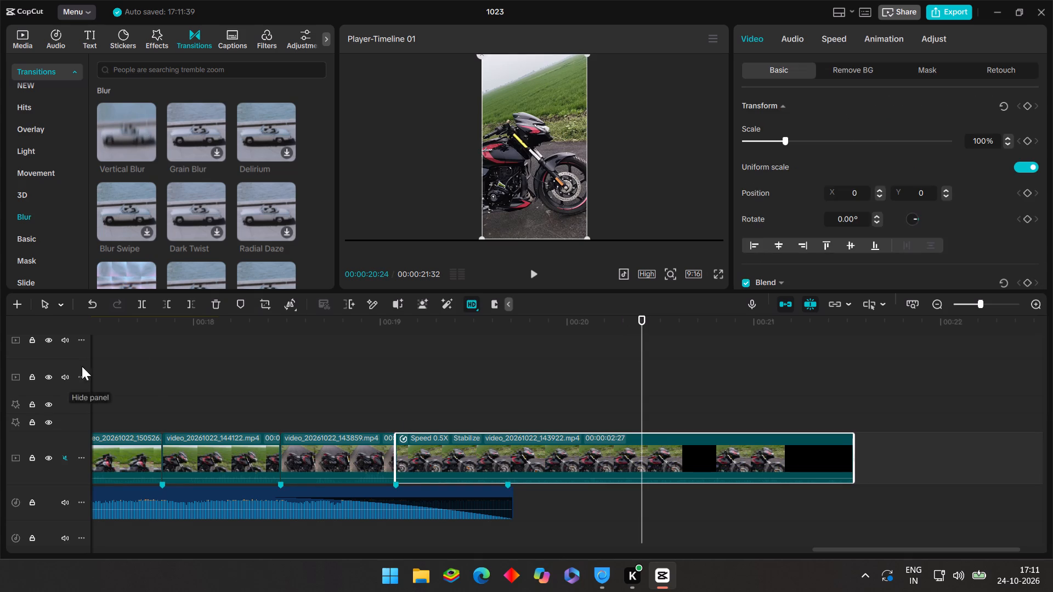
left_click(162, 308)
Play the shortened ending and trim the last clip's end at 00:00:19:43, where the music ends.
left_click(505, 401)
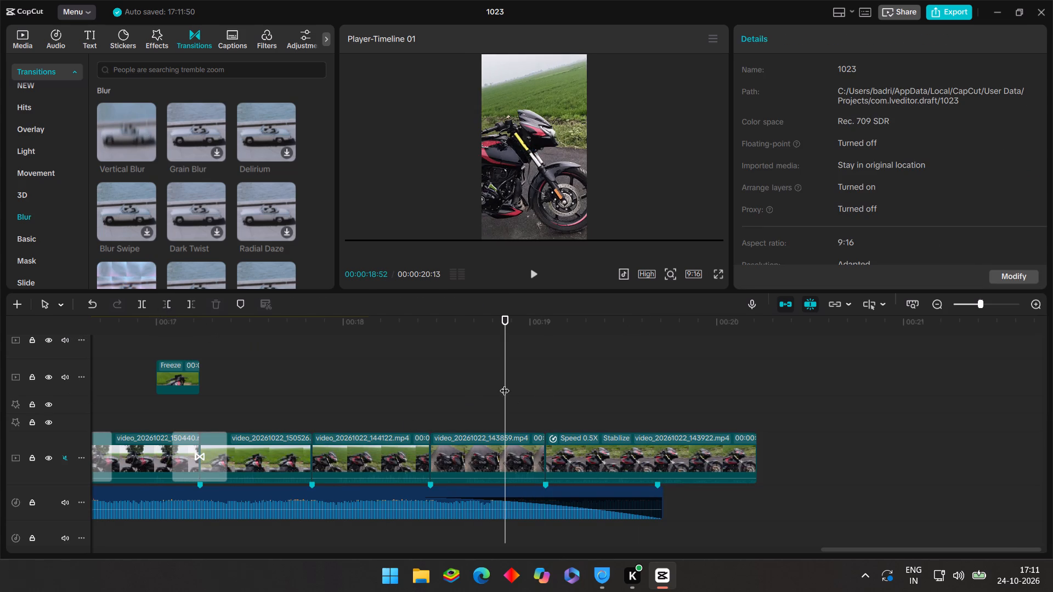
left_click(533, 278)
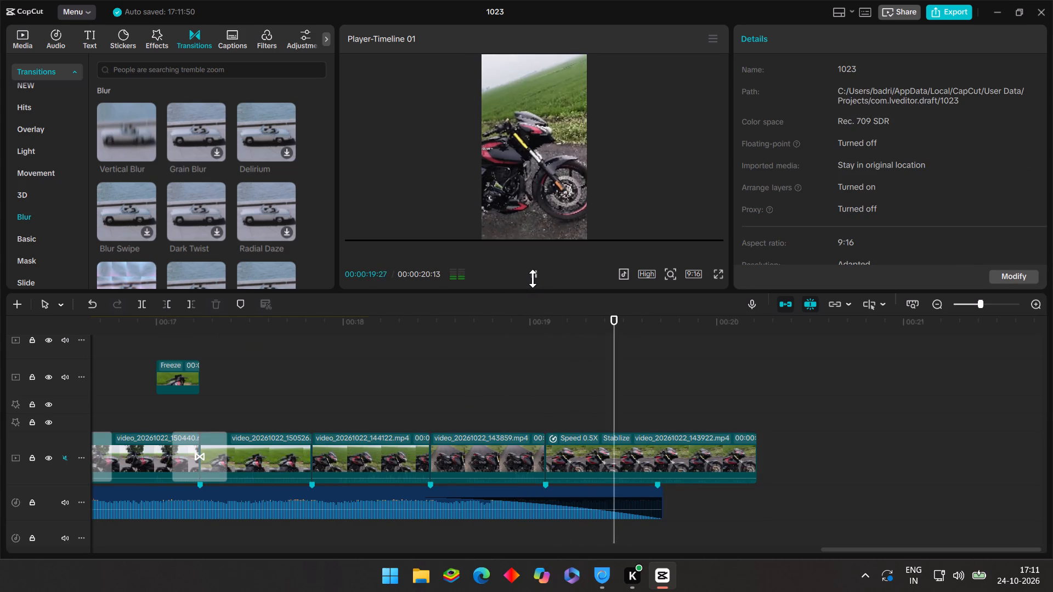
left_click(533, 278)
left_click_drag(600, 376, 609, 389)
left_click(609, 389)
left_click_drag(609, 389, 632, 407)
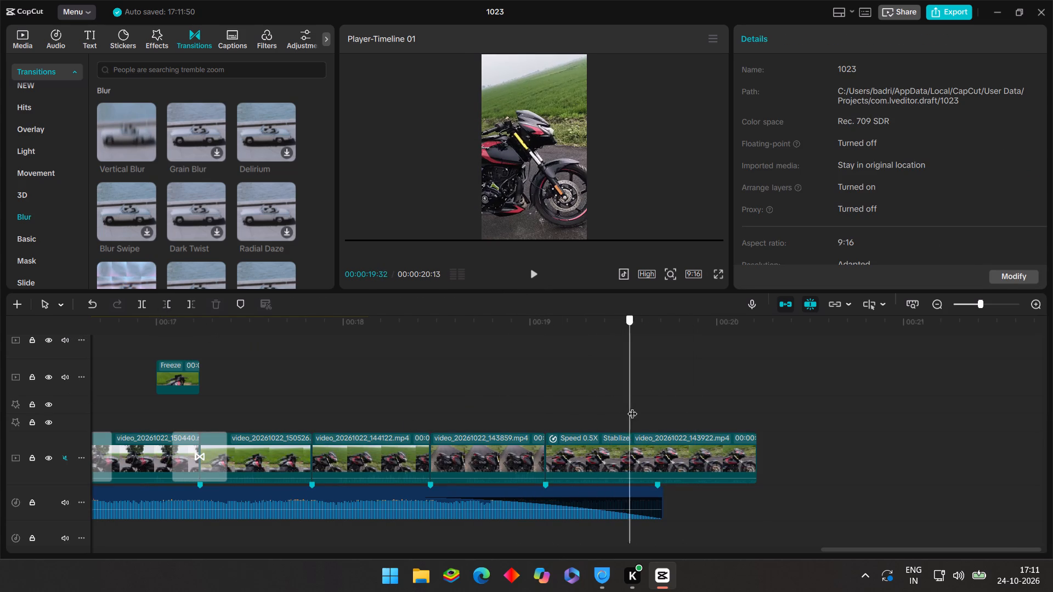
left_click_drag(632, 407, 664, 417)
left_click(643, 460)
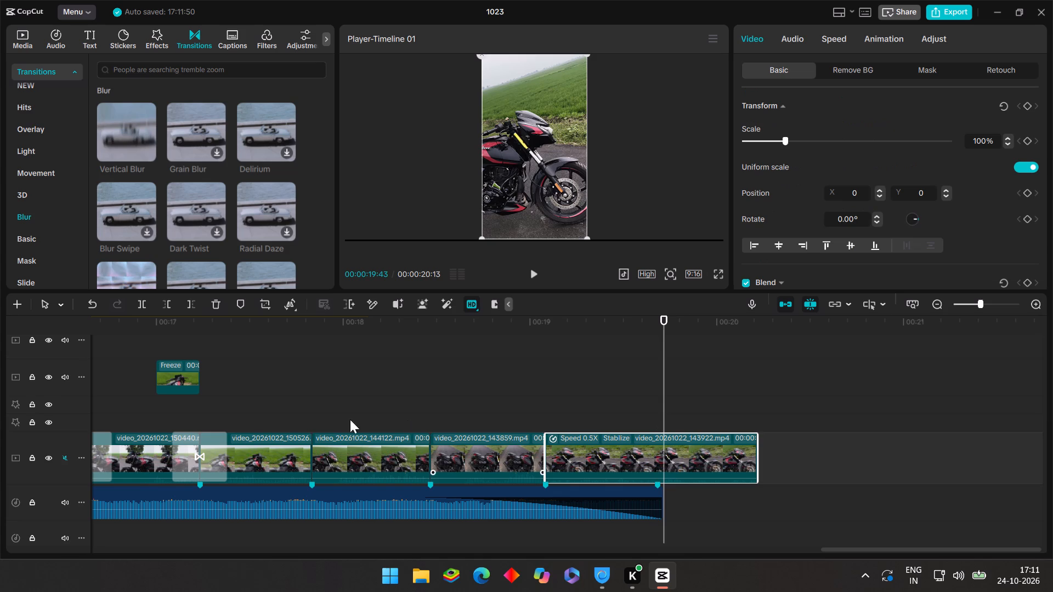
left_click(191, 307)
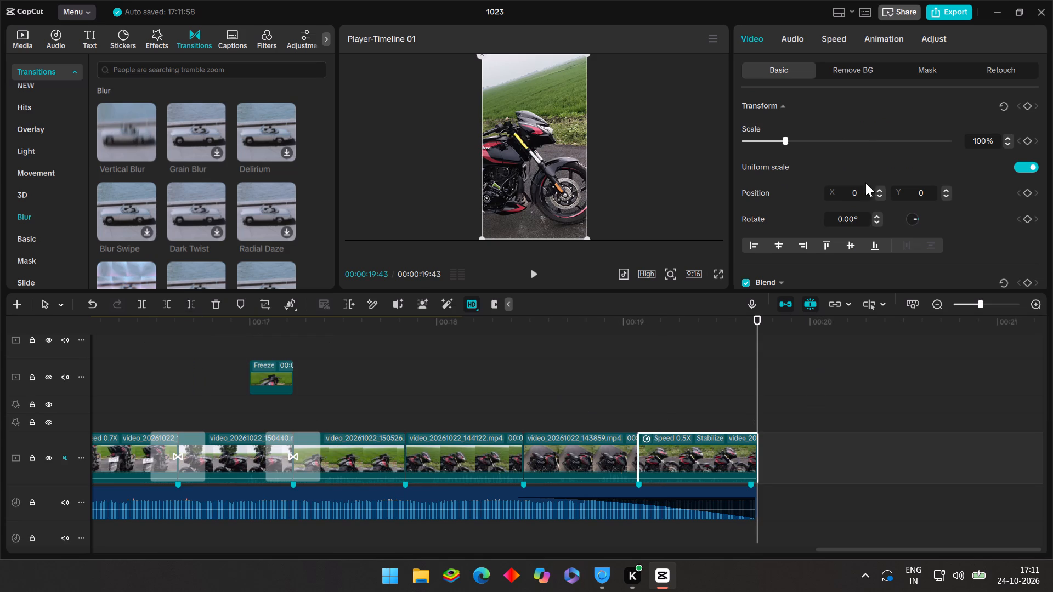
Apply the Fade Out exit animation to the last clip.
left_click(869, 43)
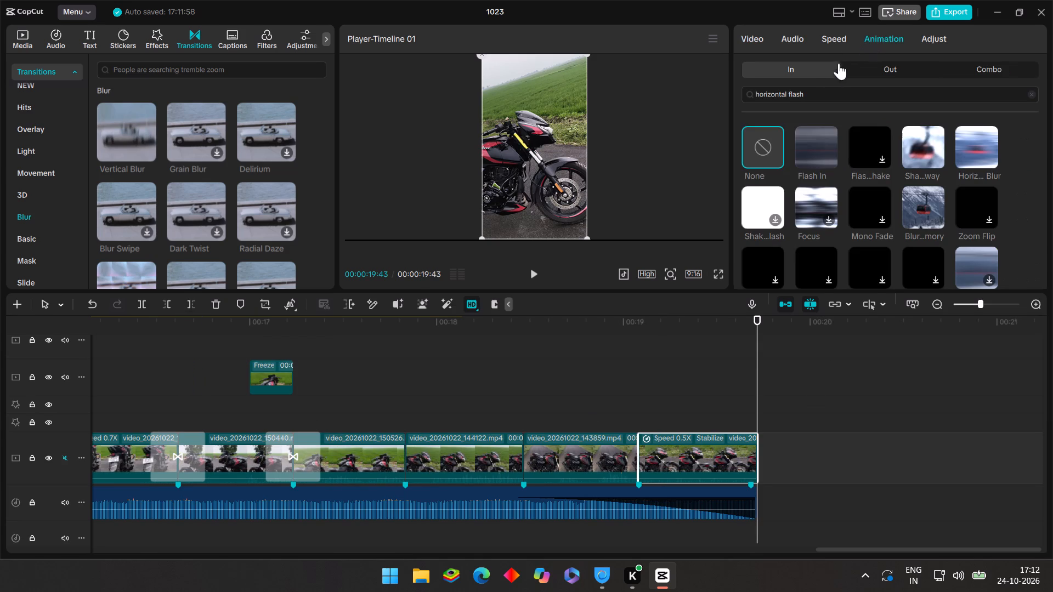
left_click(858, 69)
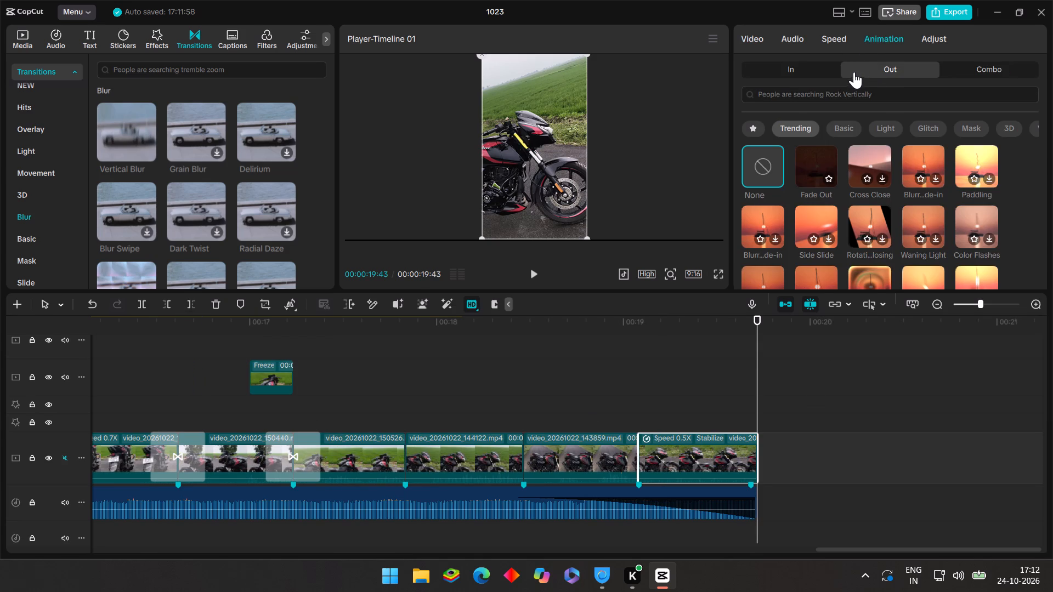
left_click(803, 158)
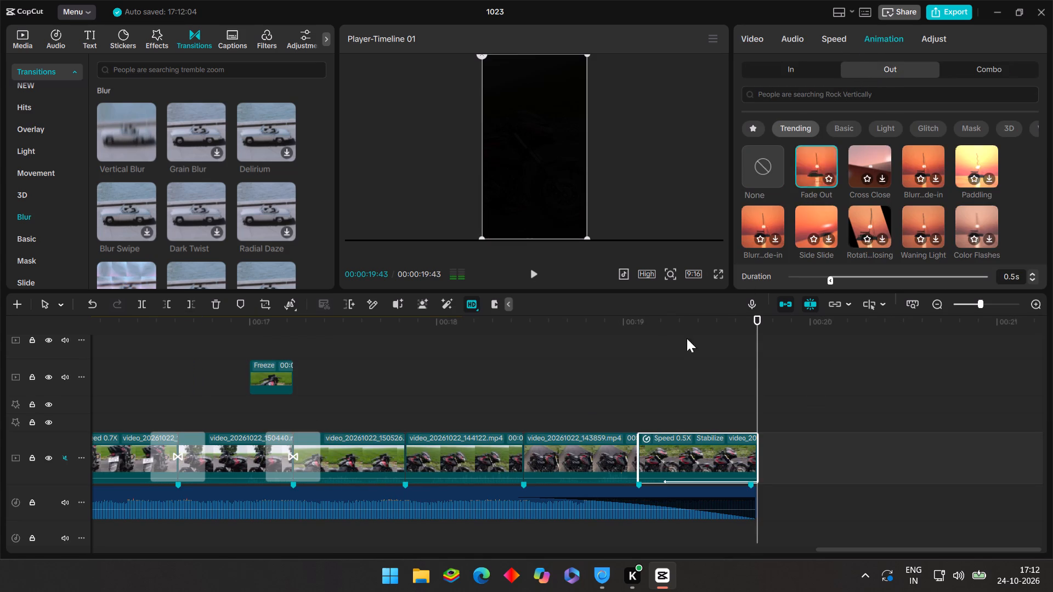
Check the fade on the last clip and shorten its Fade Out duration to about 0.3 s.
left_click(665, 365)
left_click_drag(665, 365, 735, 405)
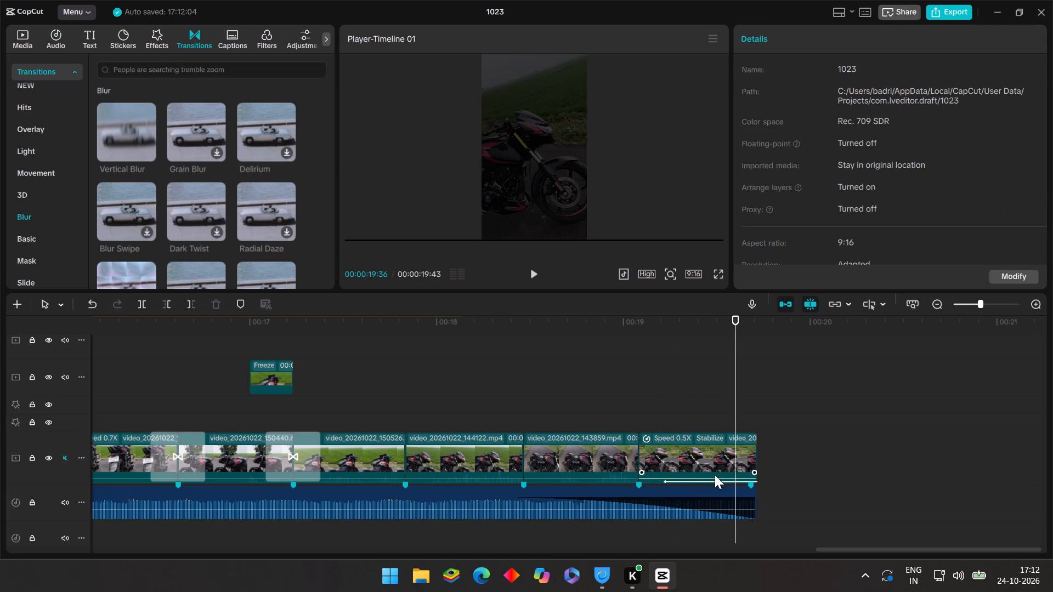
left_click(715, 475)
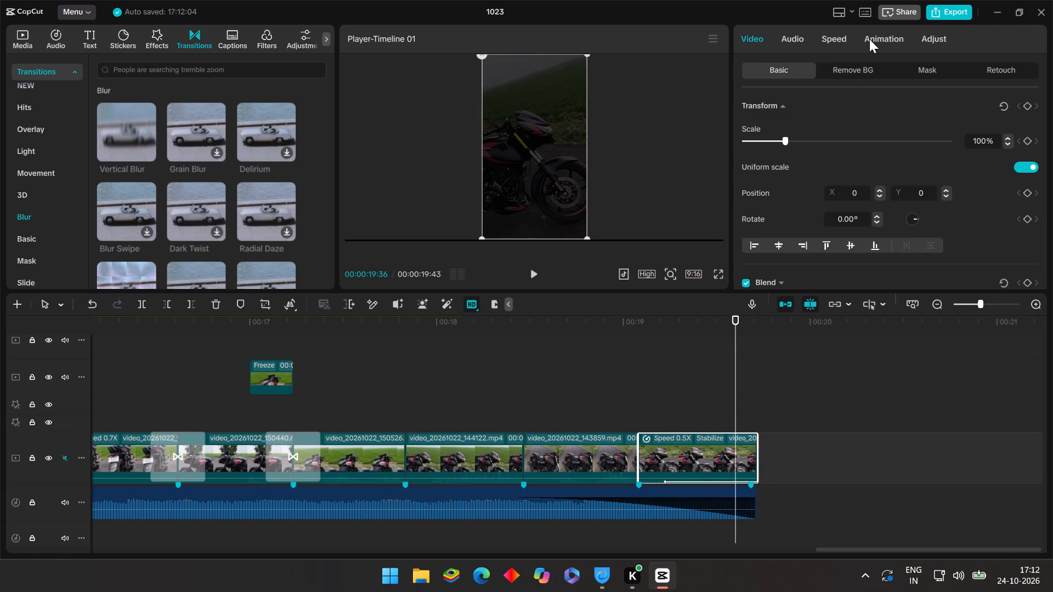
left_click(869, 39)
left_click(879, 278)
left_click_drag(879, 278, 902, 278)
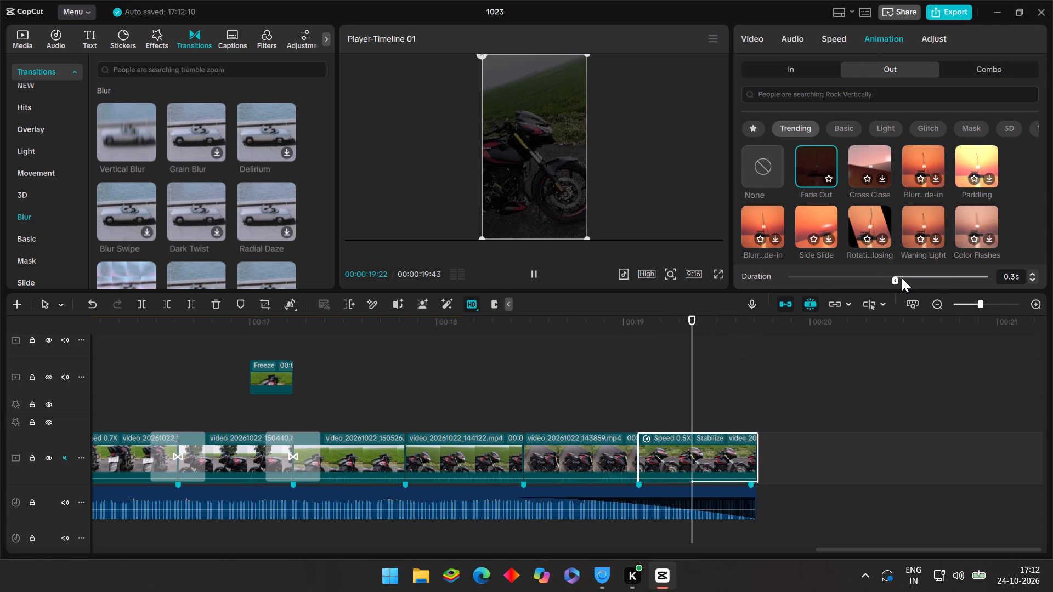
left_click_drag(902, 278, 910, 279)
Replay the faded ending and scrub back across the last clips to around 00:00:18:12.
left_click(669, 412)
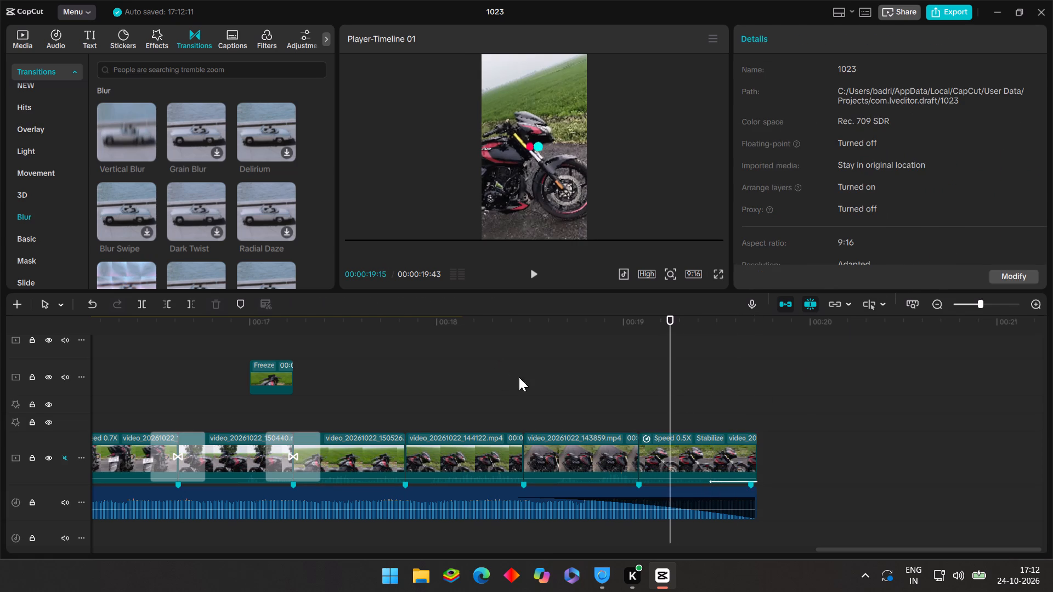
left_click(530, 382)
left_click(539, 271)
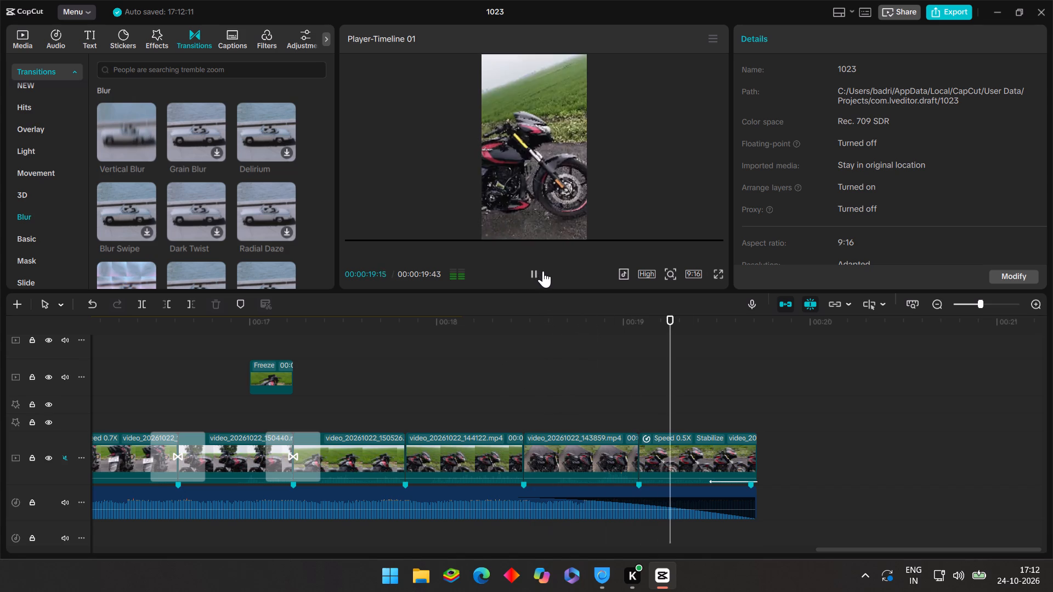
left_click(642, 411)
left_click_drag(643, 411, 448, 430)
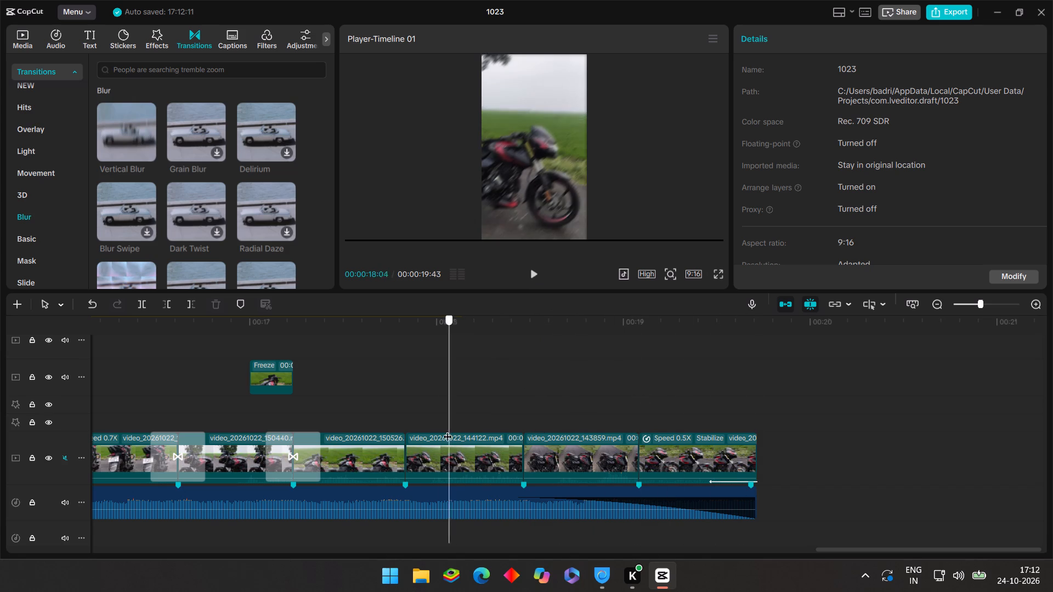
left_click_drag(448, 430, 497, 443)
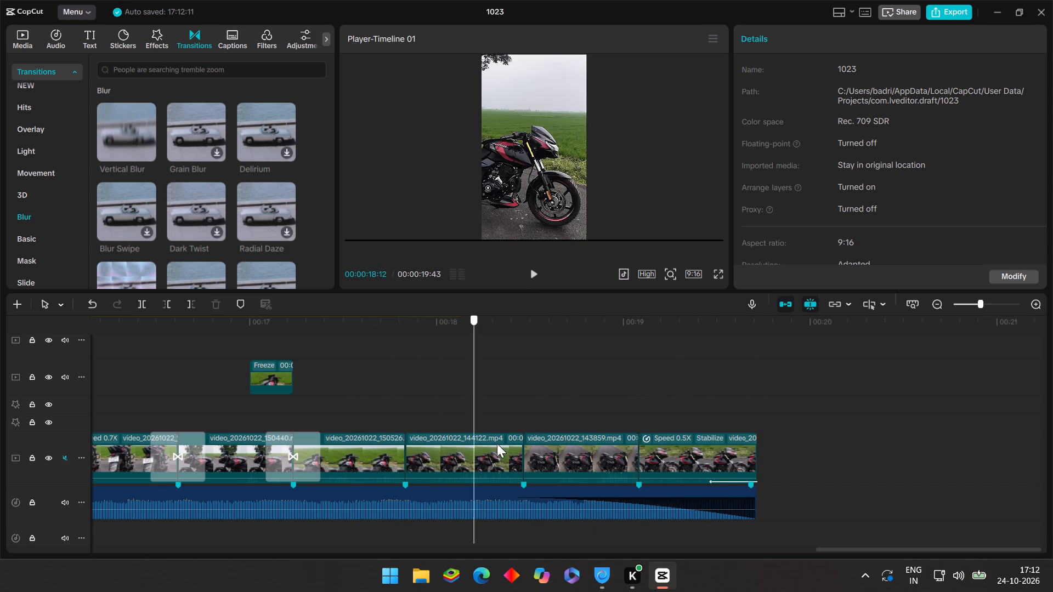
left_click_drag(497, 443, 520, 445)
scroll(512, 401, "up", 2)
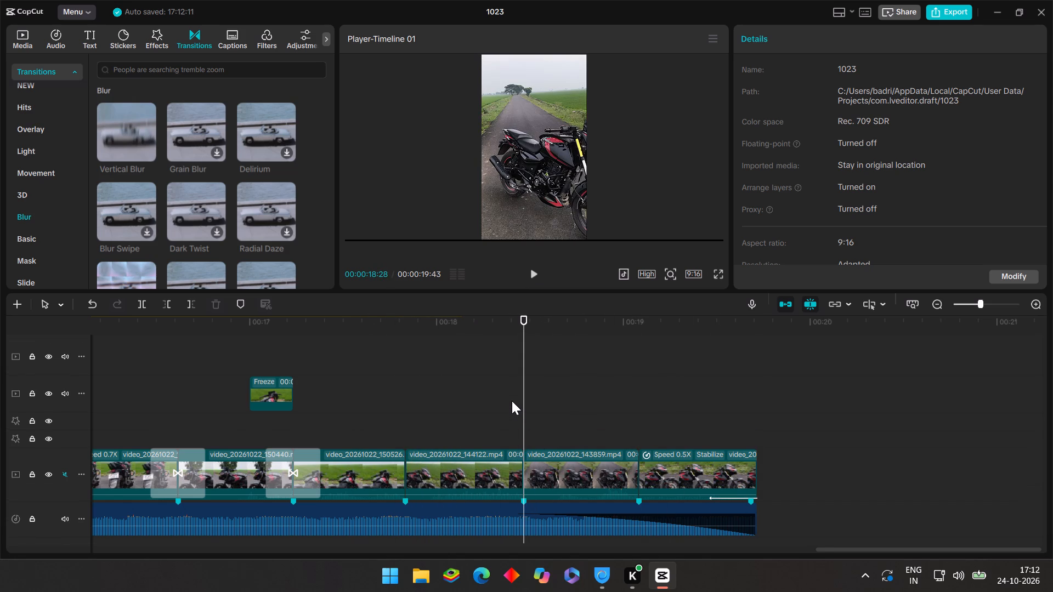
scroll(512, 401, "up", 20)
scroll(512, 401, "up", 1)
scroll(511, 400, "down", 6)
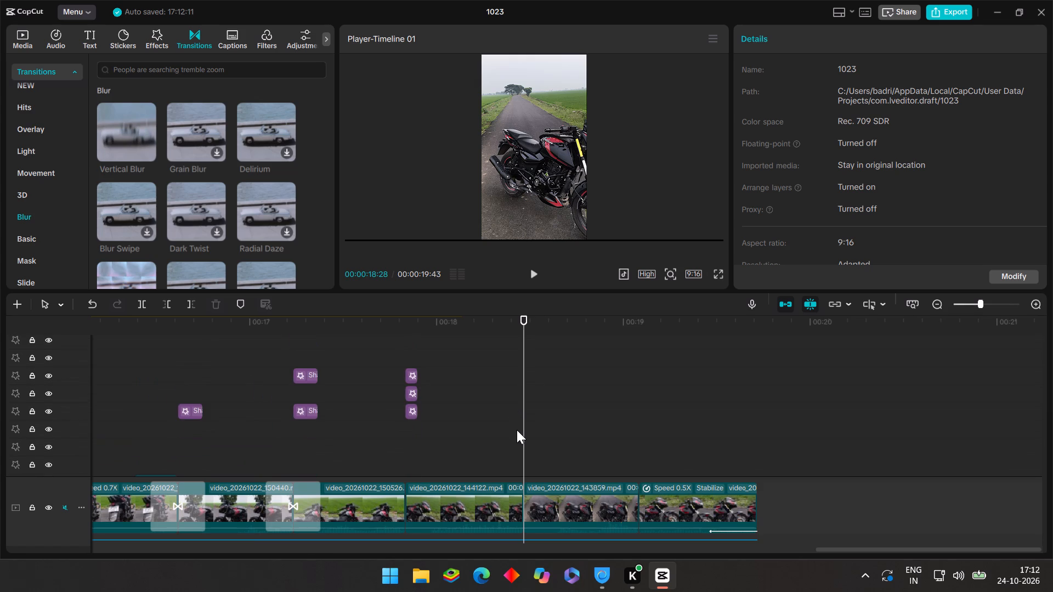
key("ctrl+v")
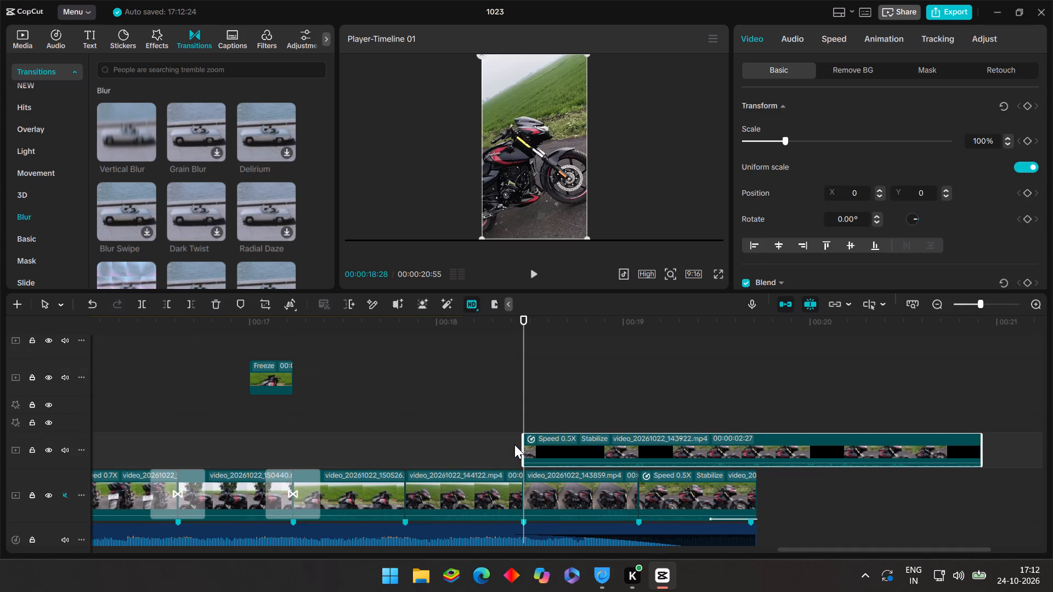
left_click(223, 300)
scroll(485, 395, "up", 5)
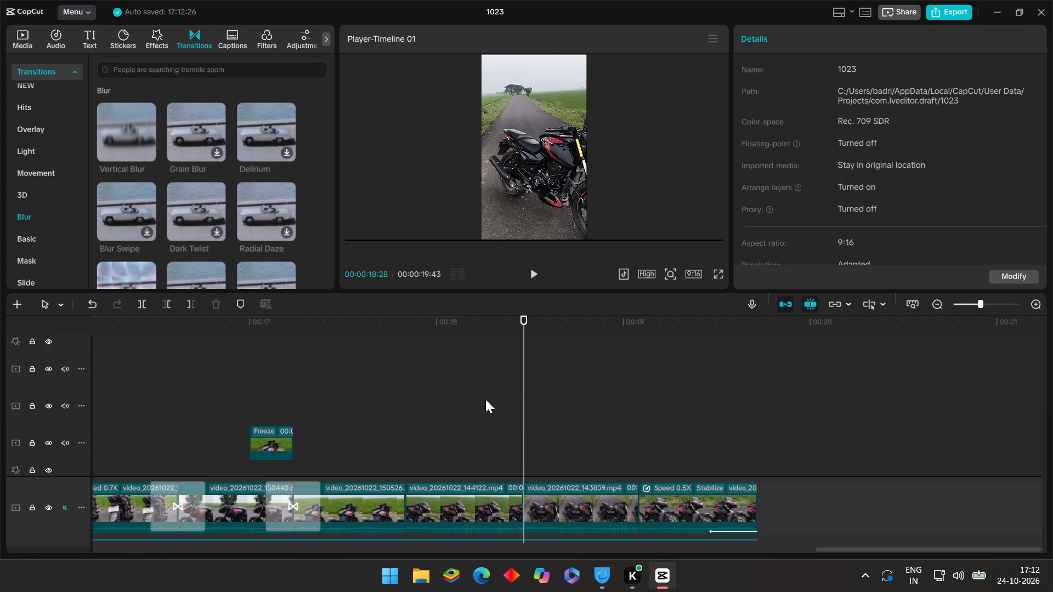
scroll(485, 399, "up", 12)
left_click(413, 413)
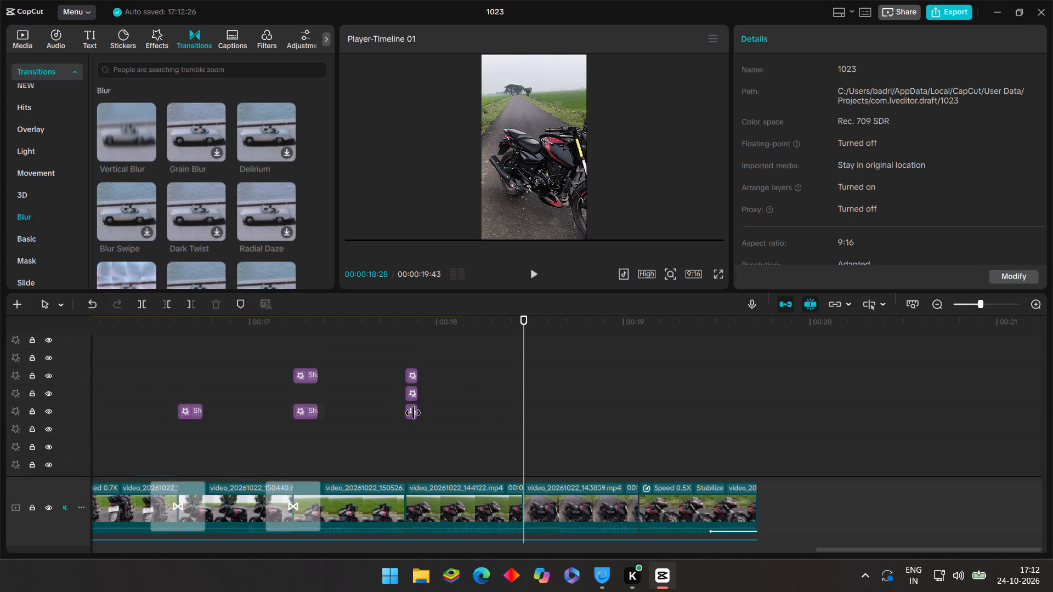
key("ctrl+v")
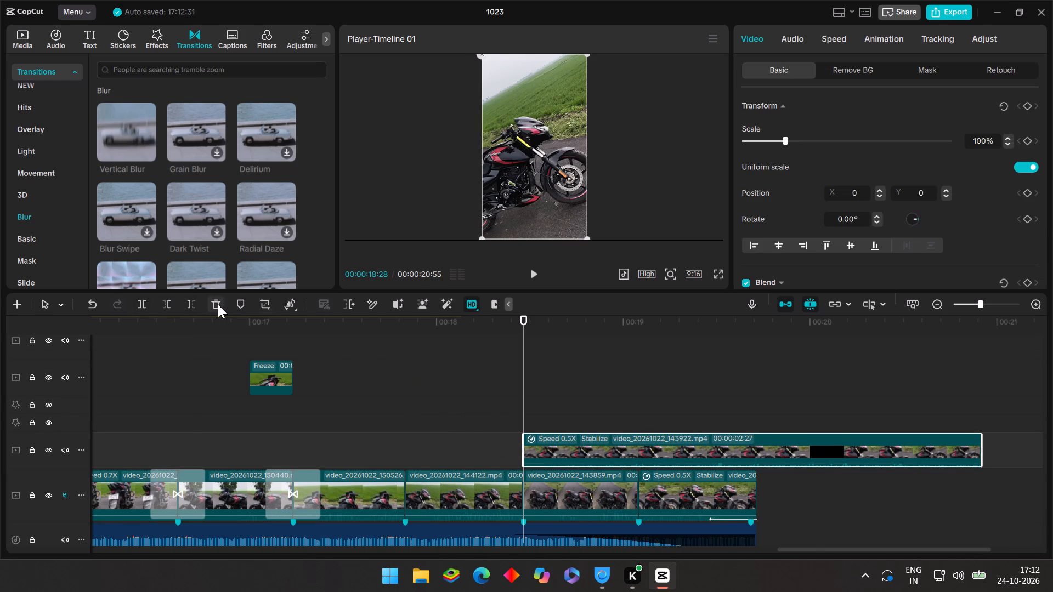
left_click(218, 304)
Copy a Shake effect from the 00:00:17:50 cut and paste three copies at the 00:00:18:28 cut.
scroll(383, 382, "up", 16)
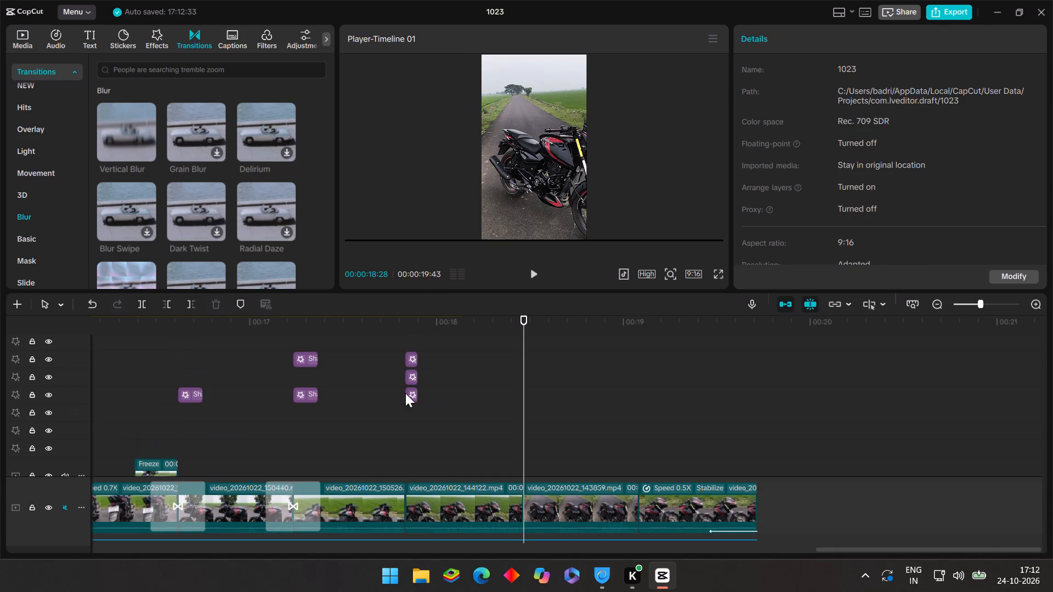
left_click(405, 393)
left_click(415, 397)
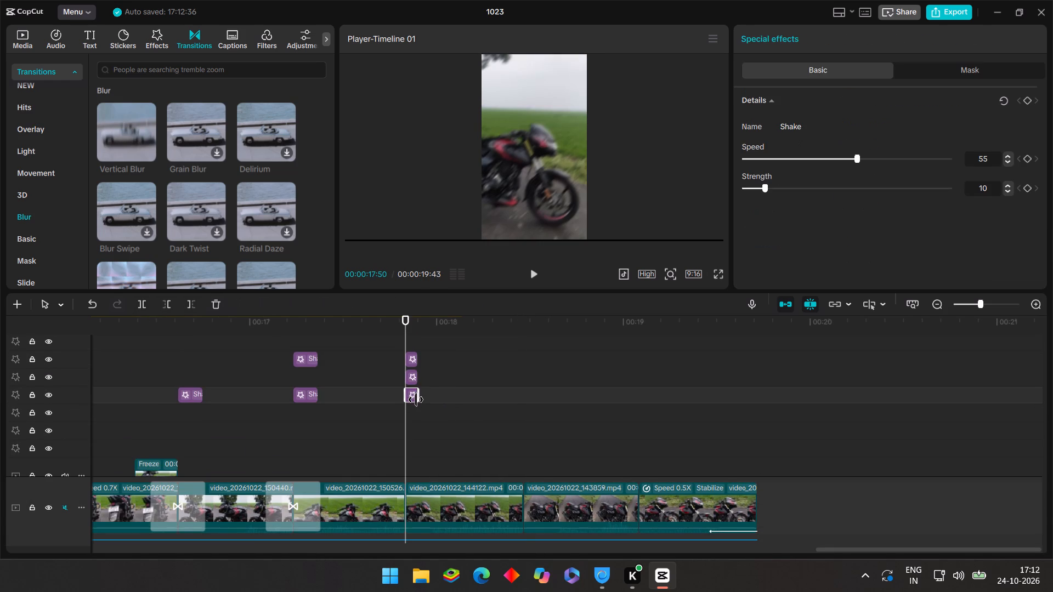
key("ctrl+c")
left_click(588, 422)
left_click_drag(588, 422, 531, 416)
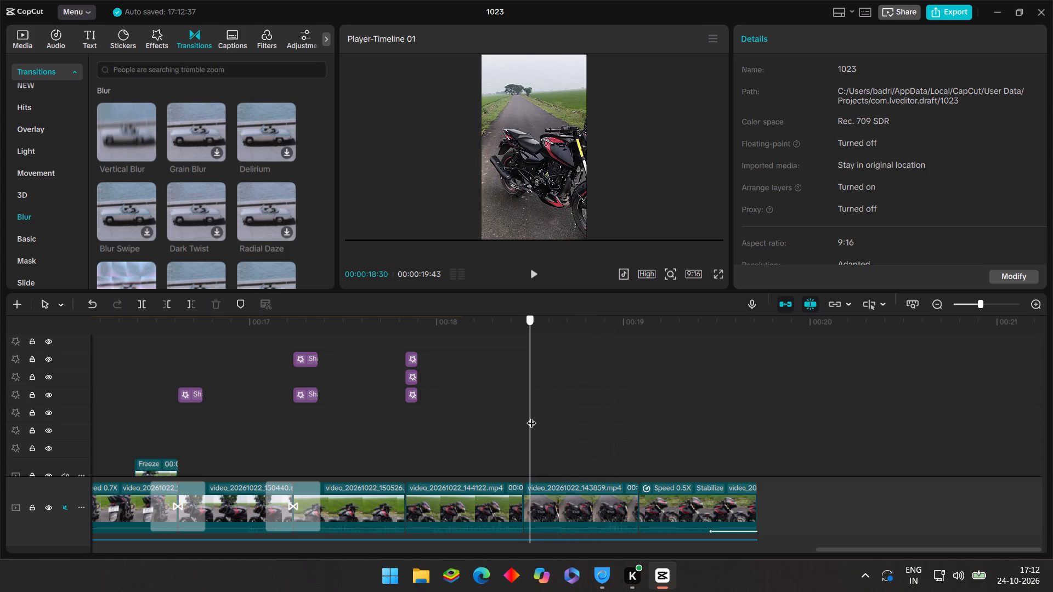
left_click_drag(531, 416, 524, 411)
key("ctrl+v")
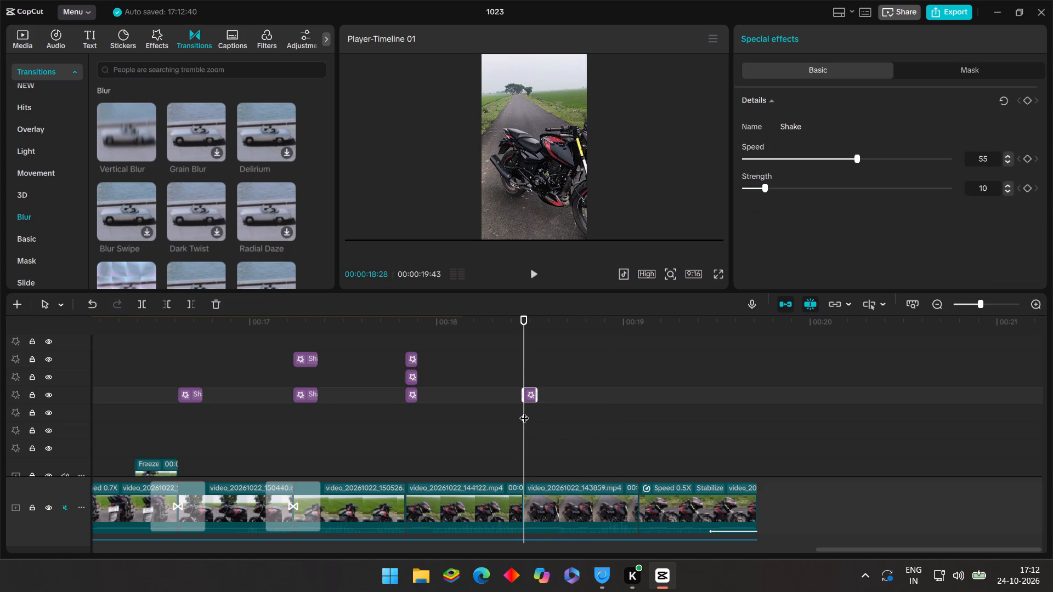
key("ctrl+v")
key("ctrl+v")
Copy an Oblique Blur effect from the 00:00:17:50 cut, paste three copies at 00:00:18:28, and briefly preview them.
scroll(482, 378, "up", 18)
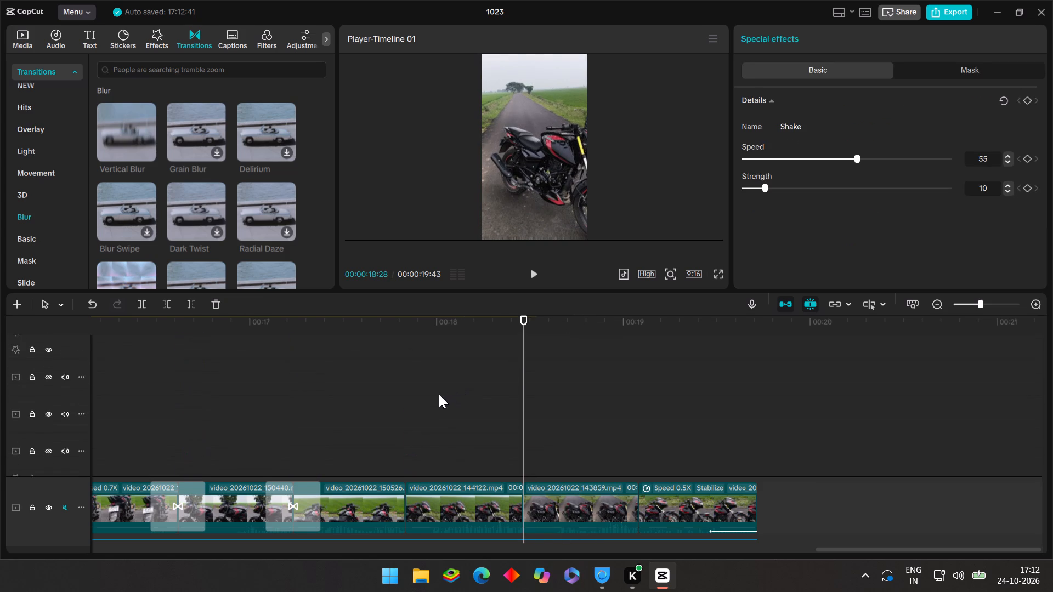
scroll(439, 394, "up", 9)
left_click(437, 410)
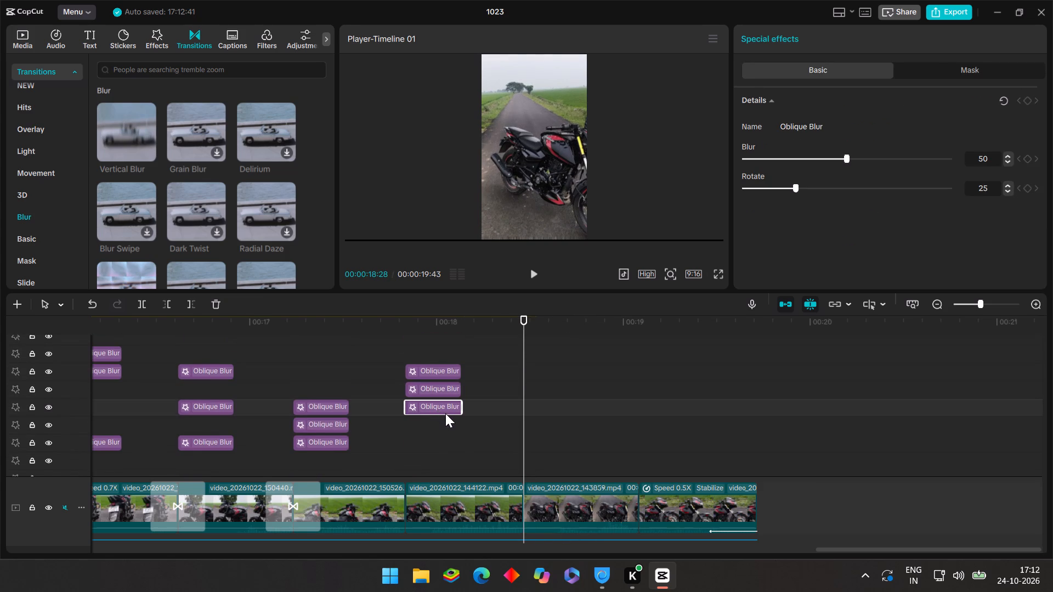
key("ctrl+c")
key("ctrl+v")
key("ctrl+v")
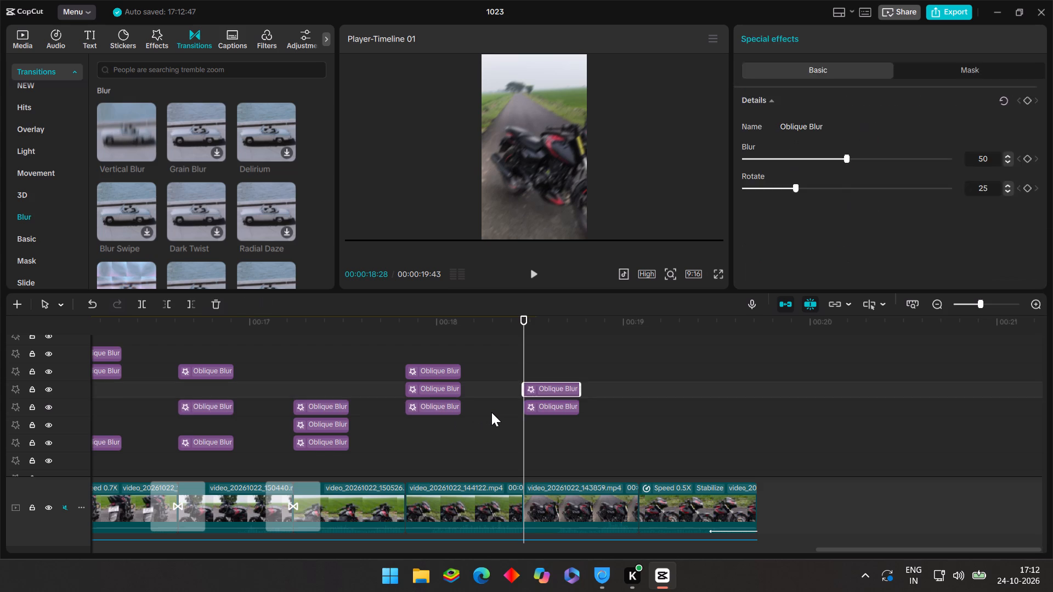
key("ctrl+v")
left_click(495, 398)
left_click(533, 267)
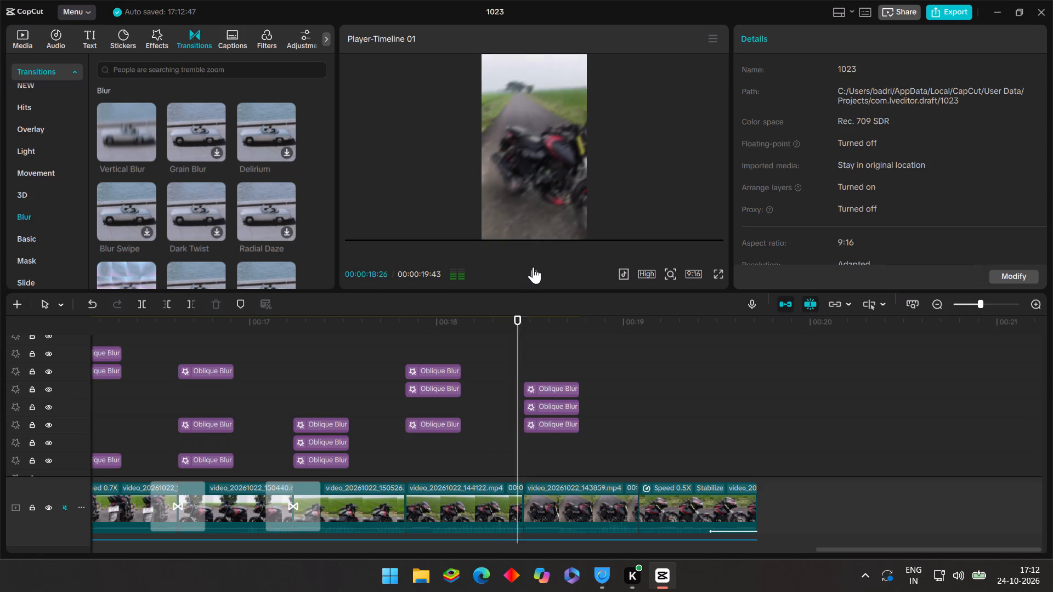
Paste three copies of the Oblique Blur effect at the start of the last clip, 00:00:19:05.
left_click(601, 346)
left_click_drag(601, 346, 638, 397)
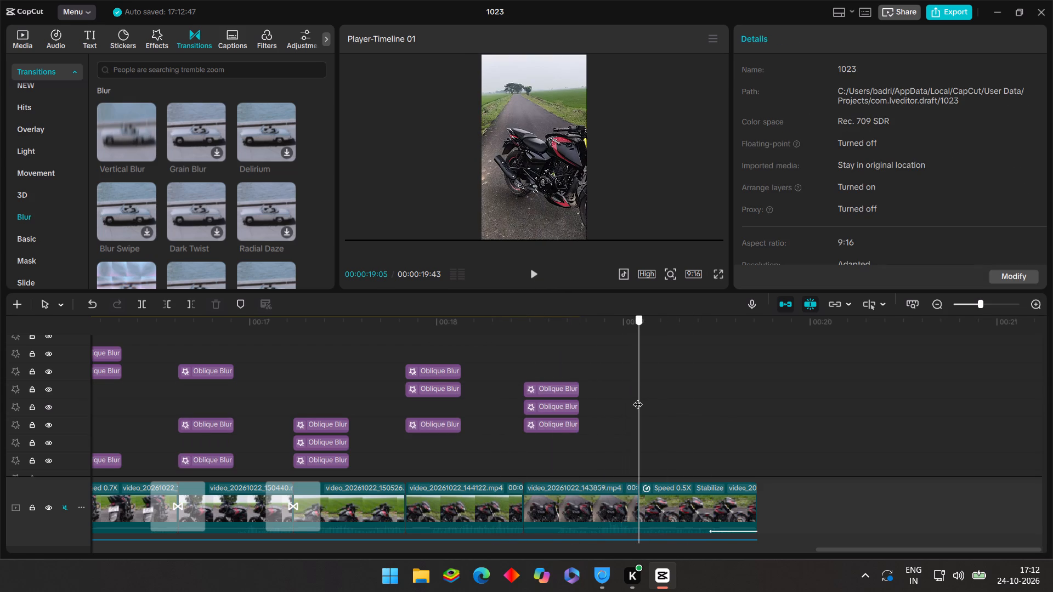
left_click_drag(638, 397, 638, 397)
key("ctrl+v")
key("ctrl+v")
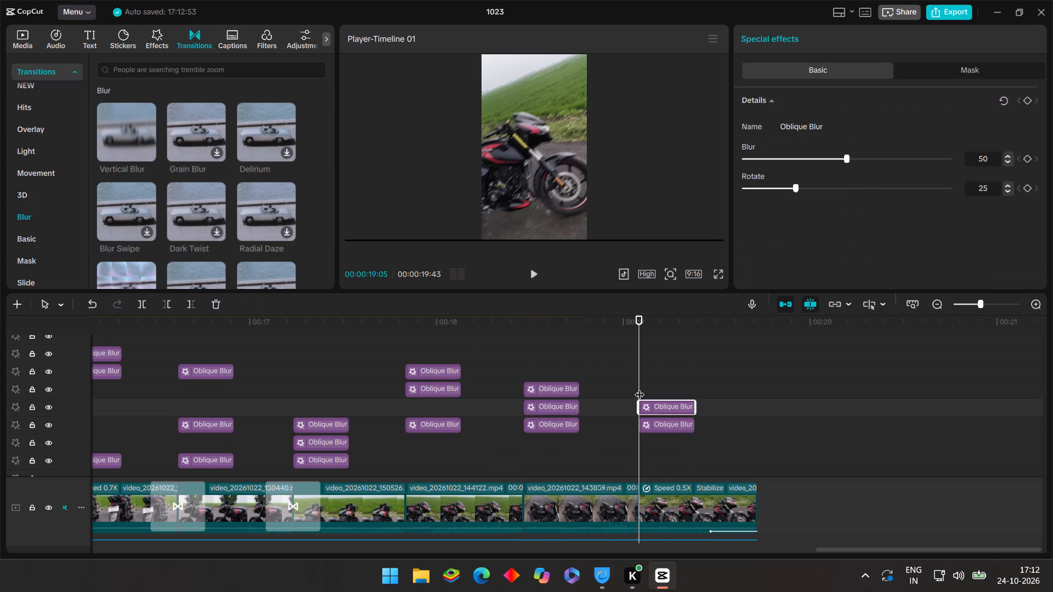
key("ctrl+v")
Copy a Shake effect from the 00:00:18:28 cut and paste three copies at the last clip's start, 00:00:19:05.
scroll(637, 387, "down", 5)
scroll(622, 401, "down", 19)
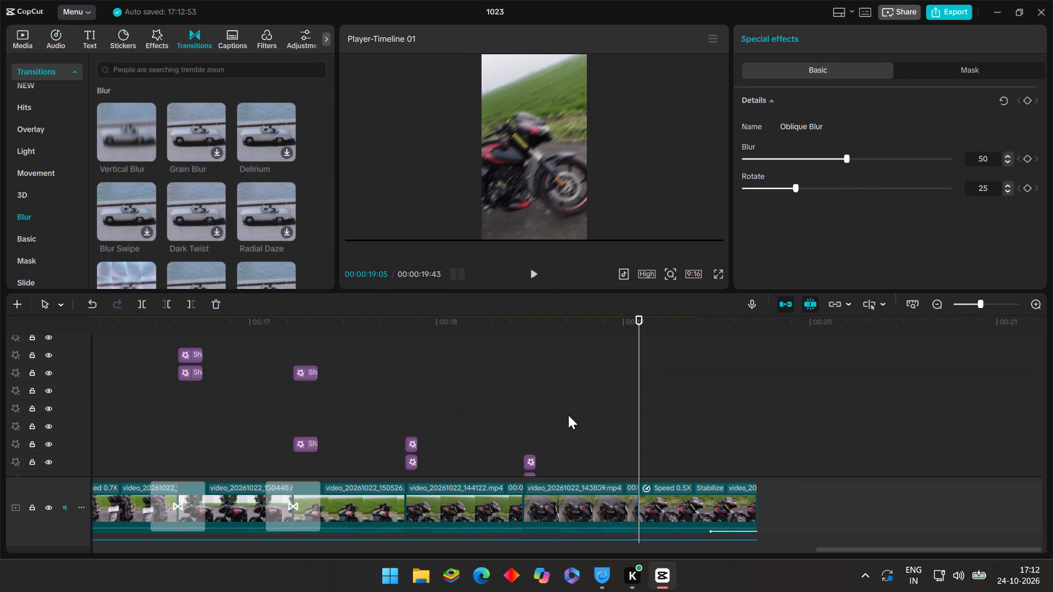
scroll(568, 415, "down", 6)
left_click(526, 397)
left_click(540, 407)
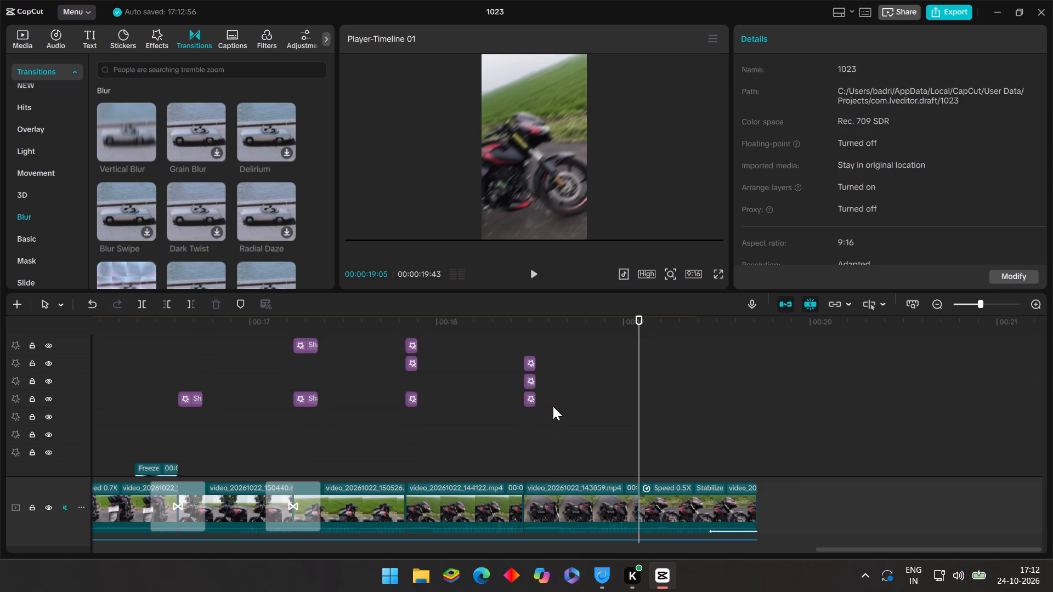
left_click(535, 400)
key("ctrl+c")
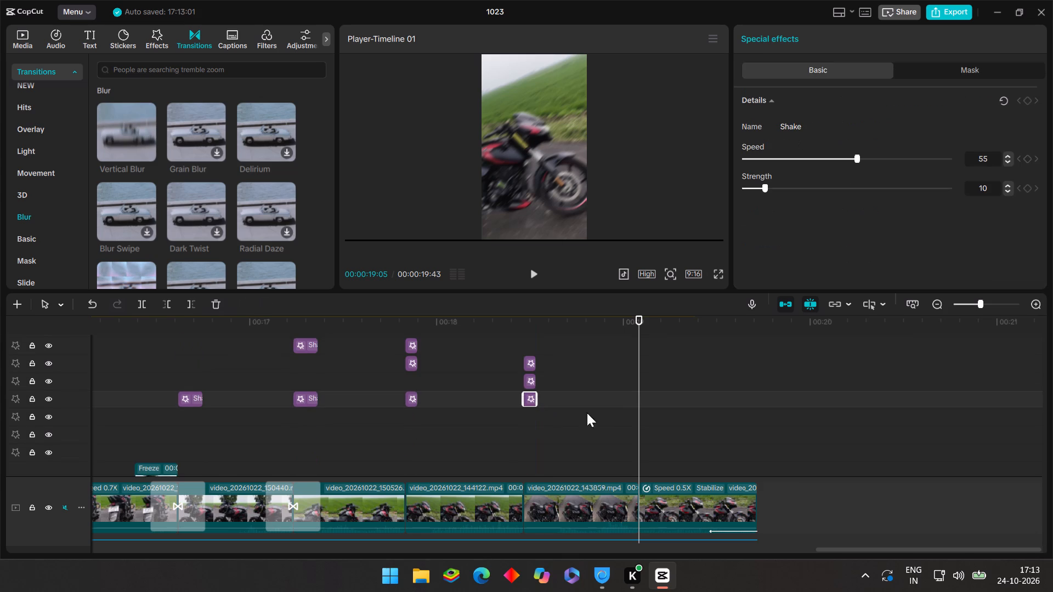
left_click(612, 425)
left_click_drag(612, 425, 637, 443)
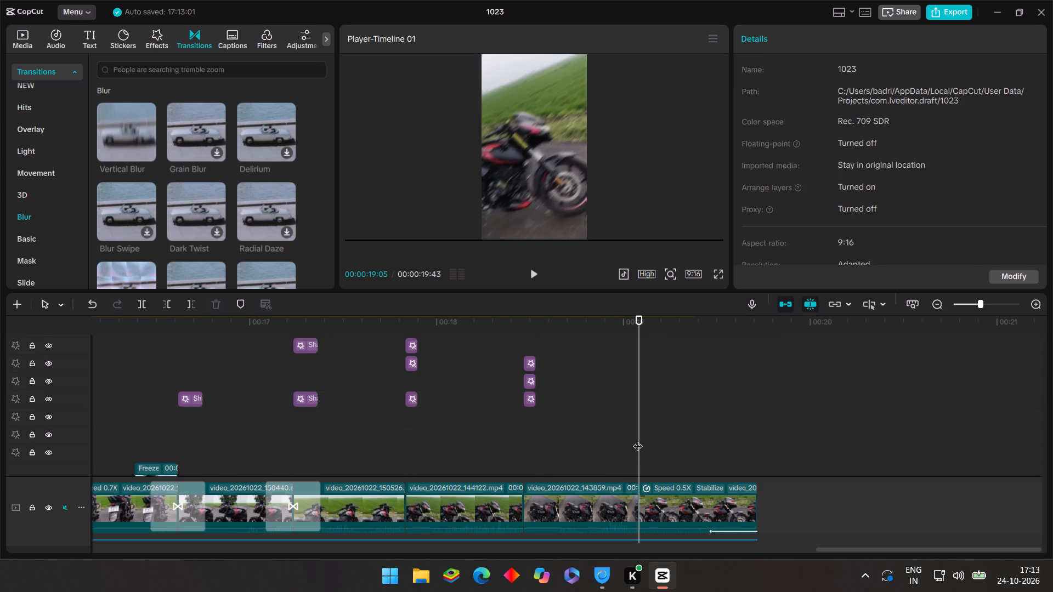
key("ctrl+v")
left_click(638, 436, "ctrl")
key("ctrl+v")
key("ctrl+v")
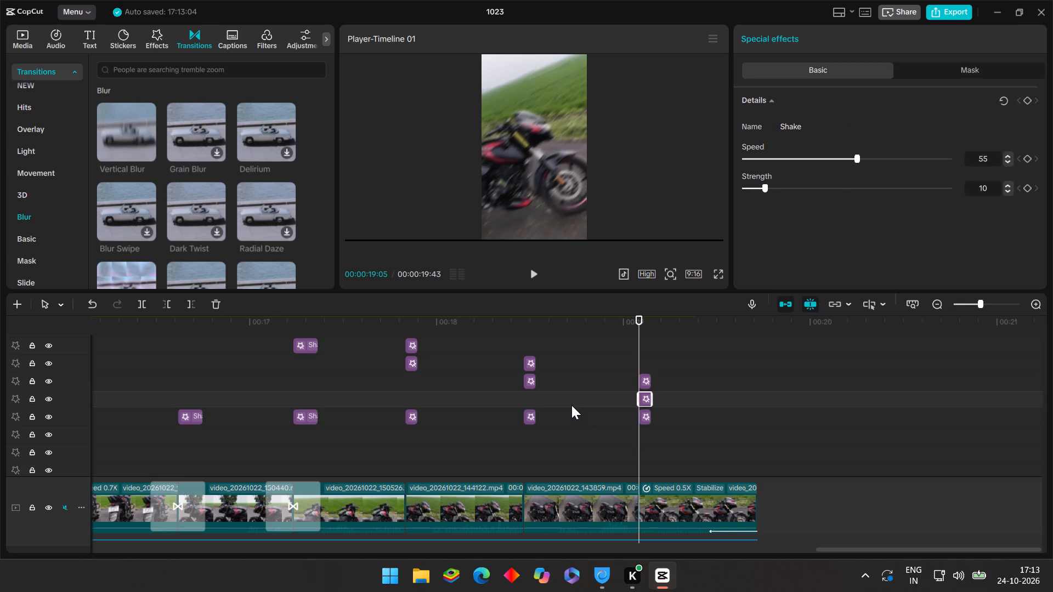
Replay the last clips from about 00:00:18:10 to check the added Shake and Oblique Blur effects.
left_click(574, 404)
left_click_drag(575, 404, 469, 373)
left_click(524, 269)
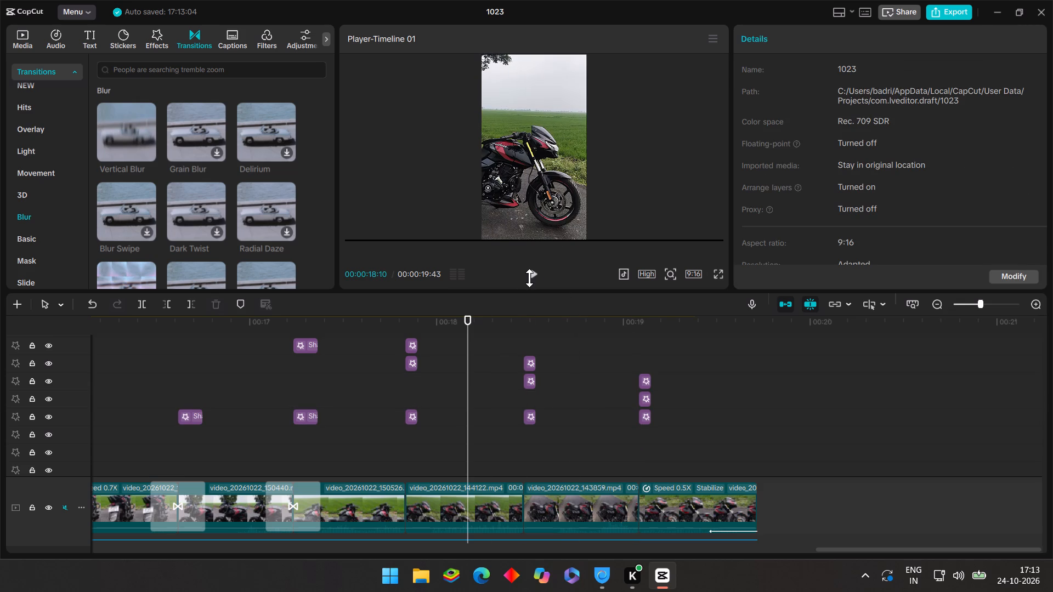
left_click(531, 280)
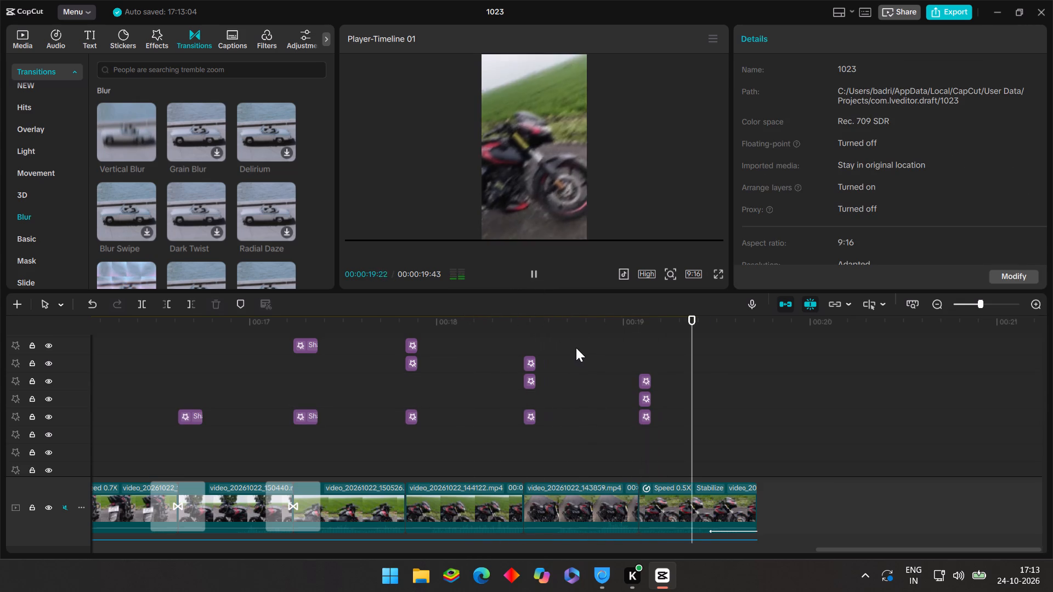
left_click(580, 351)
left_click_drag(580, 351, 584, 358)
left_click(534, 281)
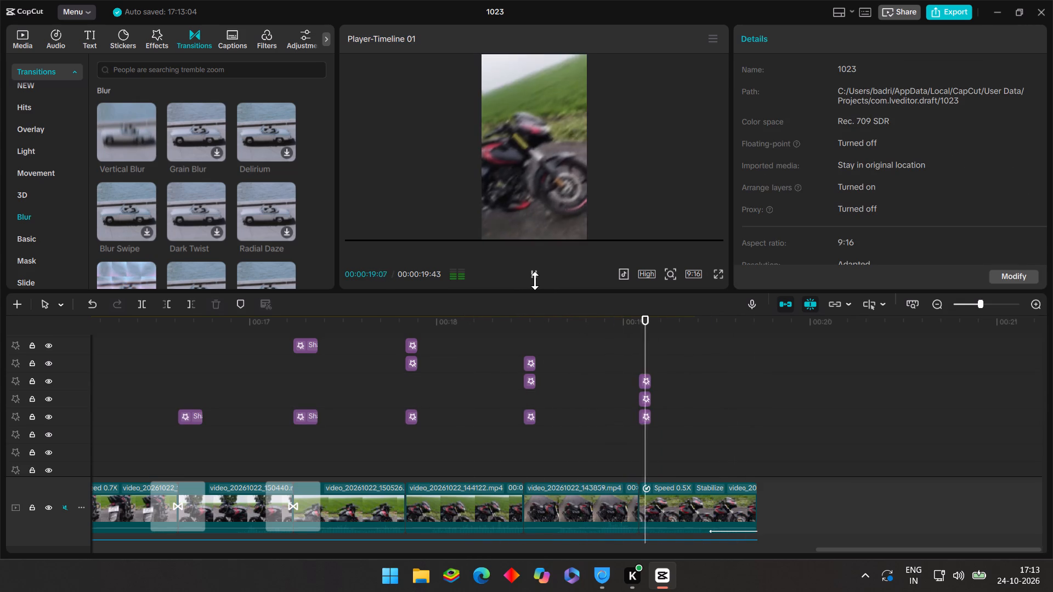
Return to 00:00:00:00 and play the whole edit from the beginning to review it.
left_click(552, 329)
left_click_drag(552, 329, 0, 419)
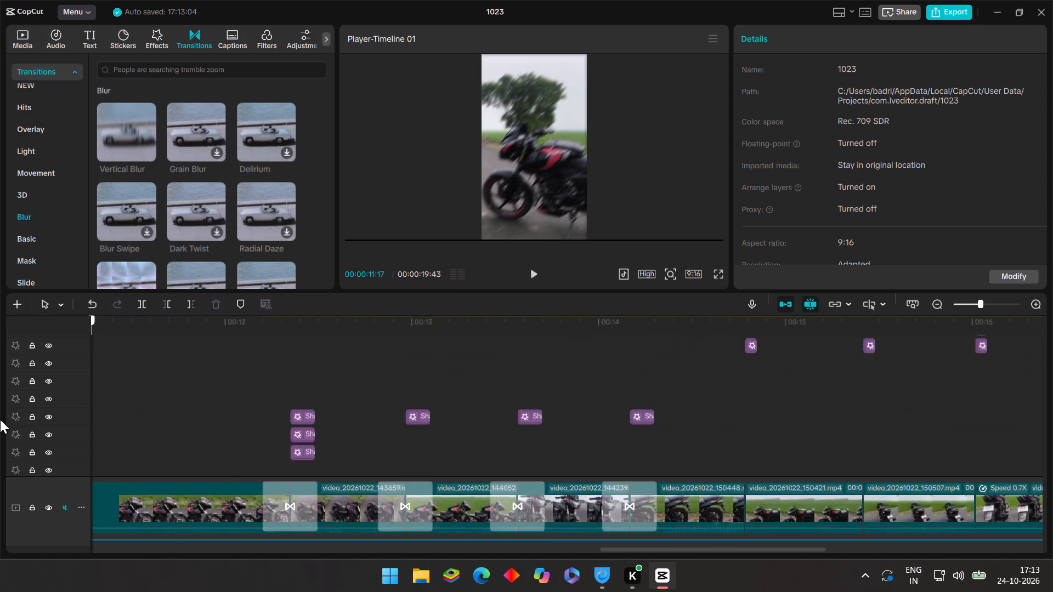
left_click_drag(0, 419, 0, 437)
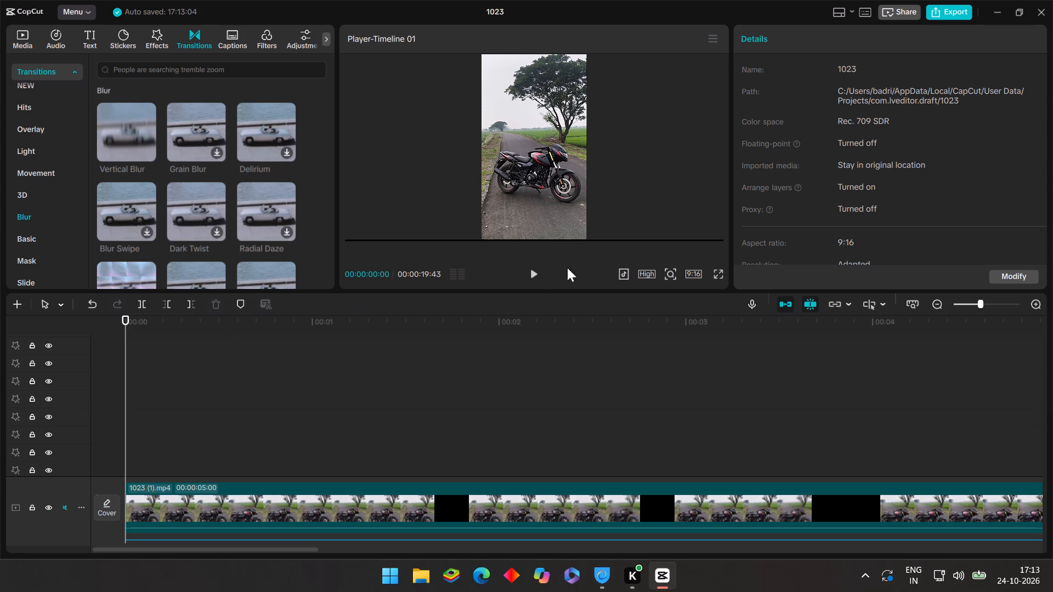
left_click(541, 270)
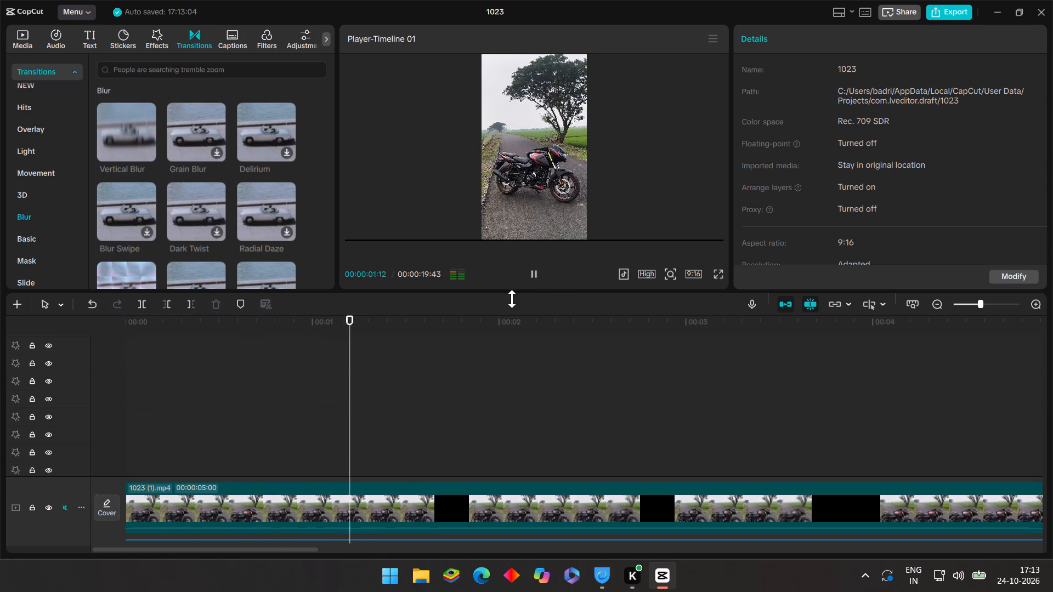
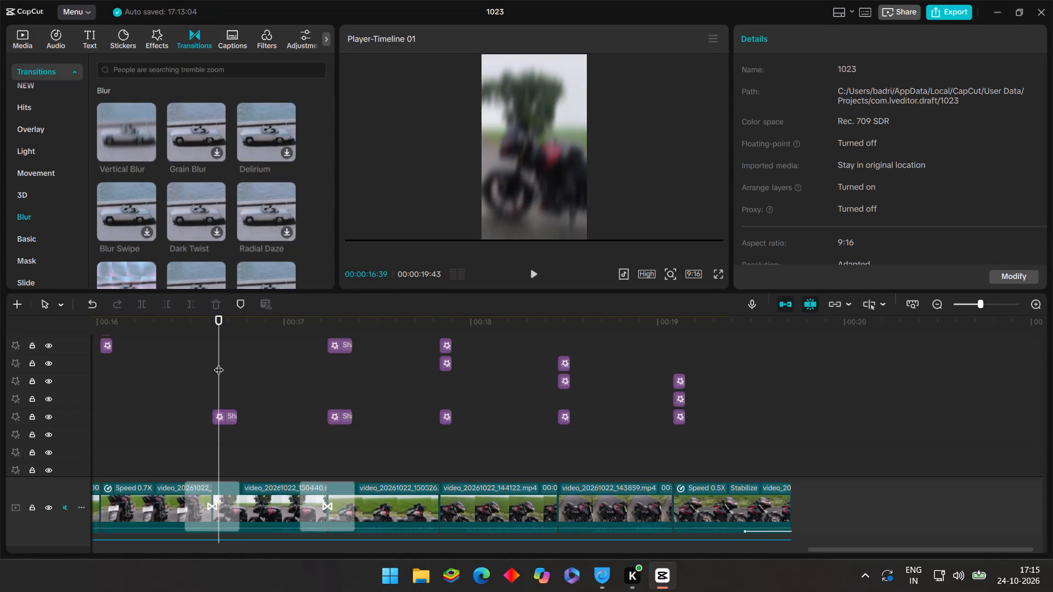
Scrub from 00:00:00:00 through the opening clip to the cut near 00:00:05:00 to check the freeze-frame cutout and Shake effects.
left_click(213, 373)
left_click_drag(208, 358, 16, 377)
scroll(229, 395, "down", 5)
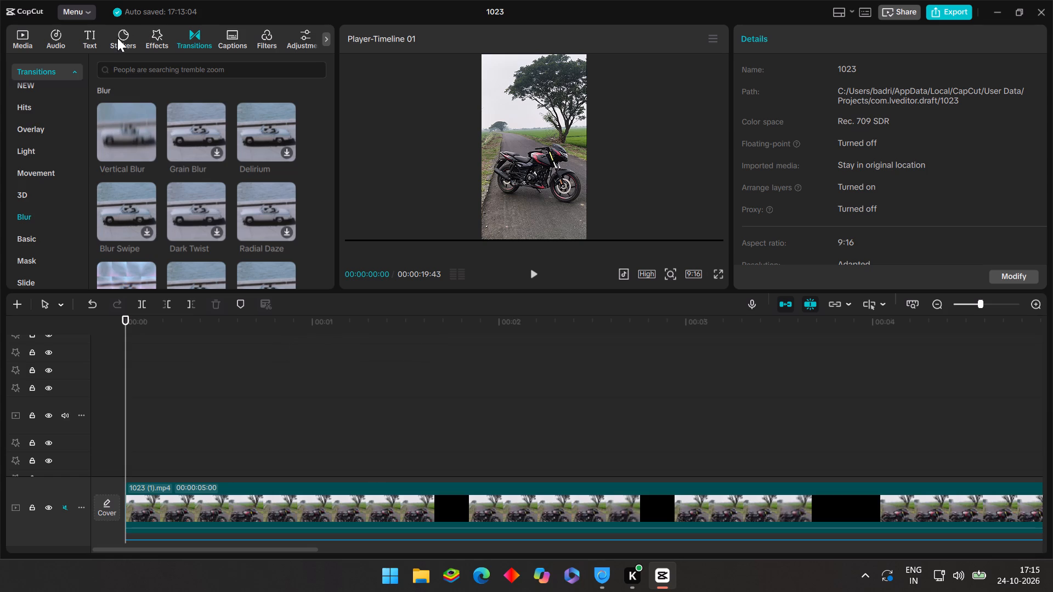
left_click(440, 405)
left_click_drag(443, 392, 445, 391)
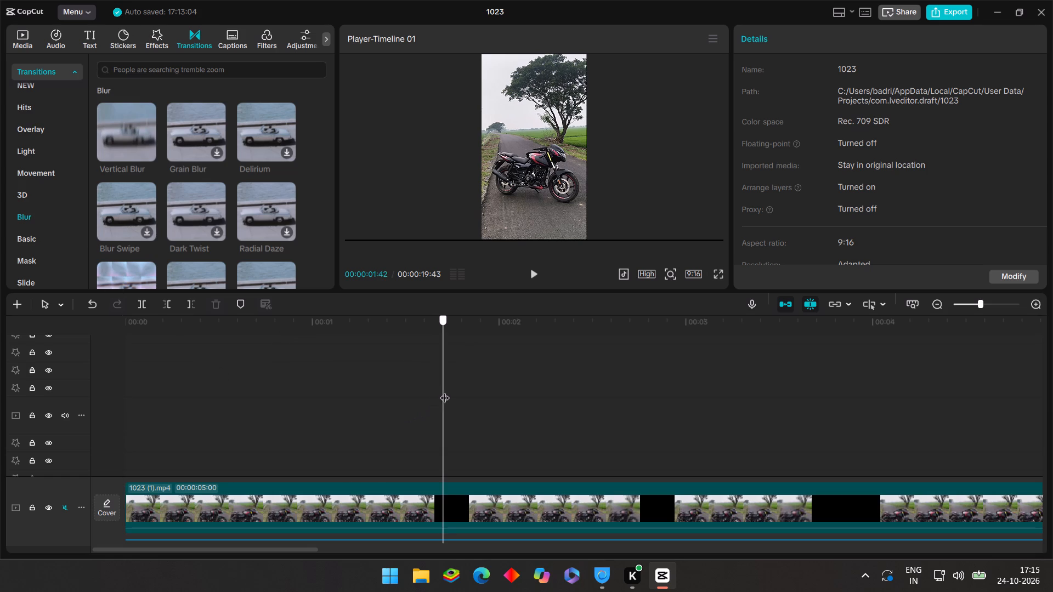
left_click_drag(445, 391, 994, 503)
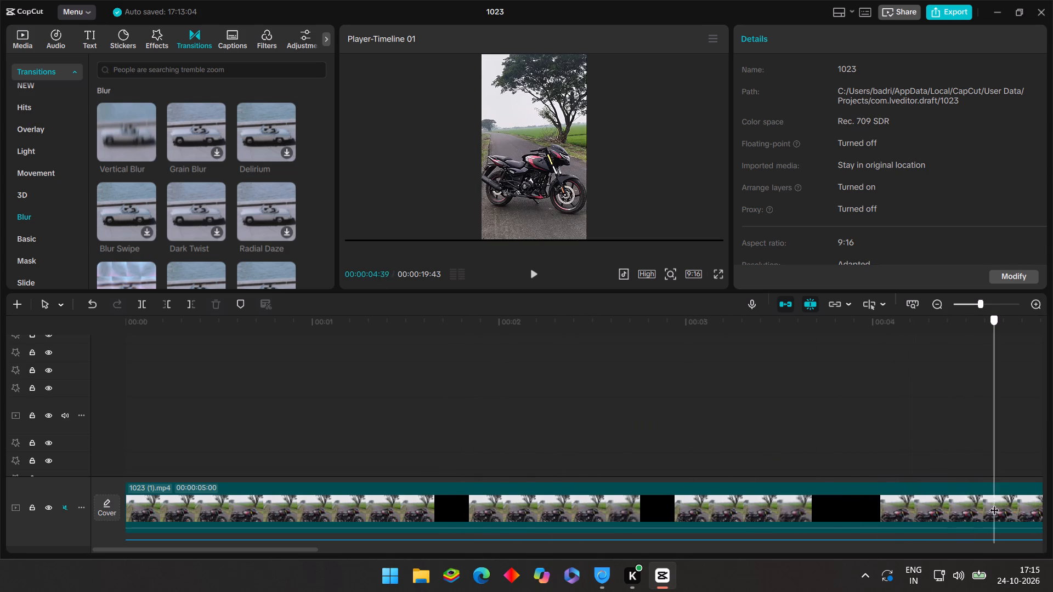
left_click_drag(994, 503, 644, 459)
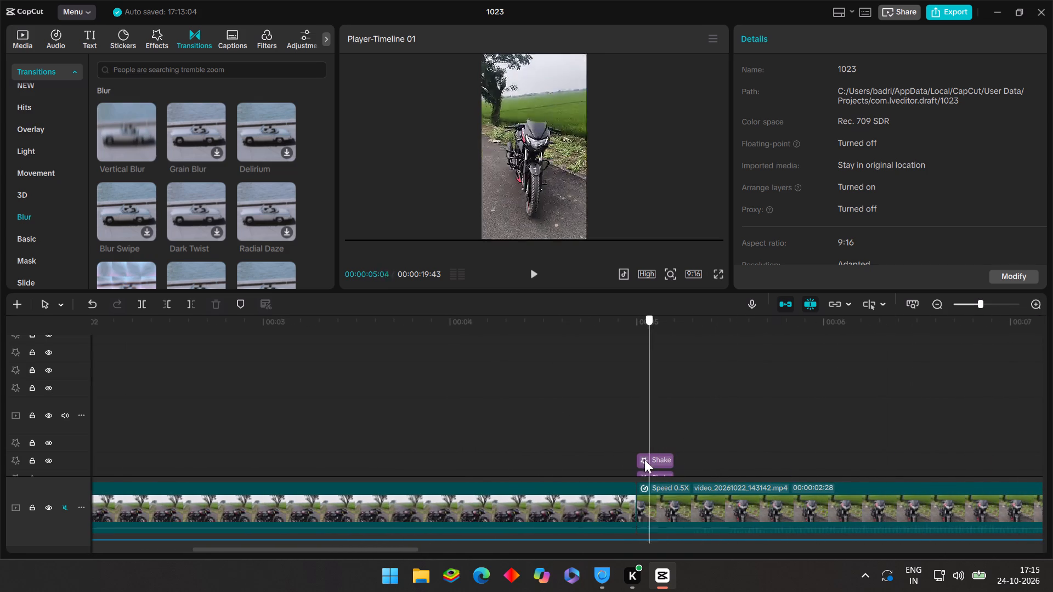
left_click_drag(644, 459, 748, 493)
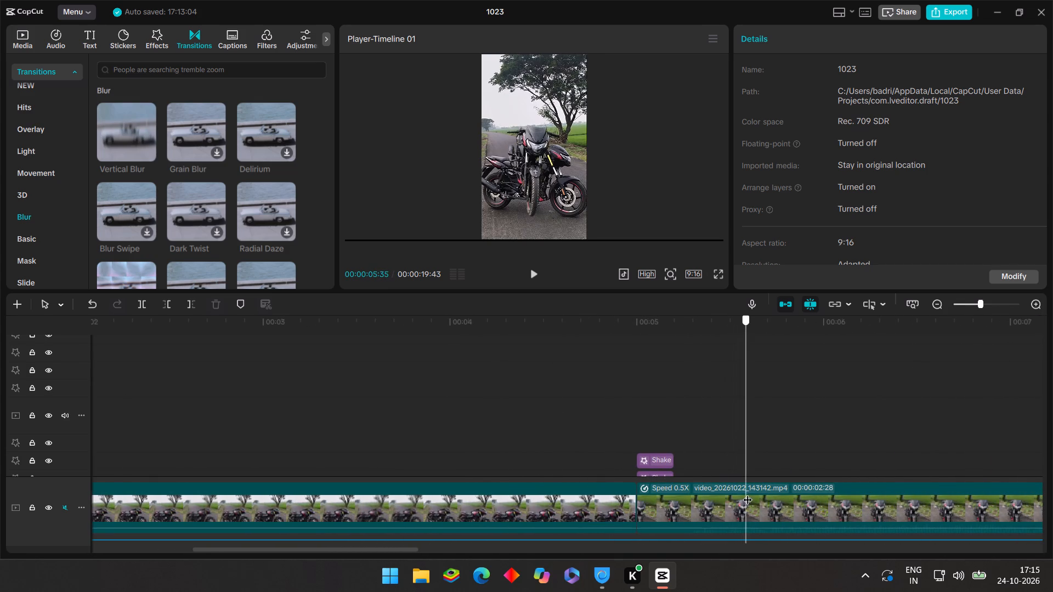
left_click_drag(748, 493, 656, 468)
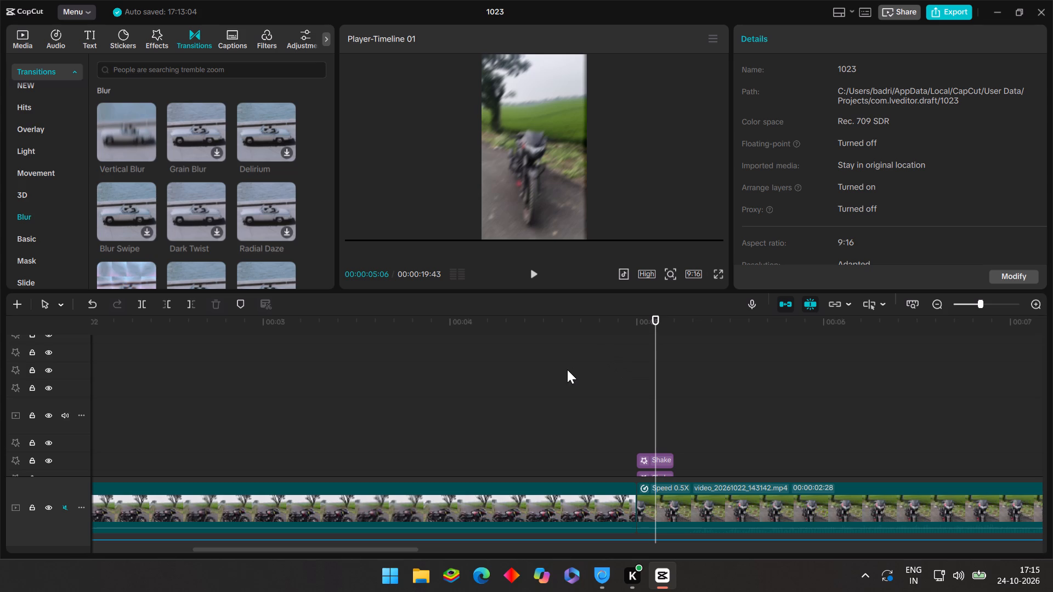
Show the main video and audio tracks, return to 00:00:00:00, and play the whole edit through to its faded ending.
scroll(480, 421, "down", 6)
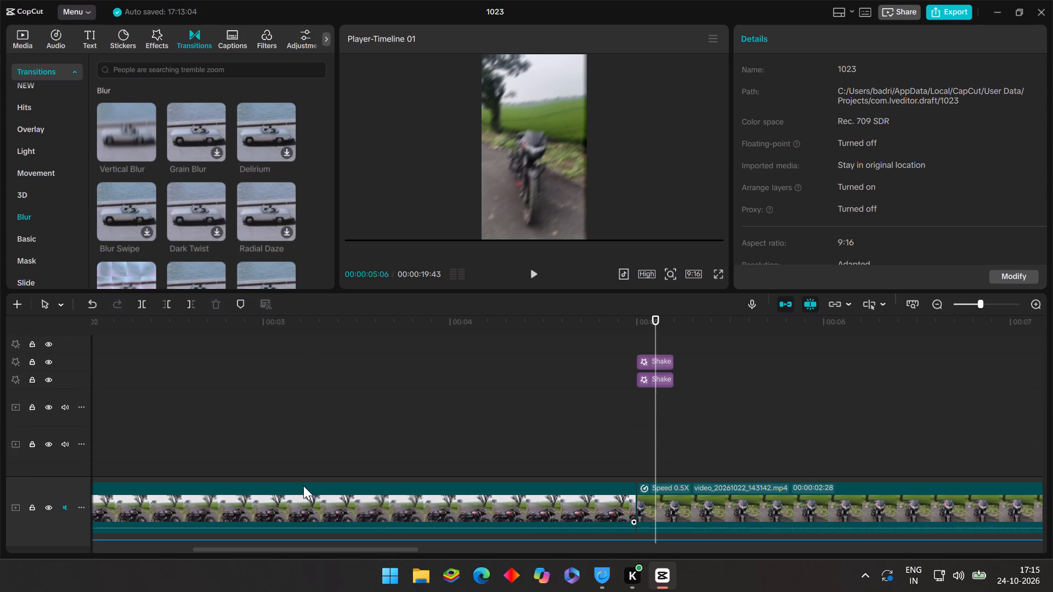
scroll(304, 471, "down", 7)
scroll(299, 372, "down", 5)
left_click(288, 332)
left_click_drag(288, 332, 133, 361)
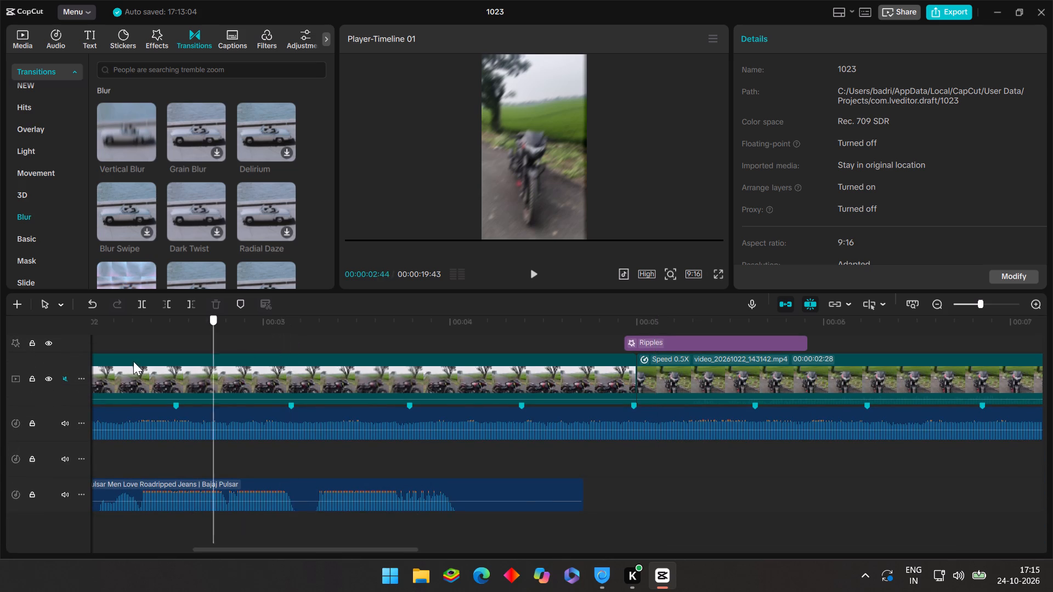
left_click_drag(133, 361, 5, 392)
left_click(534, 276)
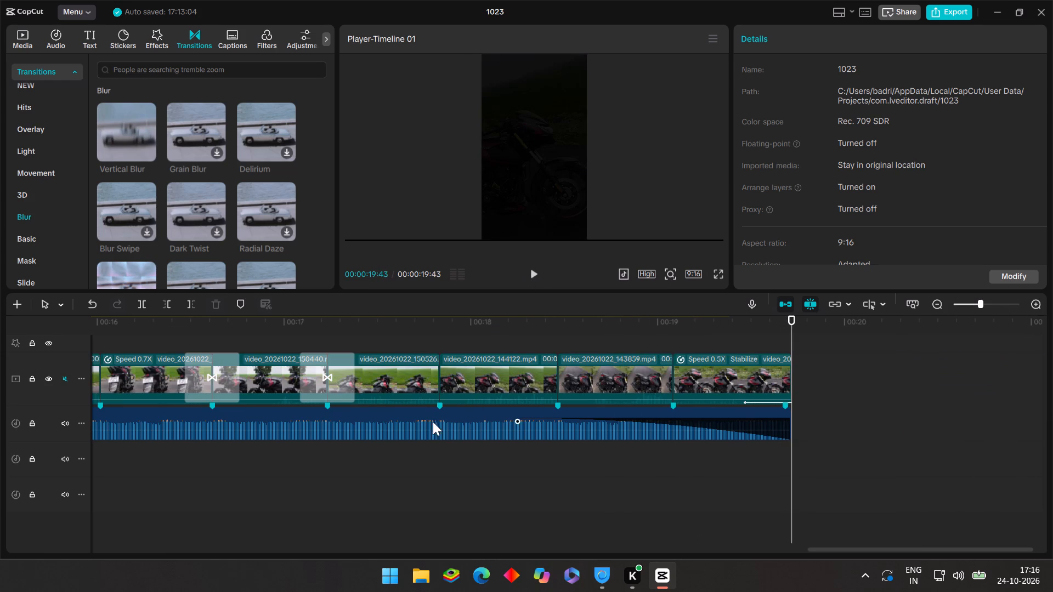
Return the playhead from the end of the edit to 00:00:00:00.
left_click(427, 340)
left_click_drag(427, 340, 100, 365)
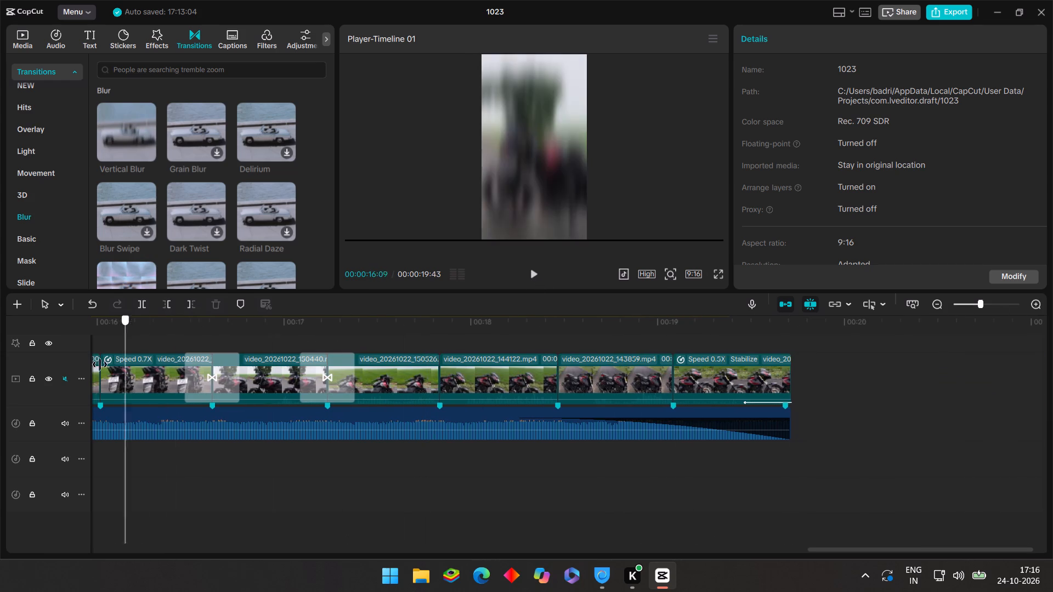
left_click_drag(100, 365, 0, 392)
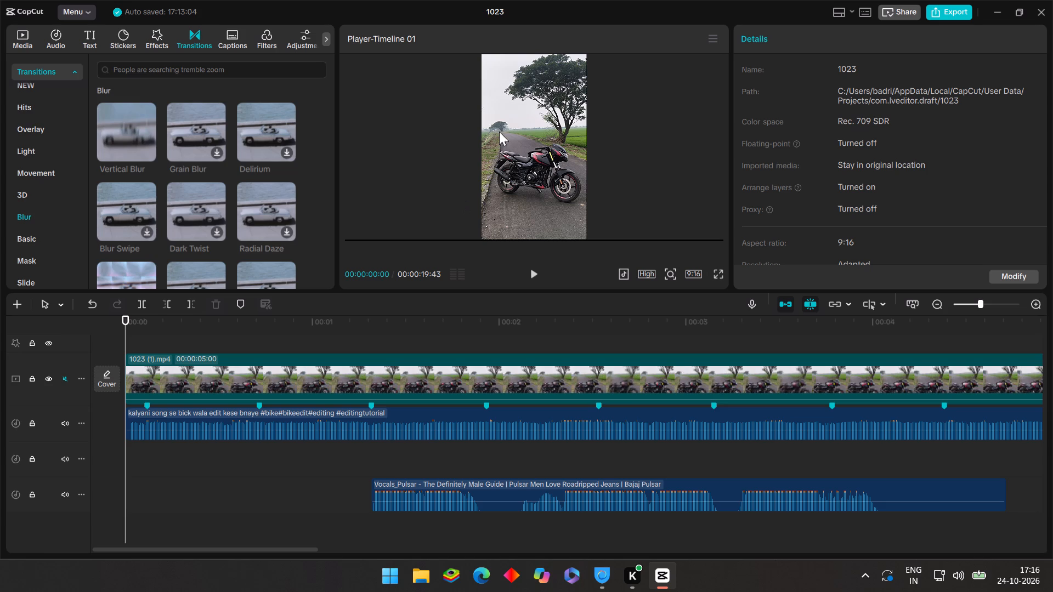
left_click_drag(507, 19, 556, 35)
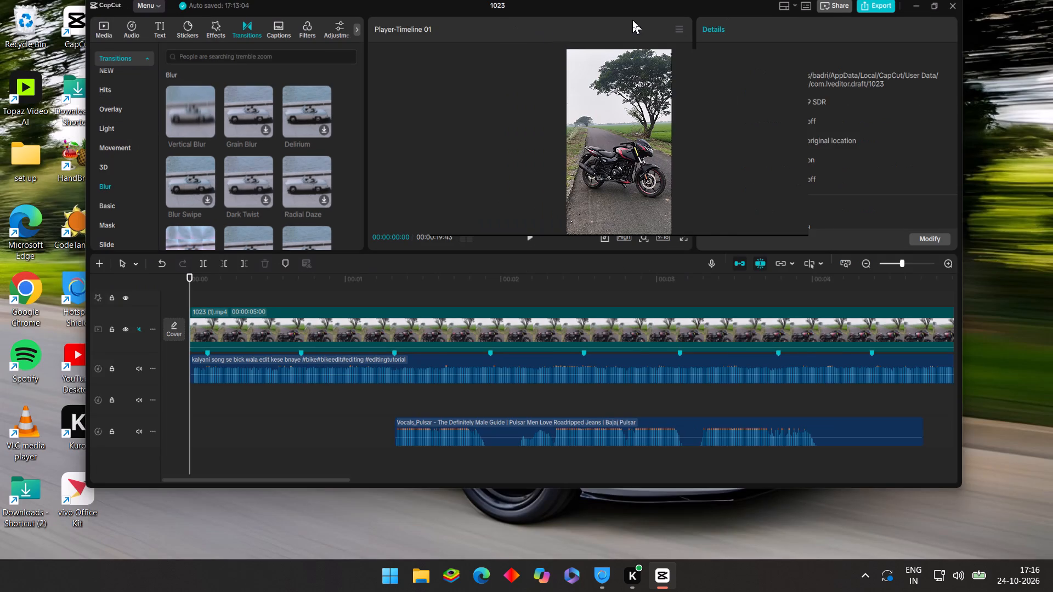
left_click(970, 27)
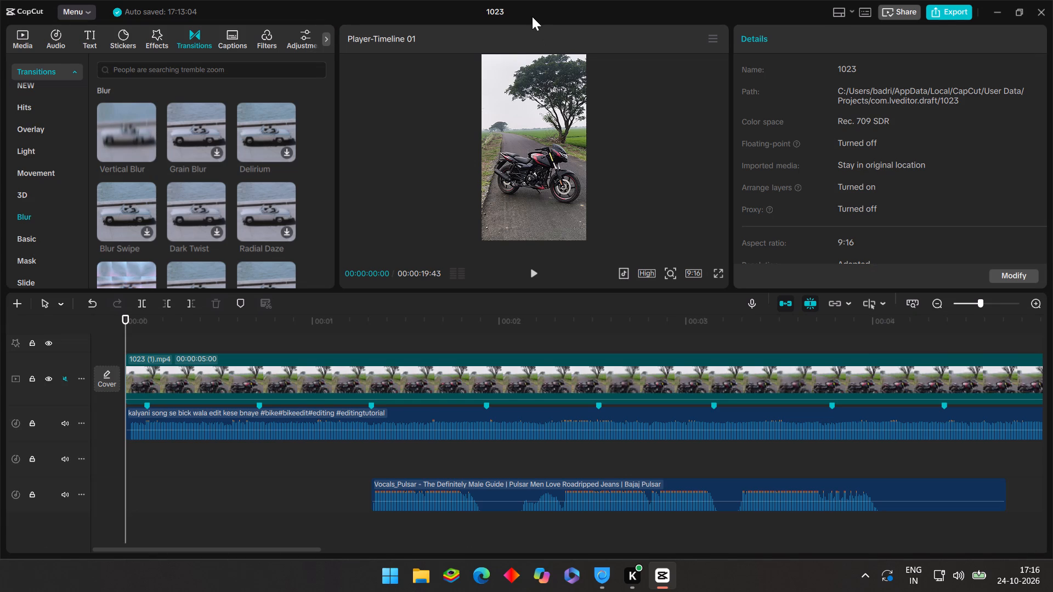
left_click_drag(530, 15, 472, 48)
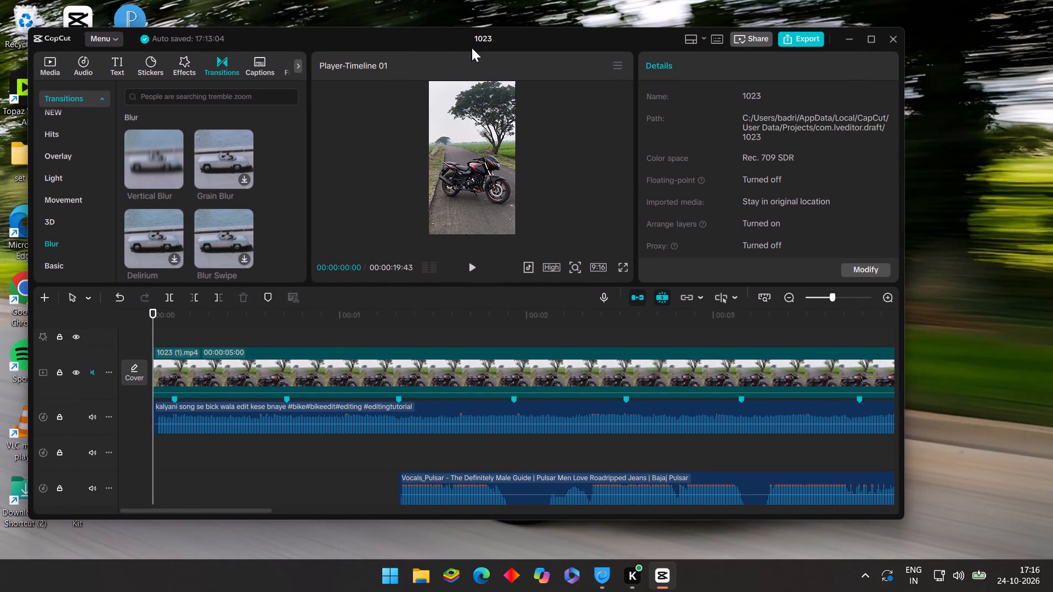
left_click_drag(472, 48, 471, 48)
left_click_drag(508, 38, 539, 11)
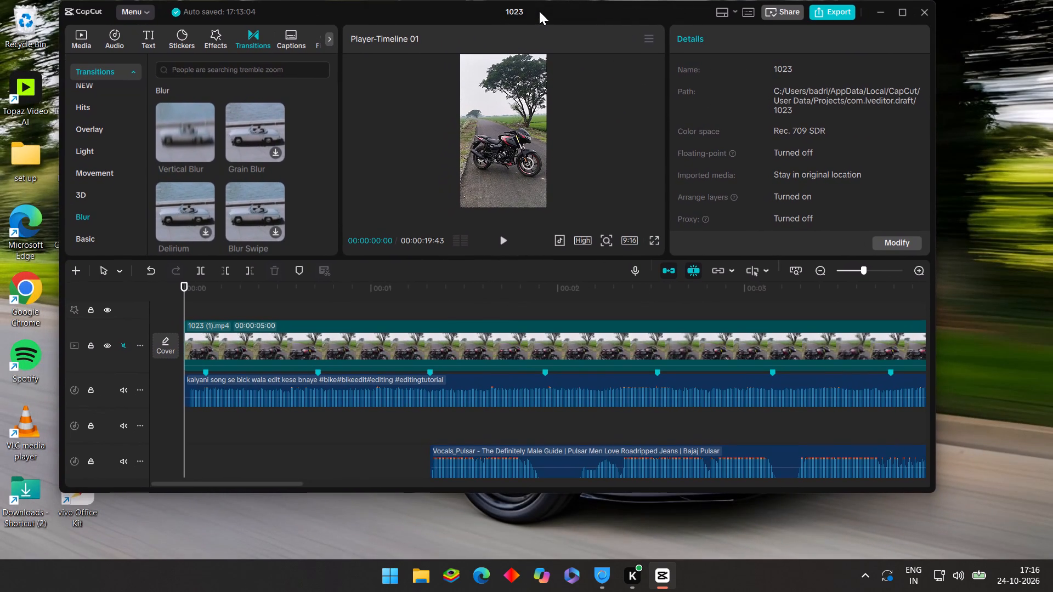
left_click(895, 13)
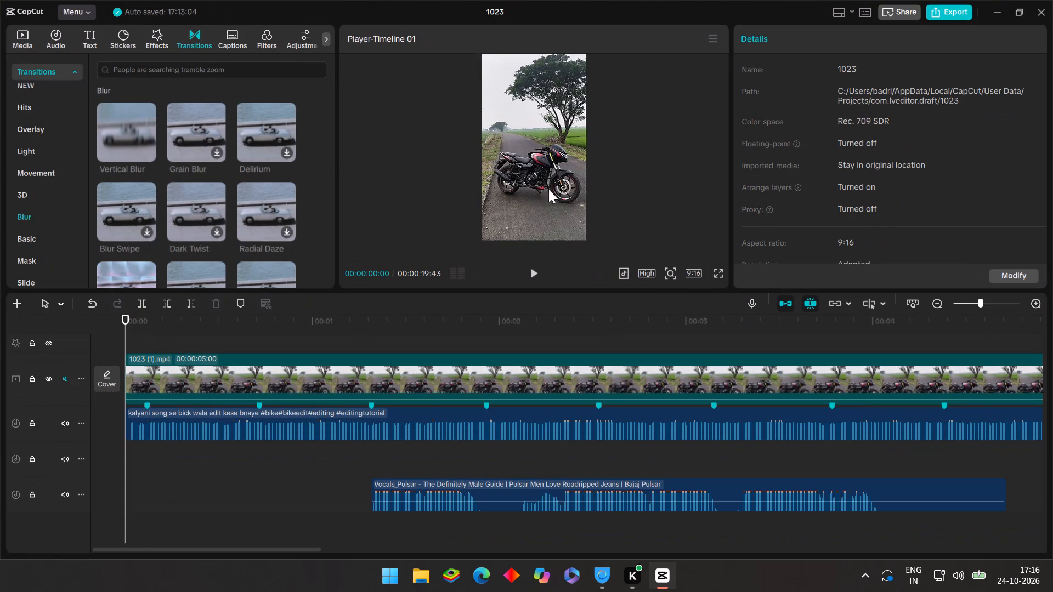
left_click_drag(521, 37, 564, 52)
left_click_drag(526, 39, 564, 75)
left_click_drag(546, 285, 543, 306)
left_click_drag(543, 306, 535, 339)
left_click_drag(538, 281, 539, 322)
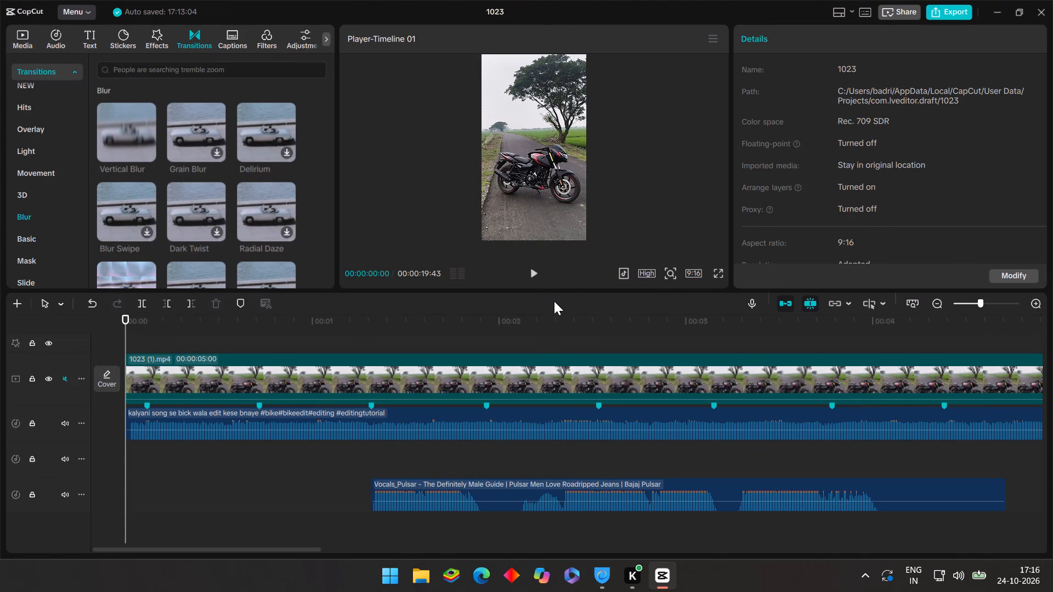
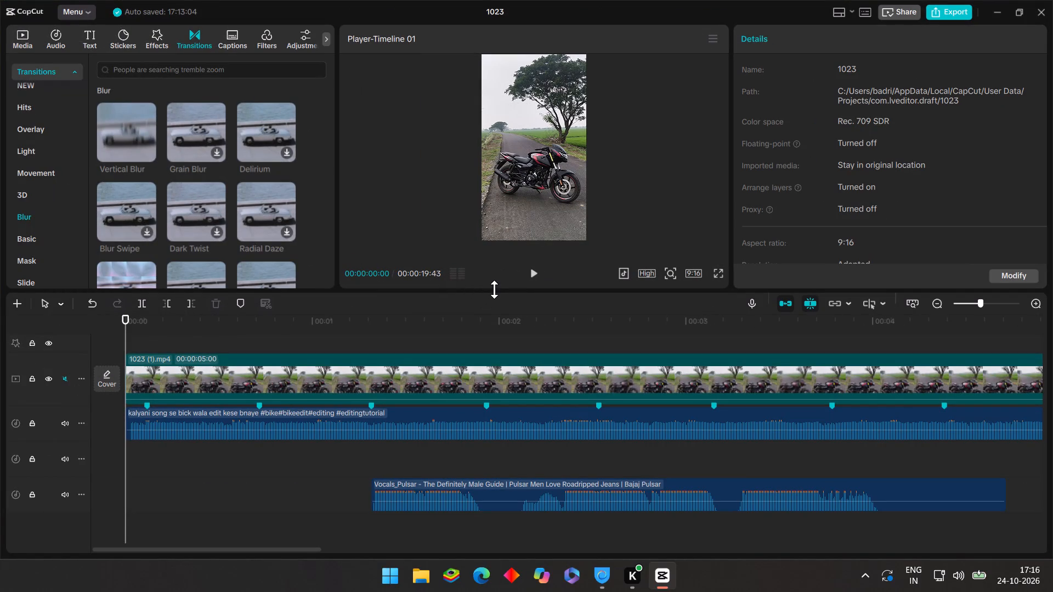
Enlarge the video preview by reducing the height of the timeline area.
left_click_drag(497, 291, 456, 551)
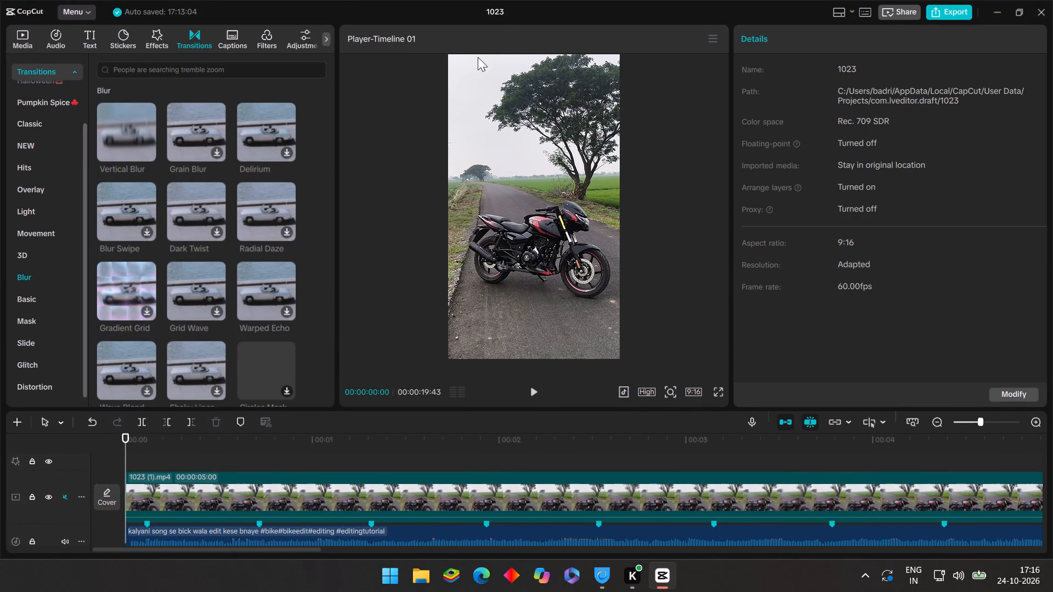
left_click_drag(501, 33, 529, 62)
left_click_drag(520, 42, 536, 56)
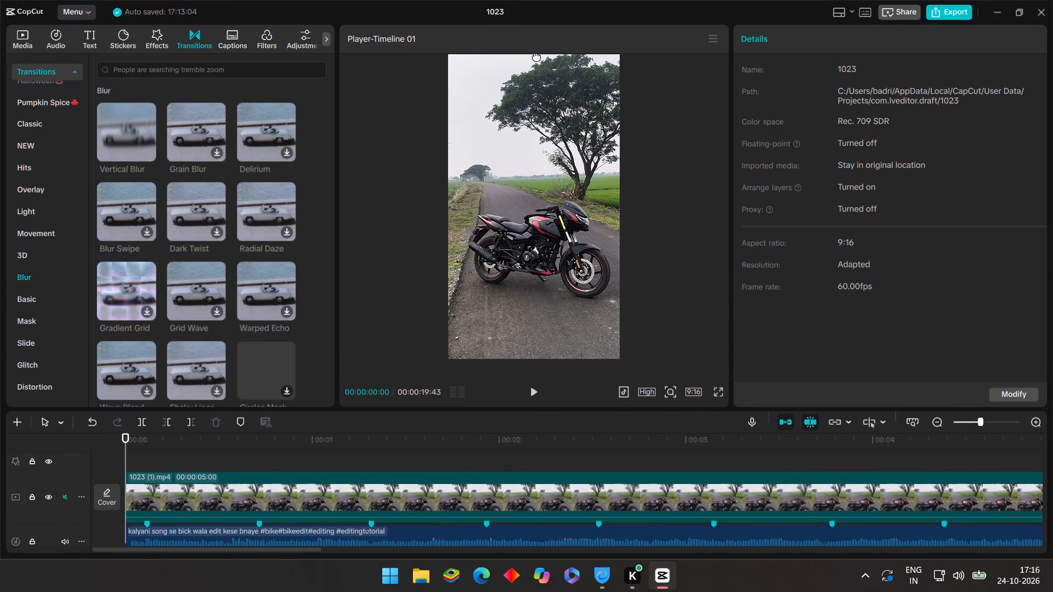
left_click_drag(536, 56, 548, 72)
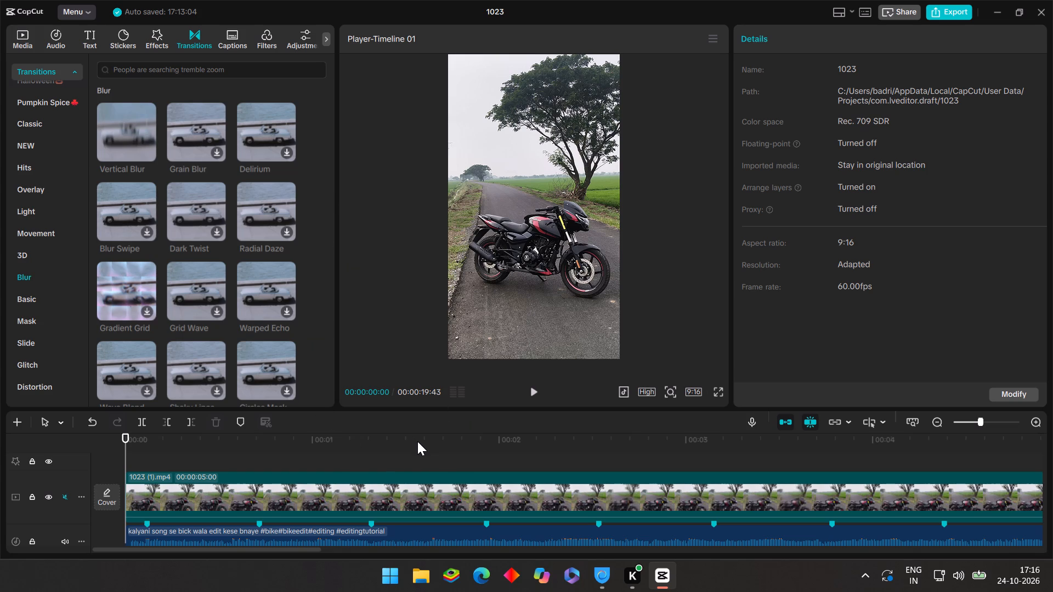
Play the whole edit from 00:00:00:00 to its faded ending in the enlarged preview.
left_click(535, 387)
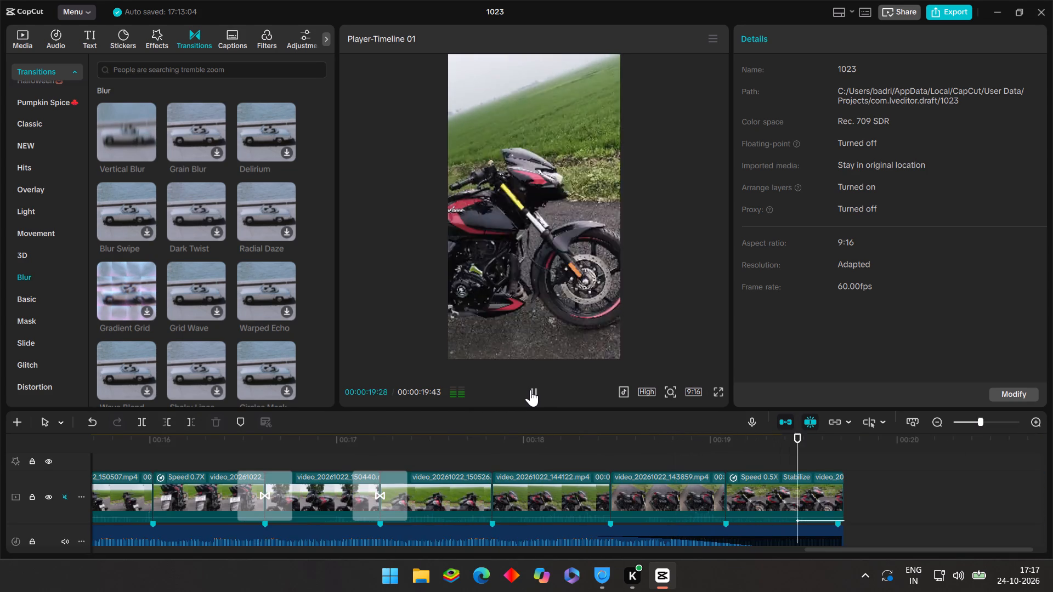
Return to 00:00:00:00, bring the main video track into view, and replay the whole edit to its faded ending.
scroll(592, 537, "down", 5)
scroll(544, 406, "down", 3)
scroll(470, 495, "up", 3)
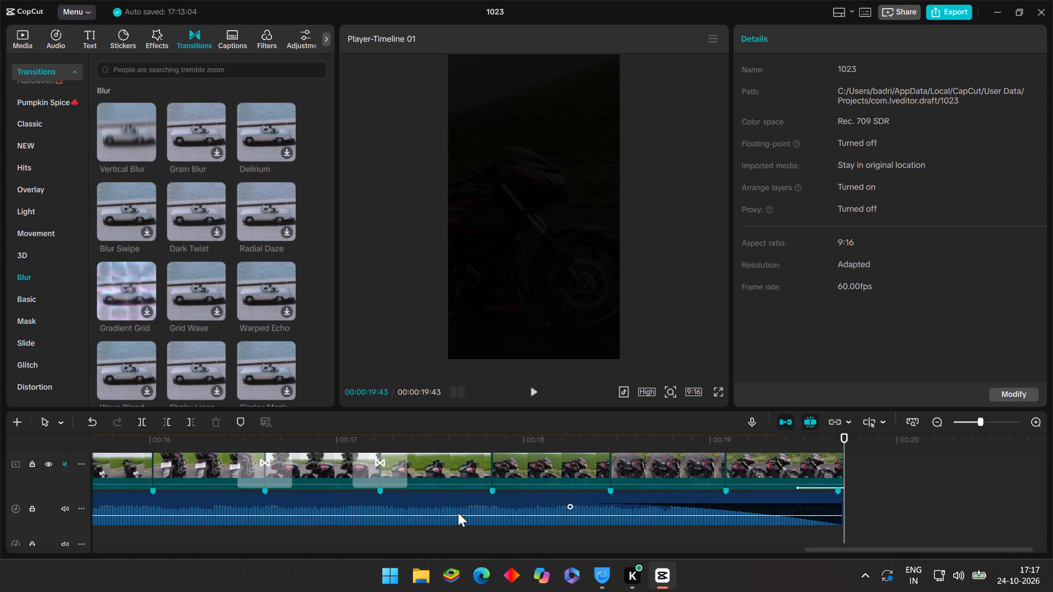
scroll(461, 494, "down", 5)
left_click(461, 487)
left_click_drag(461, 487, 166, 487)
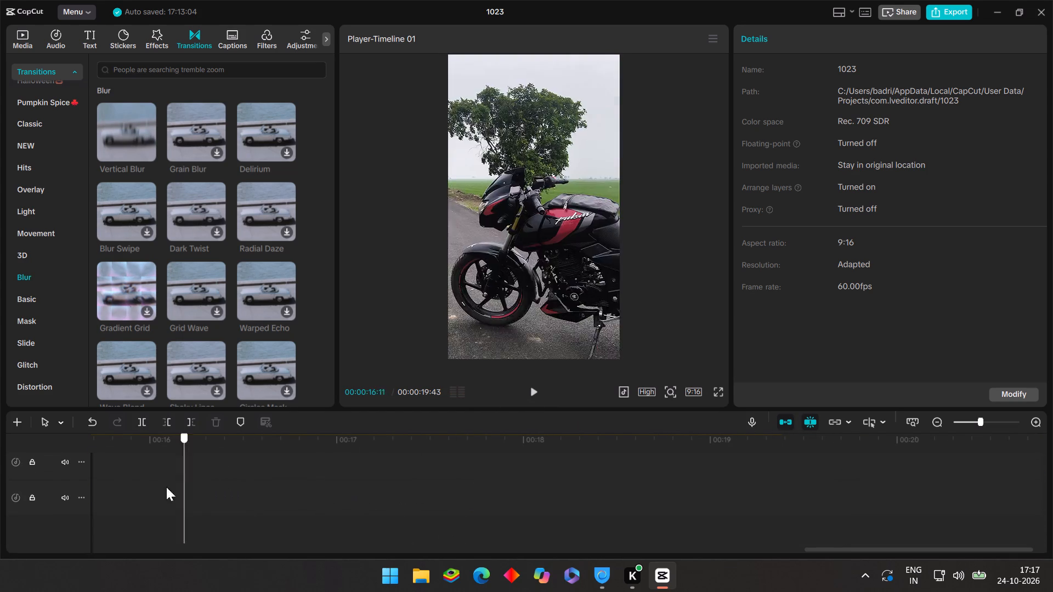
left_click_drag(166, 487, 0, 520)
scroll(221, 474, "up", 6)
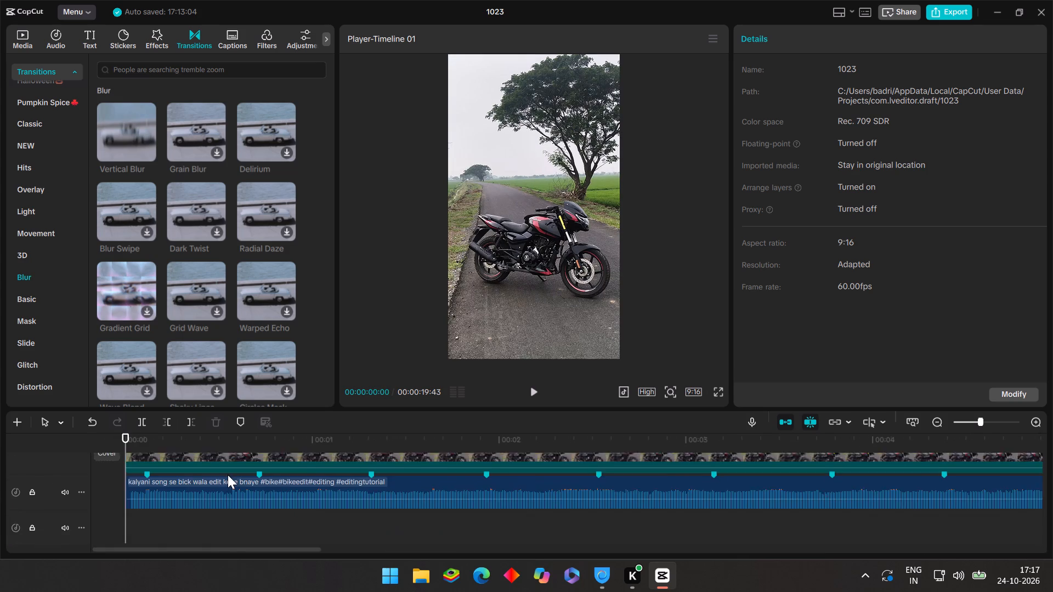
scroll(242, 473, "up", 2)
left_click(355, 458)
left_click_drag(355, 458, 356, 461)
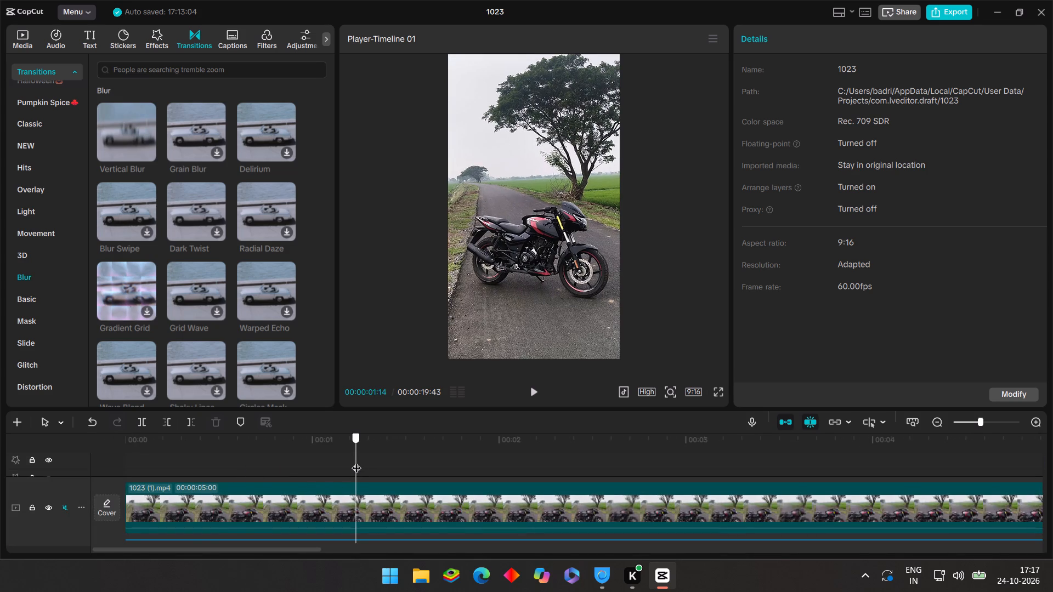
left_click_drag(356, 461, 113, 491)
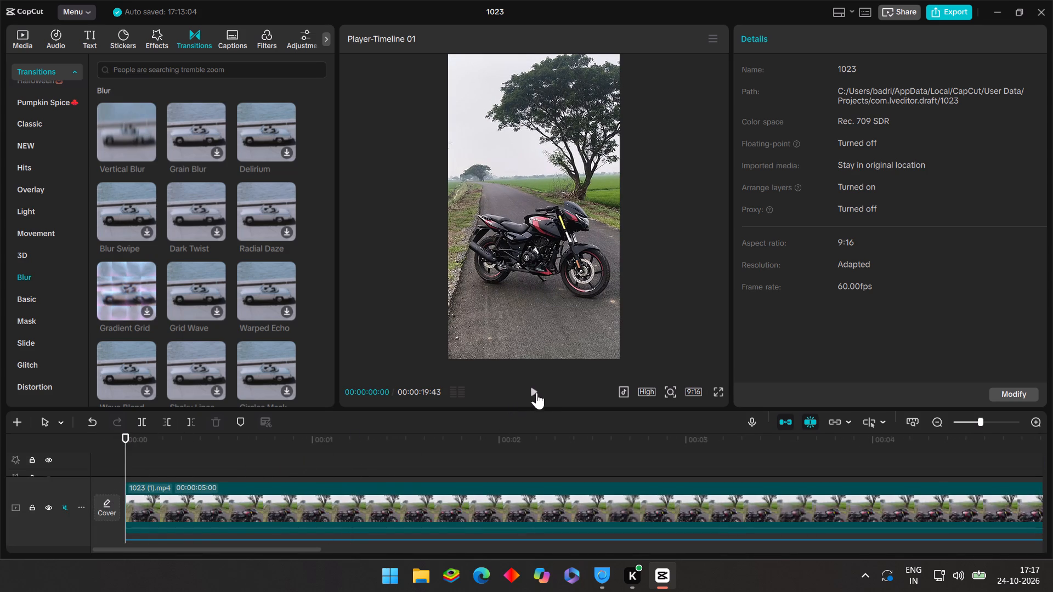
left_click(538, 388)
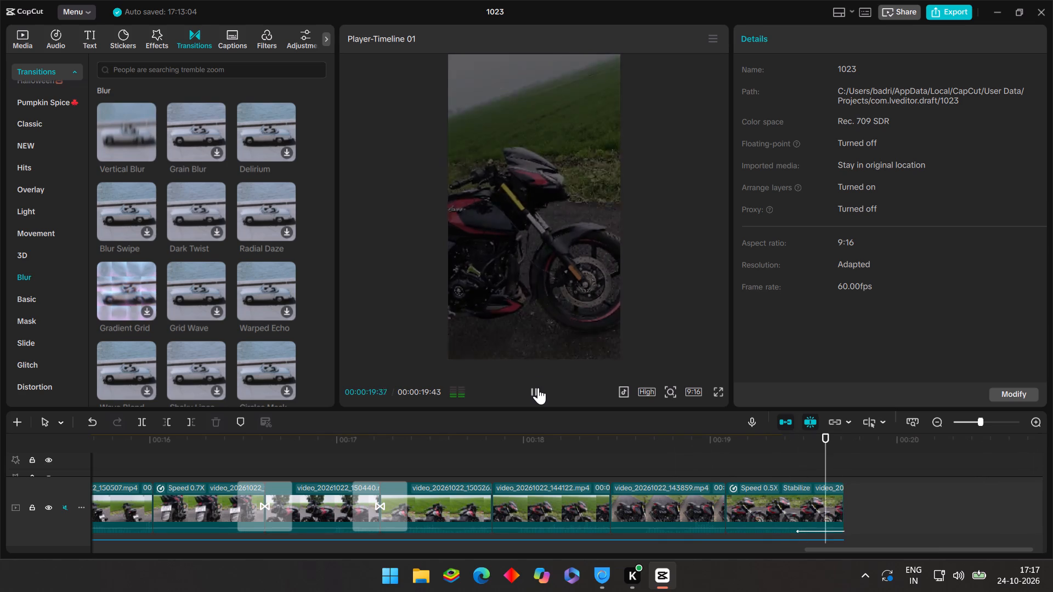
Scrub backward from 00:00:17:43 to about 00:00:10:25 to check the blur transitions between the short bike clips.
scroll(523, 405, "down", 6)
left_click(471, 445)
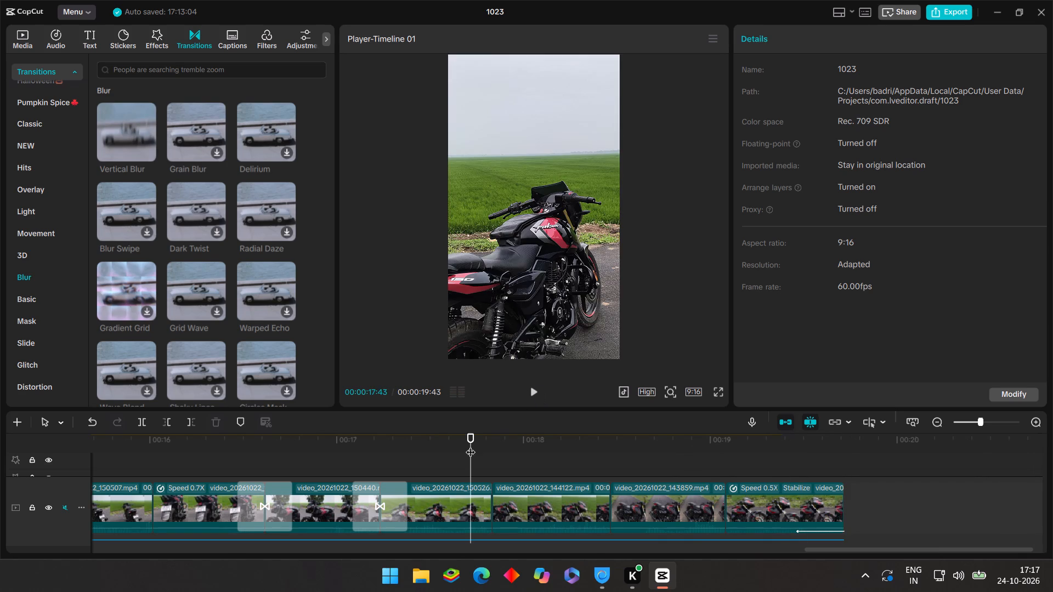
left_click_drag(471, 445, 482, 463)
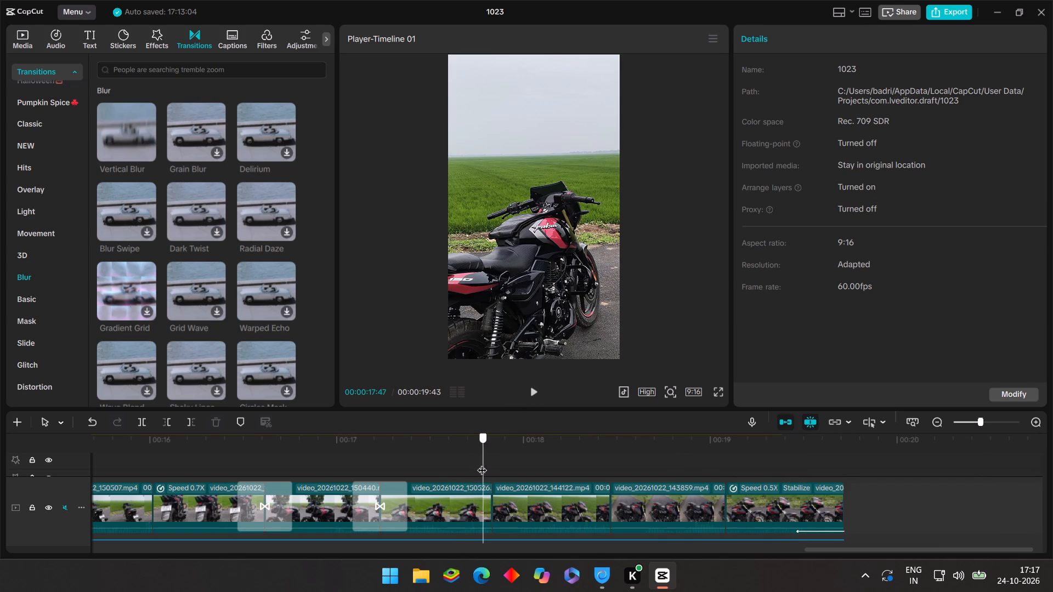
left_click_drag(482, 463, 406, 470)
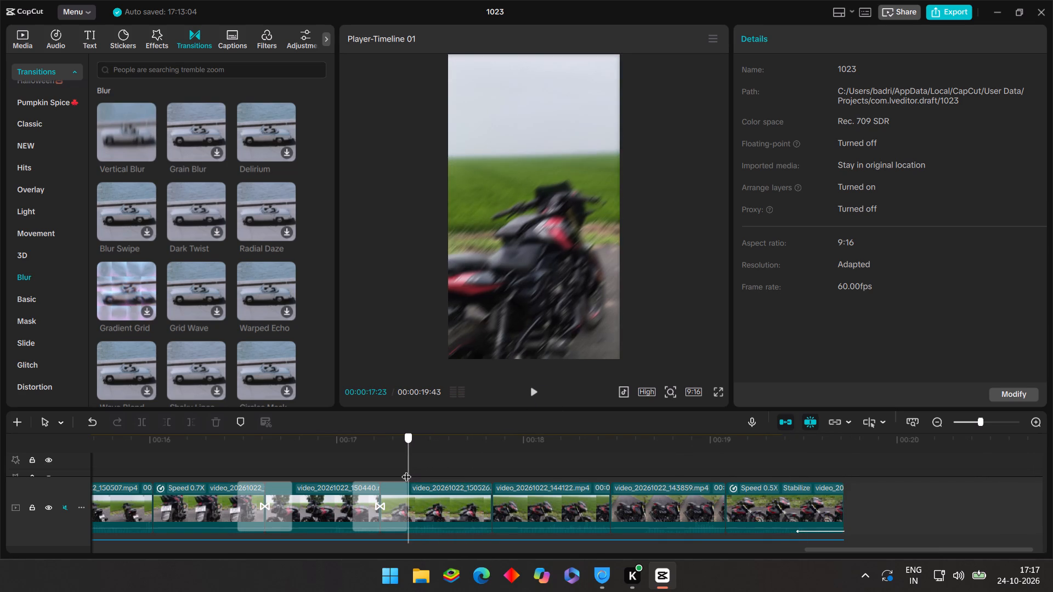
left_click_drag(406, 470, 265, 482)
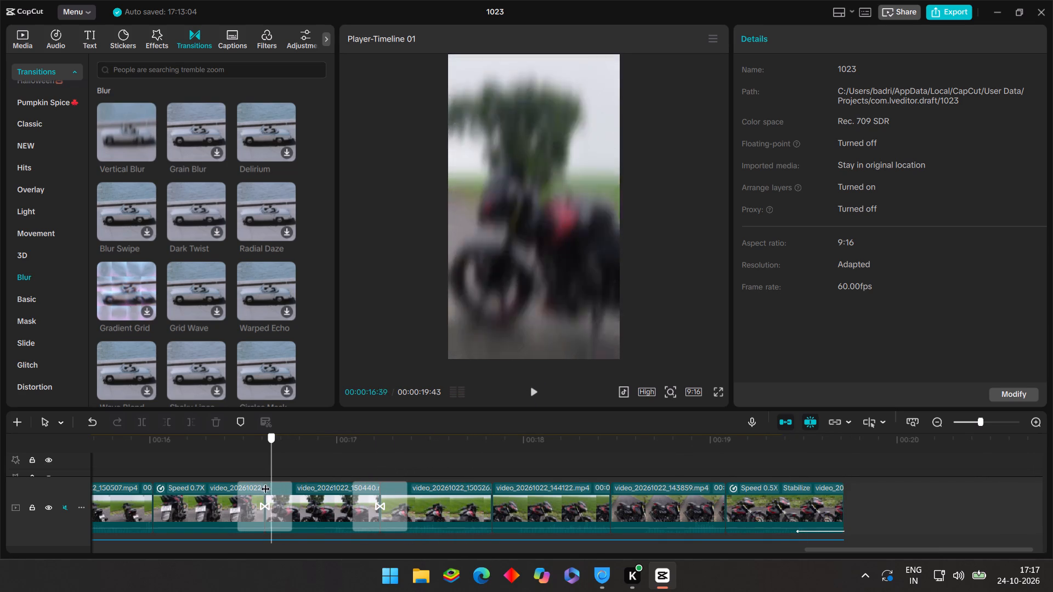
left_click_drag(265, 482, 203, 479)
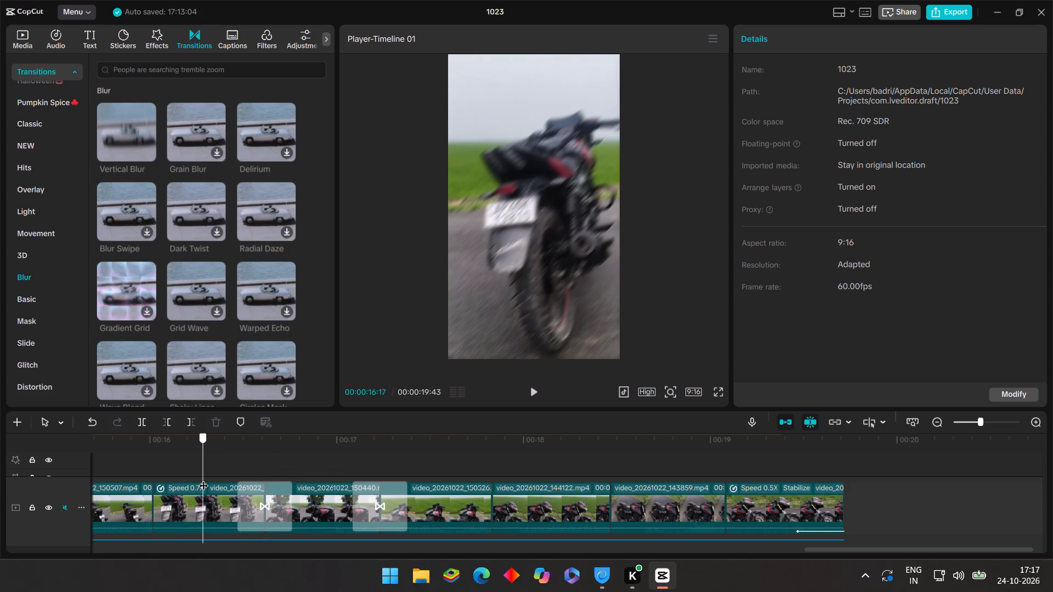
left_click_drag(203, 479, 107, 468)
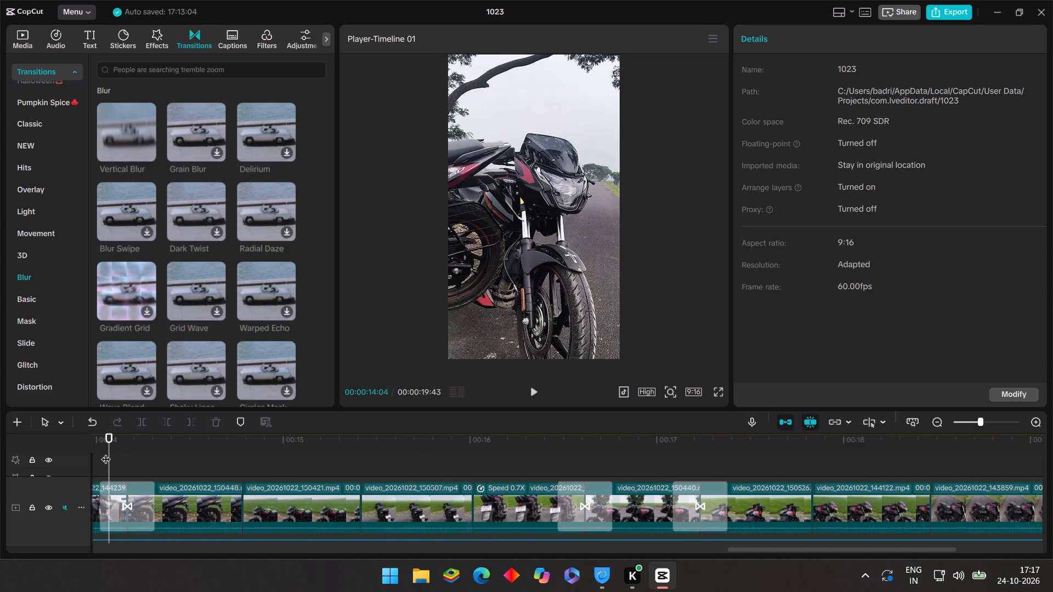
left_click(259, 470)
left_click_drag(259, 466, 352, 513)
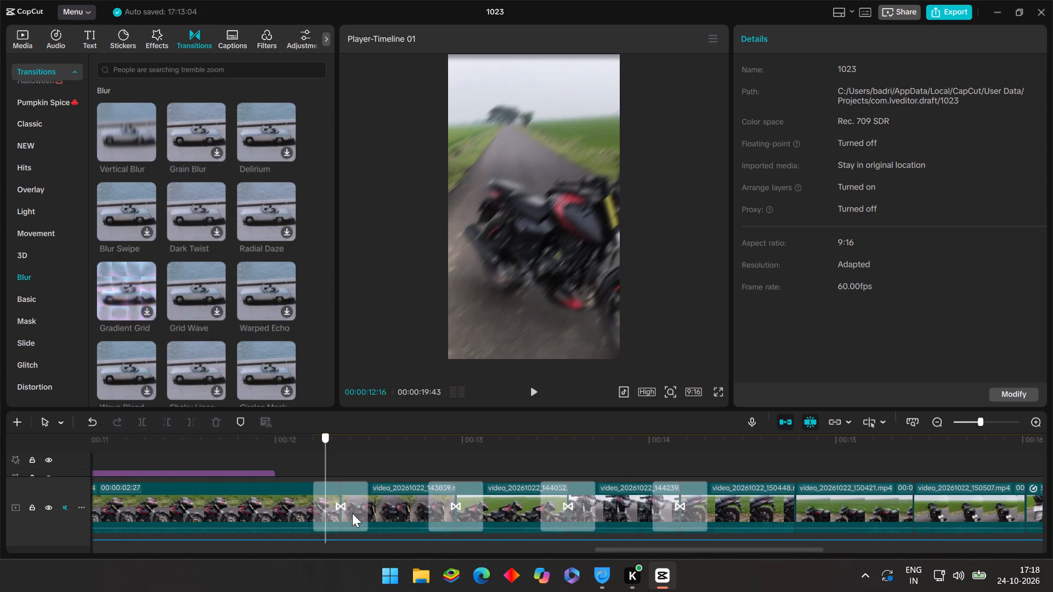
left_click_drag(352, 513, 89, 470)
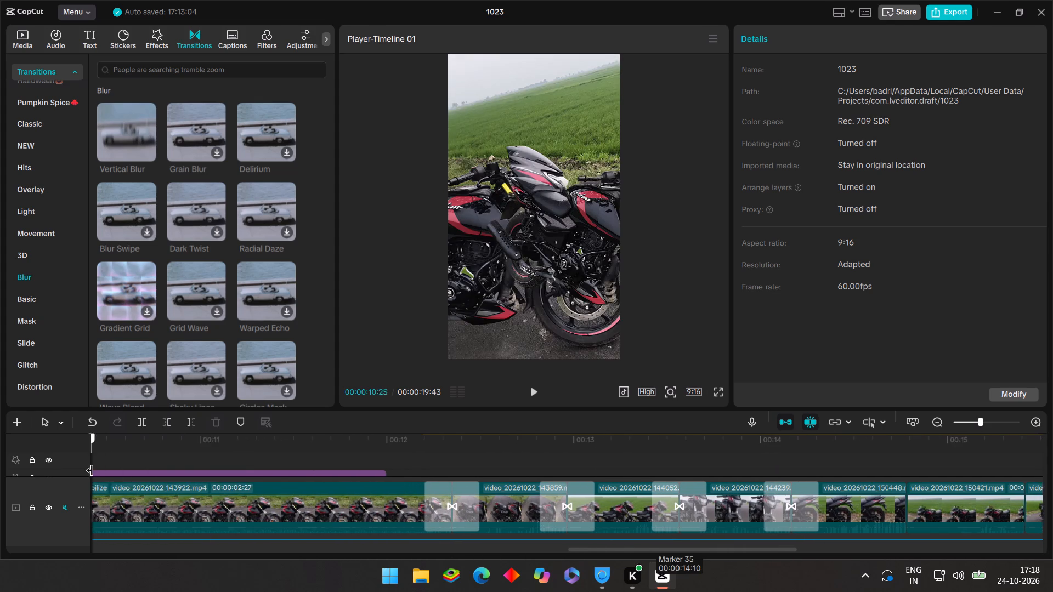
Scrub back and forth over the 0.5X slow-motion clip with the Shake effect, ending at 00:00:09:34 before its opening transition.
left_click_drag(89, 470, 335, 509)
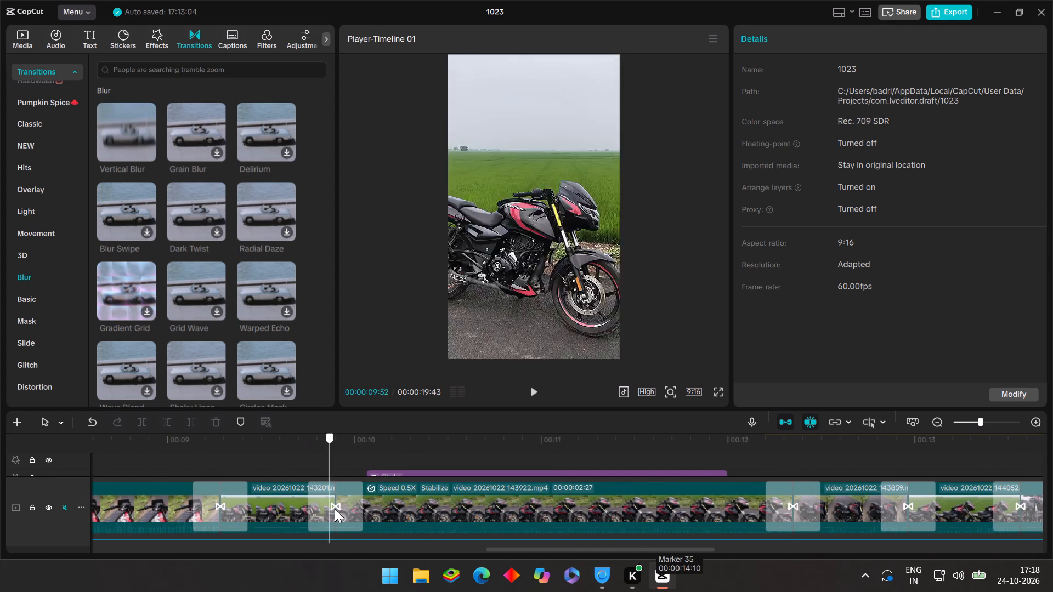
left_click_drag(335, 509, 587, 548)
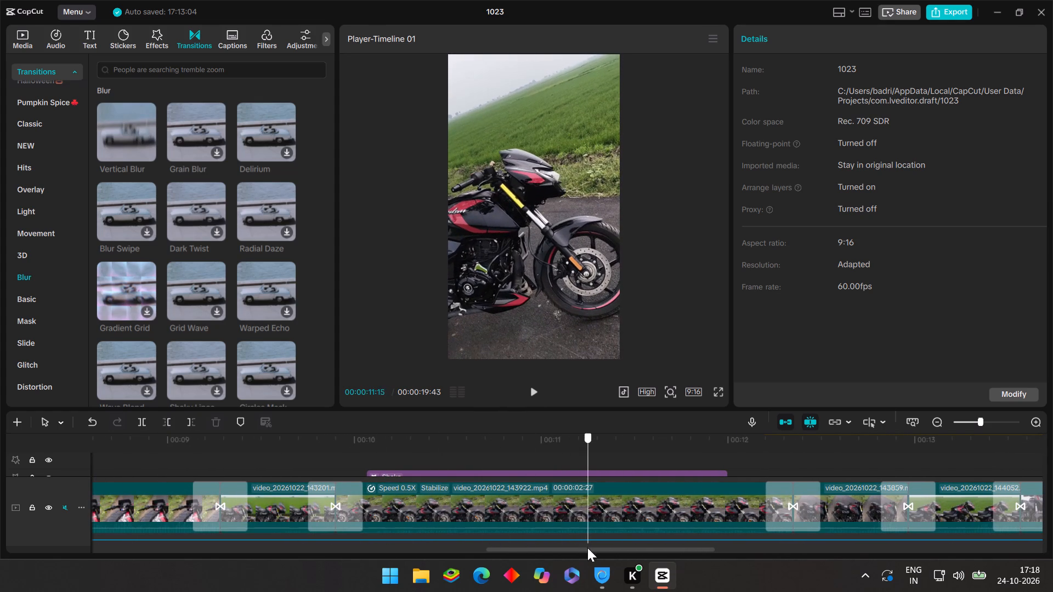
left_click_drag(587, 548, 343, 517)
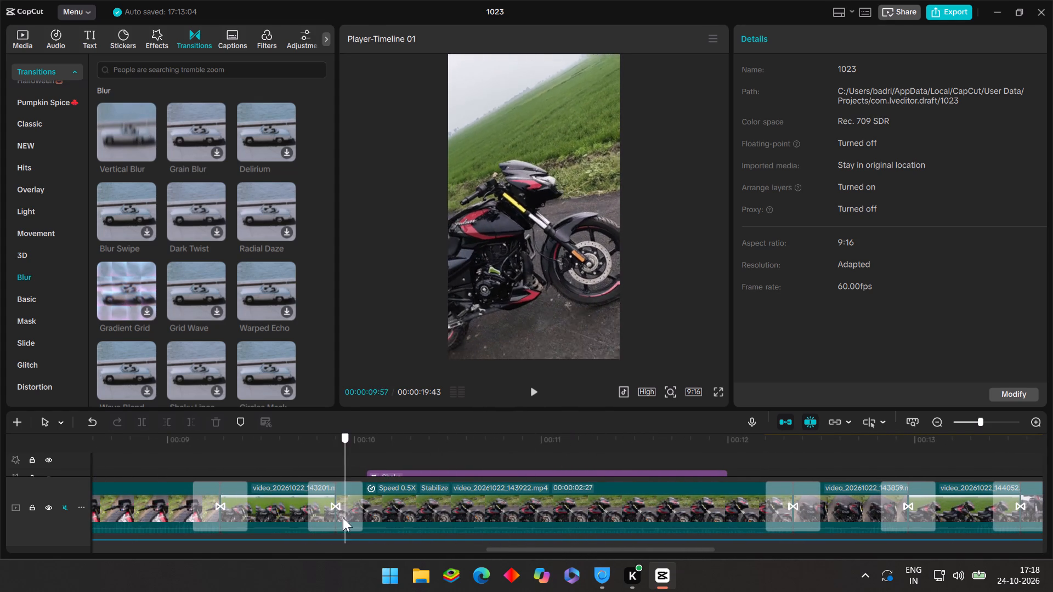
left_click_drag(343, 517, 480, 543)
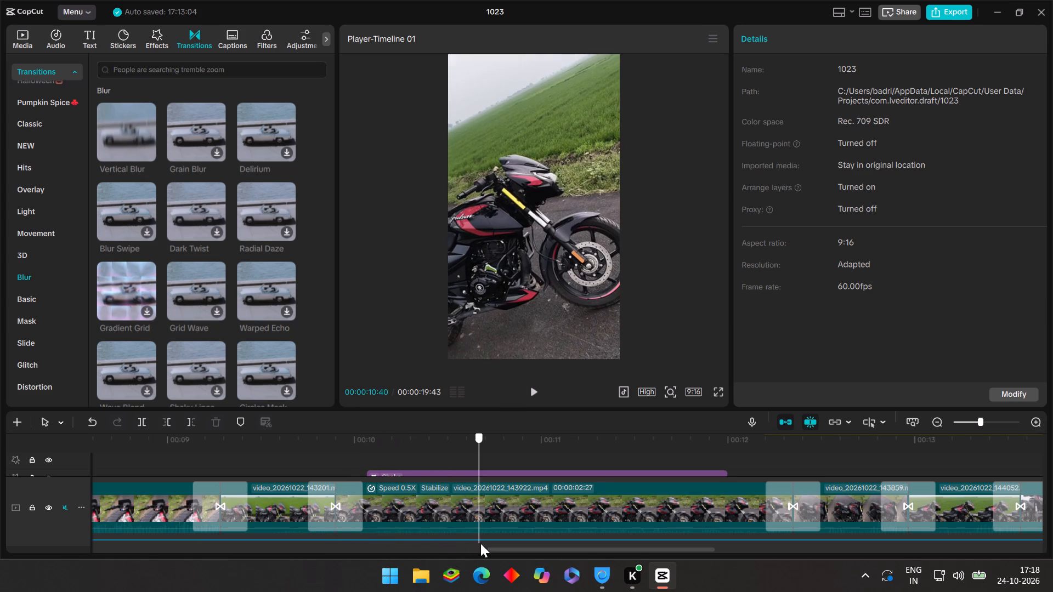
left_click_drag(480, 543, 427, 520)
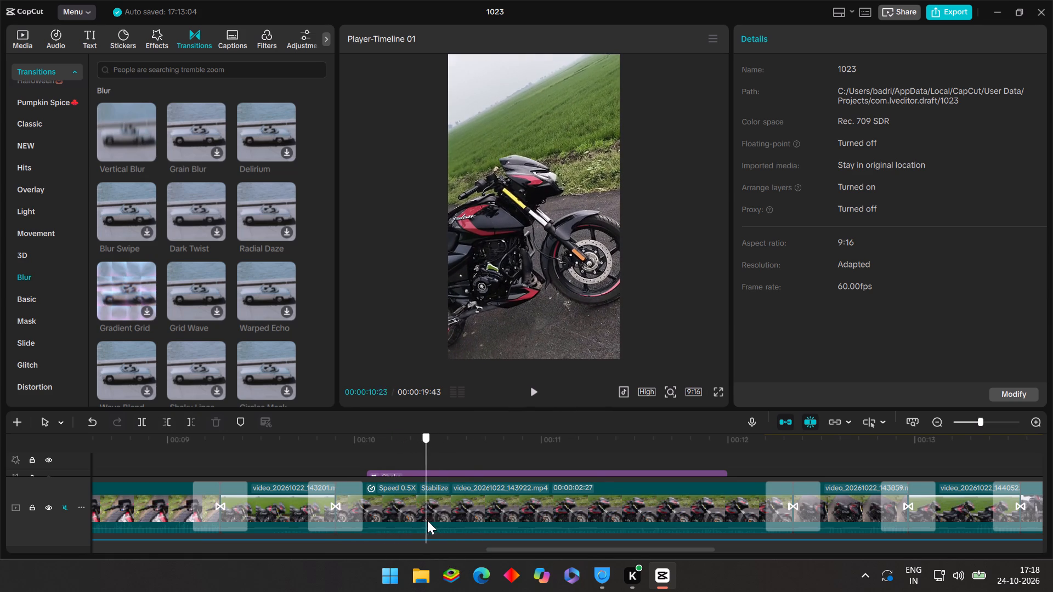
left_click_drag(427, 520, 666, 560)
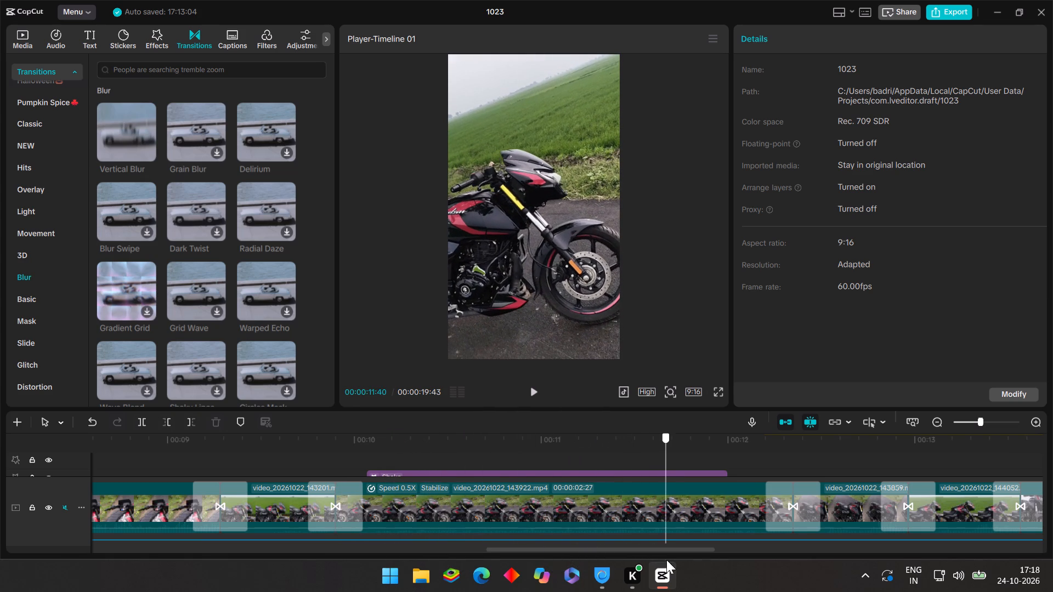
left_click_drag(666, 560, 273, 517)
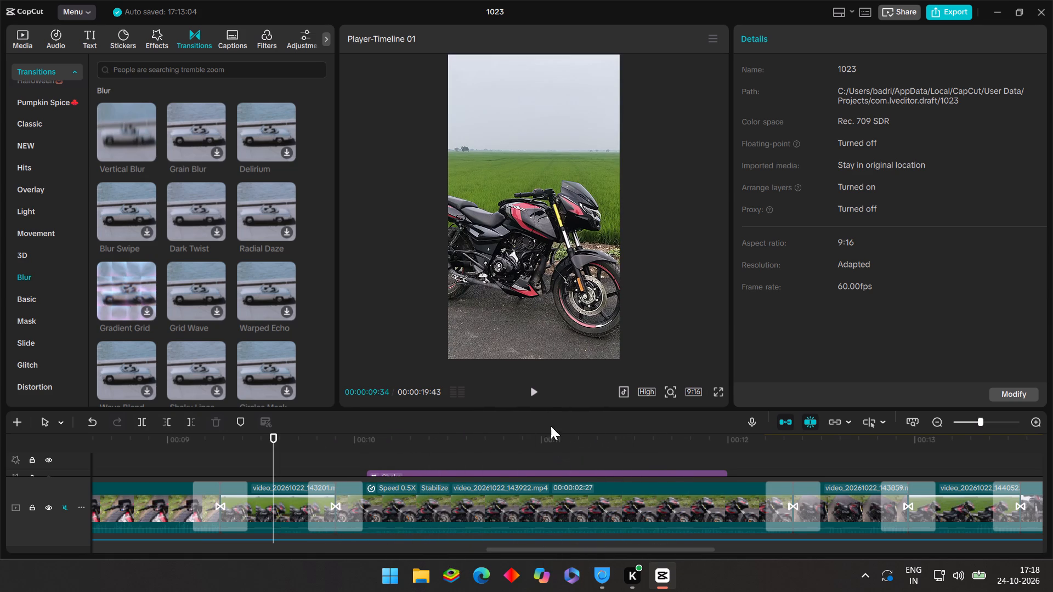
Play the second half of the edit from 00:00:09:34 to about 00:00:18:44.
left_click(534, 394)
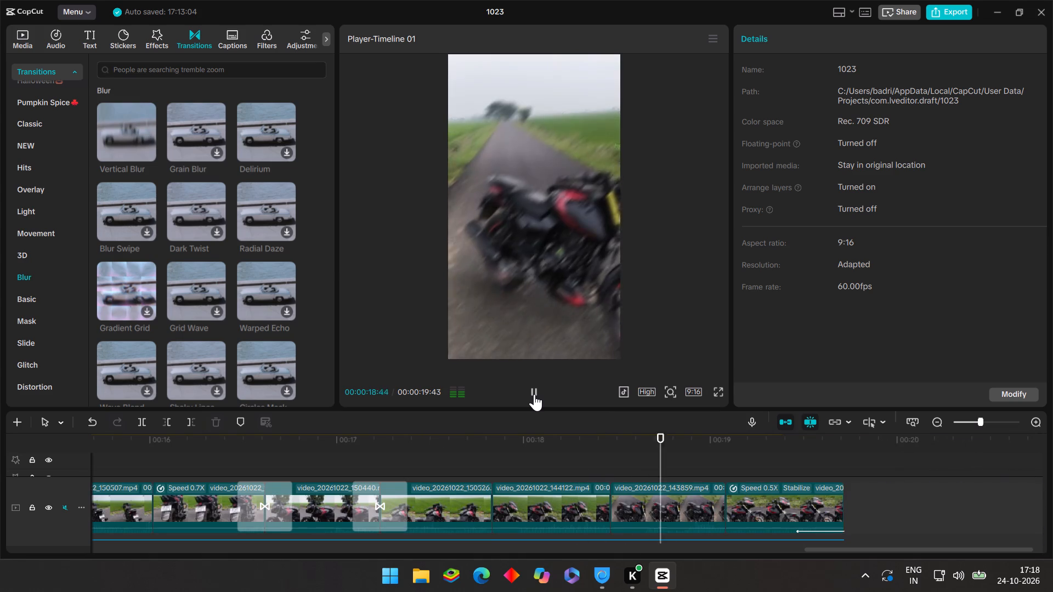
Stop the playback and return the playhead to 00:00:00:00.
left_click(438, 451)
left_click_drag(438, 451, 107, 451)
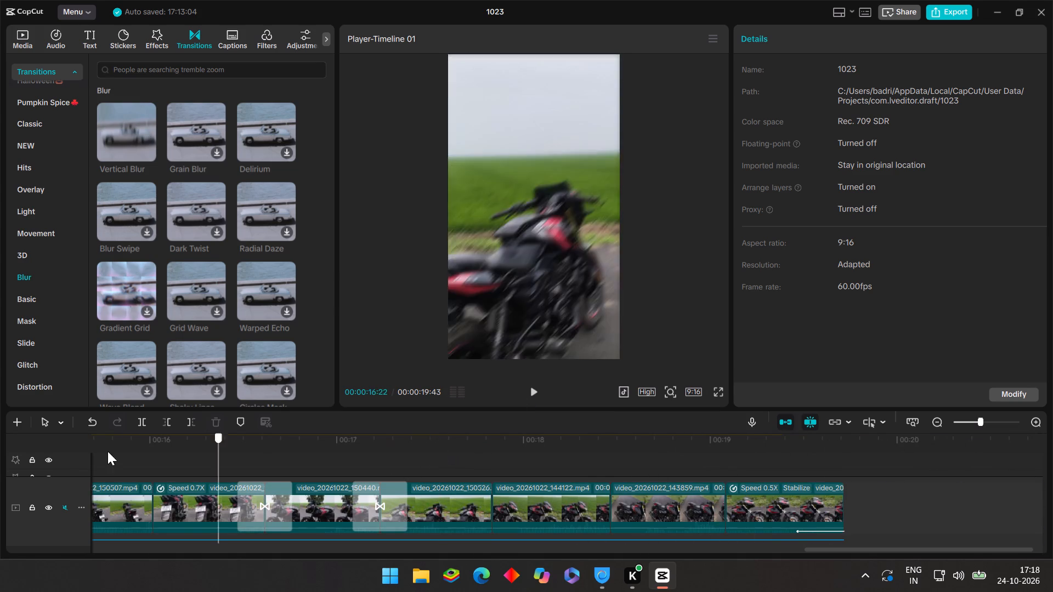
left_click_drag(107, 451, 0, 466)
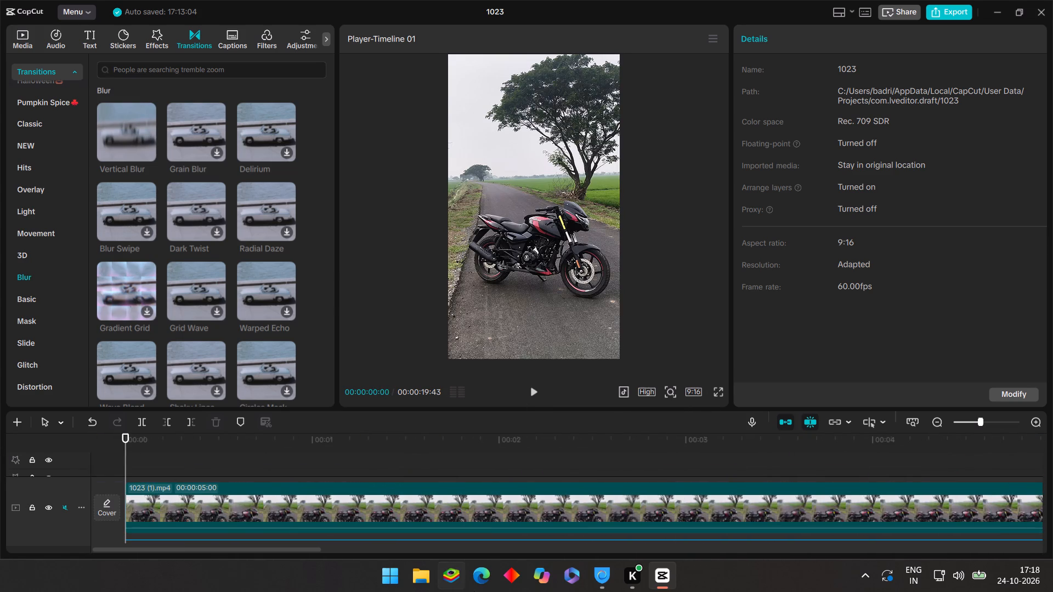
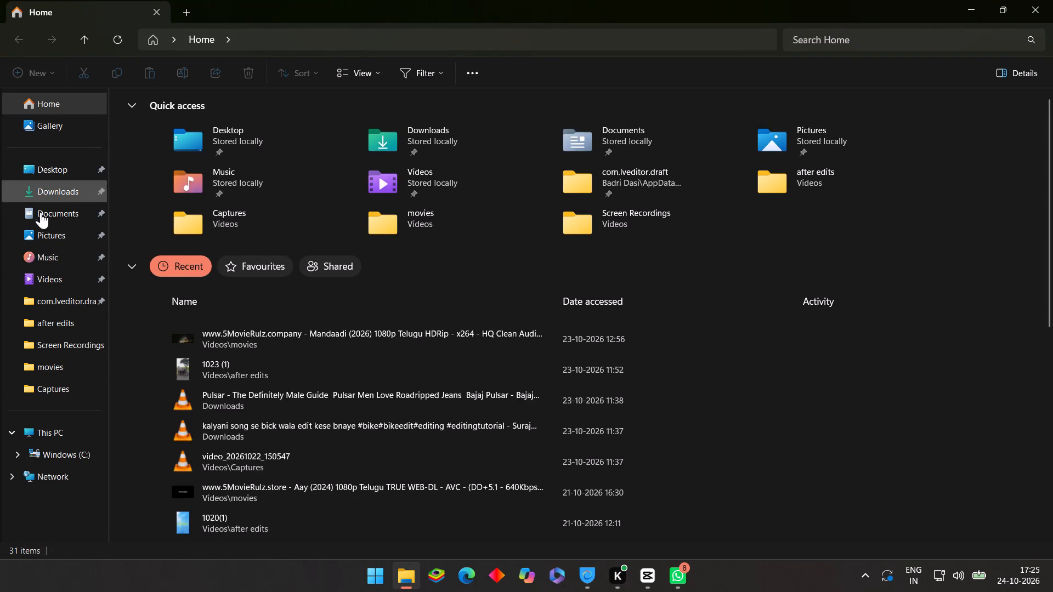
Paste the copied WhatsApp image of the Pulsar logo into the Pictures folder and close the folder window.
double_click(52, 241)
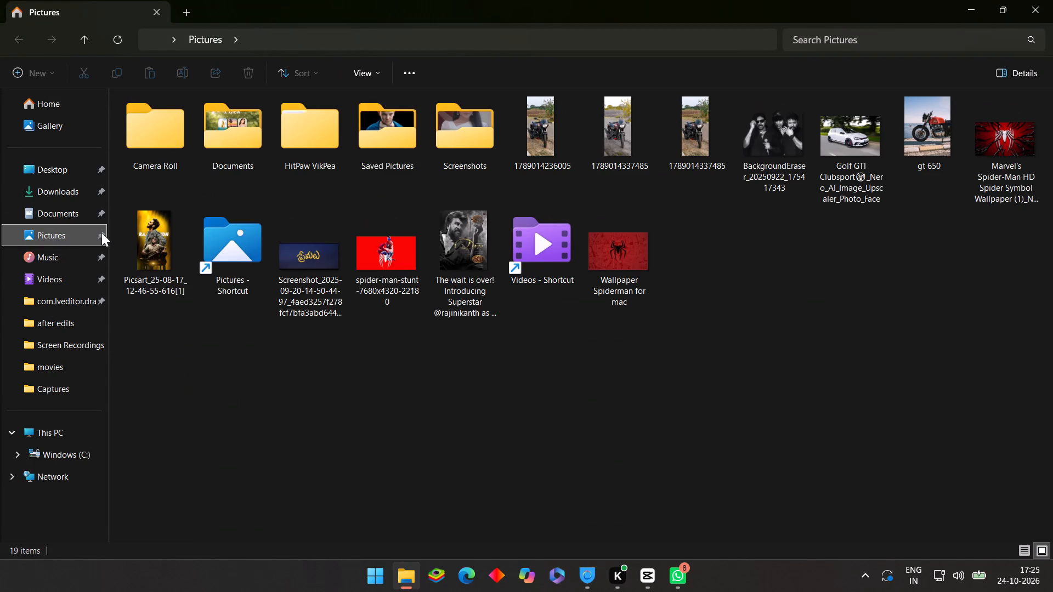
right_click(695, 276)
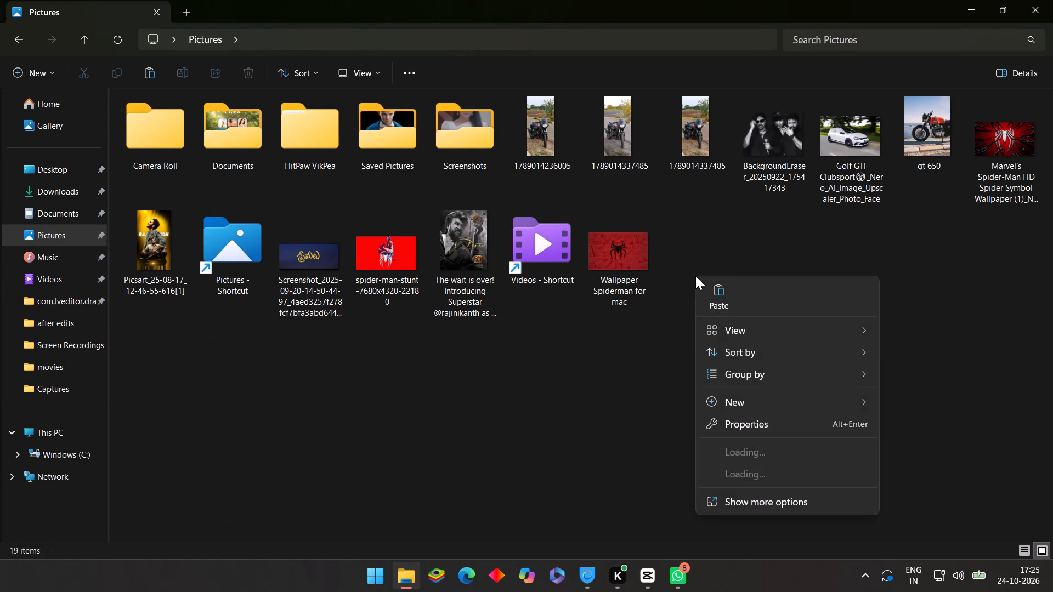
left_click(714, 299)
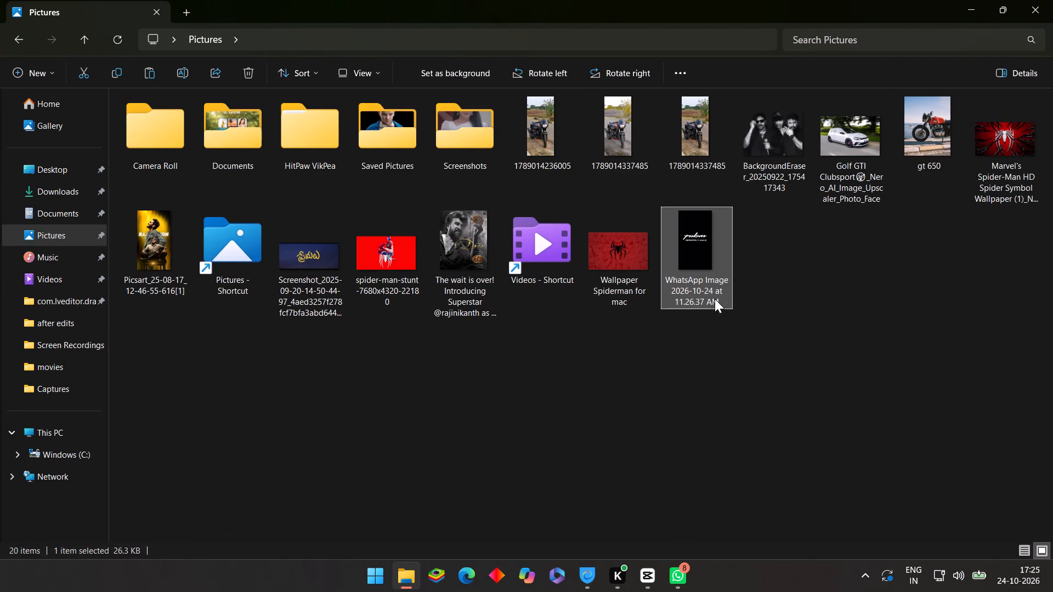
left_click(867, 204)
left_click(1032, 3)
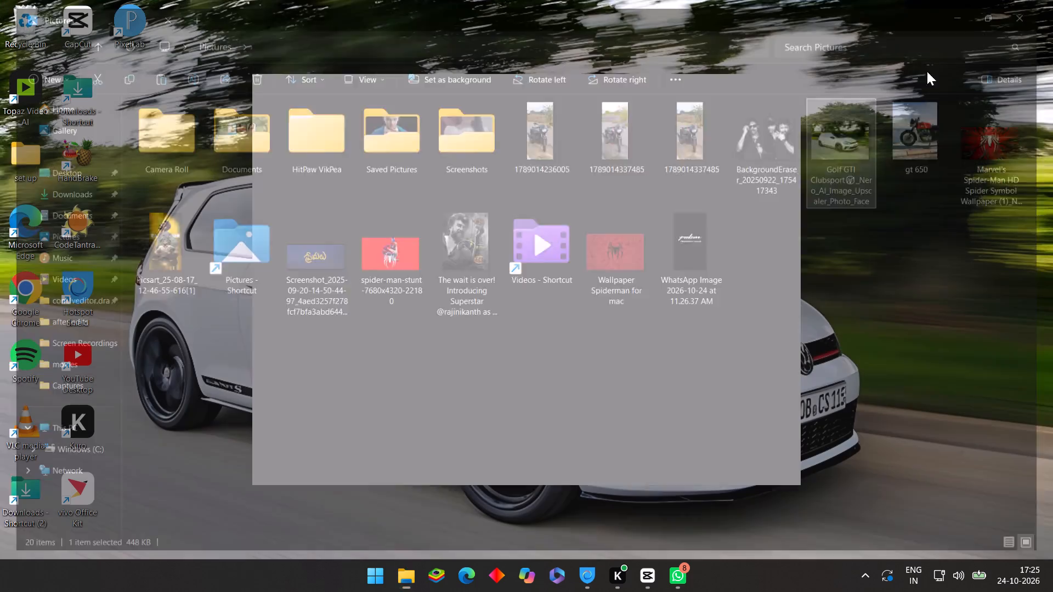
Switch to CapCut, import the Pulsar logo image and place it above the opening 1023 (1).mp4 clip at about 00:00:00:47.
left_click(637, 589)
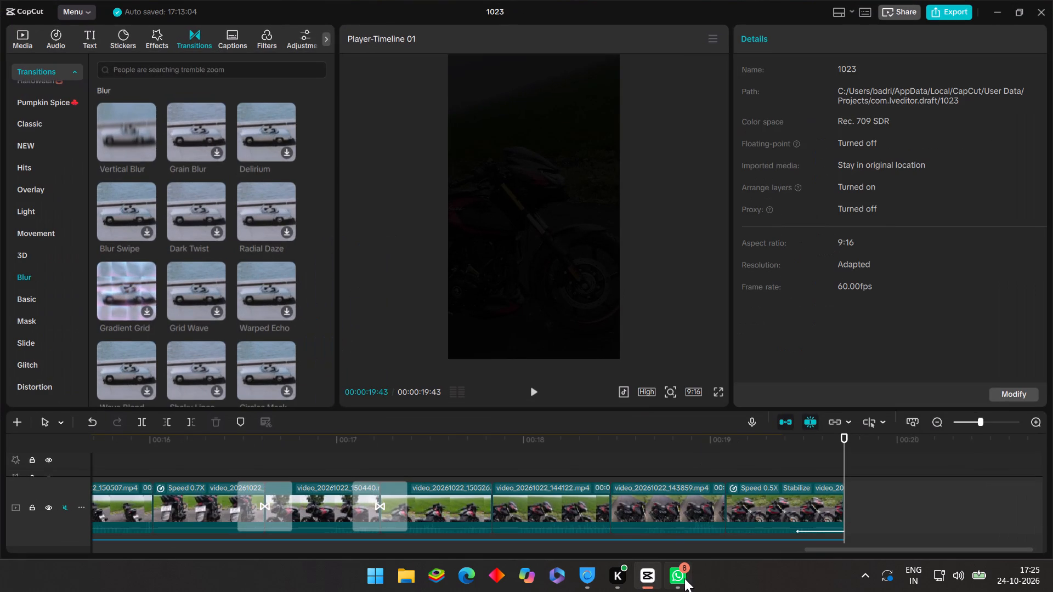
left_click(744, 463)
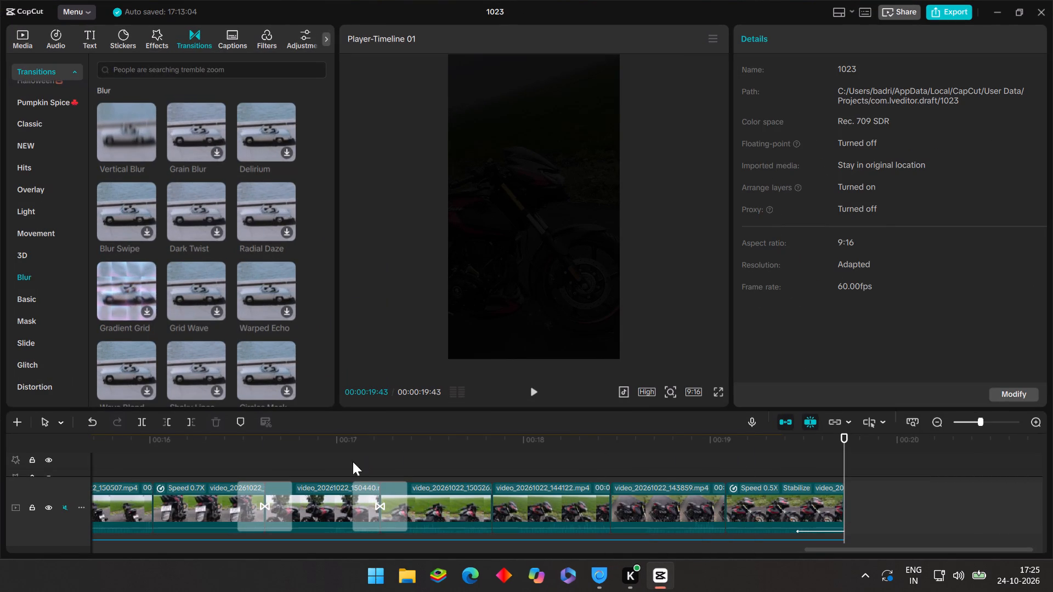
left_click(21, 45)
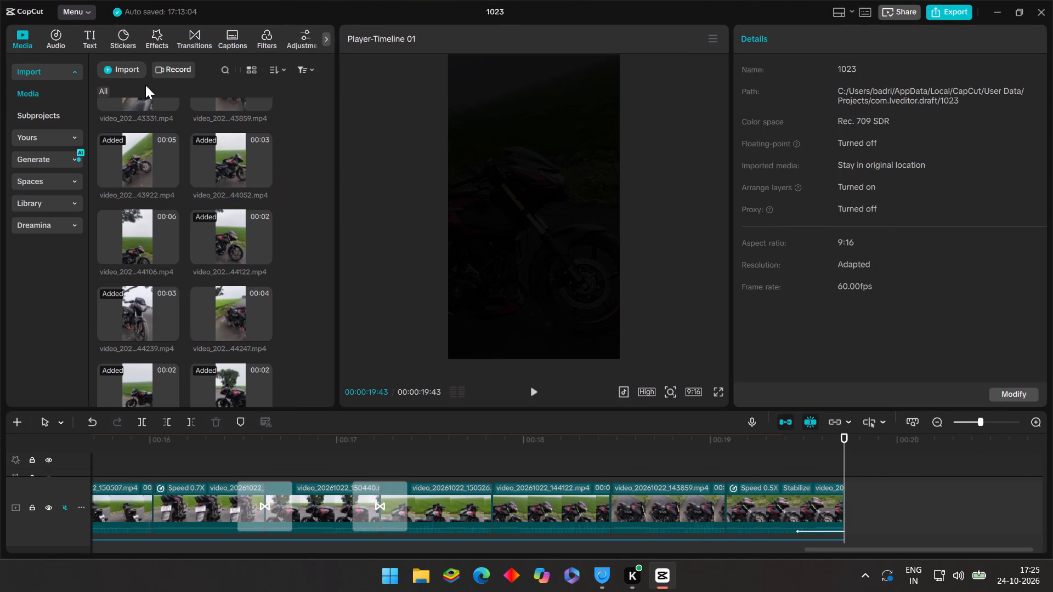
left_click(121, 73)
left_click(117, 107)
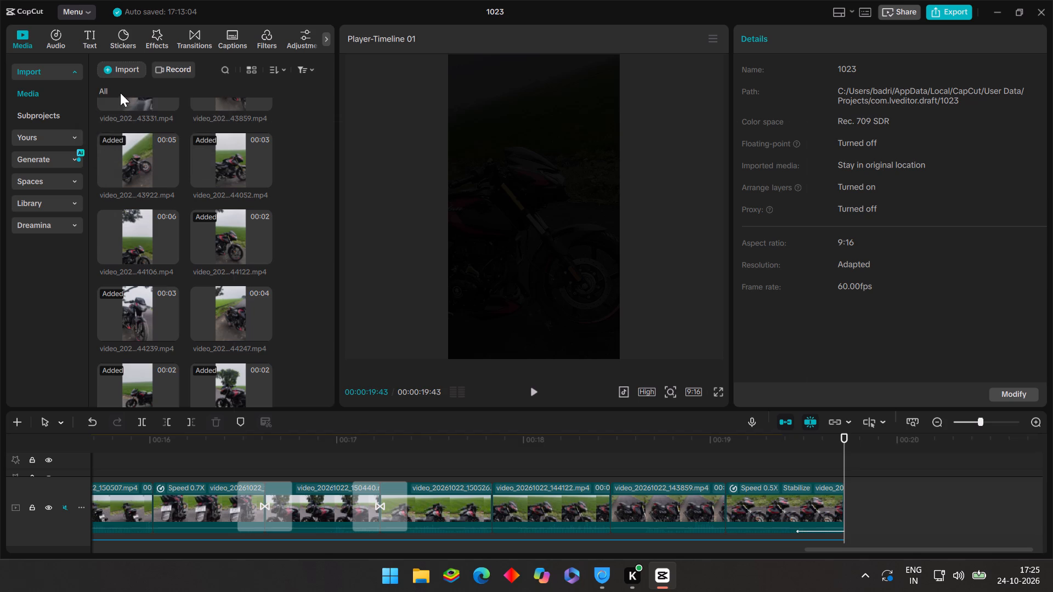
left_click(841, 112)
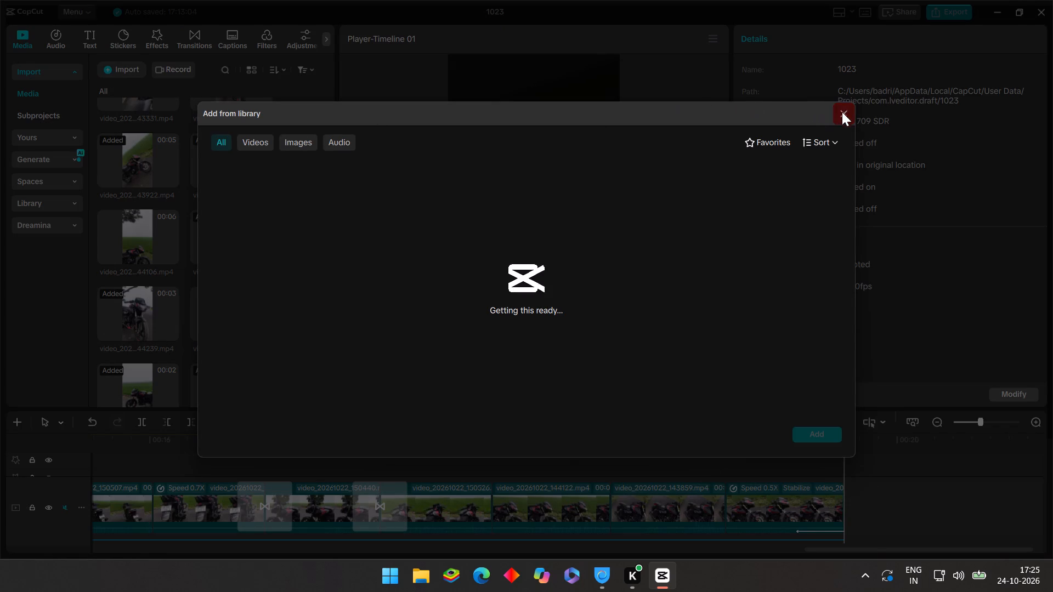
left_click(121, 73)
left_click(161, 93)
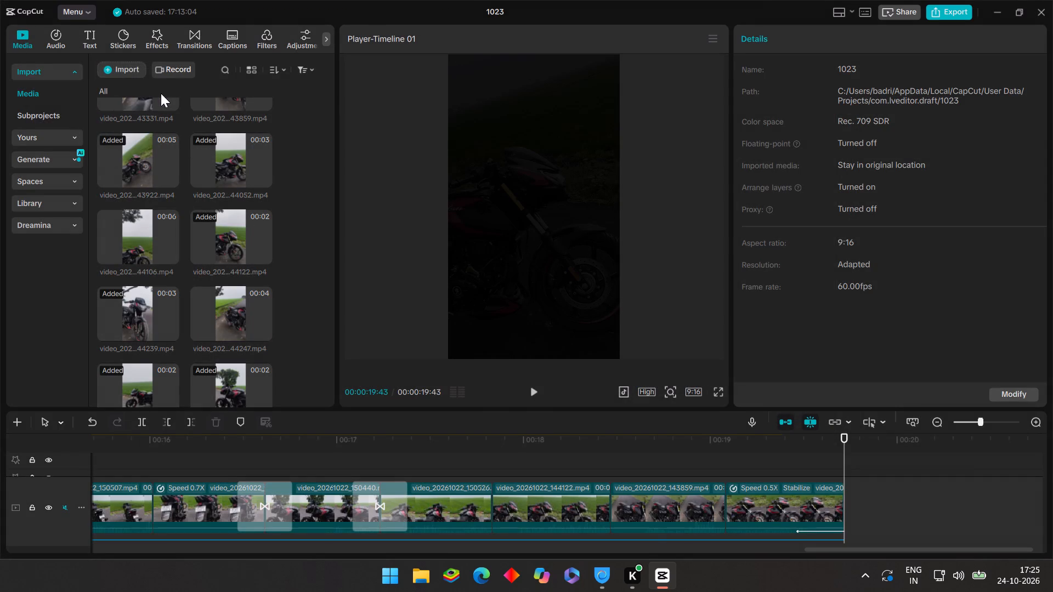
Import the WhatsApp image of the Pulsar logo from the Pictures folder into the project media.
scroll(144, 160, "down", 4)
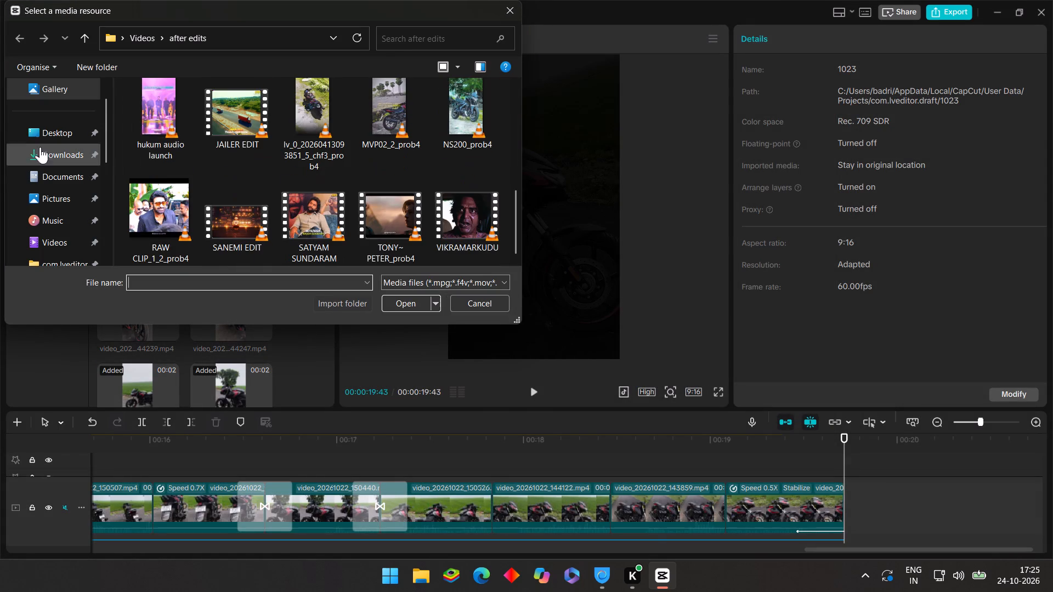
left_click(49, 201)
scroll(280, 180, "down", 5)
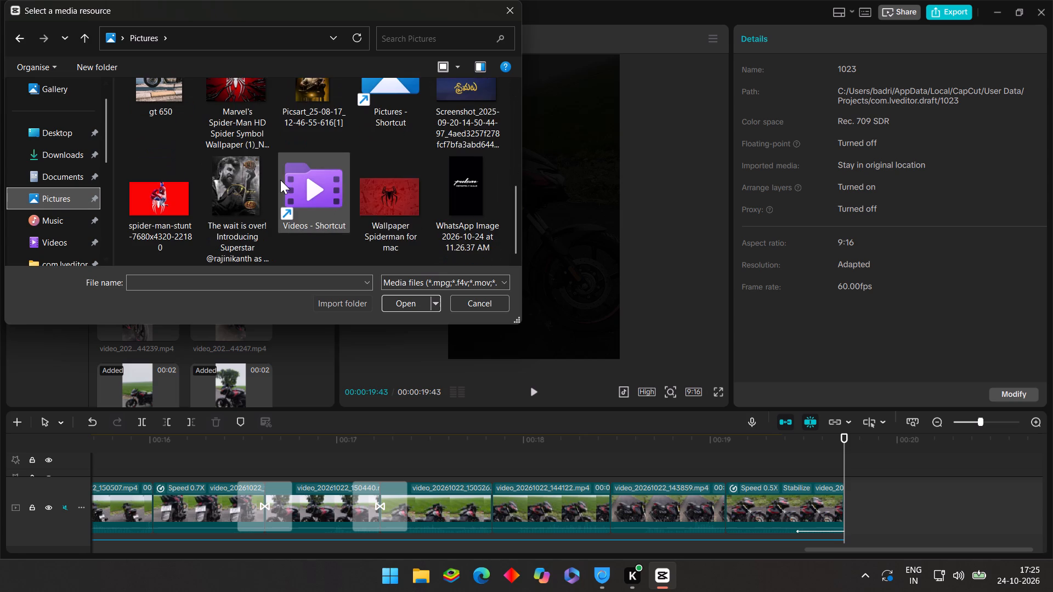
double_click(468, 190)
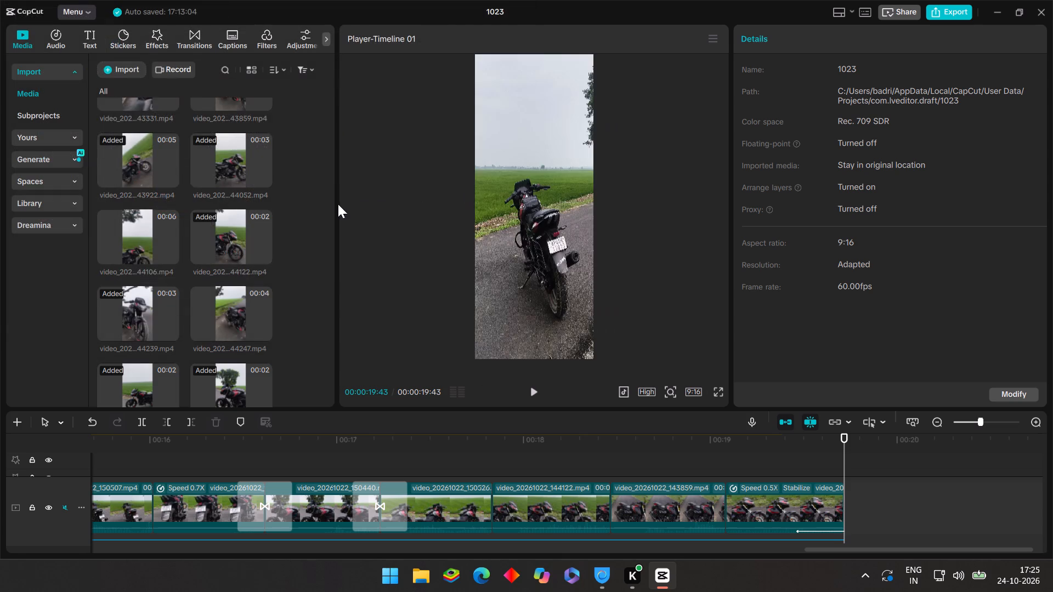
Add the Pulsar logo image to the timeline and place it above the opening 1023 (1).mp4 clip at about 00:00:00:47.
scroll(340, 212, "down", 7)
scroll(200, 256, "down", 7)
left_click(245, 352)
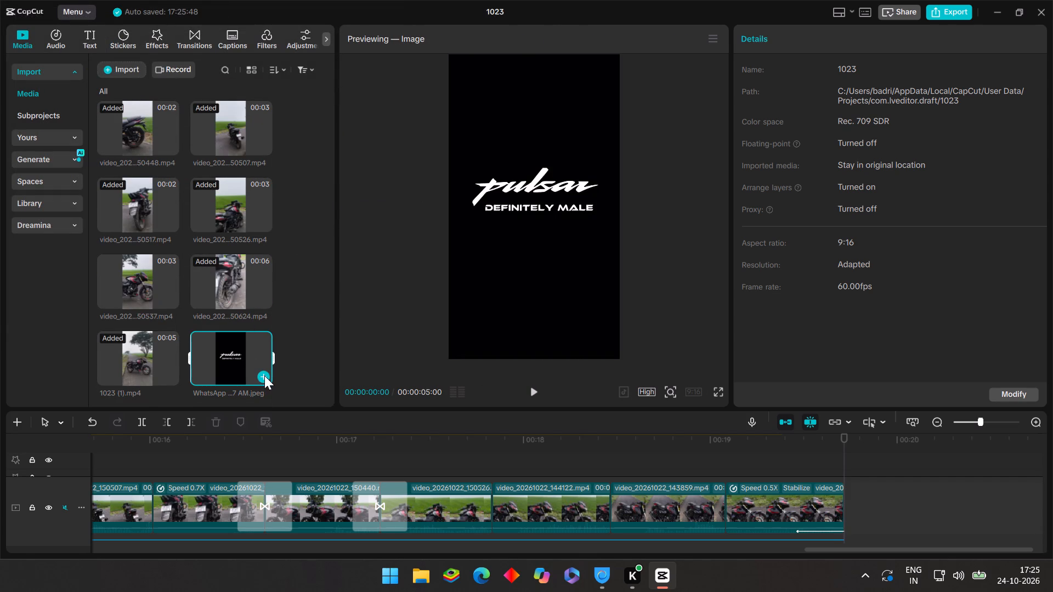
left_click(264, 375)
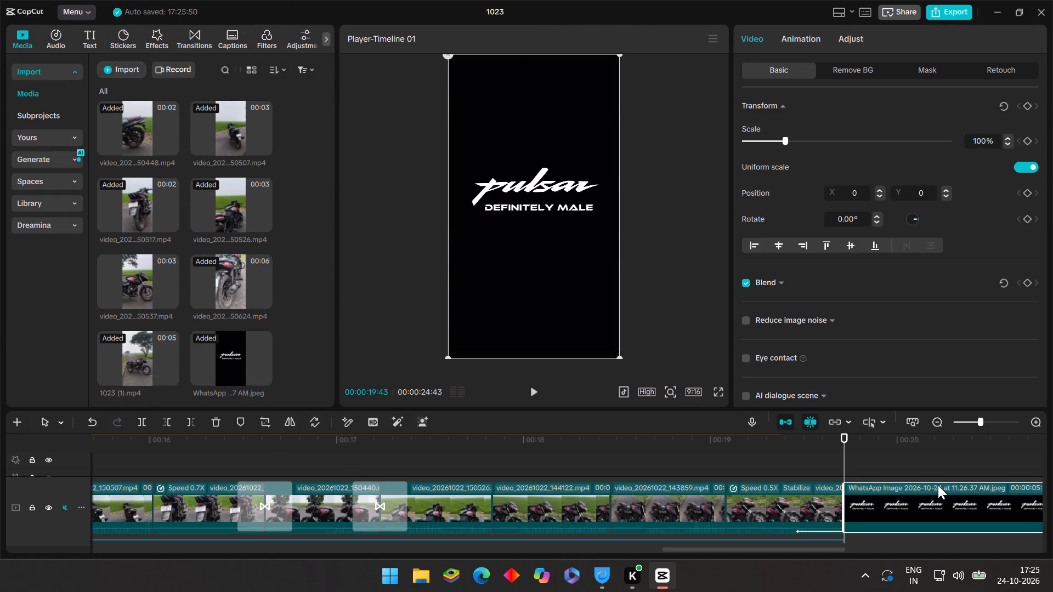
left_click_drag(928, 492, 2, 423)
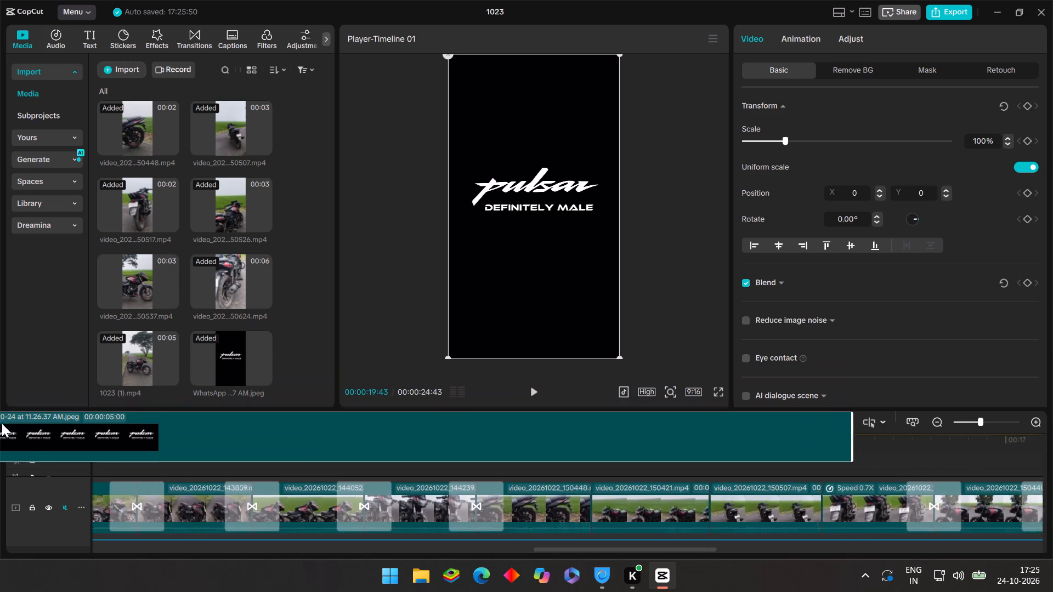
left_click_drag(2, 423, 14, 435)
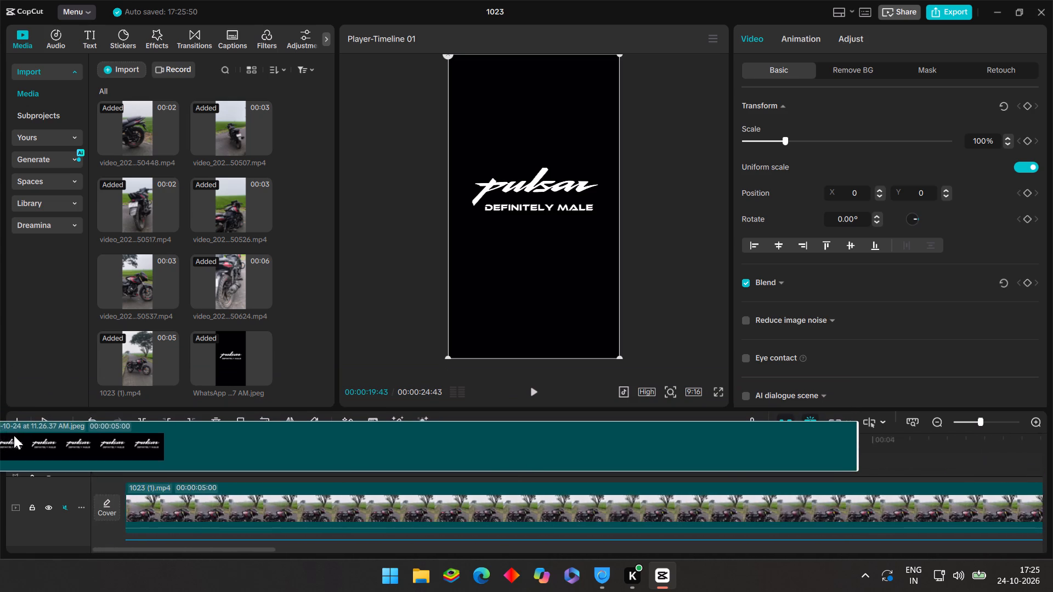
left_click_drag(14, 435, 237, 463)
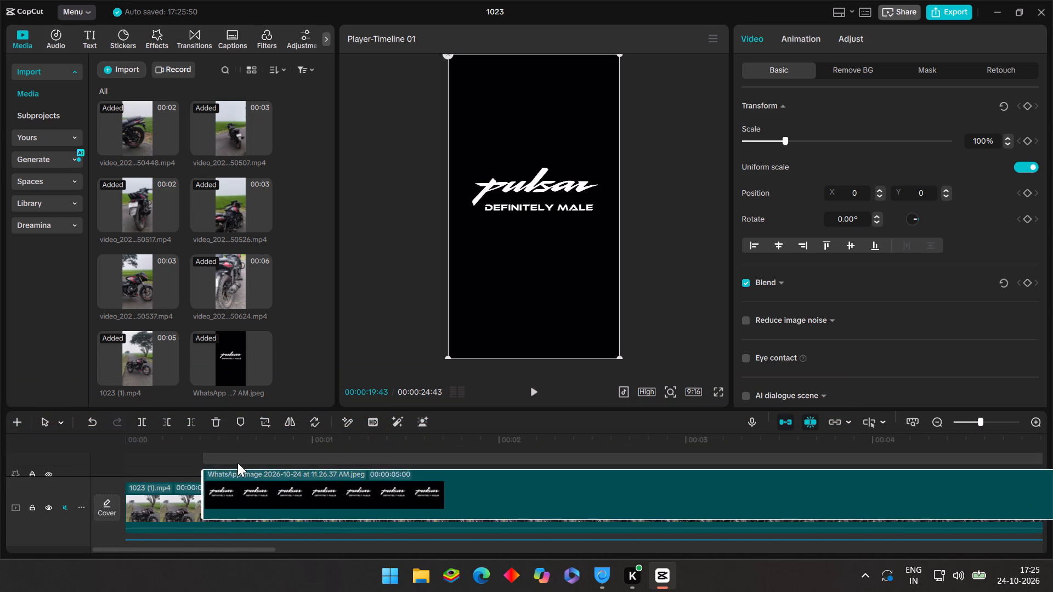
left_click_drag(237, 463, 356, 462)
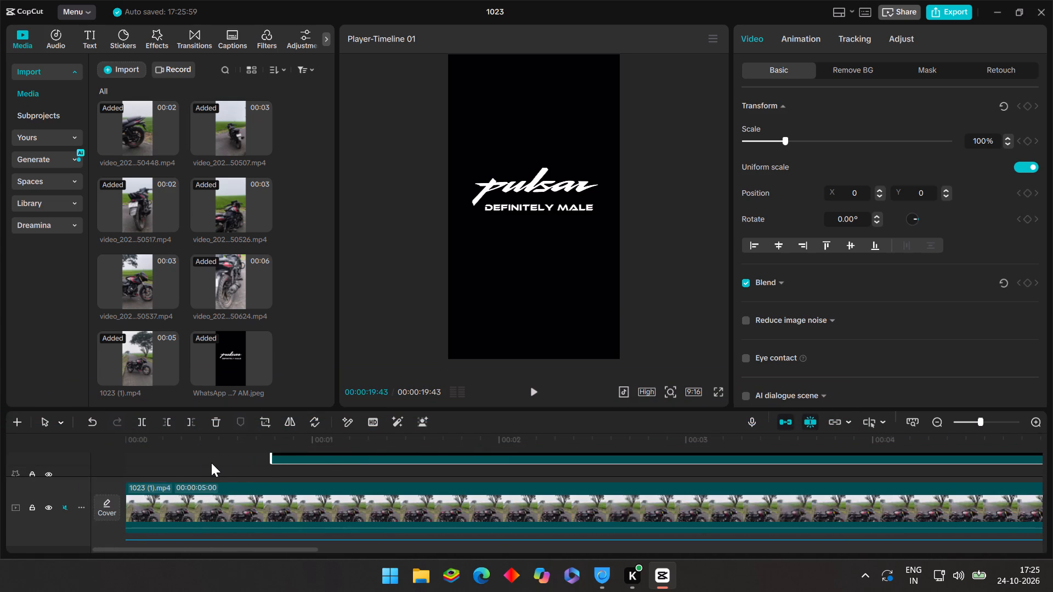
Enlarge the timeline area so the logo overlay, main video and song tracks fit together.
scroll(212, 463, "up", 5)
scroll(217, 462, "down", 15)
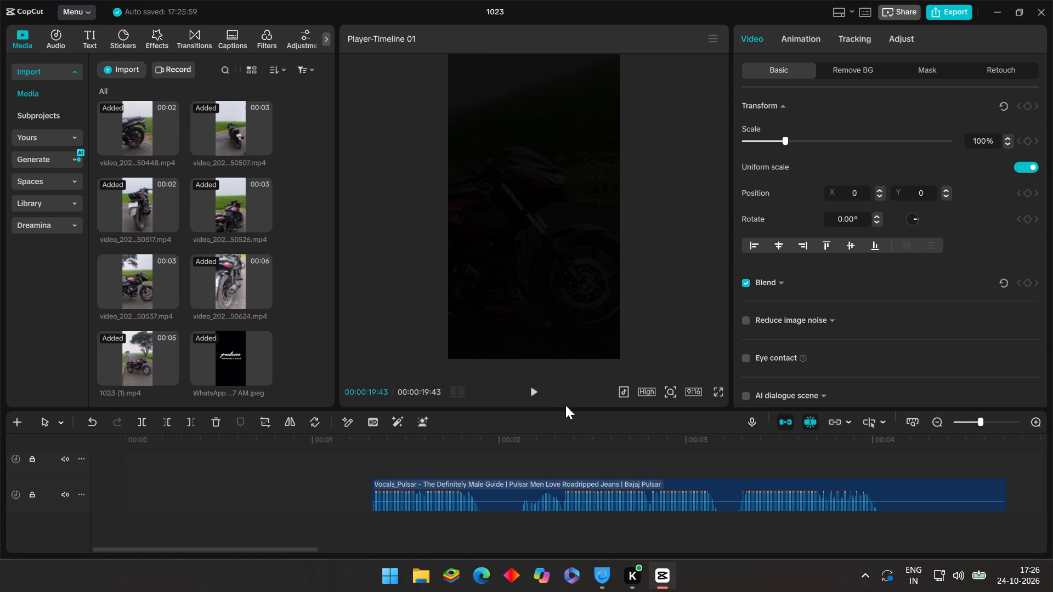
left_click_drag(564, 410, 539, 187)
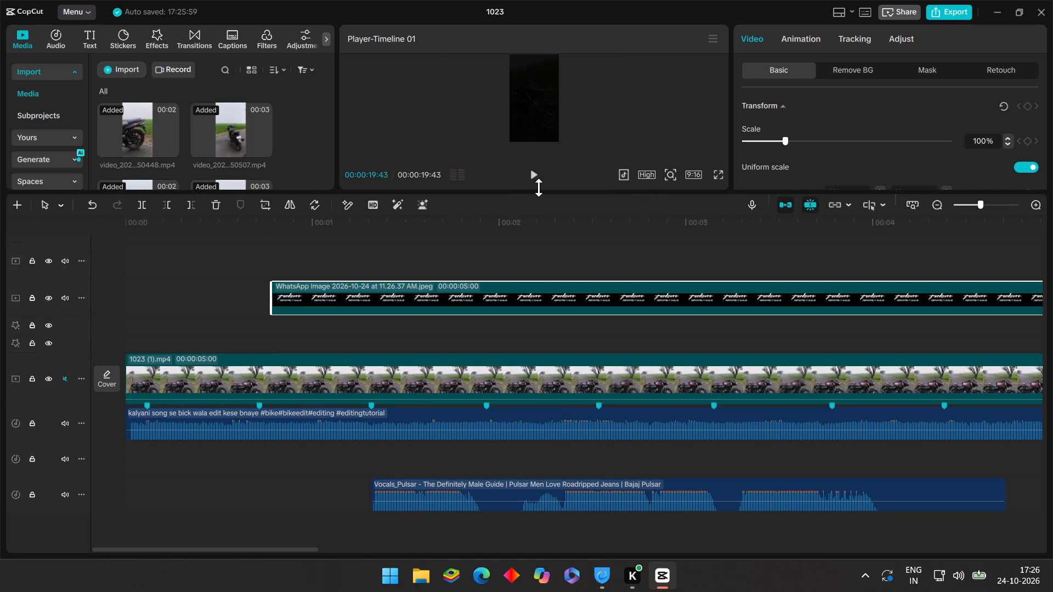
left_click_drag(539, 187, 554, 279)
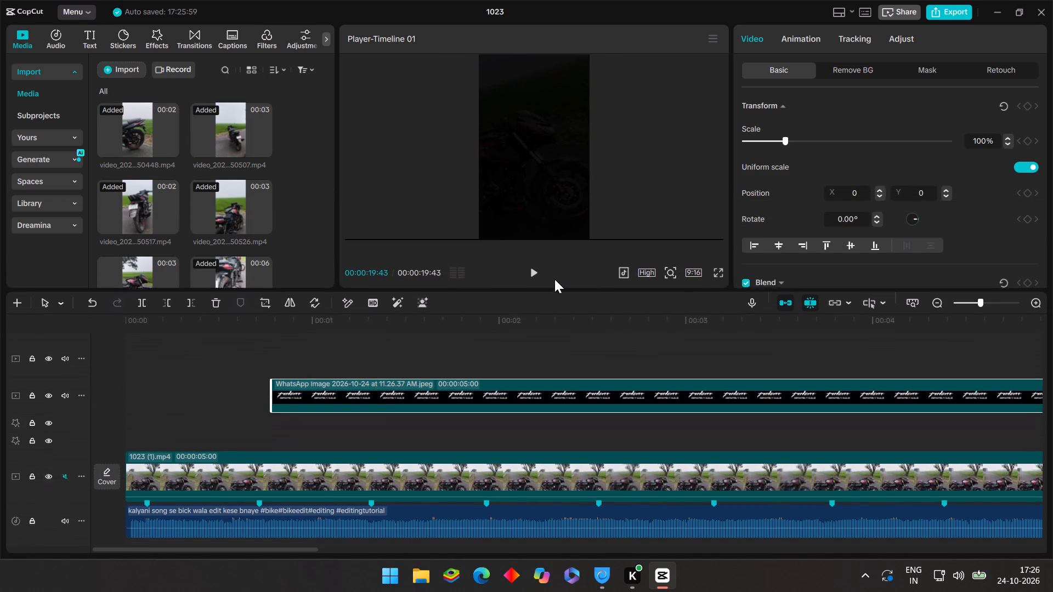
left_click_drag(554, 279, 555, 279)
Scrub the opening clip from 00:00:00:07 to 00:00:00:57 to check where the Pulsar logo image begins.
left_click(148, 419)
left_click_drag(158, 408, 158, 409)
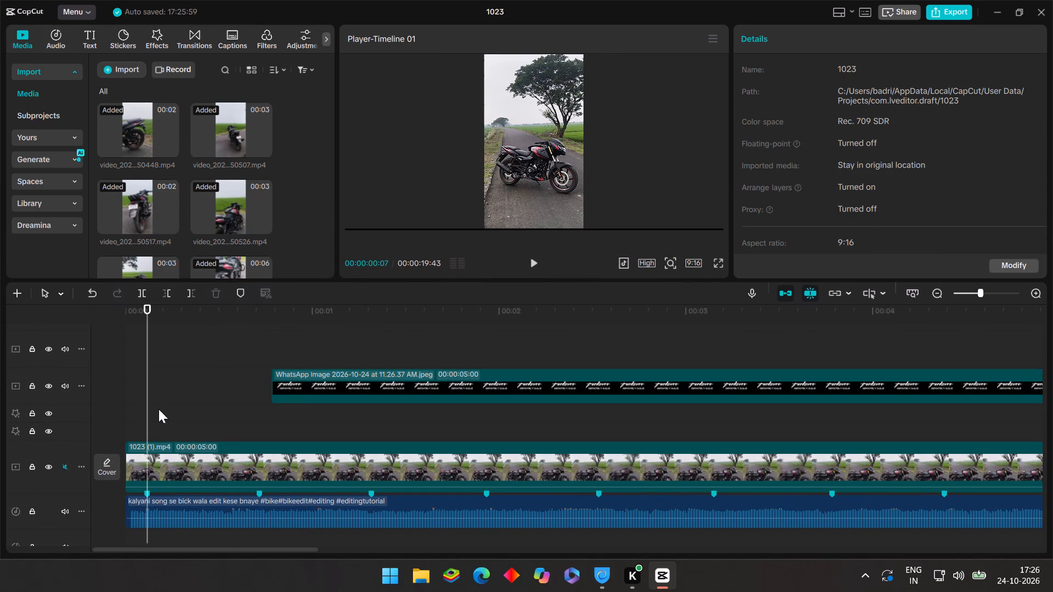
left_click_drag(158, 409, 222, 432)
left_click(189, 403)
left_click_drag(189, 403, 302, 430)
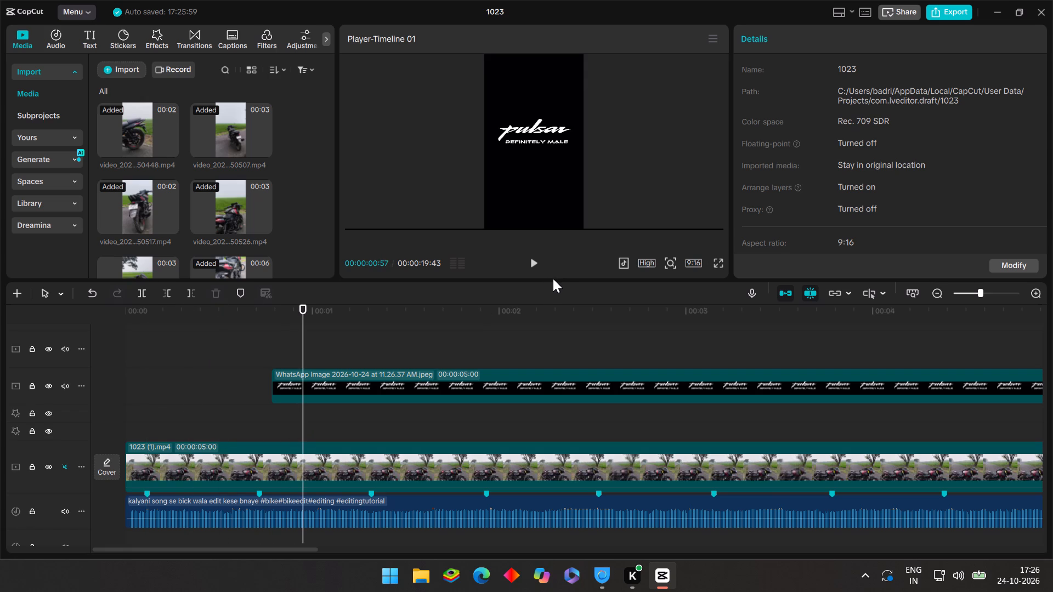
Remove the logo image's black background with Chroma key, picking black as the key colour.
left_click_drag(553, 280, 556, 299)
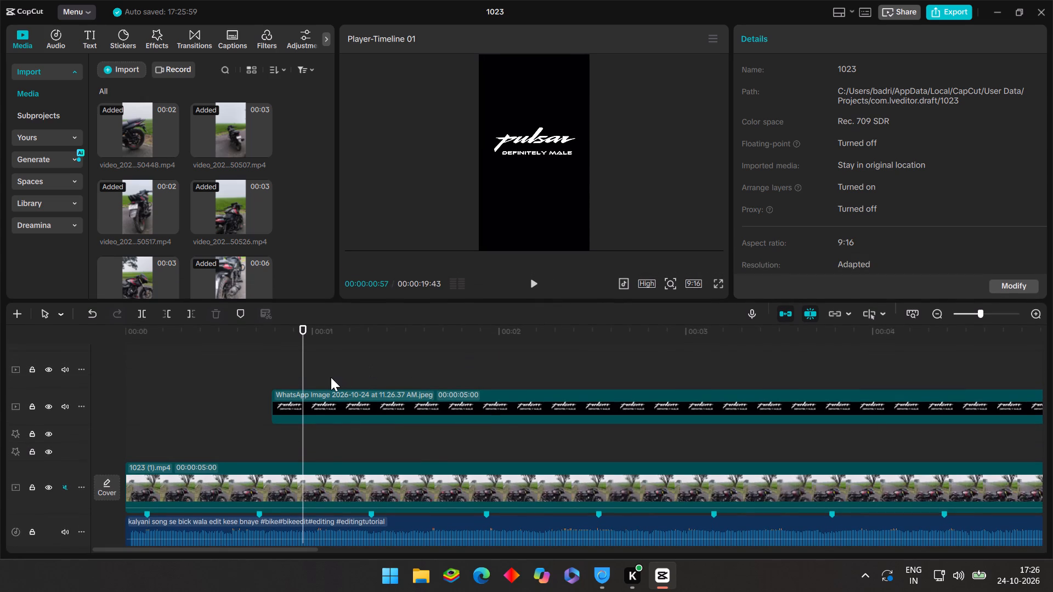
double_click(331, 377)
left_click(343, 420)
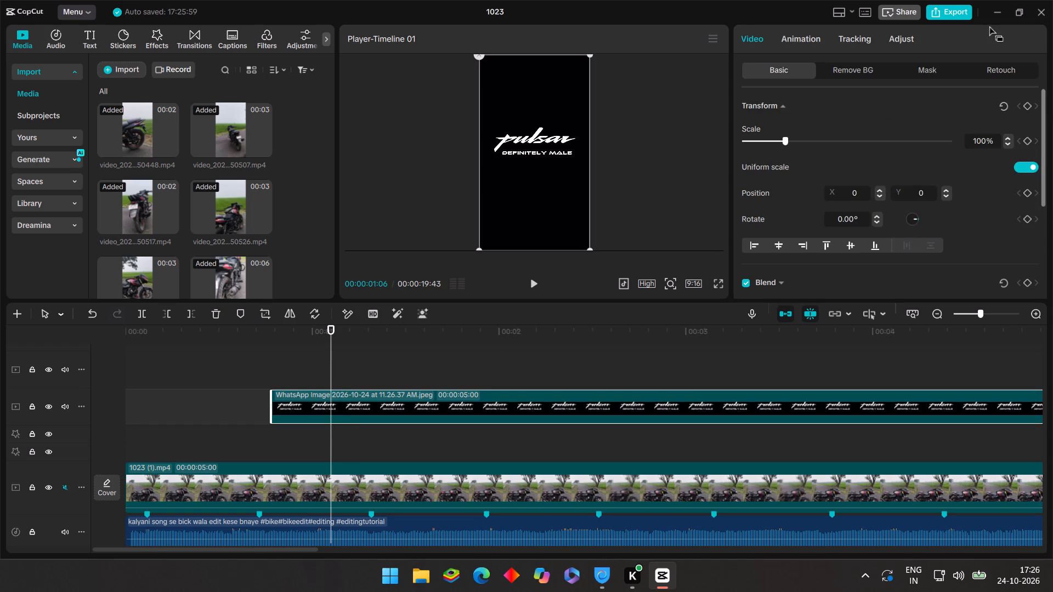
left_click(873, 68)
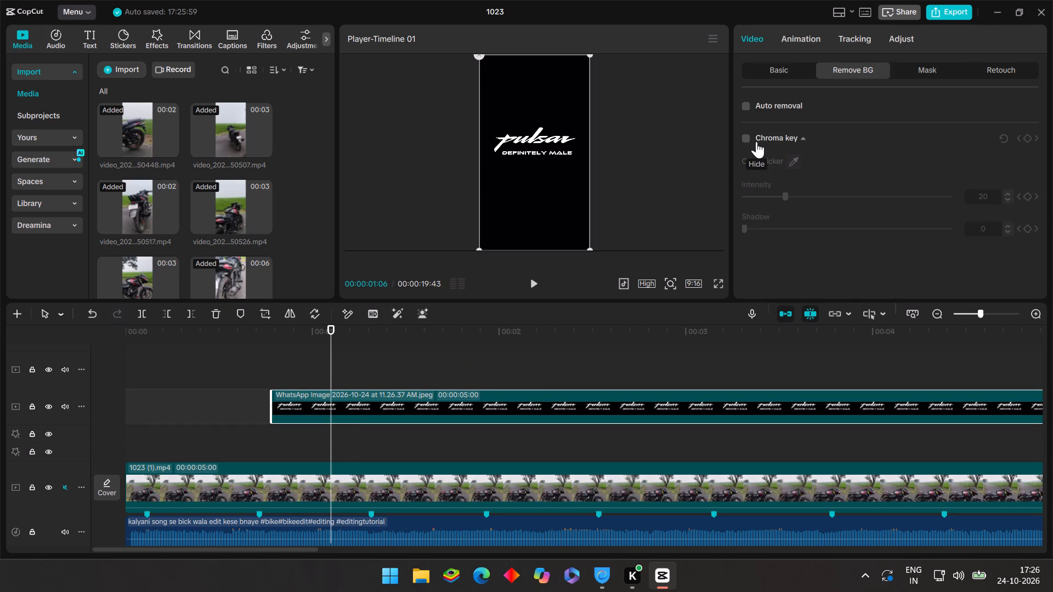
left_click(748, 140)
left_click(794, 162)
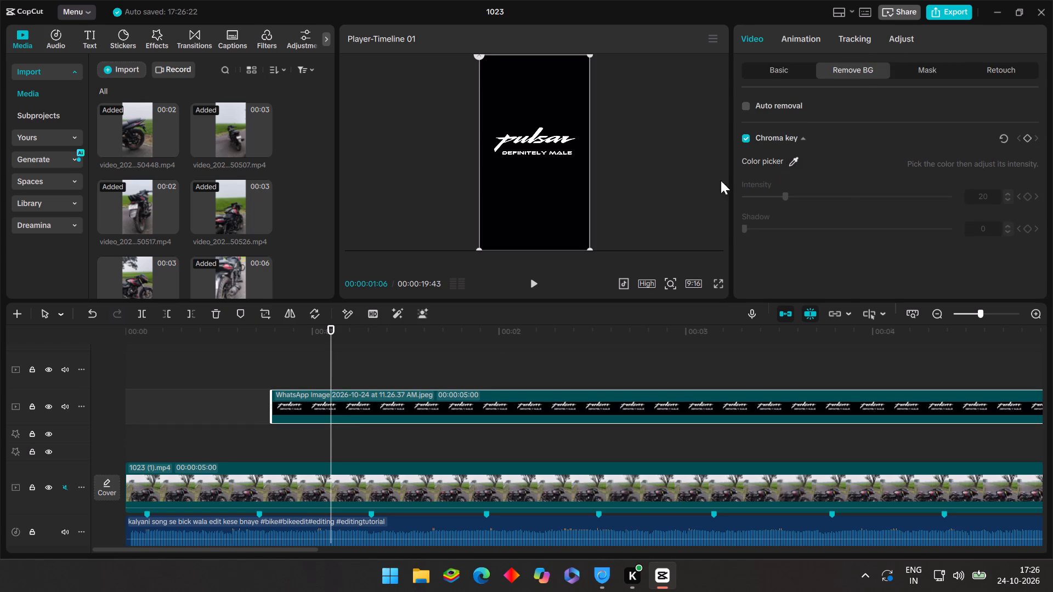
left_click(798, 164)
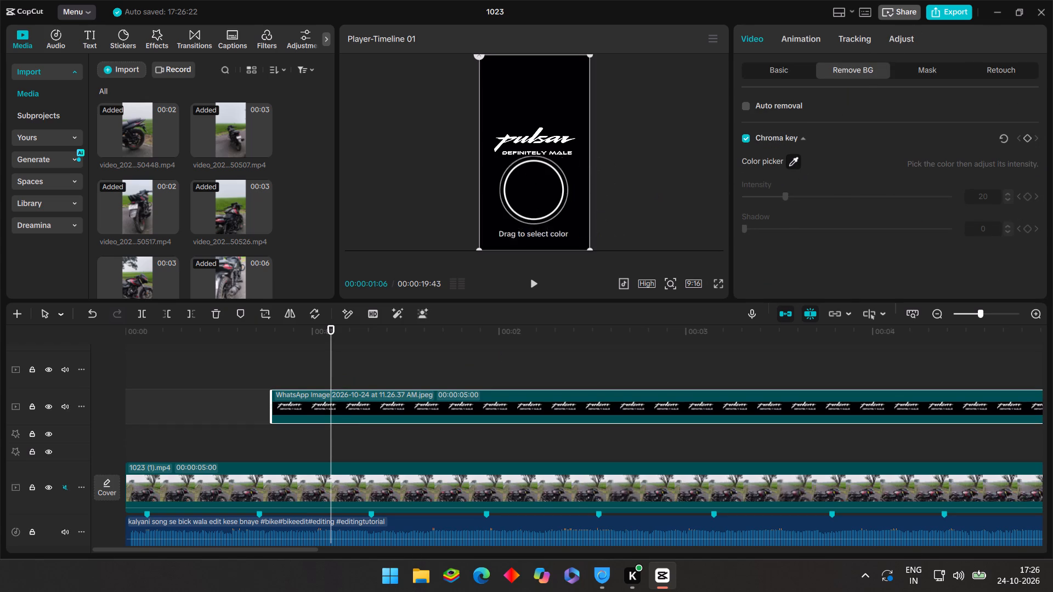
left_click(533, 190)
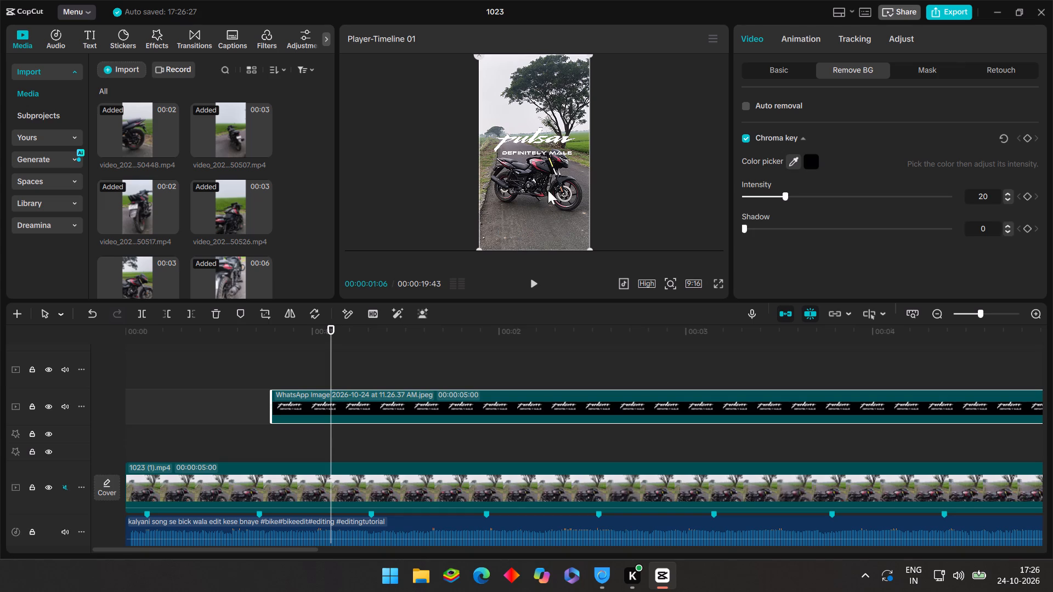
Trim away the start of the logo image so it begins near the third beat marker, at 00:00:01:20.
left_click(260, 371)
left_click_drag(263, 371, 281, 378)
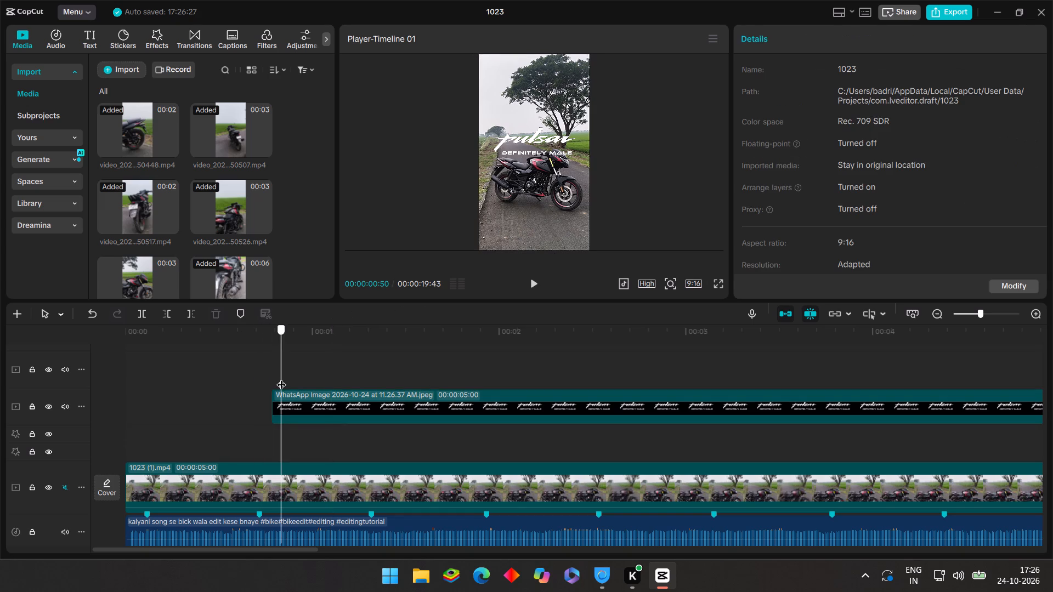
left_click_drag(281, 378, 240, 379)
left_click(533, 286)
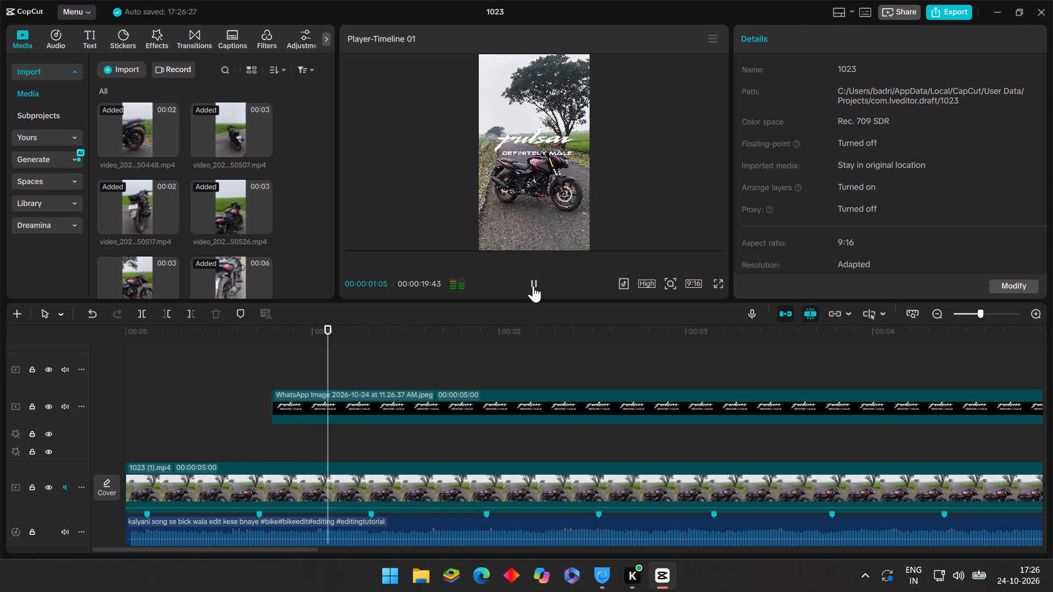
left_click(533, 286)
double_click(341, 322)
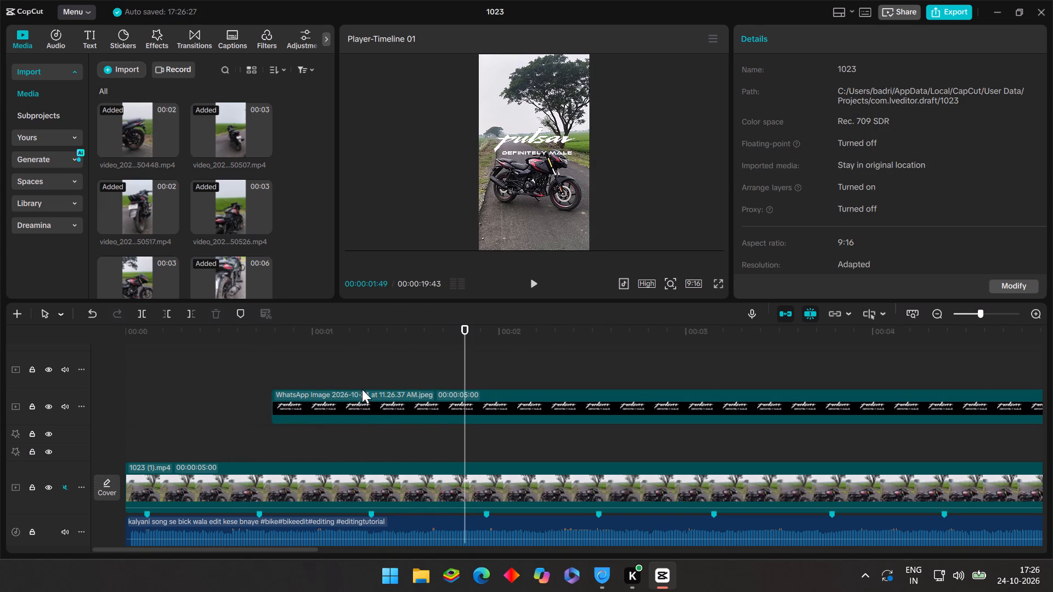
scroll(360, 399, "down", 11)
left_click(399, 344)
left_click_drag(399, 344, 376, 343)
scroll(378, 350, "up", 8)
left_click(395, 427)
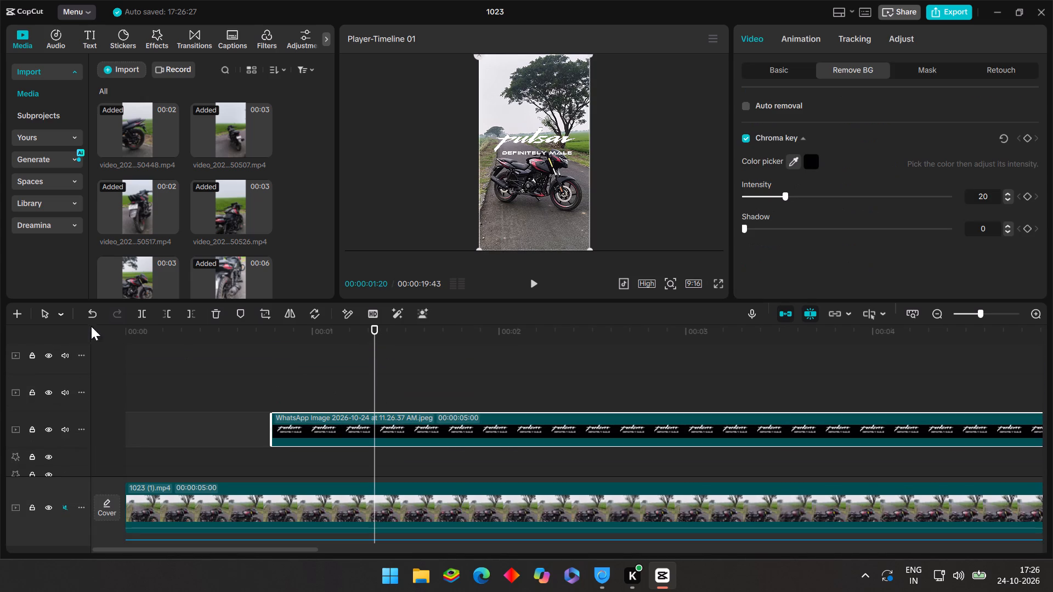
left_click(166, 318)
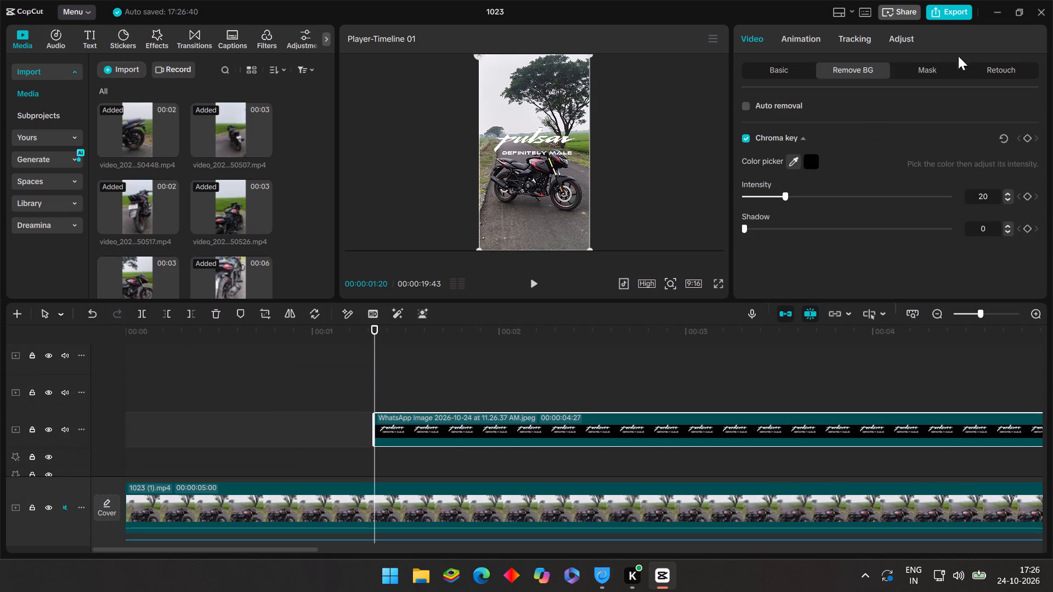
Add a horizontal Split mask with a slight feather to the logo image, keeping "pulsar" and hiding the "DEFINITELY MALE" tagline.
left_click(927, 75)
left_click(771, 125)
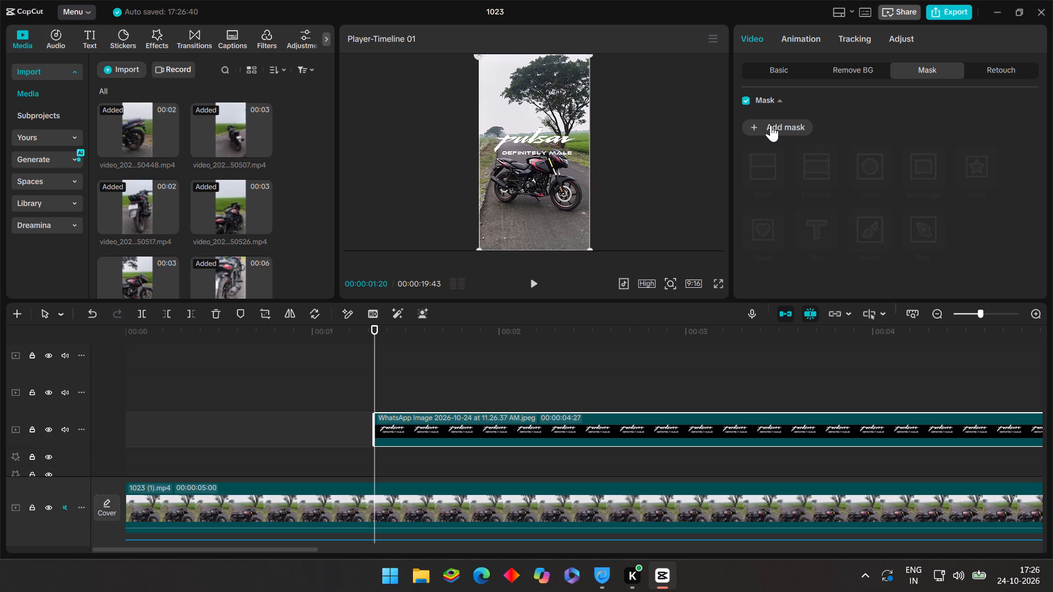
left_click(765, 168)
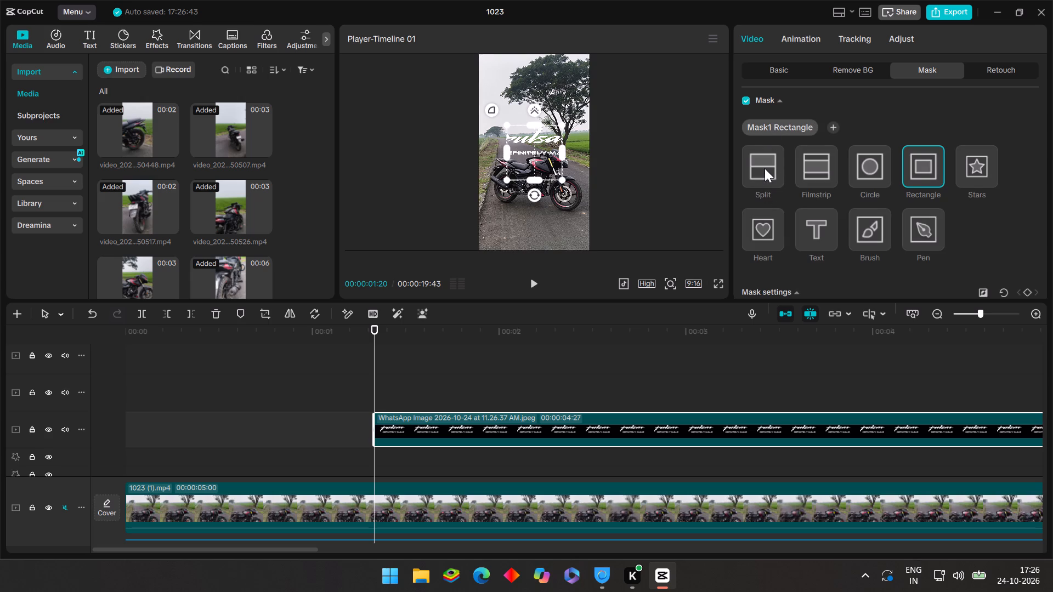
left_click(534, 150)
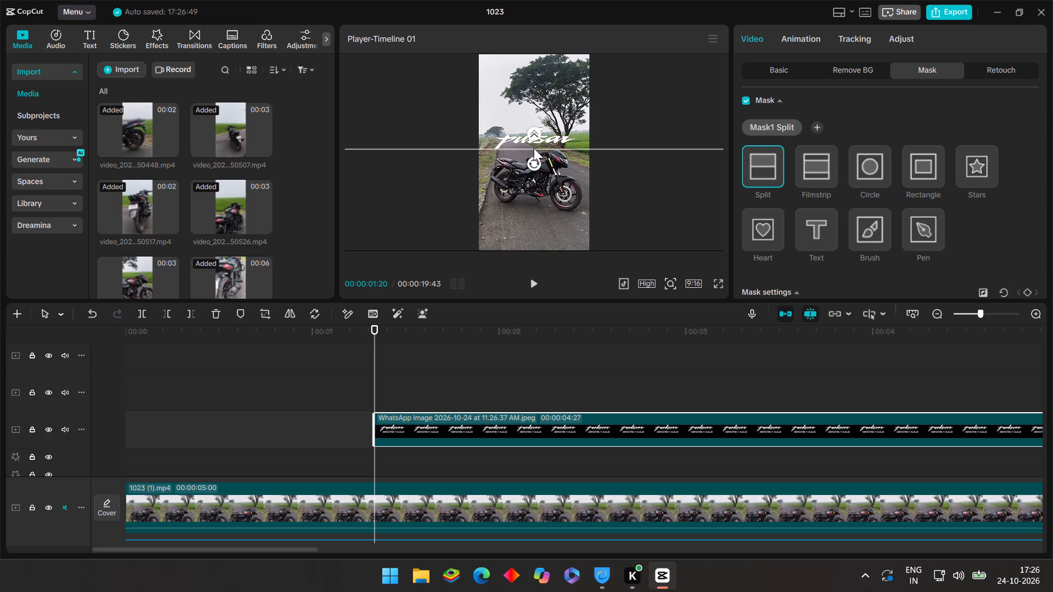
left_click_drag(534, 160, 531, 169)
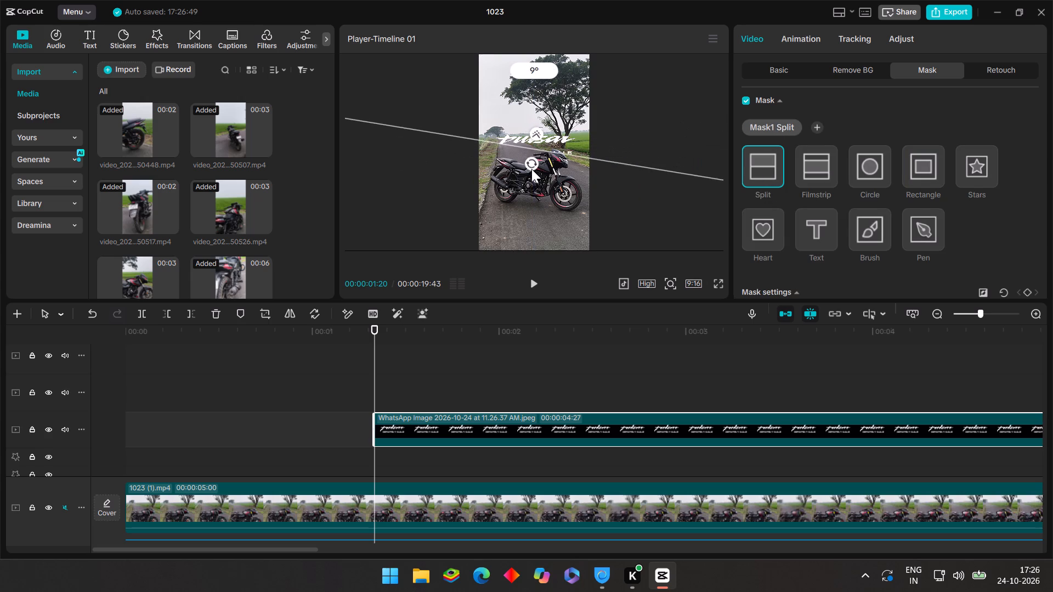
left_click_drag(531, 169, 534, 167)
left_click_drag(531, 134, 531, 117)
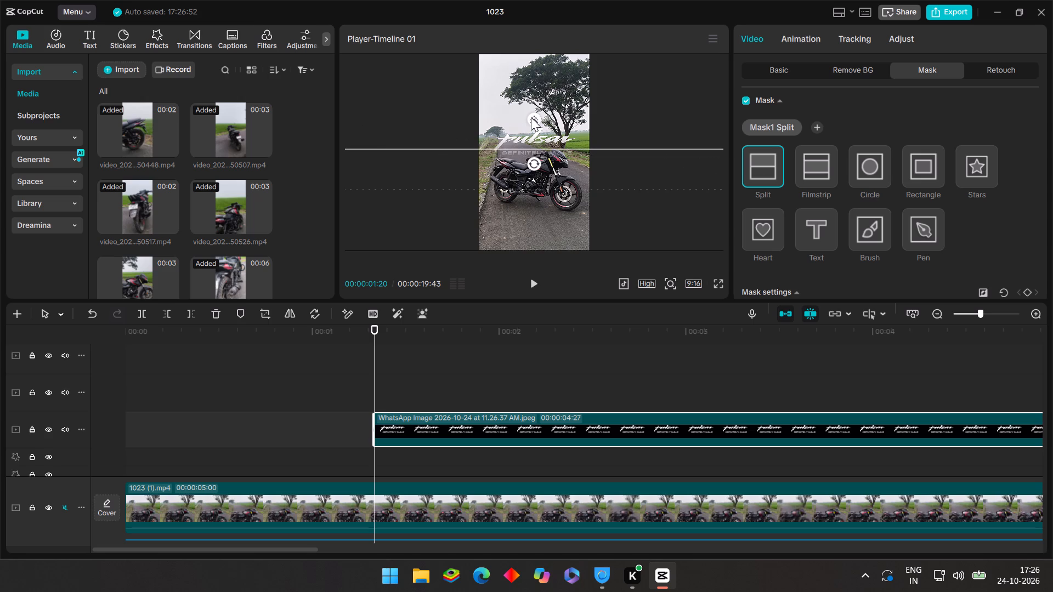
left_click_drag(531, 117, 531, 128)
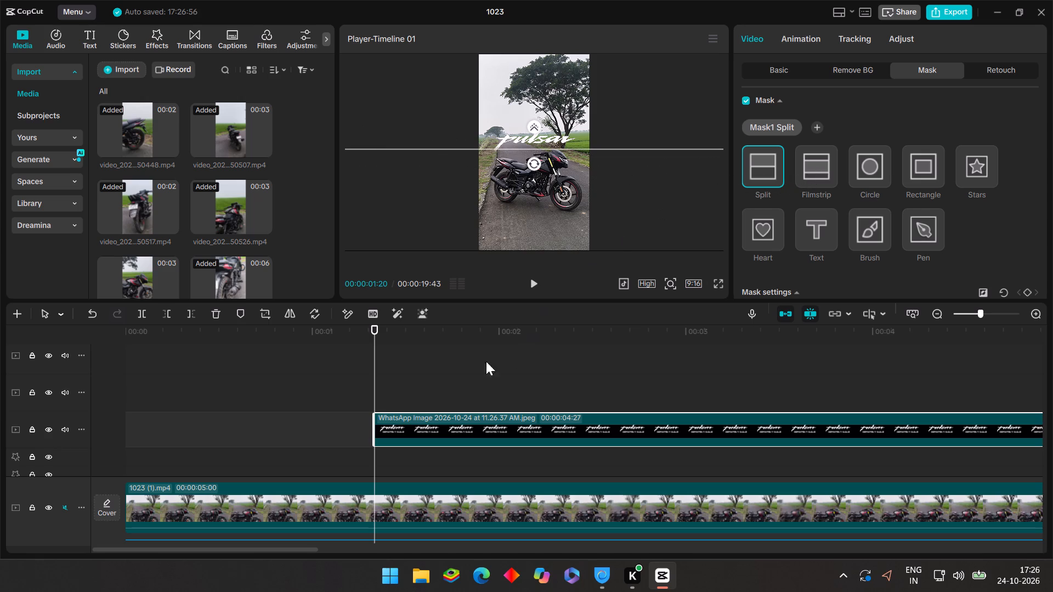
Play the opening from just before the logo's entrance to about 00:00:02:14 to check when the logo appears.
left_click(364, 390)
left_click_drag(364, 390, 332, 378)
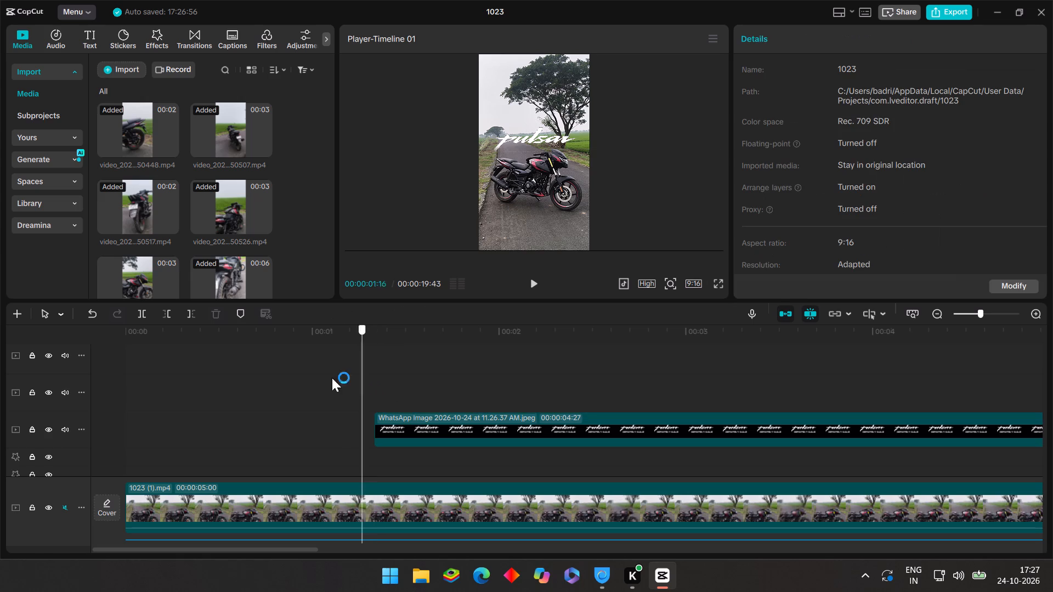
left_click_drag(332, 378, 316, 374)
left_click(533, 289)
left_click(533, 289)
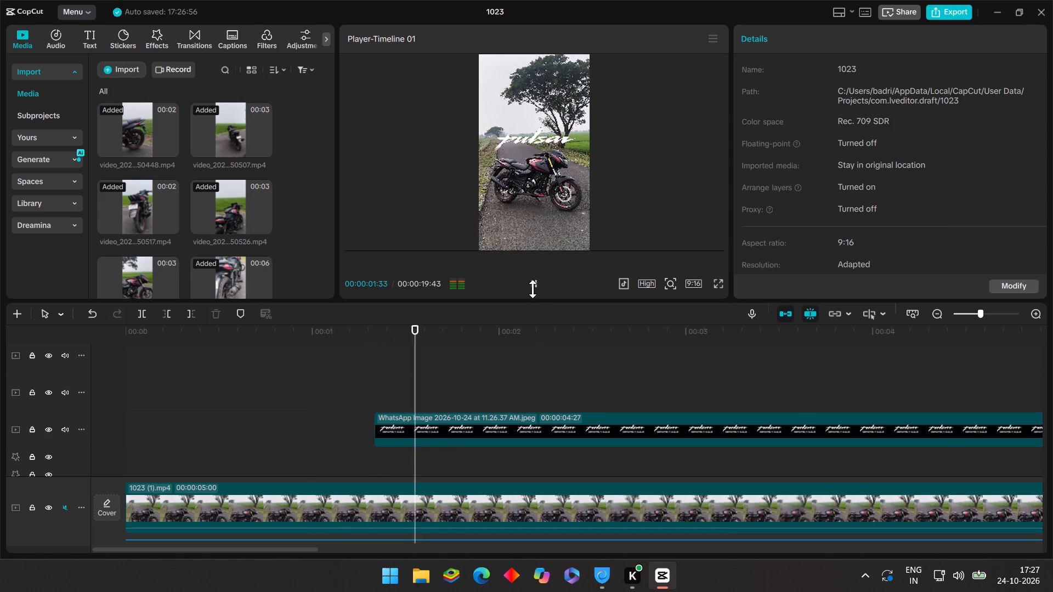
double_click(533, 289)
double_click(533, 289)
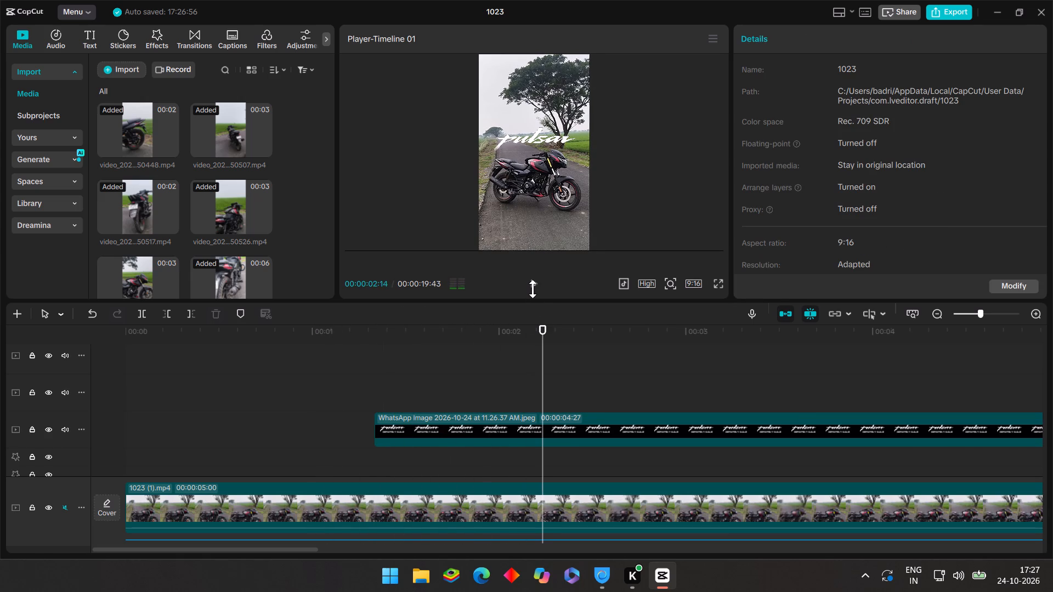
scroll(534, 363, "down", 3)
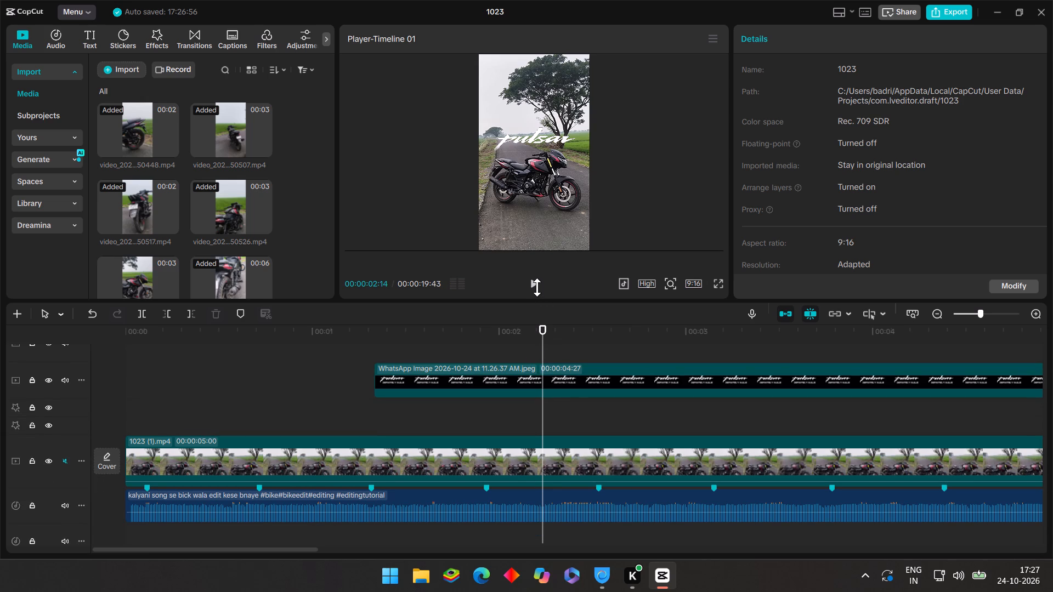
double_click(537, 287)
Replay the logo's entrance against the beat markers, stopping at about 00:00:02:34.
scroll(539, 343, "up", 2)
left_click(482, 343)
left_click_drag(482, 343, 356, 332)
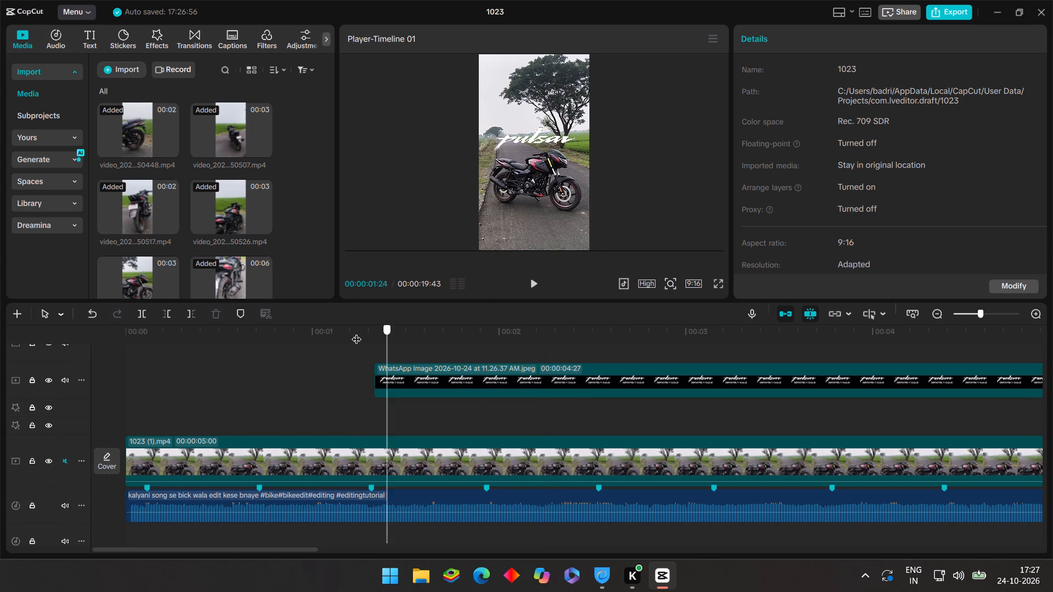
left_click_drag(356, 332, 337, 332)
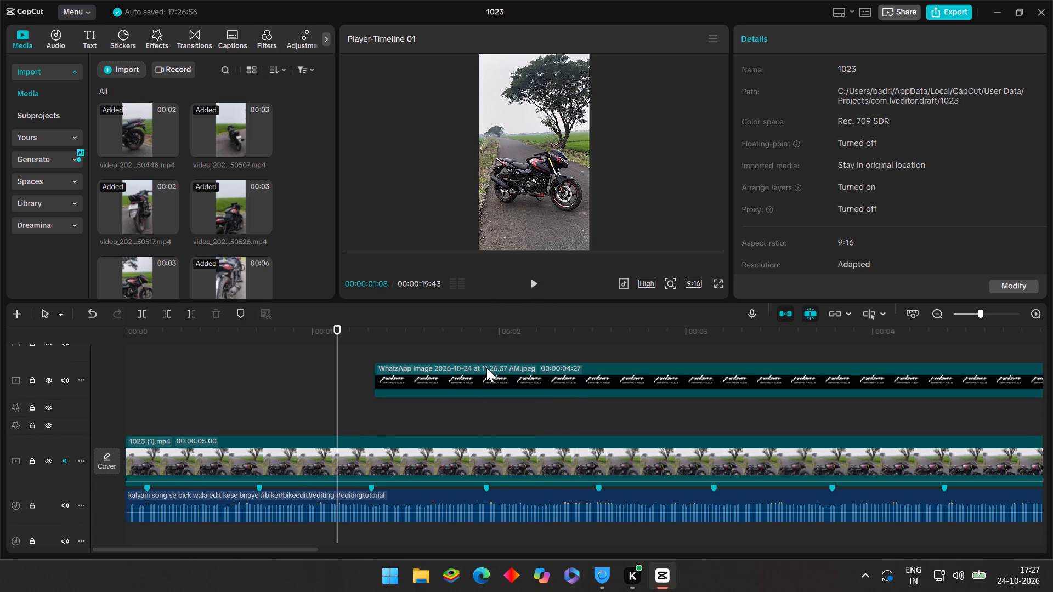
left_click(469, 342)
left_click_drag(469, 344, 348, 334)
left_click(535, 280)
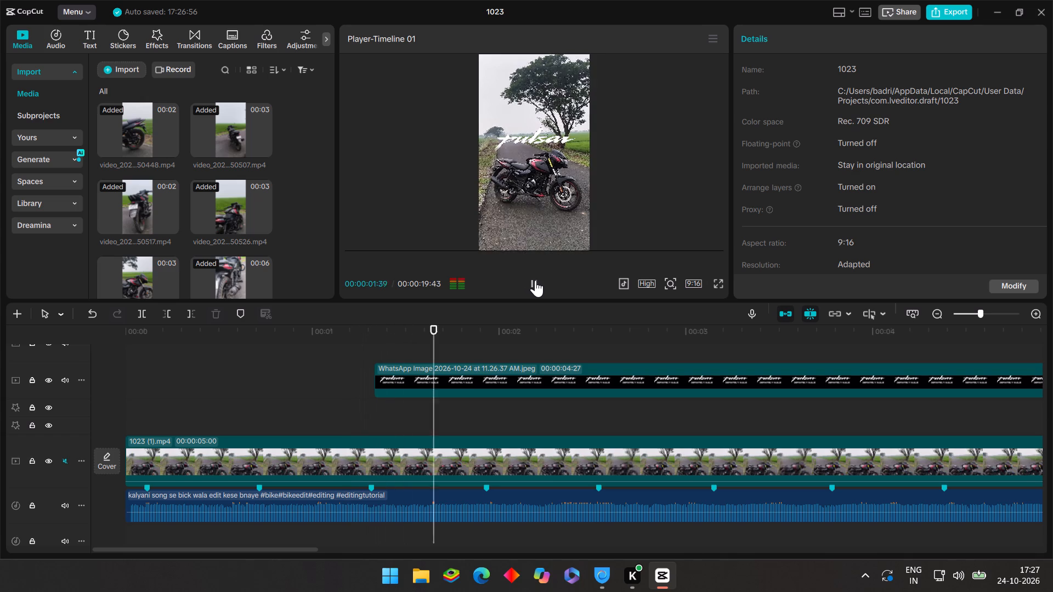
left_click(535, 280)
left_click(535, 280)
left_click(535, 280)
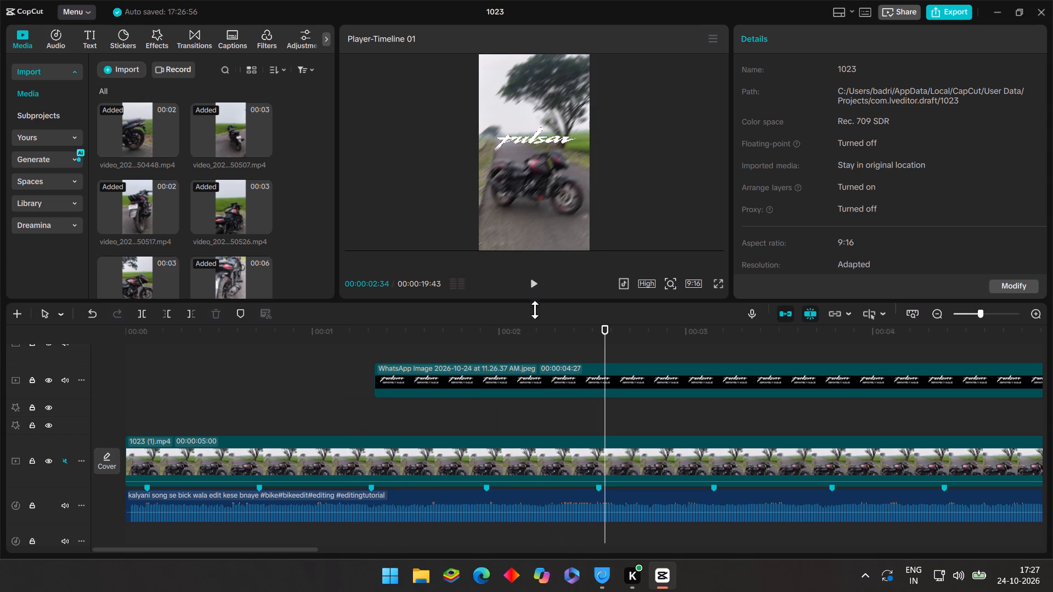
Play and scrub the Vocals_Pulsar audio around 00:00:02 to locate where its next vocal phrase starts.
left_click(535, 317)
left_click(534, 350)
scroll(530, 352, "down", 6)
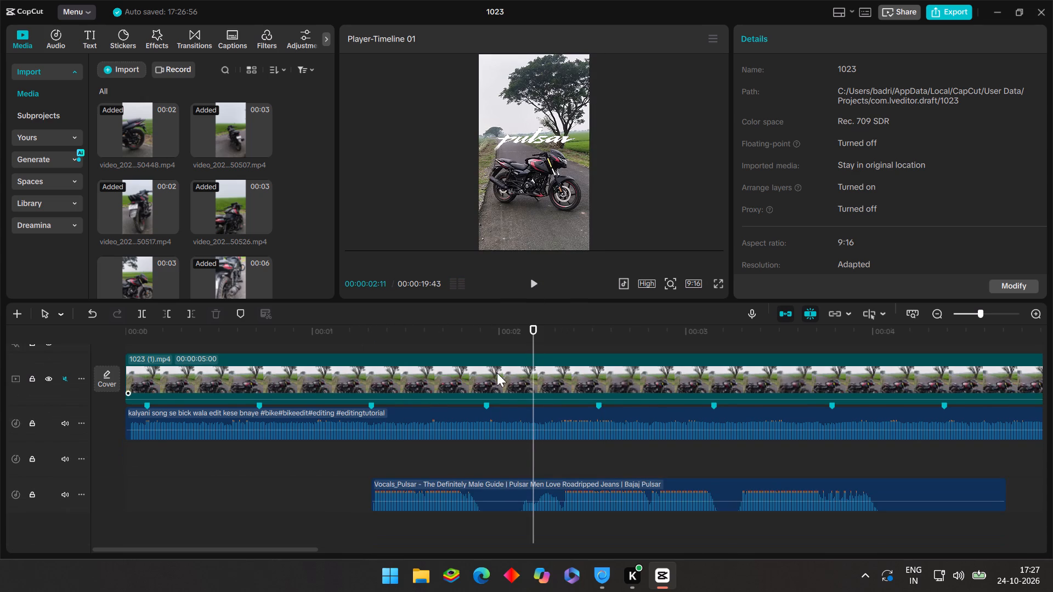
double_click(398, 460)
left_click(535, 288)
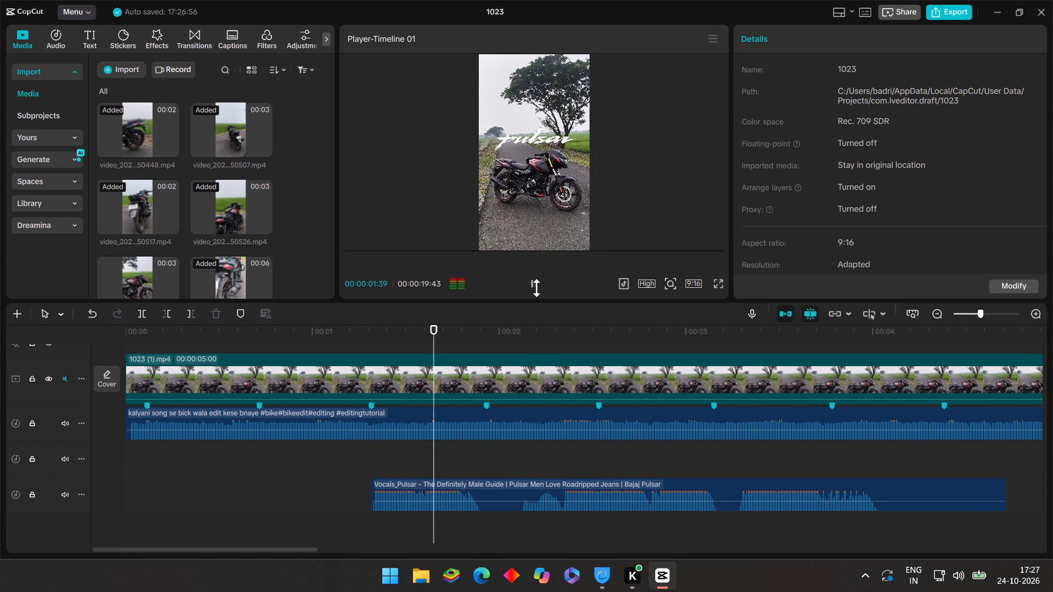
left_click(536, 288)
double_click(537, 288)
left_click(545, 424)
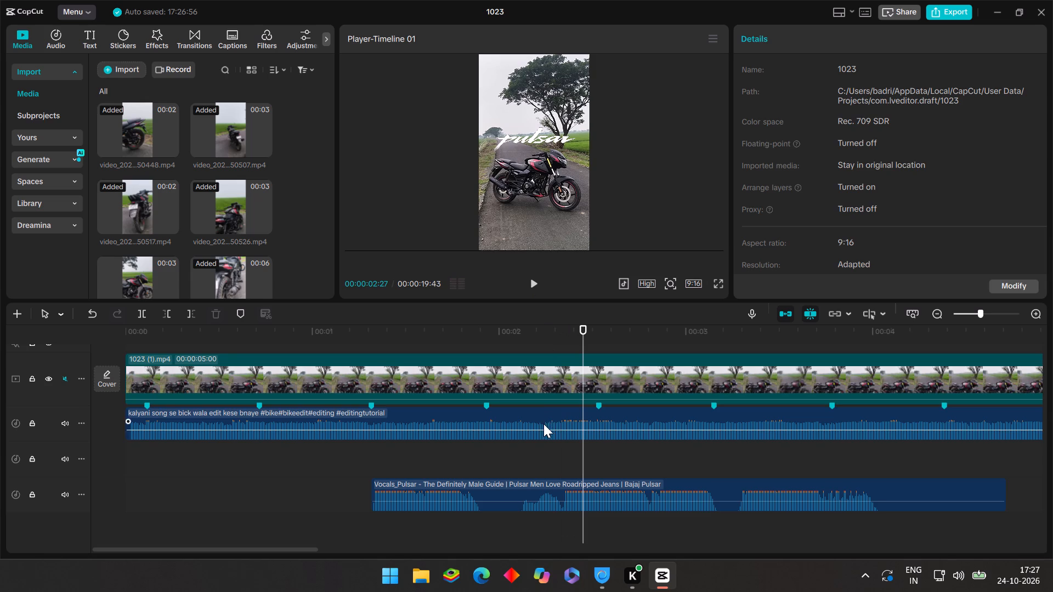
left_click(546, 447)
left_click_drag(548, 449, 562, 462)
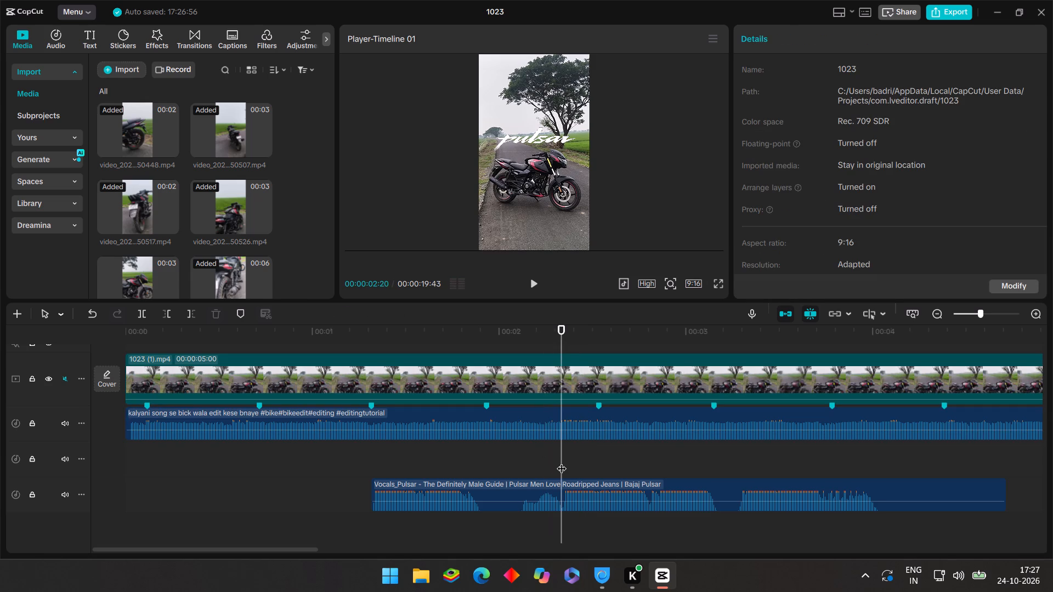
left_click(562, 462)
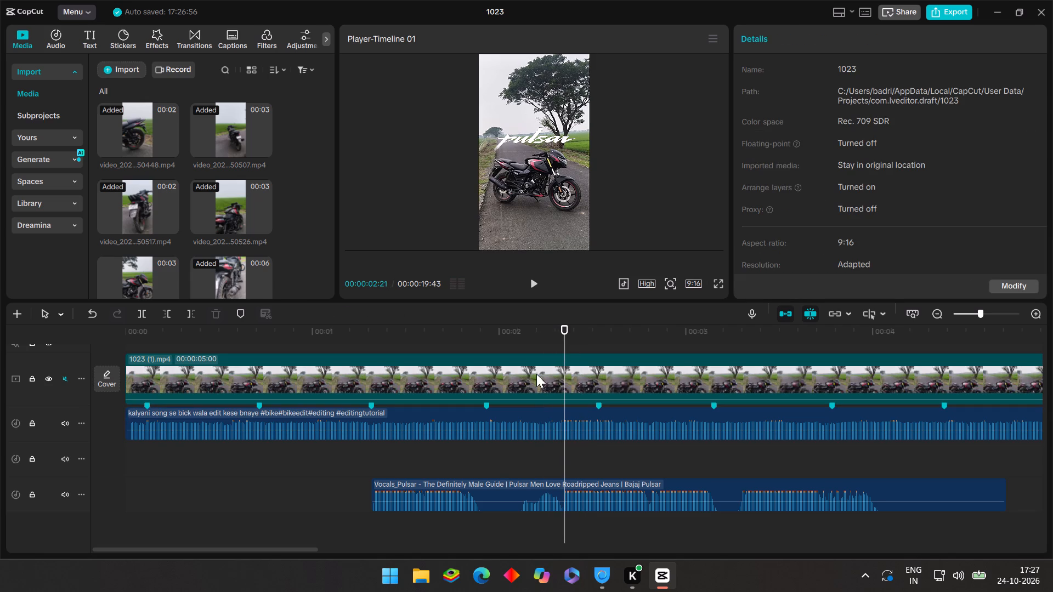
left_click(535, 292)
left_click(551, 470)
left_click_drag(556, 470, 568, 480)
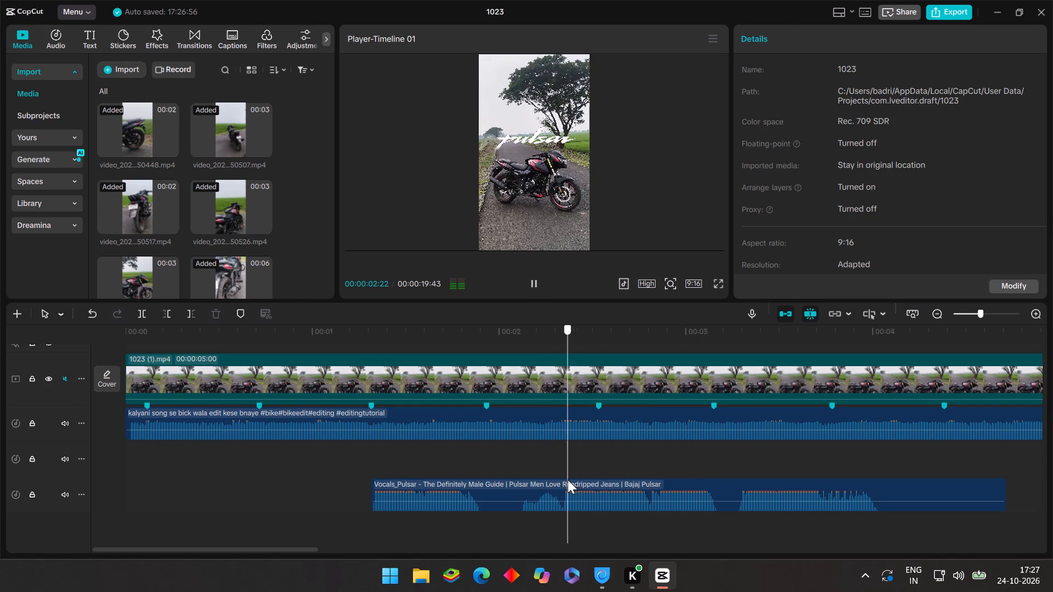
left_click_drag(568, 480, 563, 480)
Add a second copy of the Pulsar logo image at 00:00:00:00 and move it to an overlay track between the opening clip and first logo.
scroll(561, 459, "up", 7)
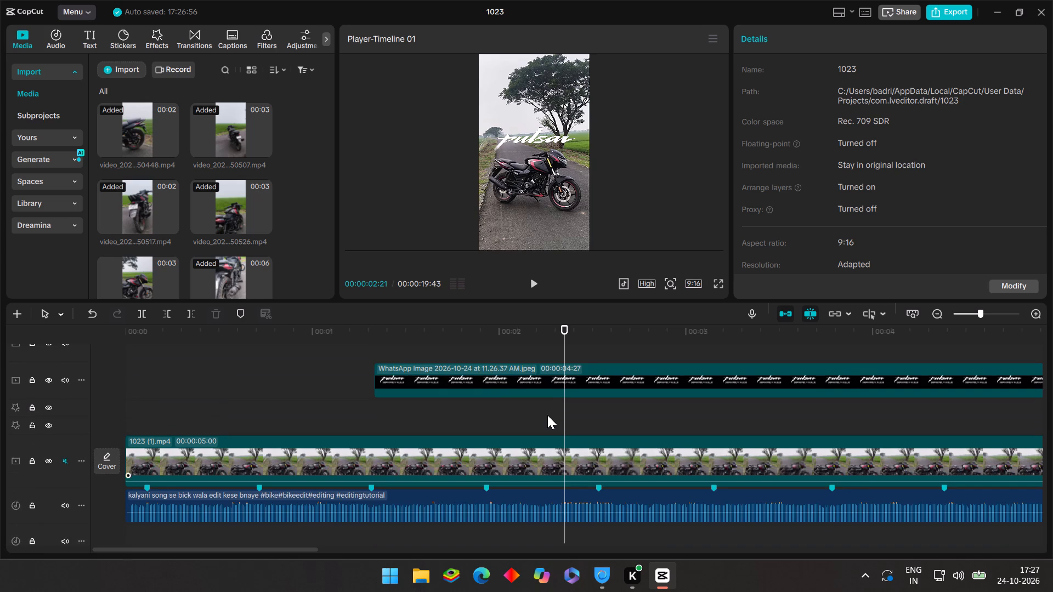
scroll(547, 415, "up", 19)
scroll(539, 404, "down", 20)
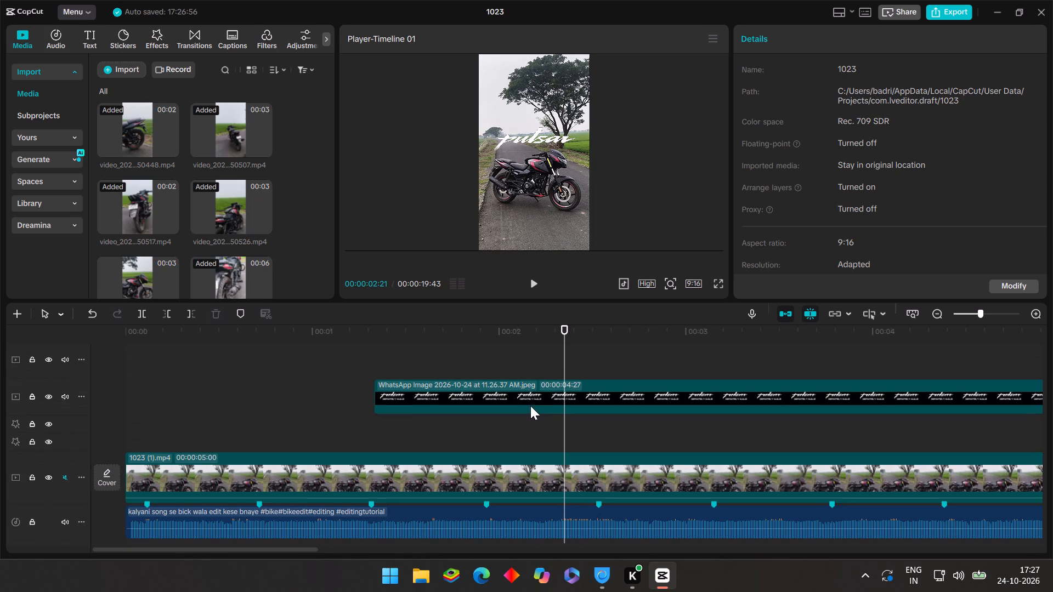
left_click(528, 388)
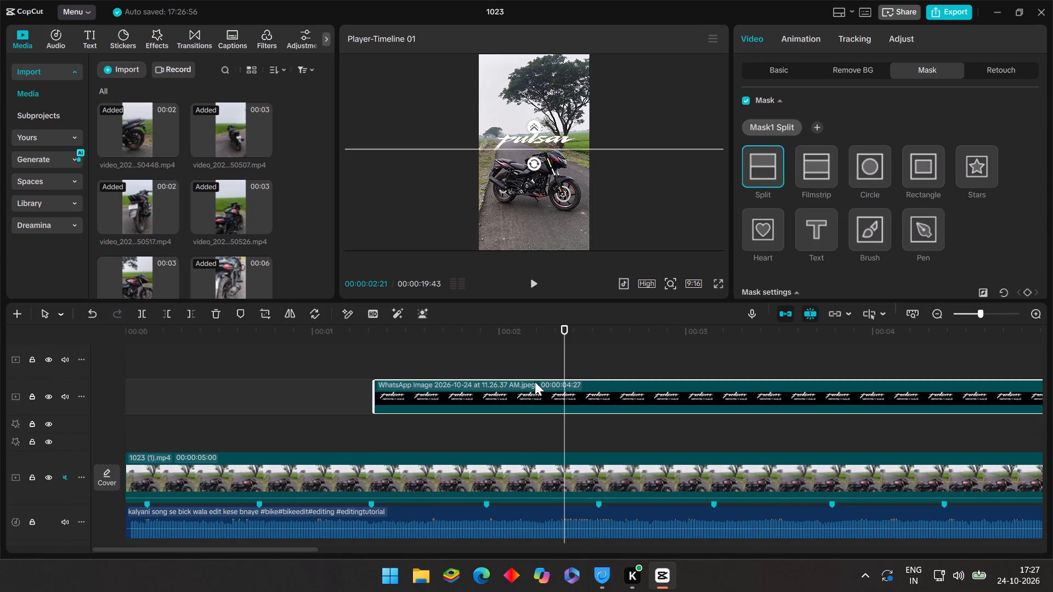
scroll(134, 193, "down", 12)
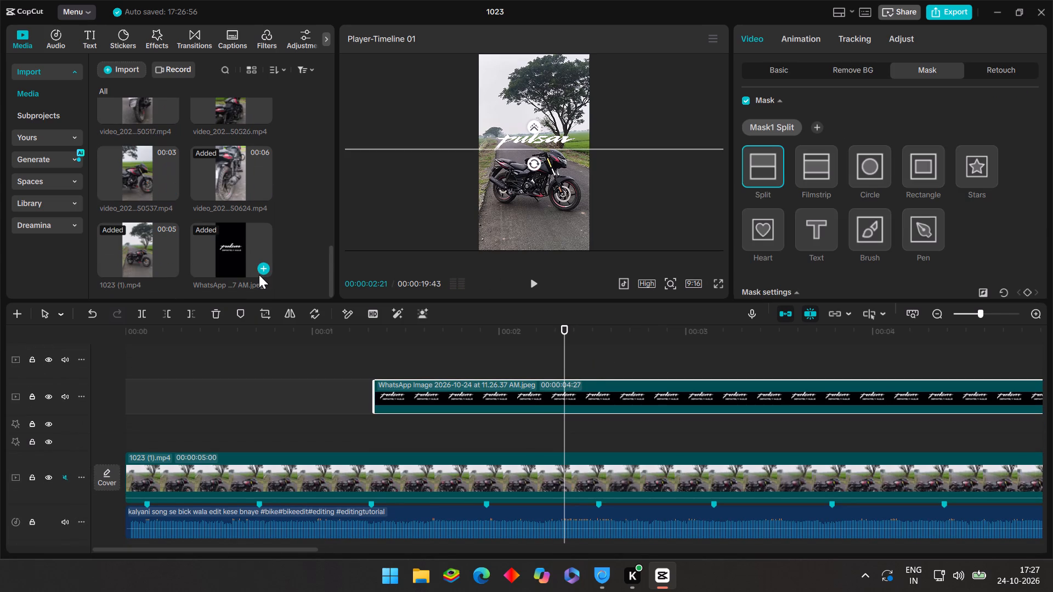
left_click(264, 270)
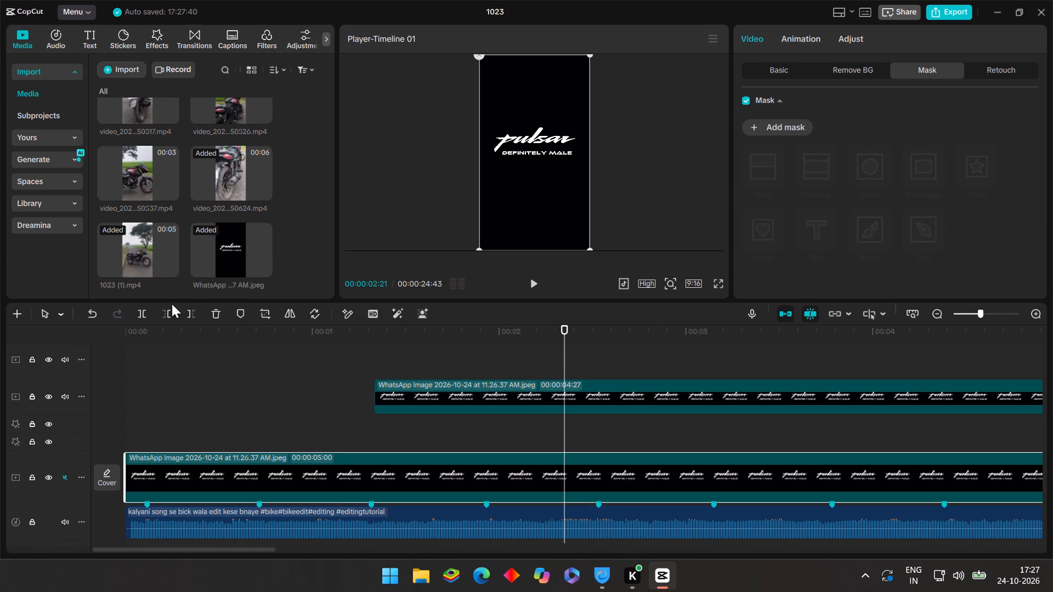
left_click(166, 317)
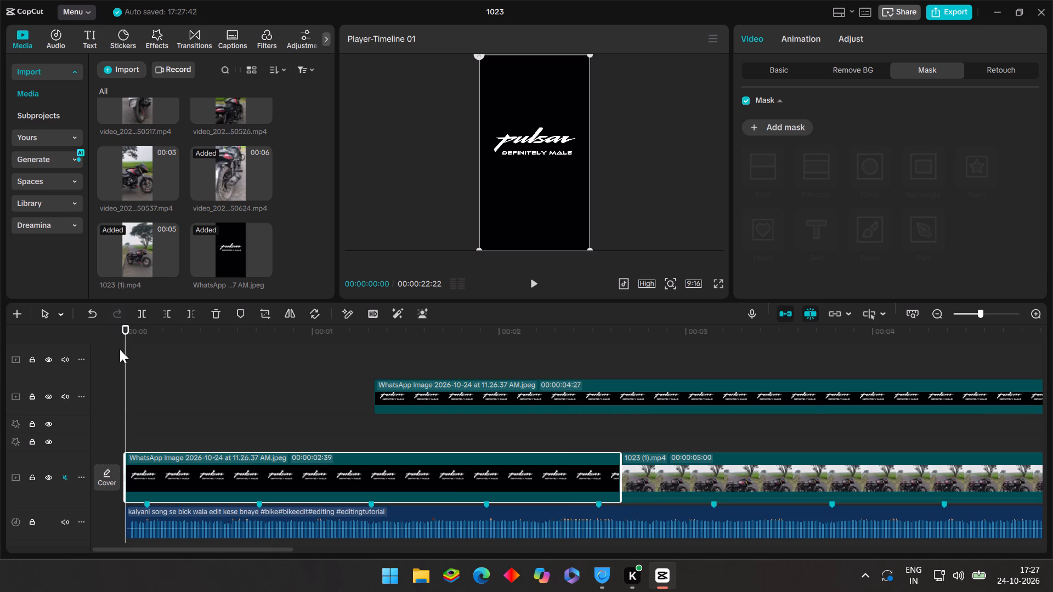
left_click(85, 316)
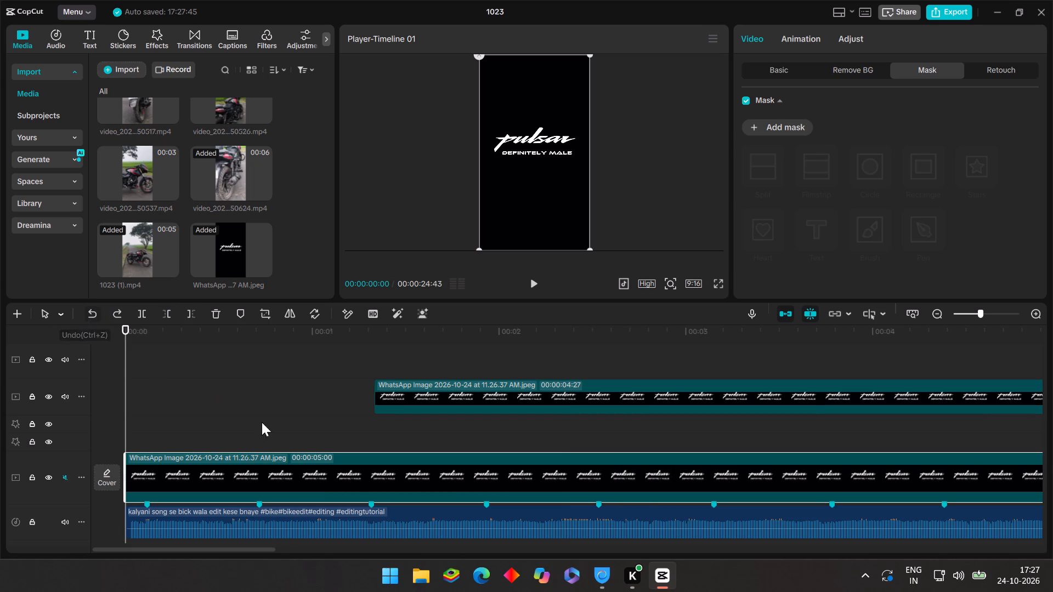
left_click_drag(354, 480, 352, 442)
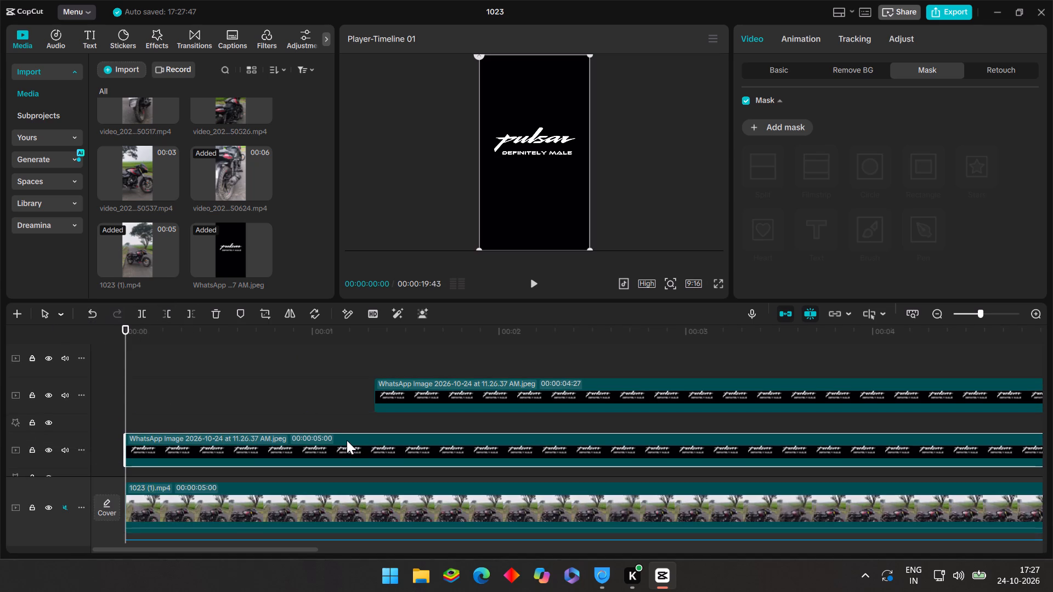
Trim away the start of the second logo image so it begins with the vocal phrase at 00:00:02:21.
scroll(481, 443, "down", 13)
left_click(542, 449)
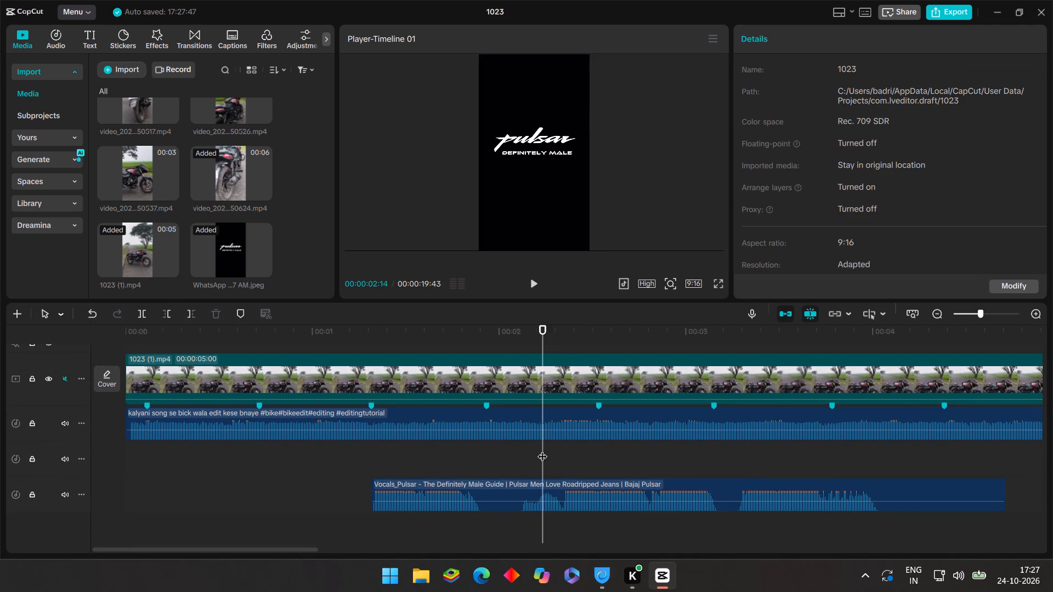
left_click_drag(542, 449, 564, 477)
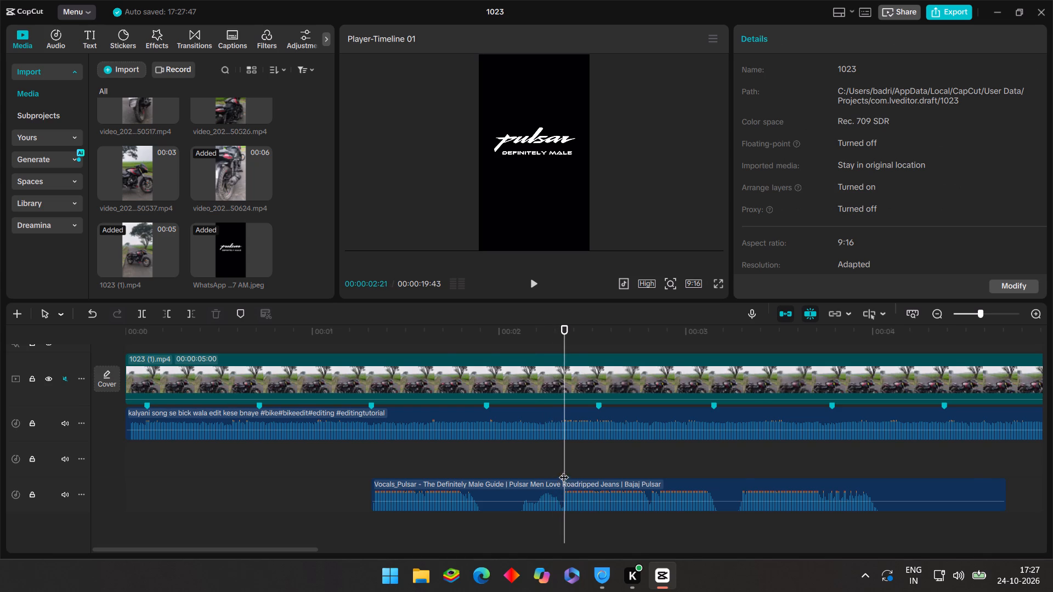
scroll(551, 411, "up", 7)
left_click(548, 430)
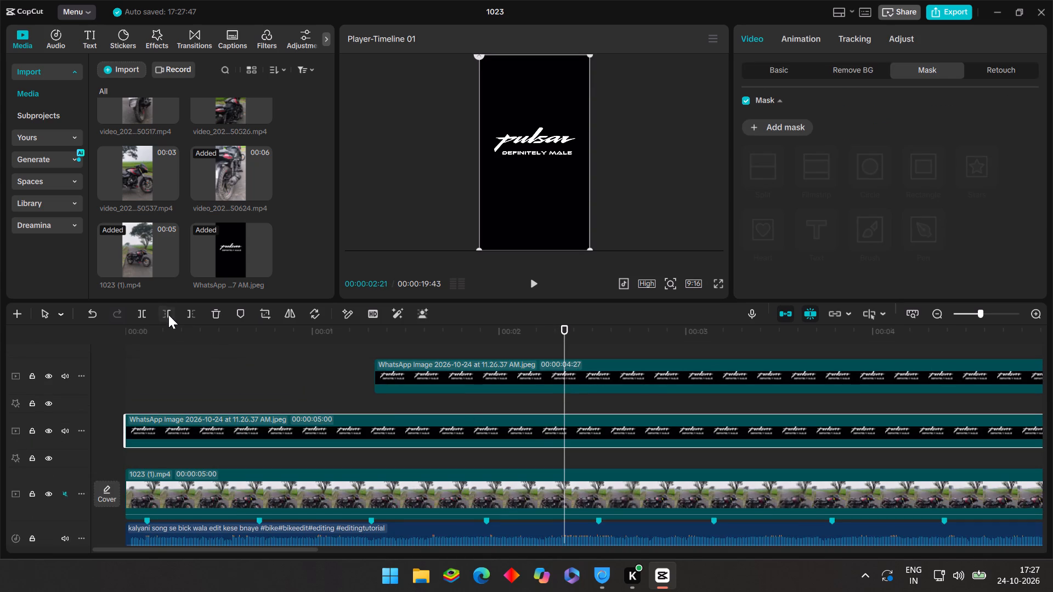
left_click(168, 314)
Remove the second logo image's black background with Chroma key, sampling the black as the key colour.
left_click(828, 70)
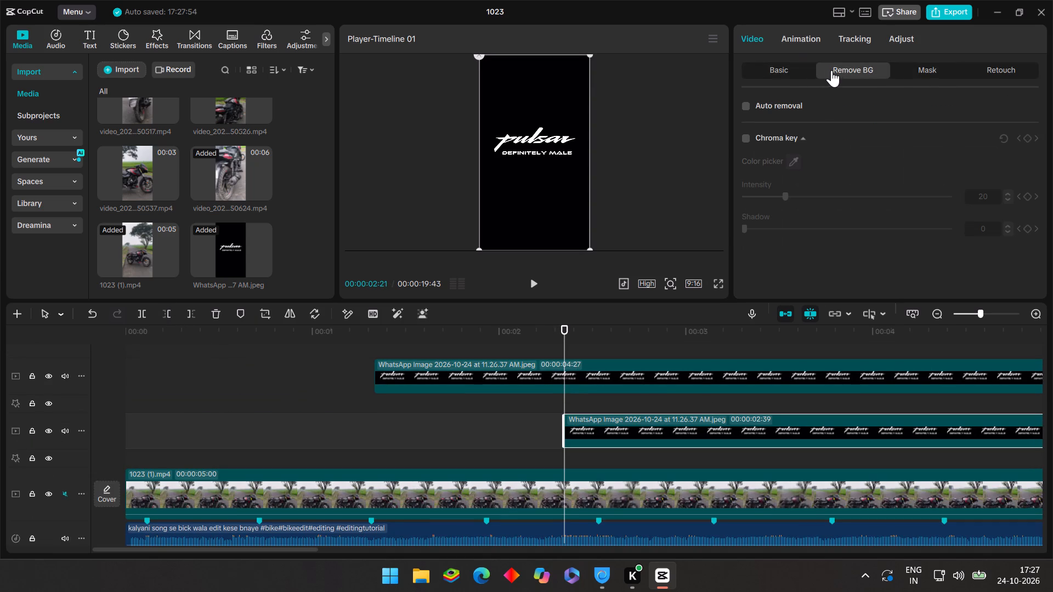
left_click(748, 141)
left_click(789, 163)
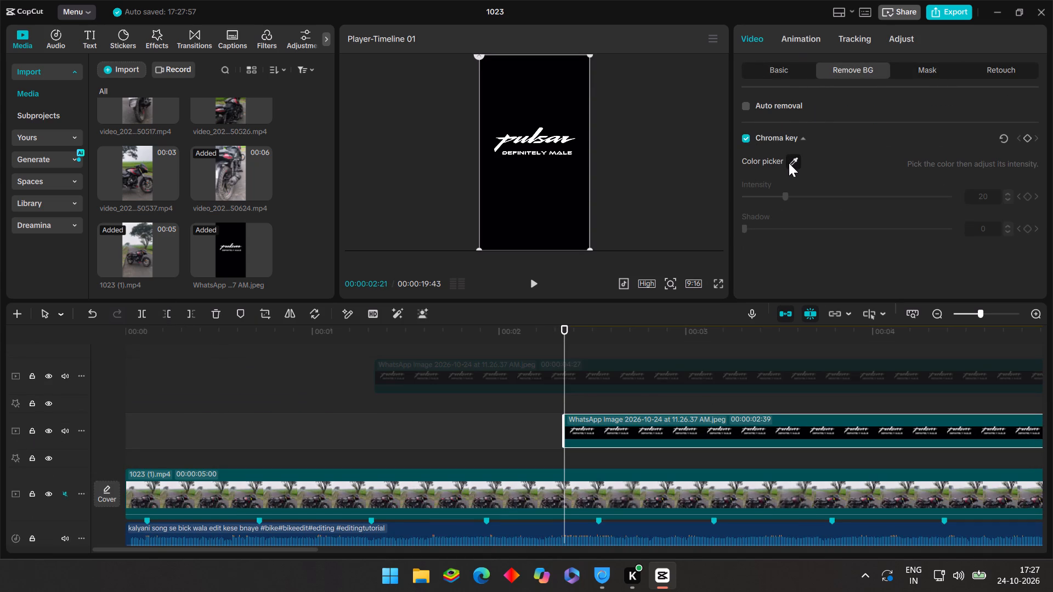
left_click(793, 163)
left_click(793, 162)
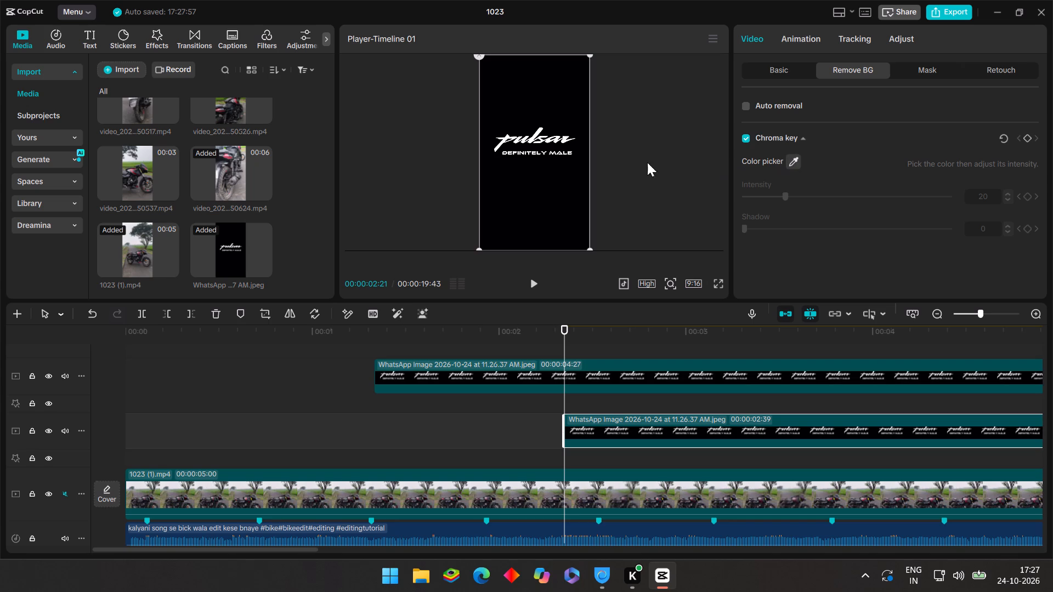
left_click(796, 157)
left_click(537, 180)
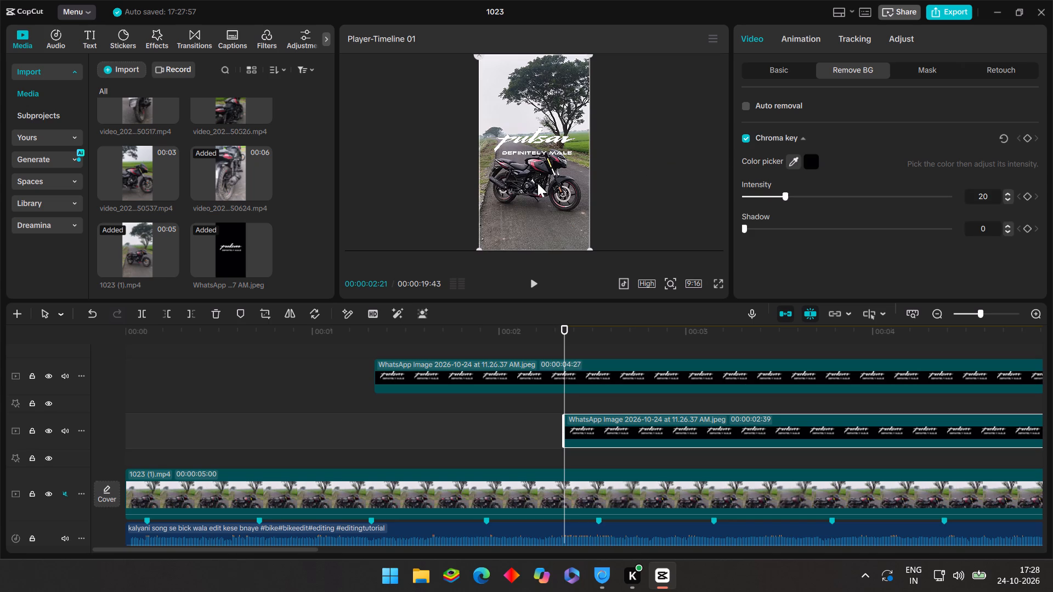
Add a Split mask to the second logo image, rotated vertical and positioned to show "DEFINITELY" but hide "MALE".
left_click(916, 67)
left_click(776, 132)
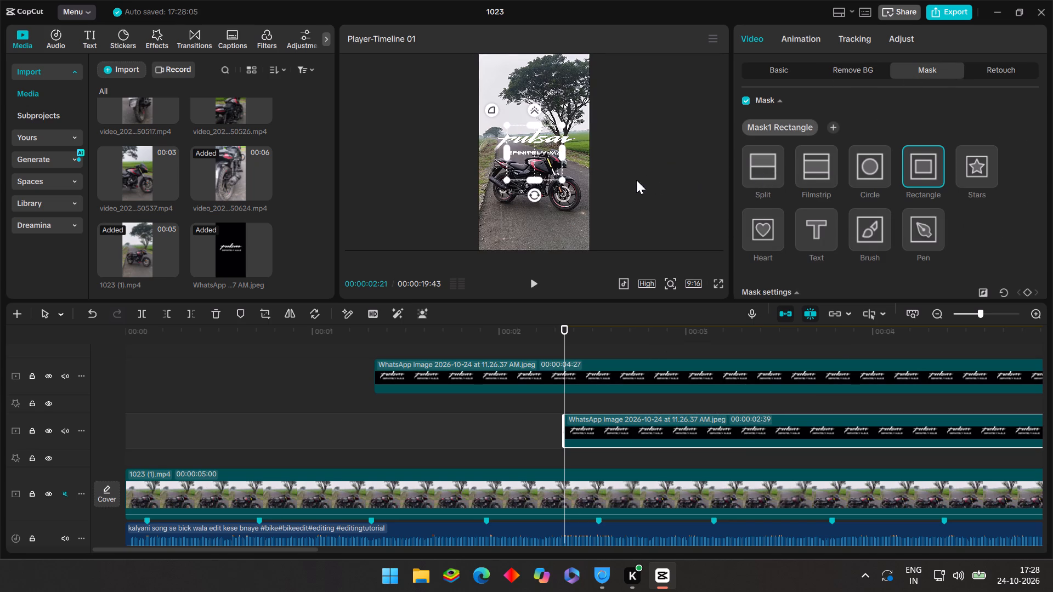
left_click(770, 169)
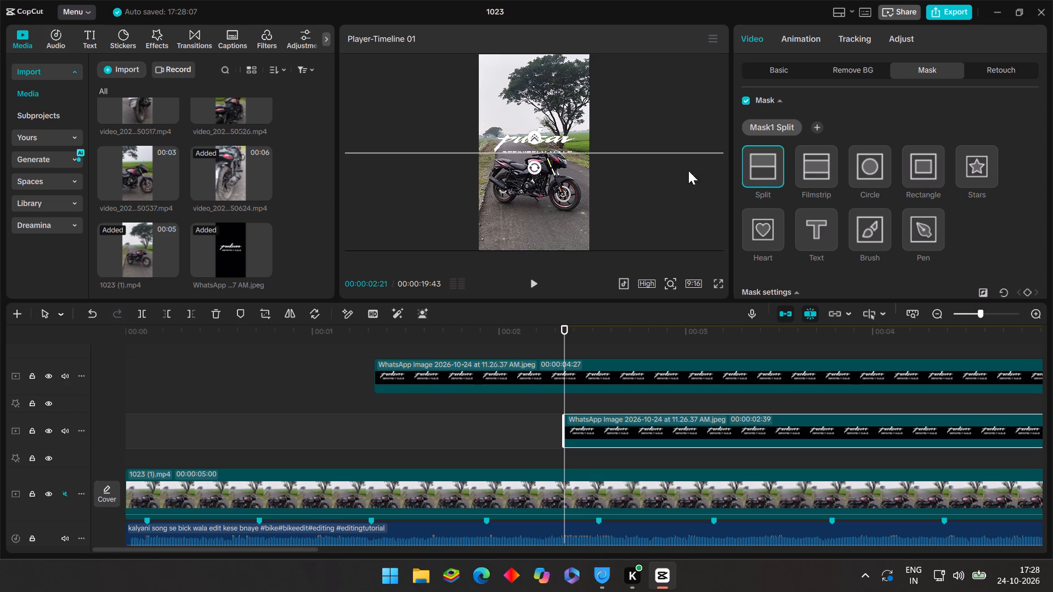
left_click_drag(542, 149, 543, 124)
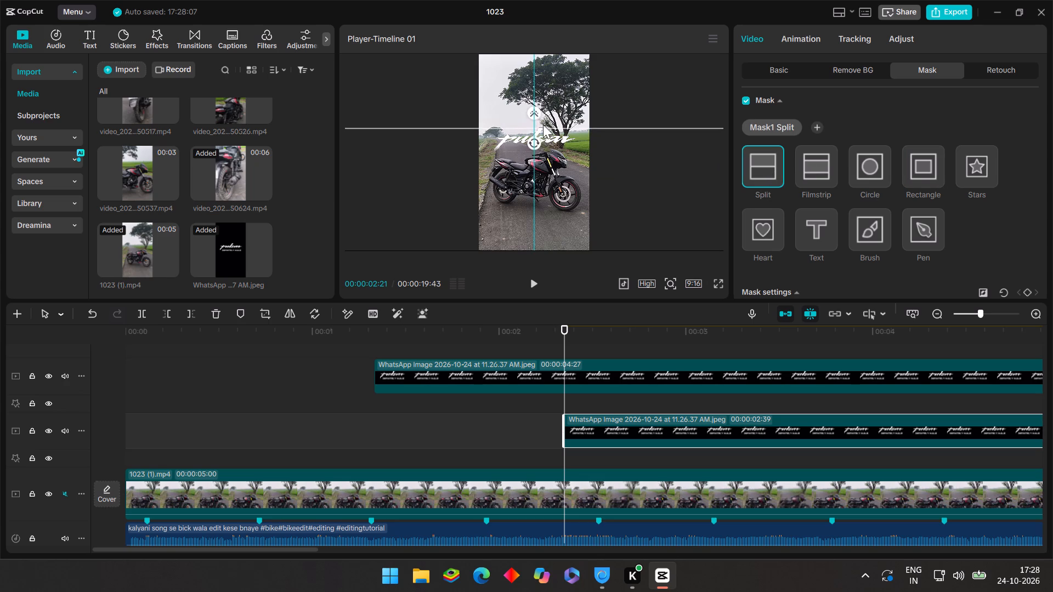
left_click_drag(543, 124, 545, 156)
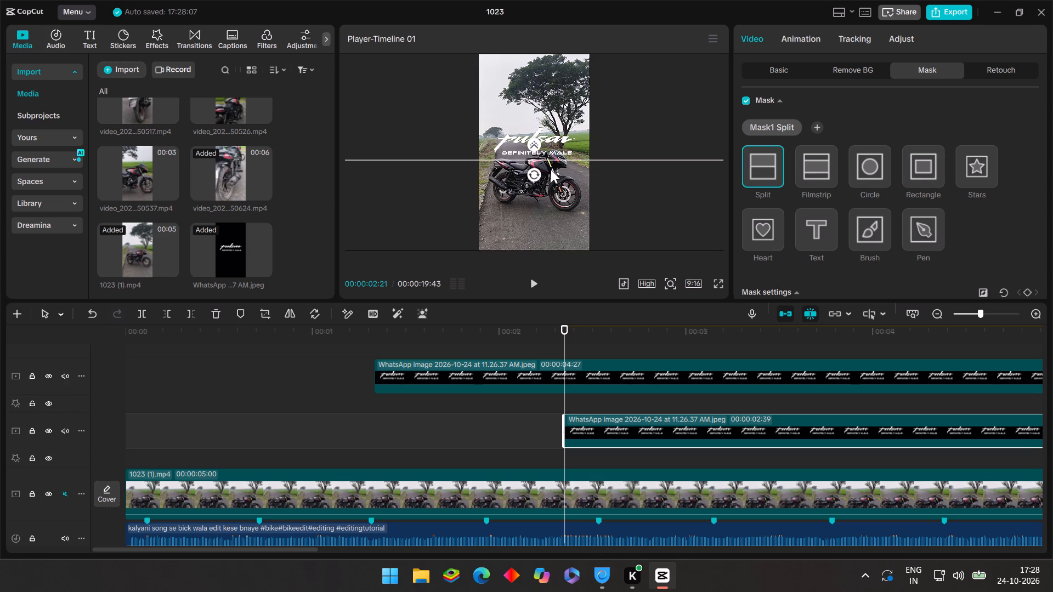
left_click_drag(533, 174, 535, 176)
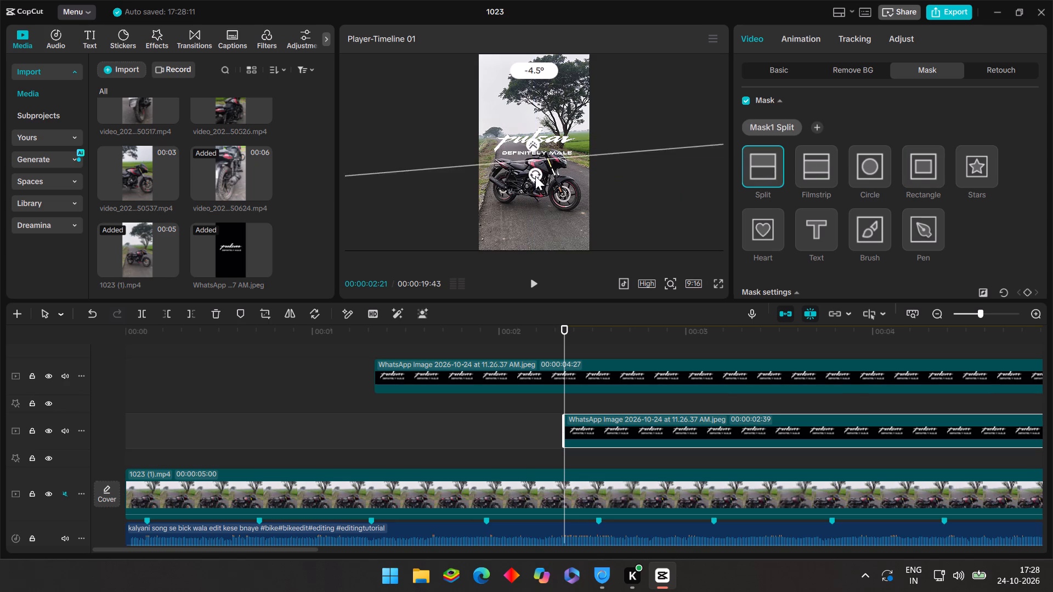
left_click_drag(535, 176, 540, 178)
left_click_drag(503, 179, 528, 186)
left_click_drag(565, 180, 561, 169)
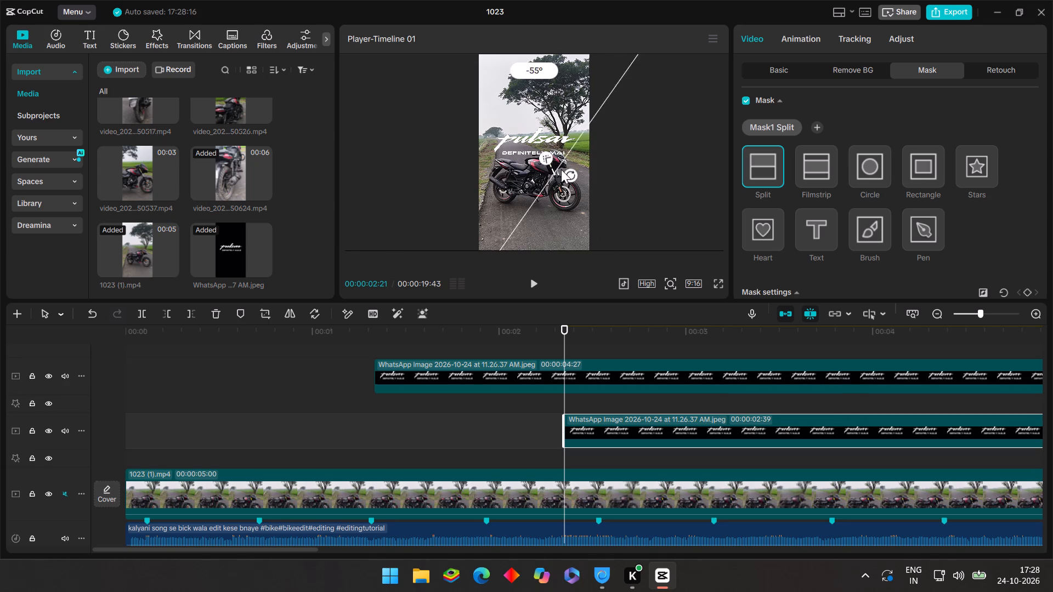
left_click_drag(561, 169, 560, 167)
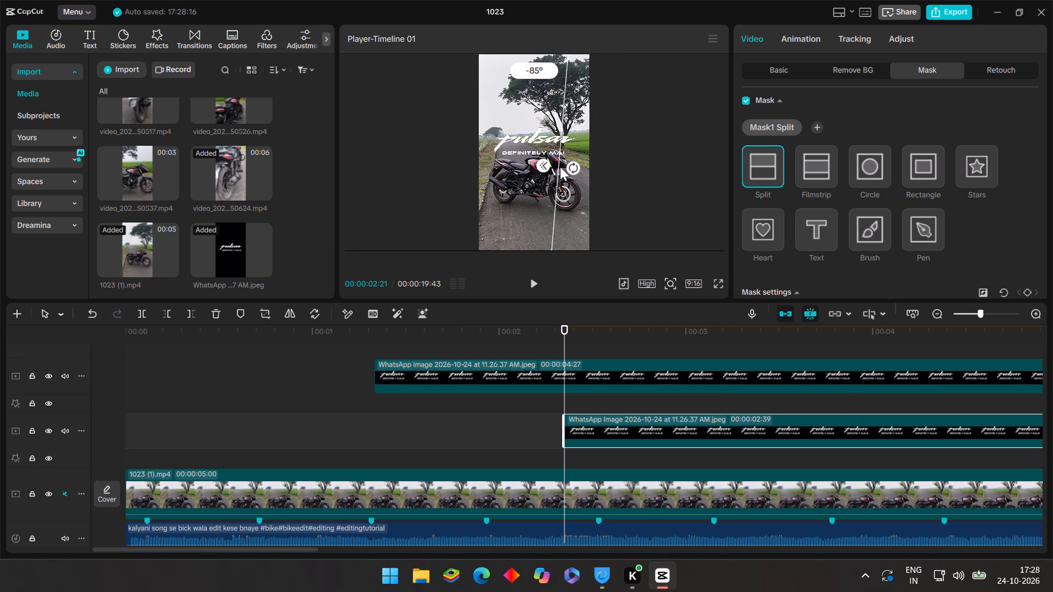
left_click_drag(560, 167, 562, 168)
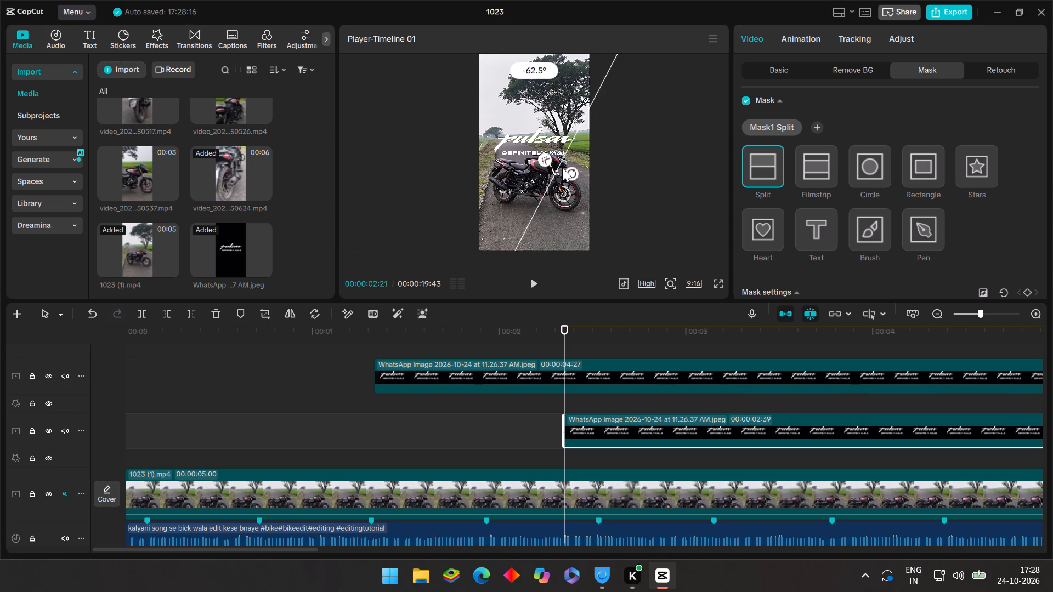
left_click_drag(562, 168, 562, 165)
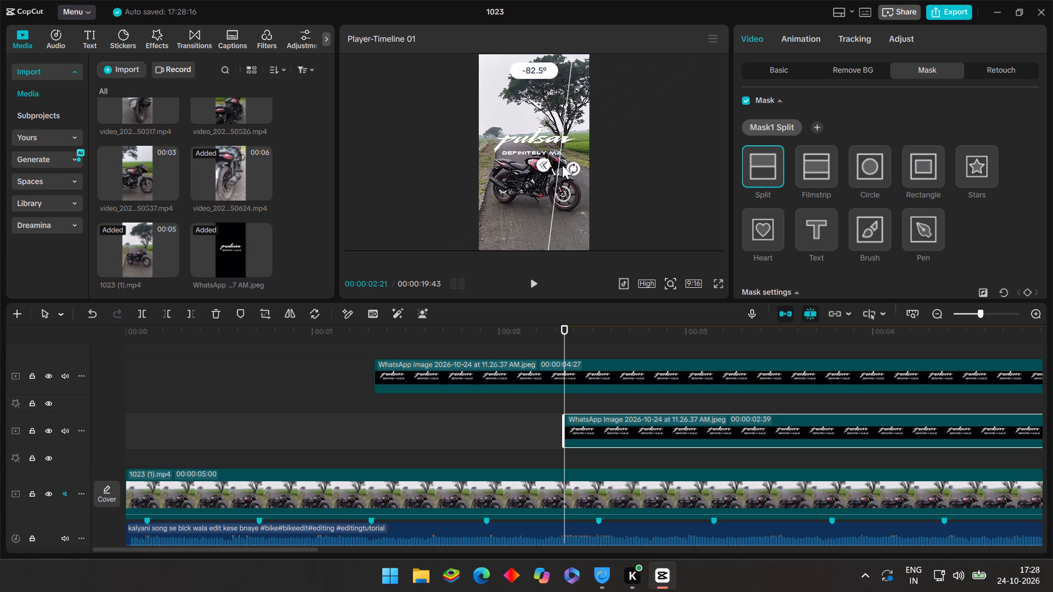
left_click_drag(562, 165, 562, 164)
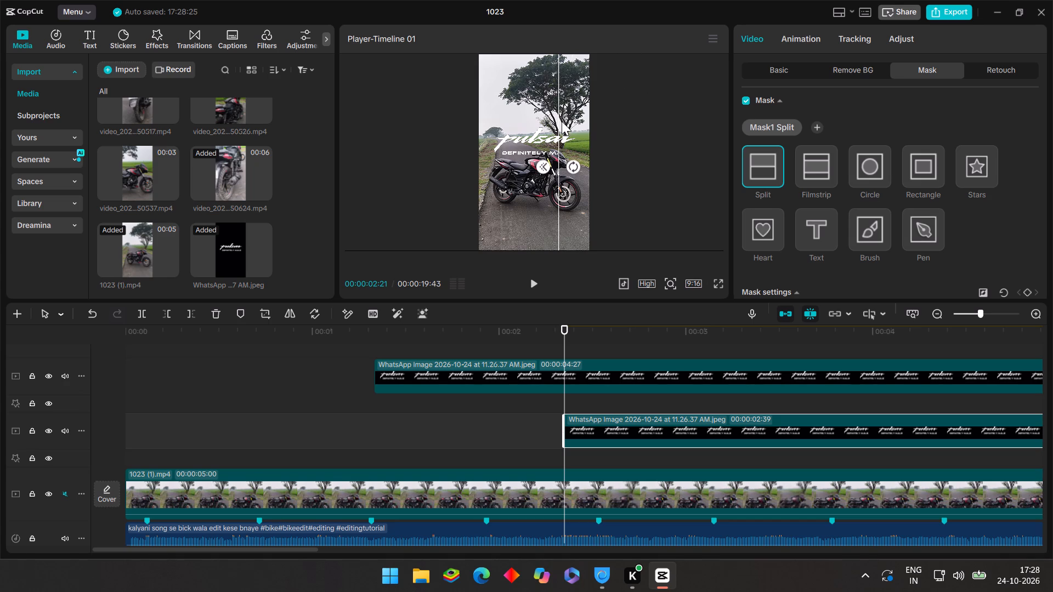
left_click_drag(556, 107, 546, 107)
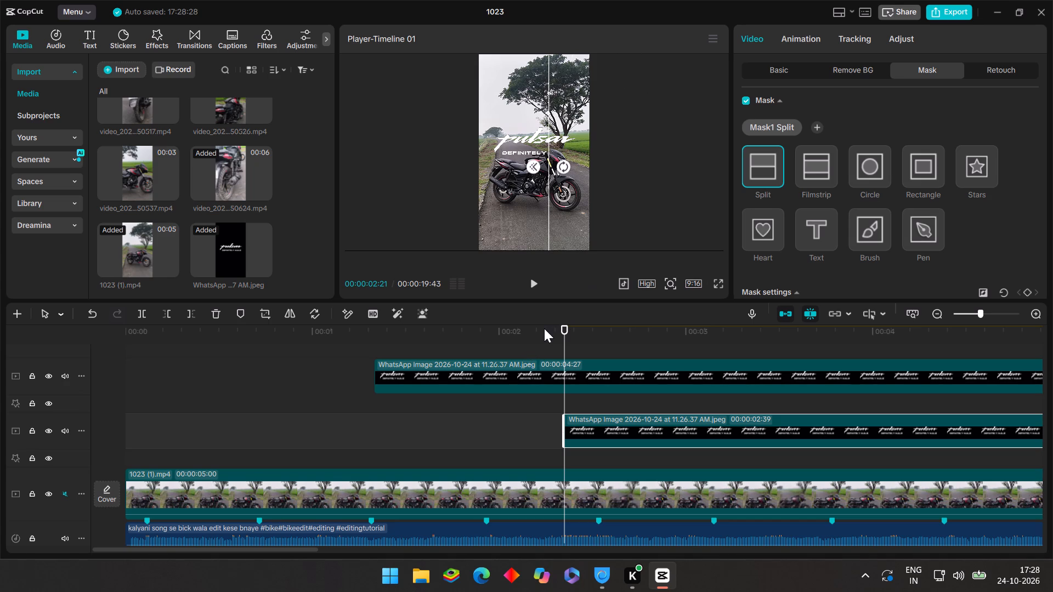
Play the opening clip from 00:00:00:52 to about 00:00:03:45 to check when "pulsar" and "DEFINITELY" appear.
left_click(439, 422)
left_click_drag(439, 422, 349, 425)
left_click(287, 420)
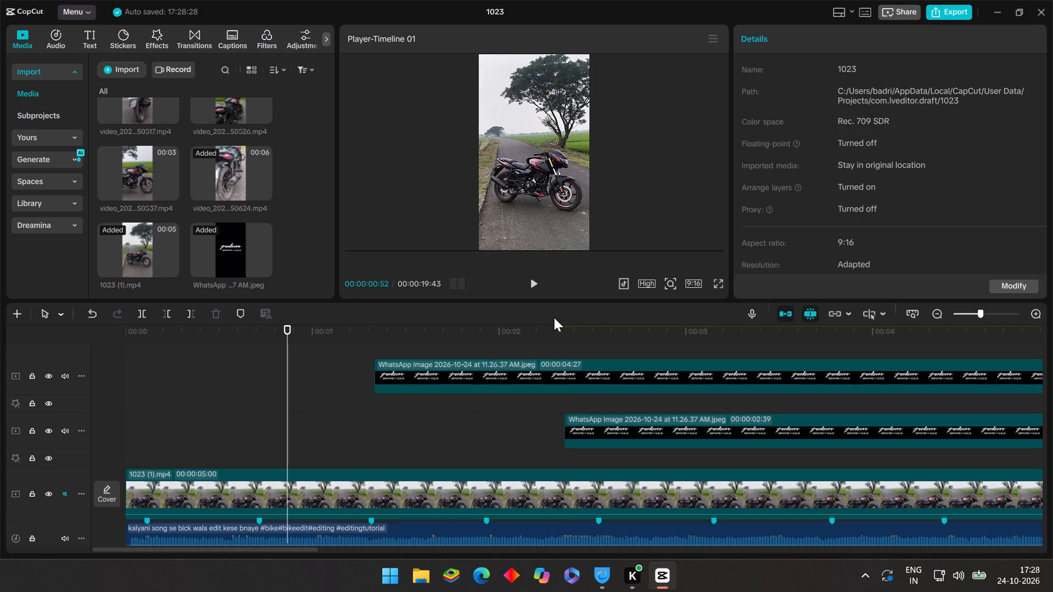
left_click(529, 282)
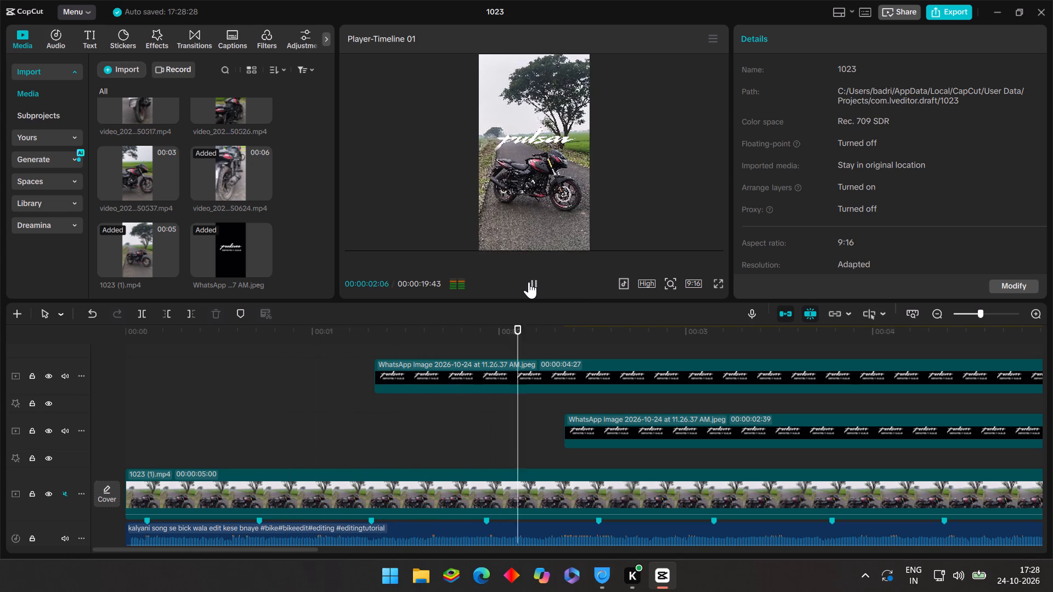
left_click(529, 282)
double_click(529, 282)
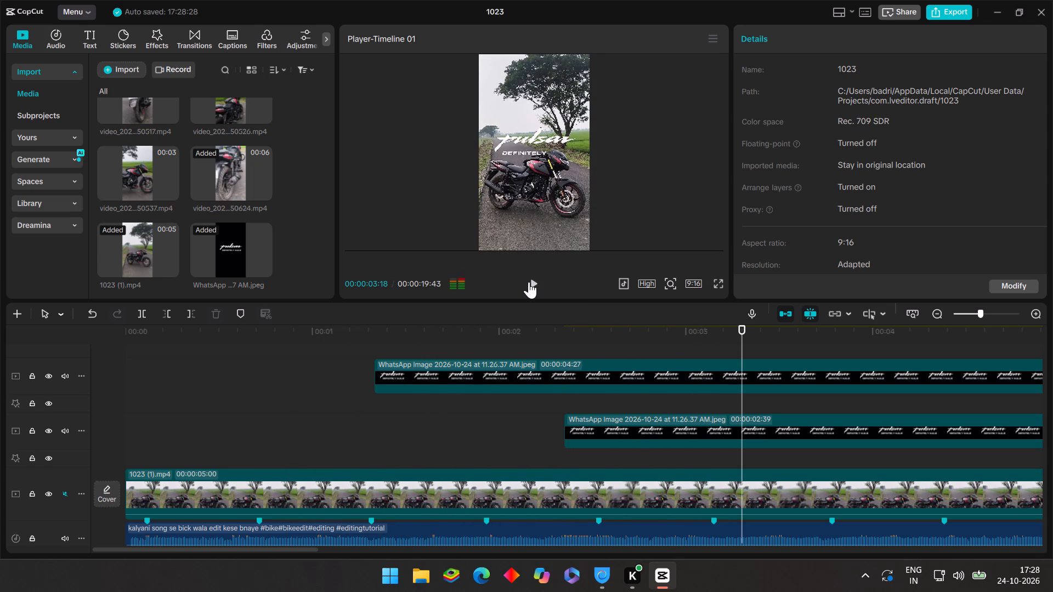
double_click(535, 287)
left_click(535, 287)
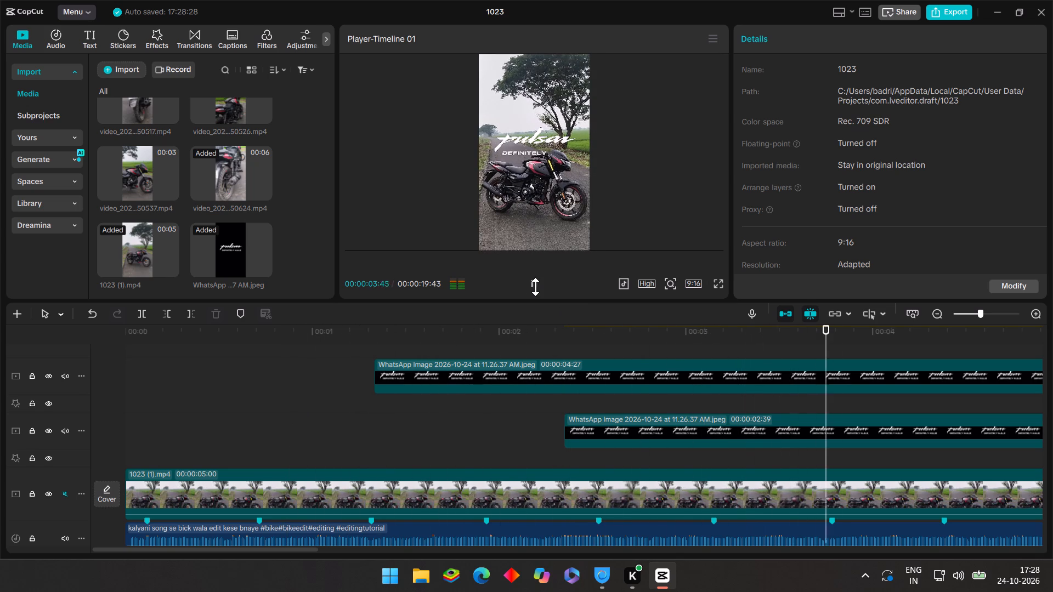
left_click(535, 287)
Move the playhead to 00:00:03:18, where the last burst of the Pulsar voice-over starts.
scroll(662, 411, "down", 6)
left_click(741, 473)
left_click_drag(741, 473, 744, 477)
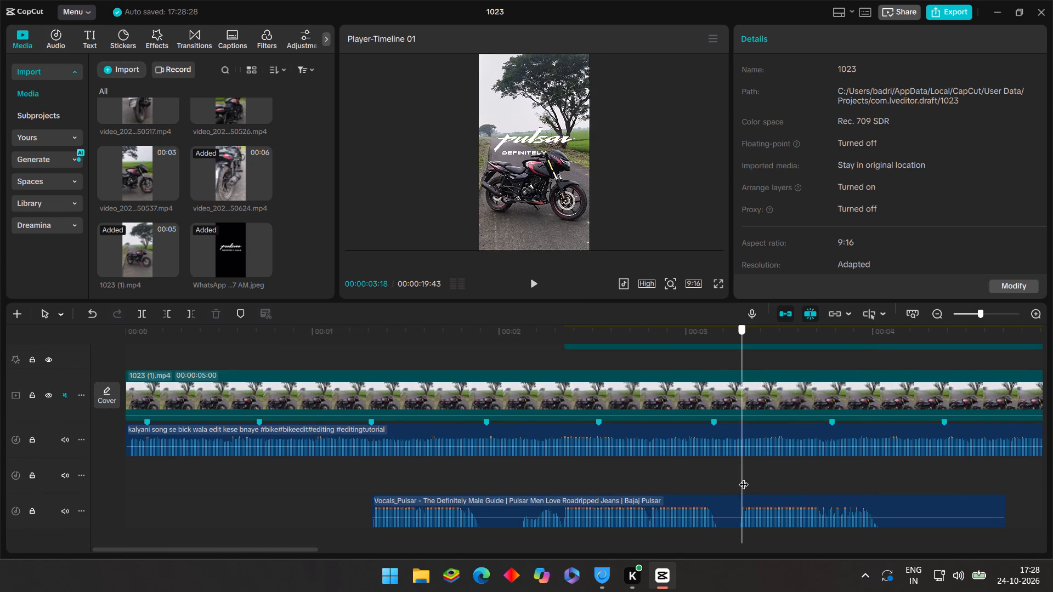
left_click_drag(744, 477, 741, 478)
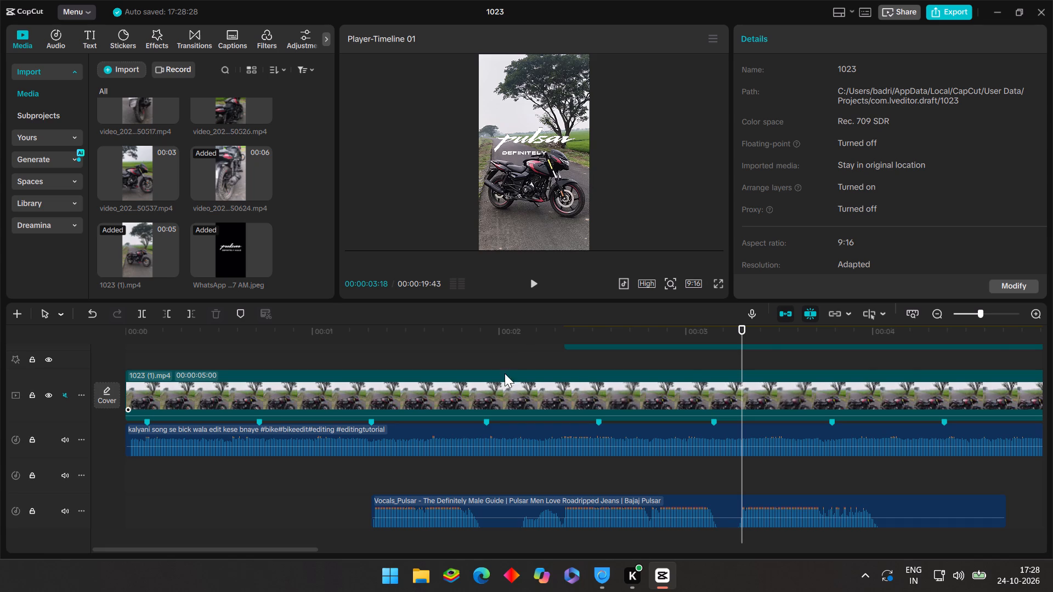
Add a third copy of the logo image on its own overlay track, starting just before the playhead at 00:00:03:18.
scroll(492, 383, "up", 3)
scroll(545, 372, "up", 5)
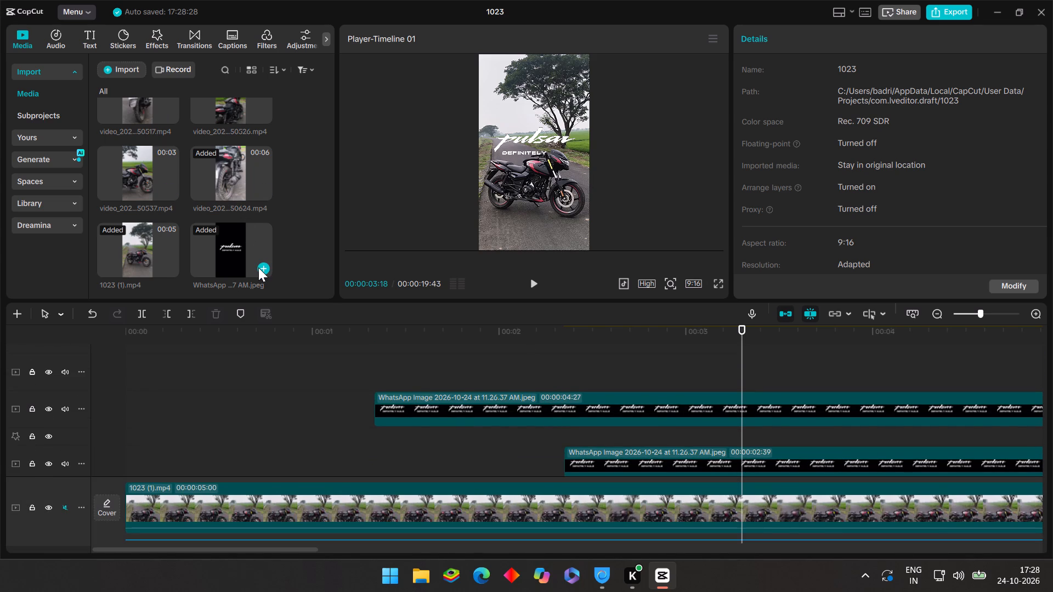
left_click(261, 270)
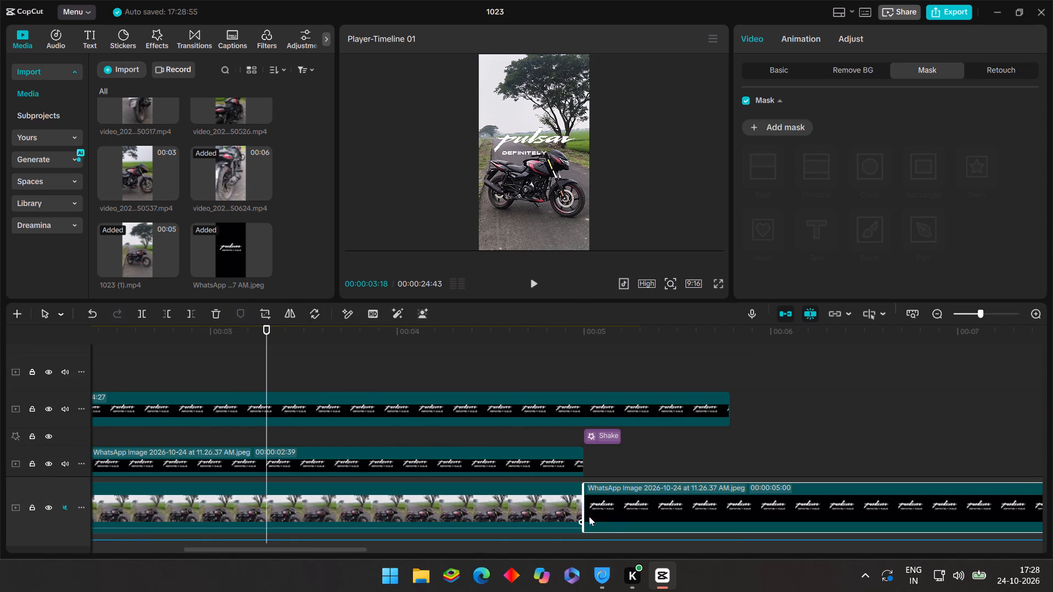
left_click_drag(610, 513, 281, 459)
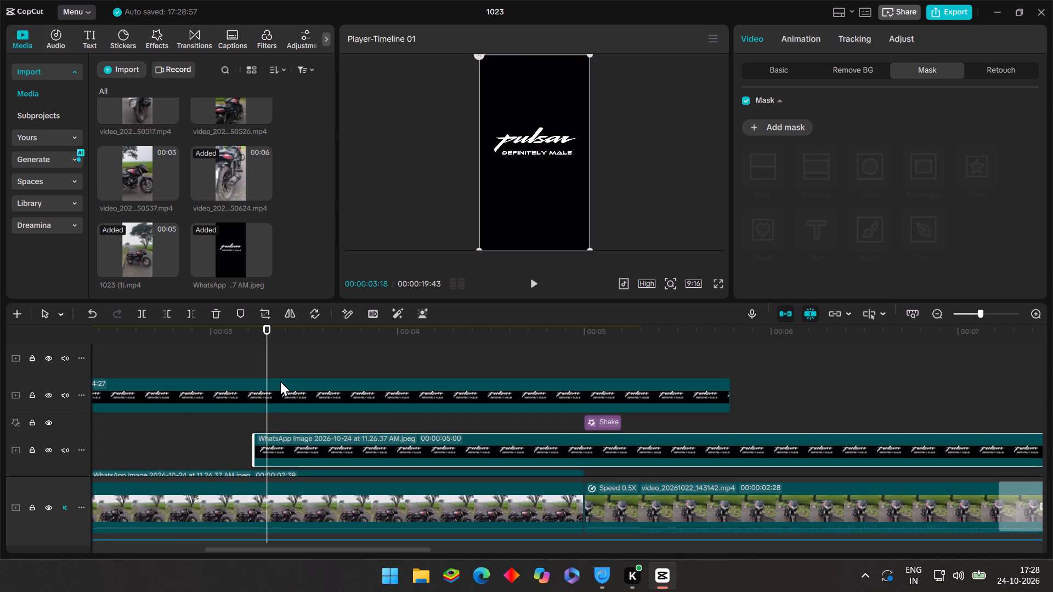
Remove the third logo image's black background with Chroma key, sampling the black as the key colour.
left_click(848, 72)
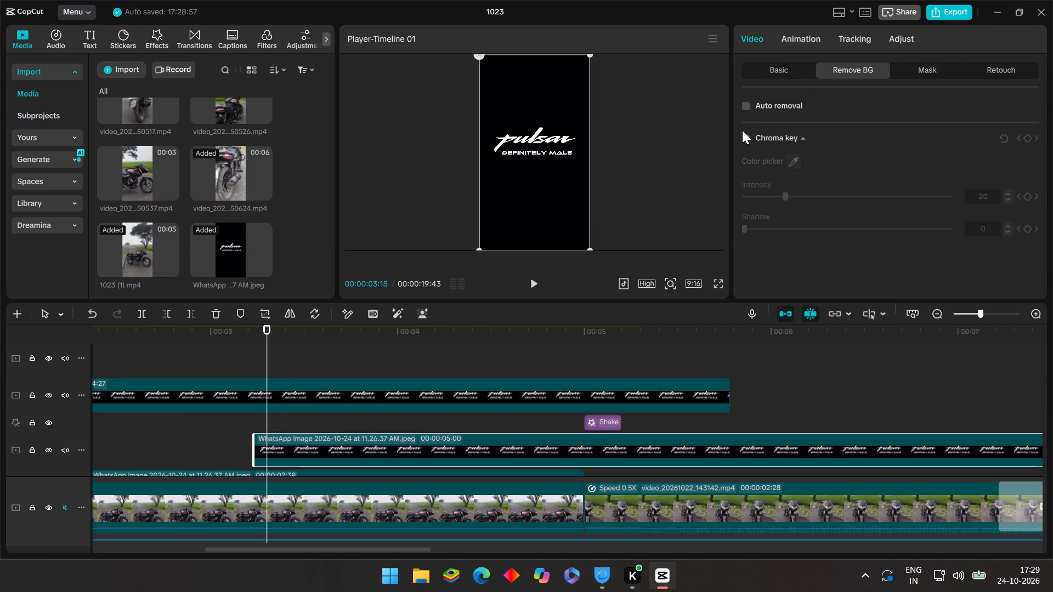
left_click(748, 135)
left_click(796, 160)
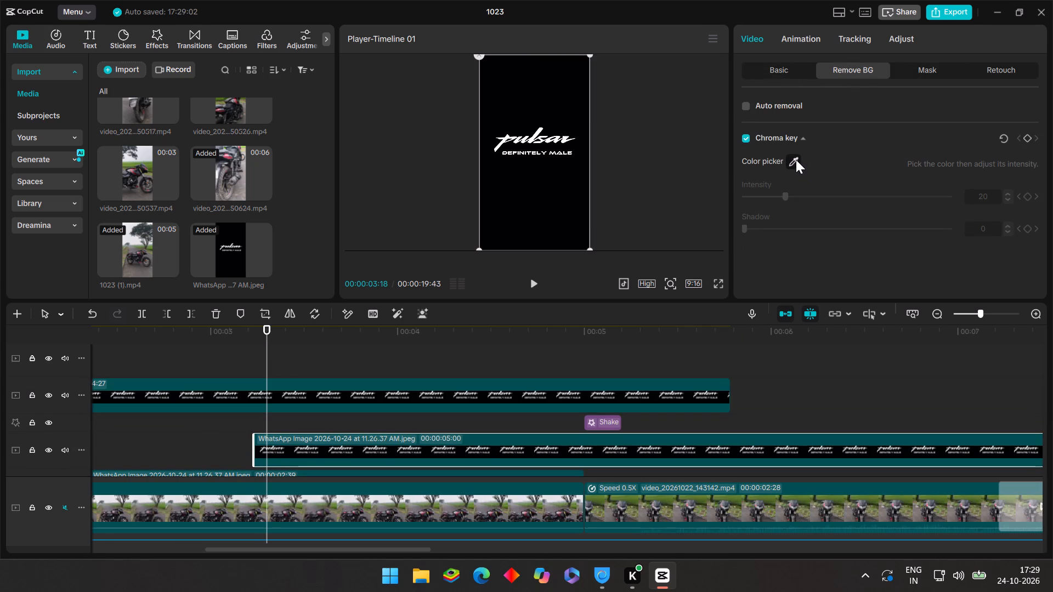
left_click(796, 160)
left_click(557, 186)
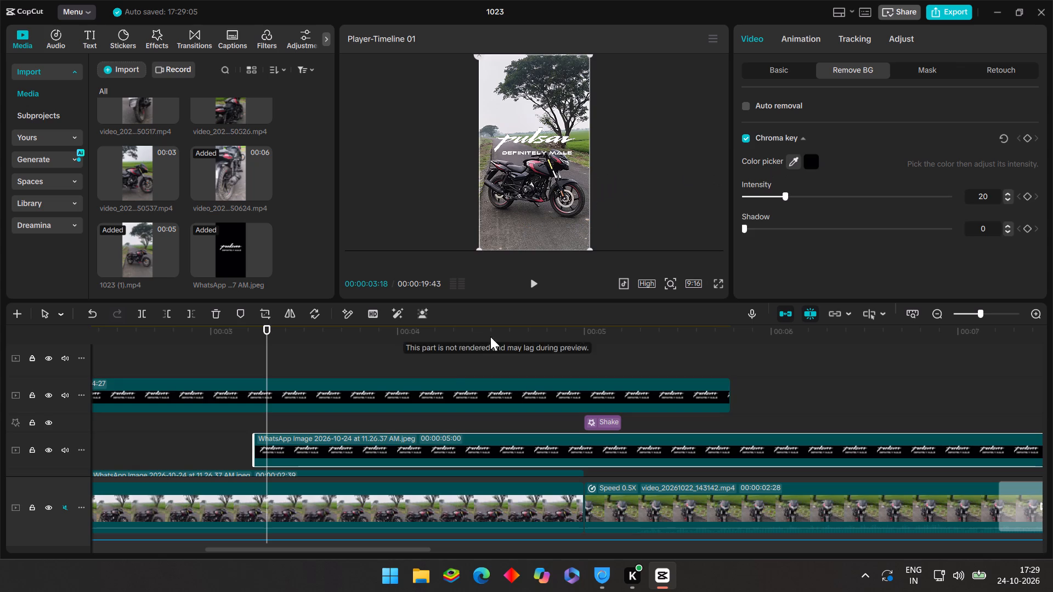
Trim the third logo image's start to 00:00:03:17, where the last burst of the Pulsar voice-over begins.
scroll(449, 369, "down", 12)
scroll(439, 364, "up", 5)
scroll(268, 437, "down", 6)
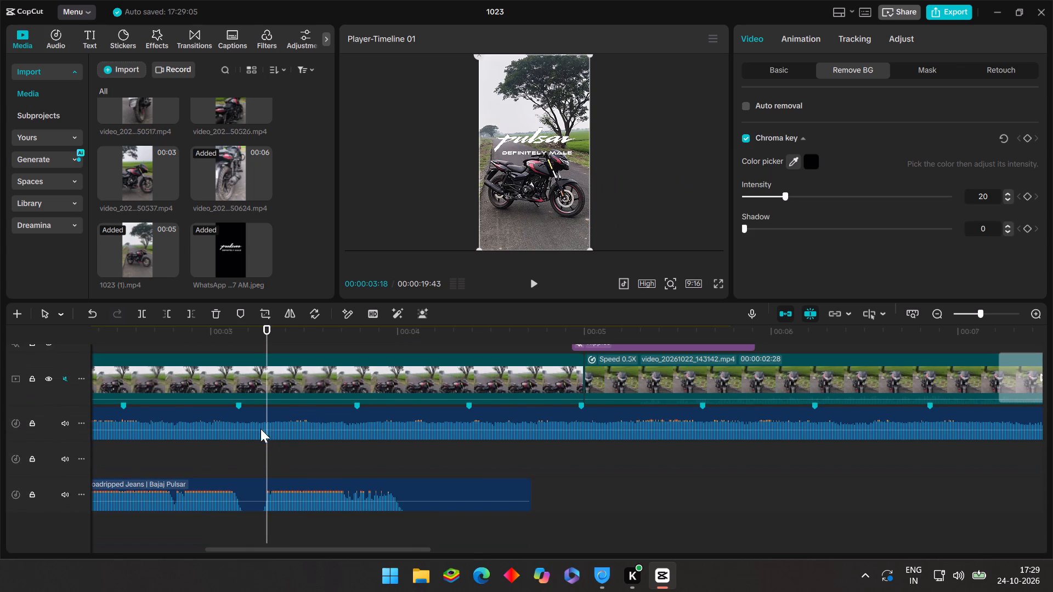
left_click(227, 457)
left_click_drag(230, 452, 262, 487)
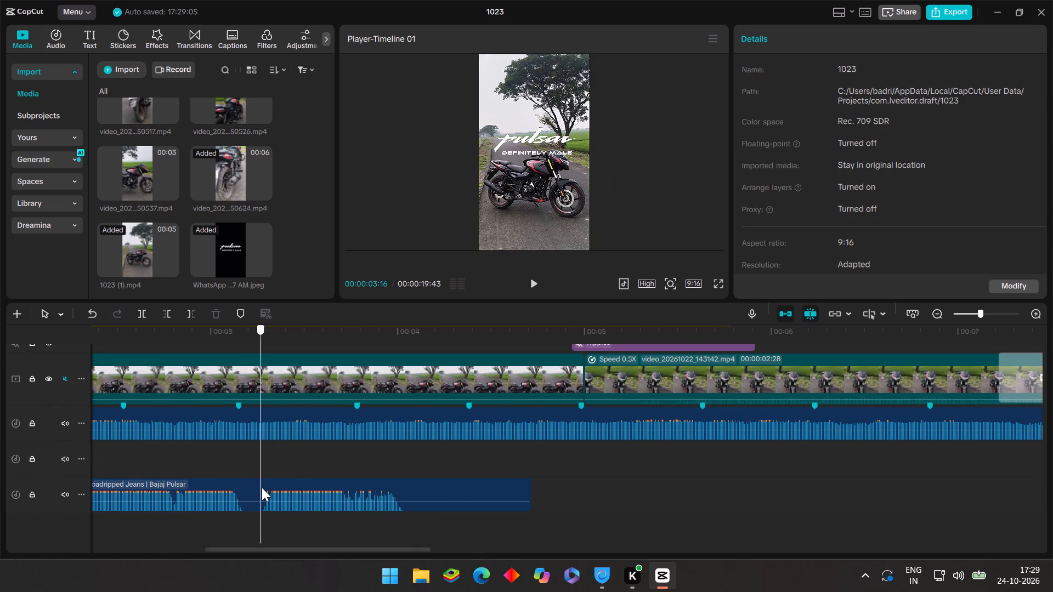
left_click_drag(262, 487, 265, 490)
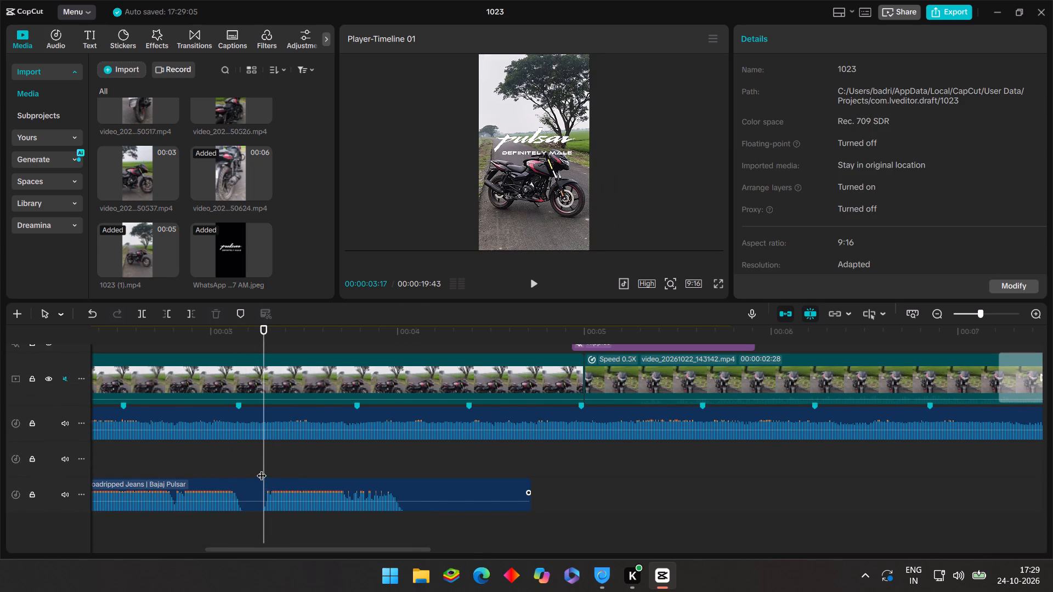
left_click(263, 468)
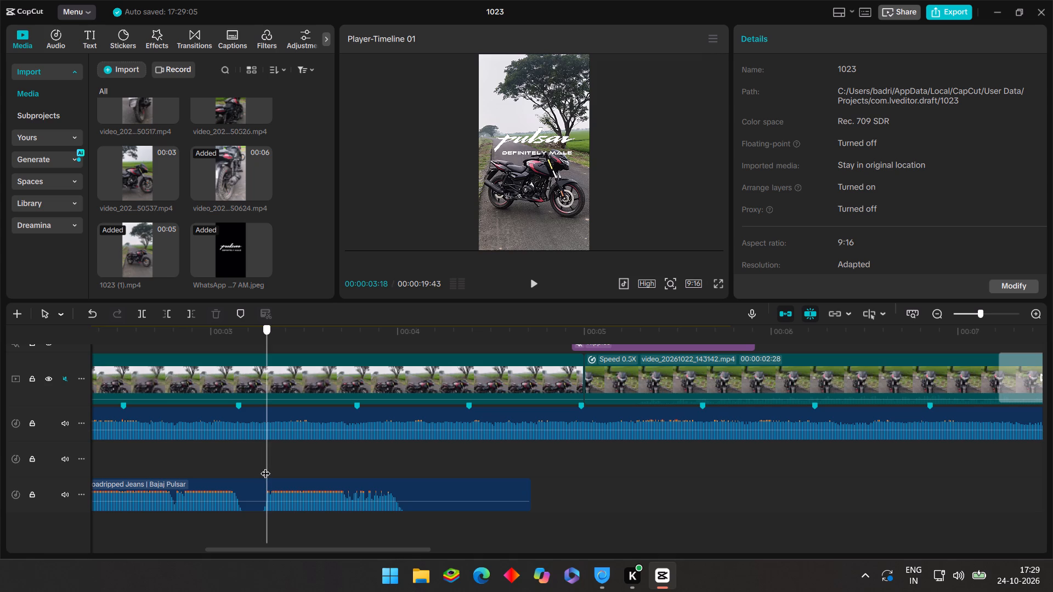
scroll(281, 461, "up", 6)
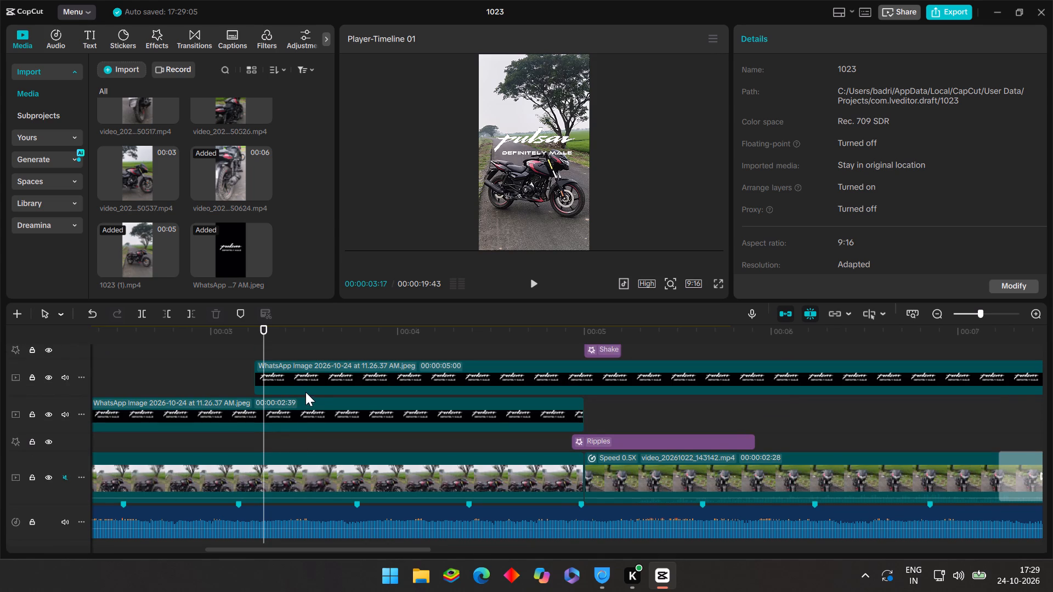
scroll(378, 378, "up", 6)
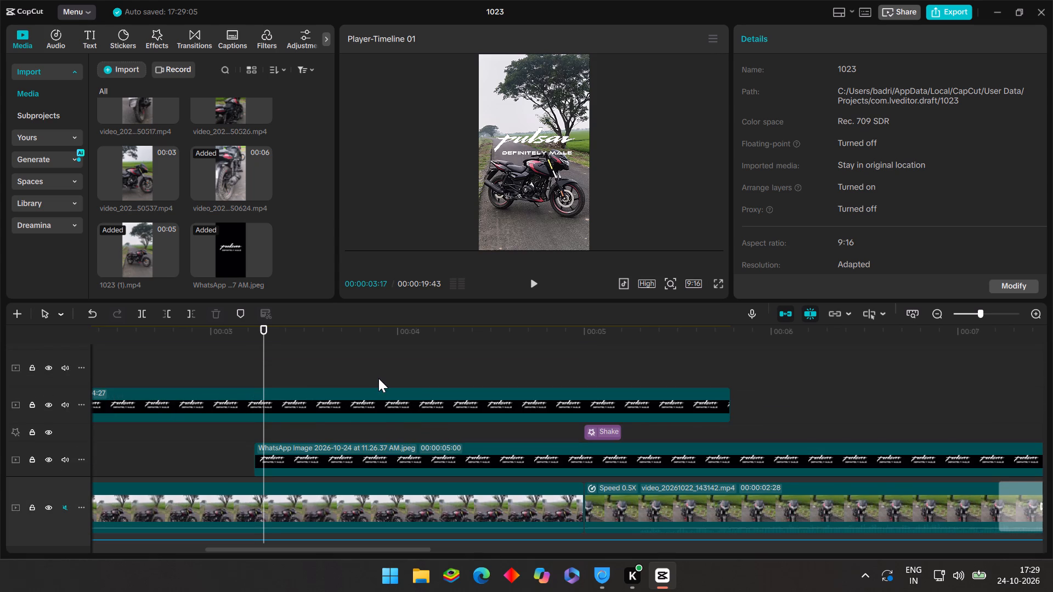
scroll(378, 378, "down", 3)
left_click(367, 419)
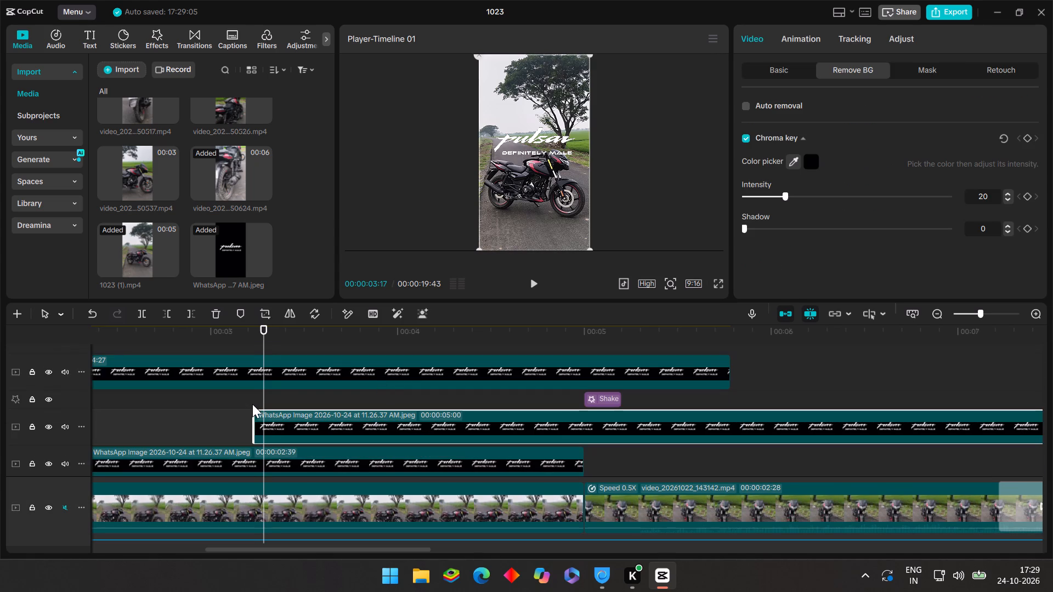
left_click(166, 318)
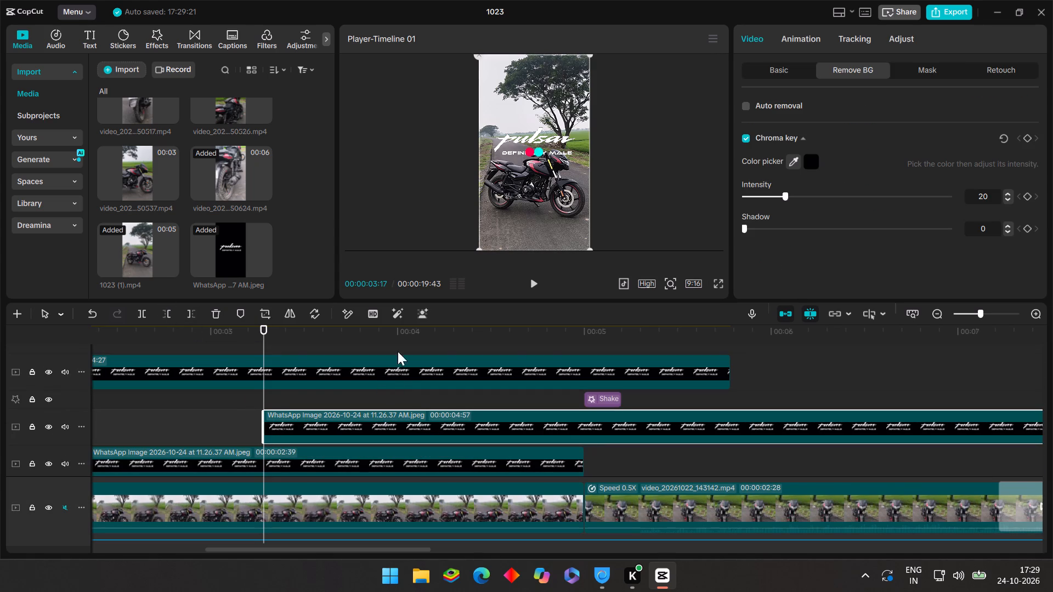
Add a Split mask to the third logo image, rotated vertical and positioned between the words to show only "MALE".
left_click(924, 72)
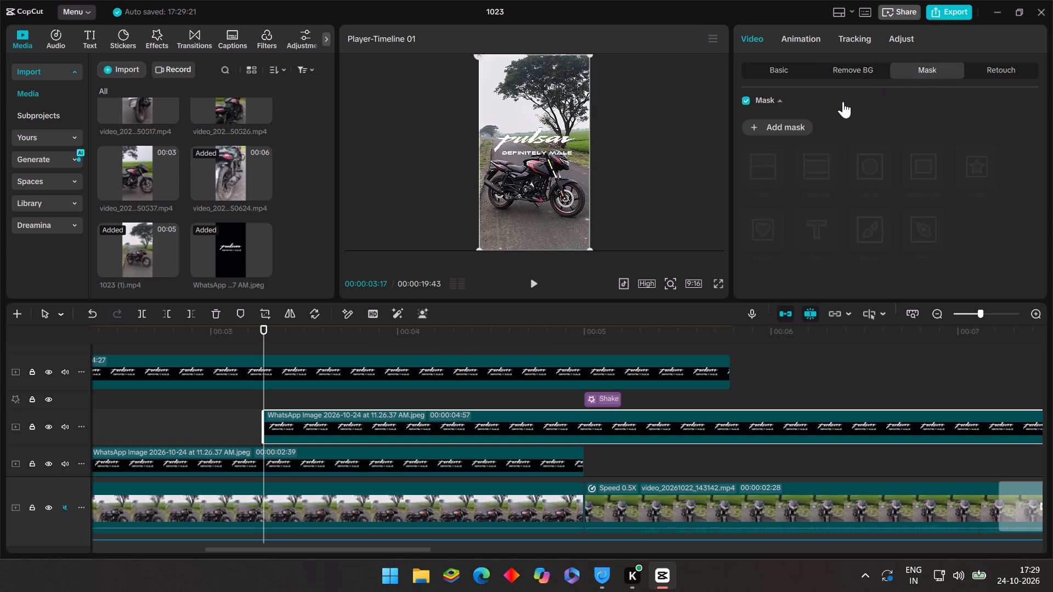
left_click(767, 126)
left_click(761, 168)
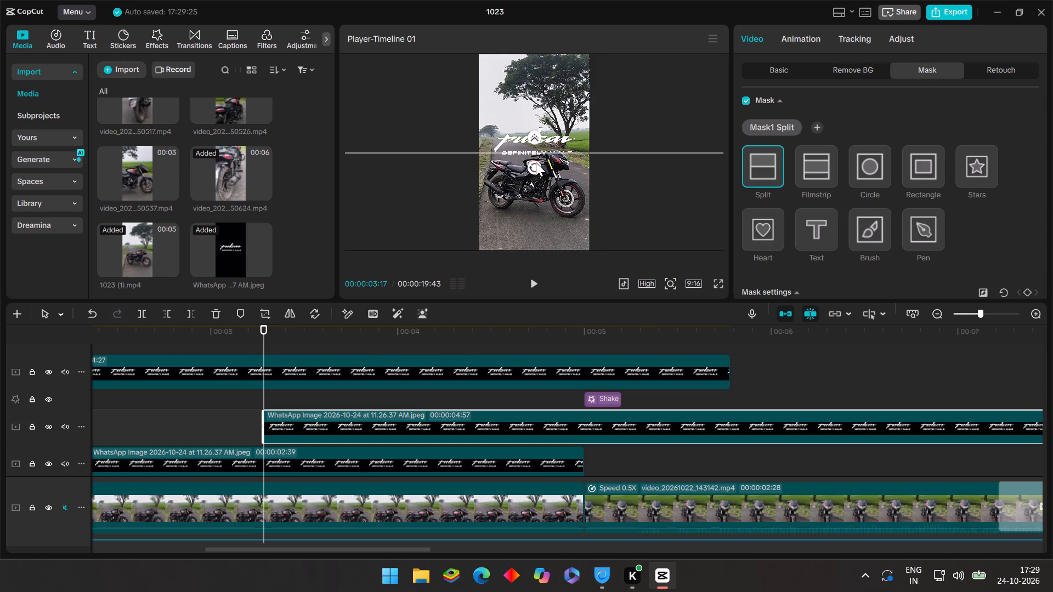
left_click_drag(534, 167, 500, 156)
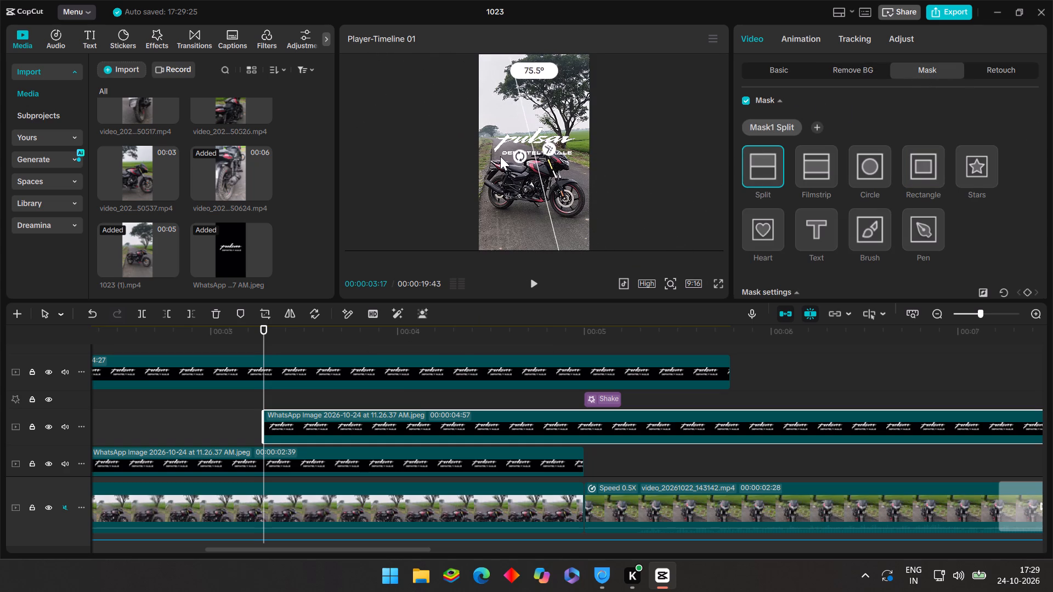
left_click_drag(500, 156, 497, 150)
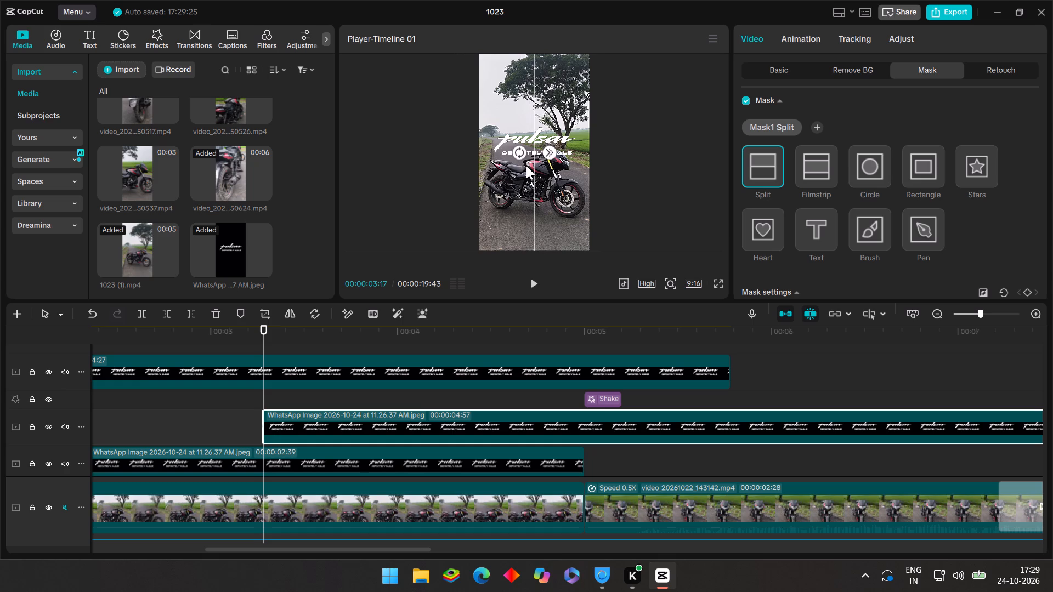
left_click_drag(531, 167, 540, 168)
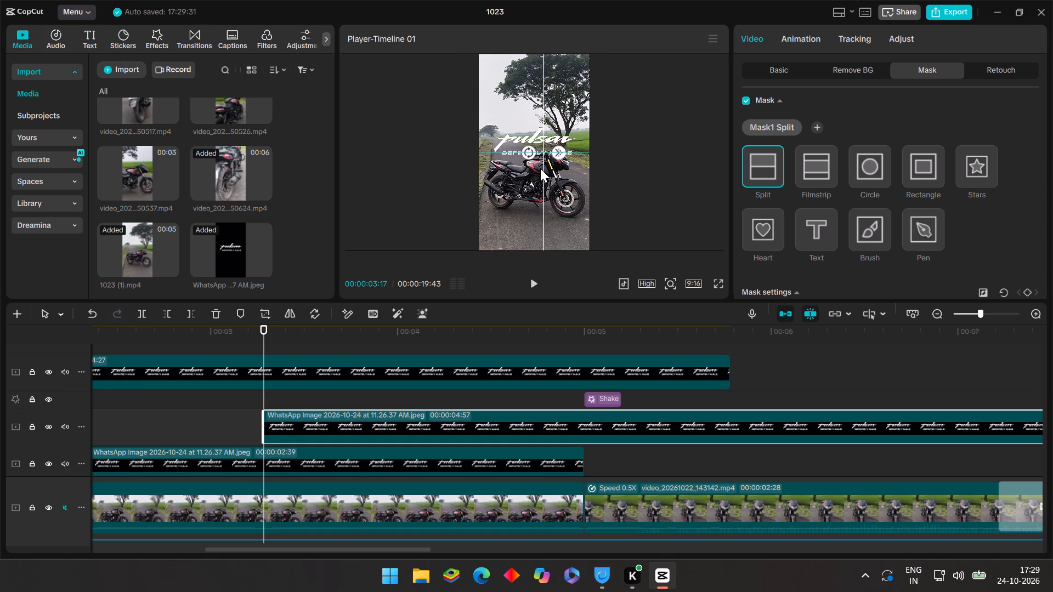
left_click_drag(540, 168, 545, 170)
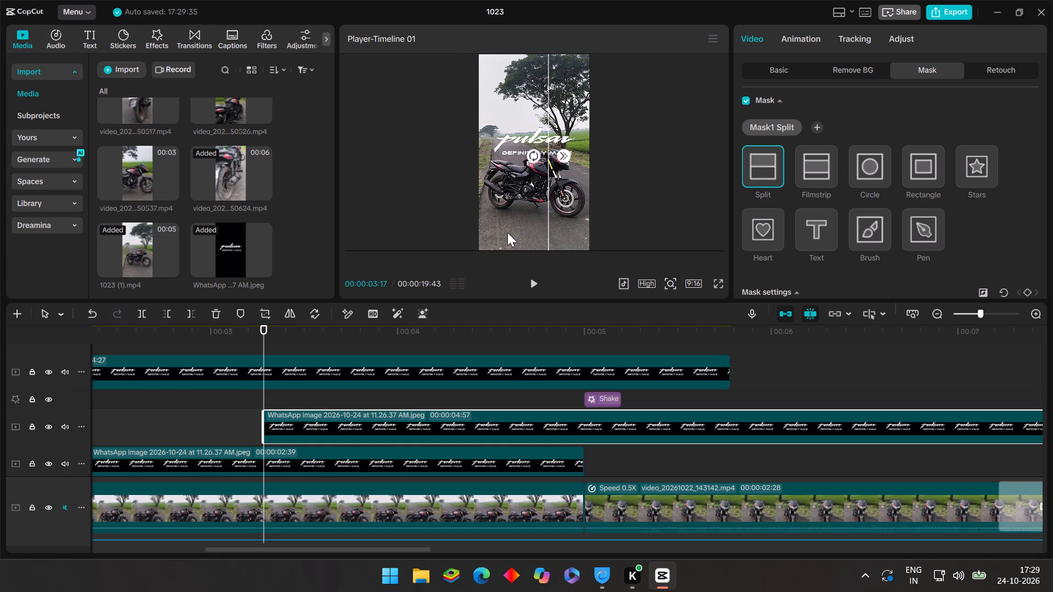
Play the opening clip from 00:00:00:00 past 00:00:04:41 to check the timing of the three logo parts.
left_click(222, 413)
left_click_drag(222, 413, 265, 424)
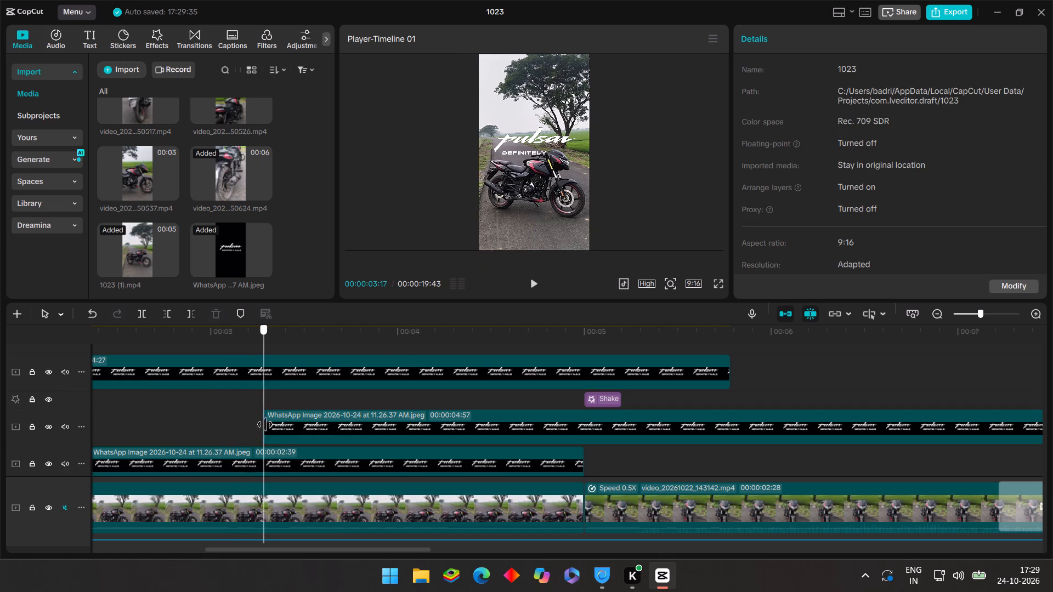
left_click_drag(265, 424, 1, 439)
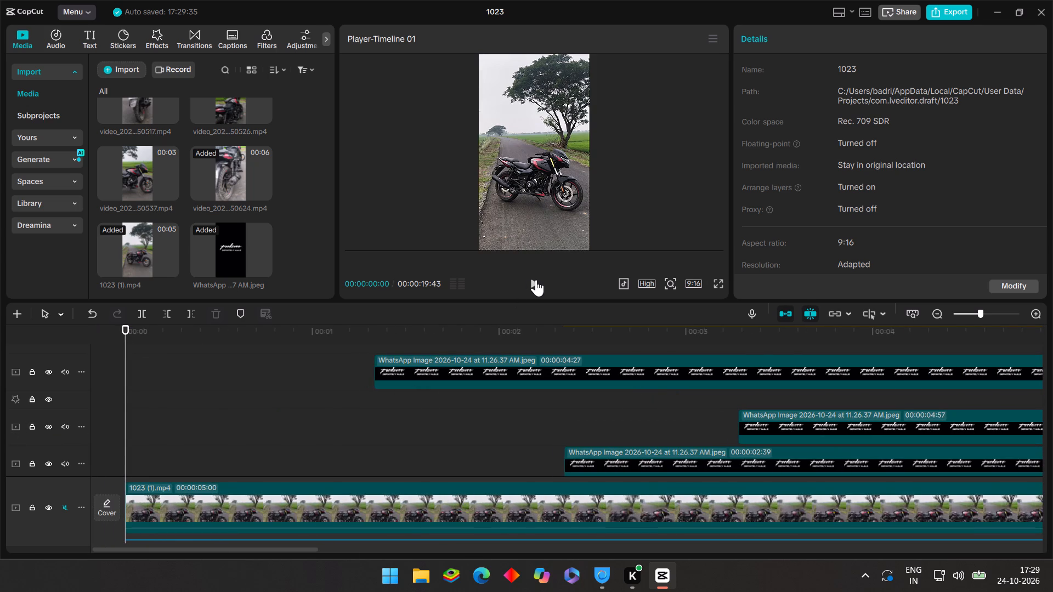
left_click(541, 277)
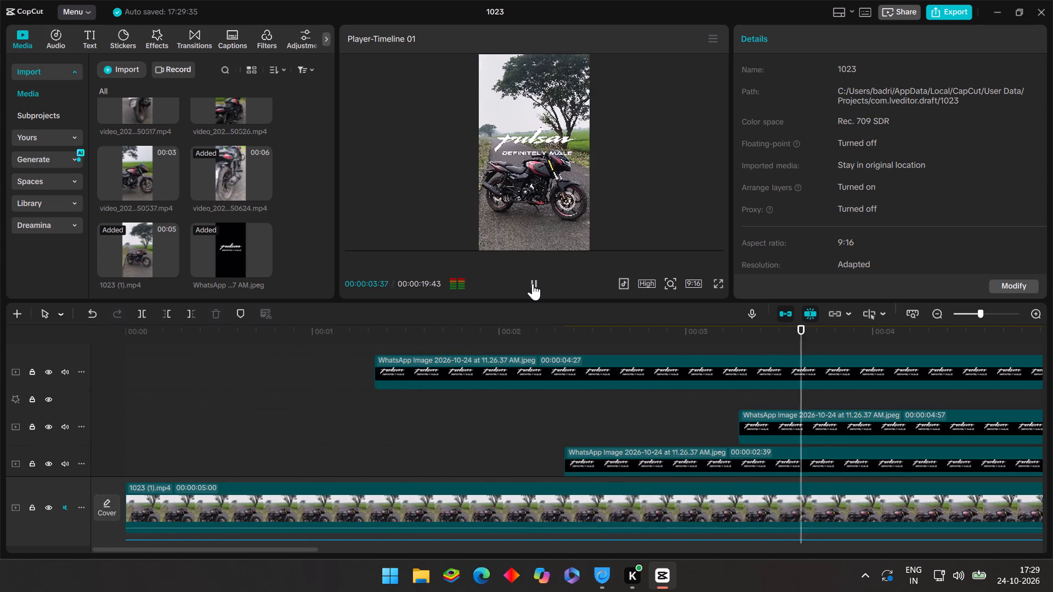
left_click(533, 283)
left_click(533, 283)
left_click(533, 283)
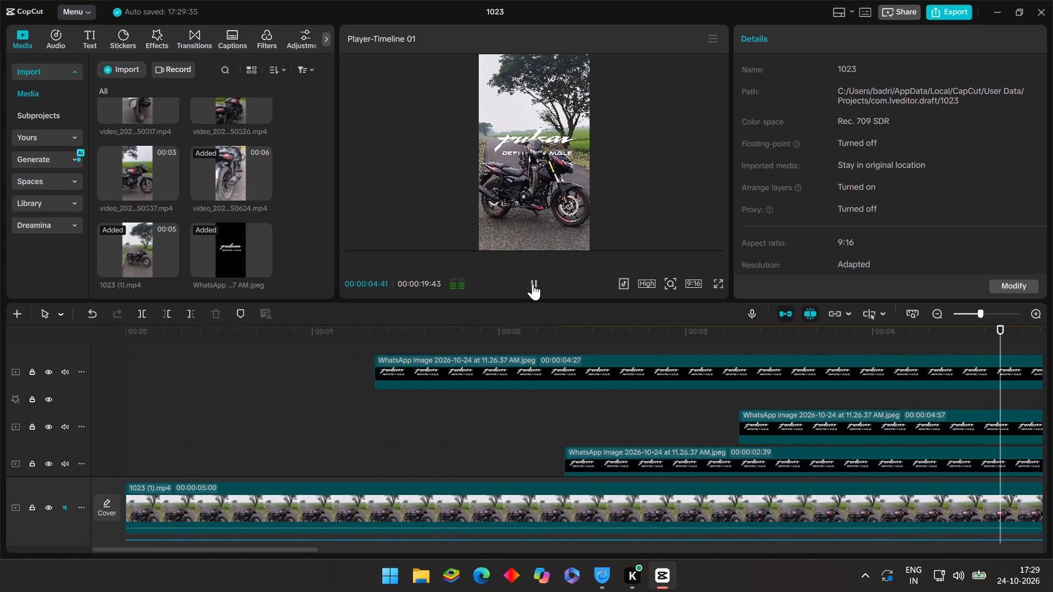
Trim the end of the third logo image to 00:00:05:00, where the opening clip ends.
scroll(551, 326, "down", 6)
left_click(670, 402)
left_click_drag(670, 402, 1020, 434)
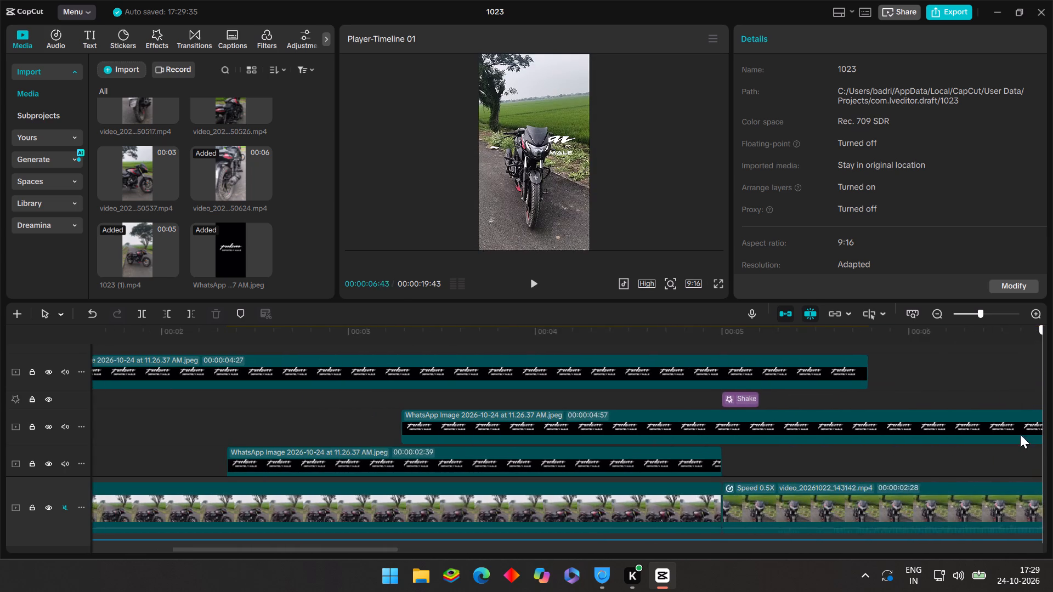
left_click_drag(1020, 434, 666, 460)
left_click(646, 430)
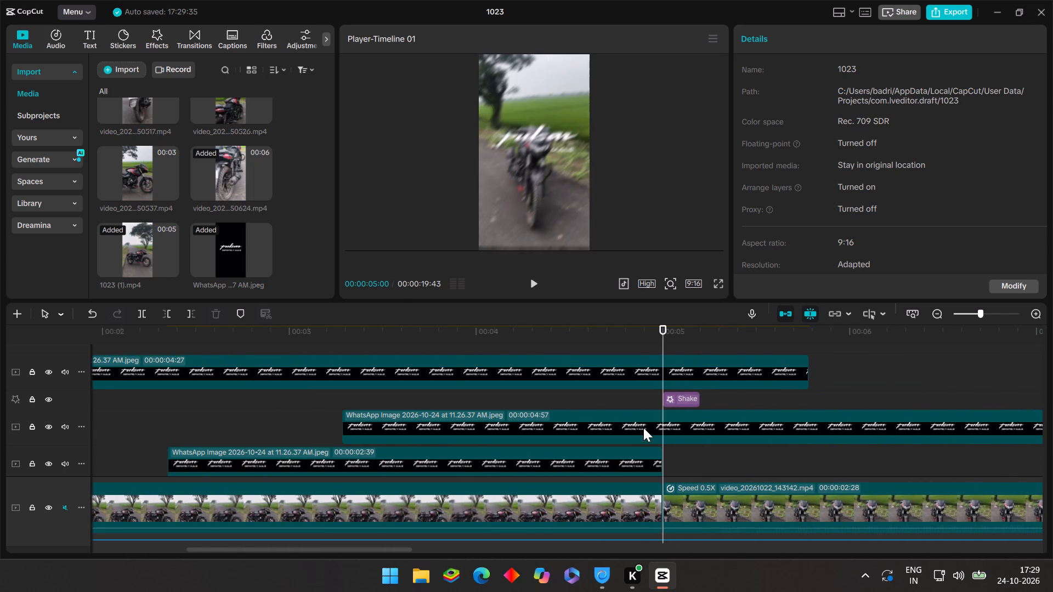
left_click(185, 317)
Select the second logo image overlay, the one showing "DEFINITELY".
left_click(248, 458)
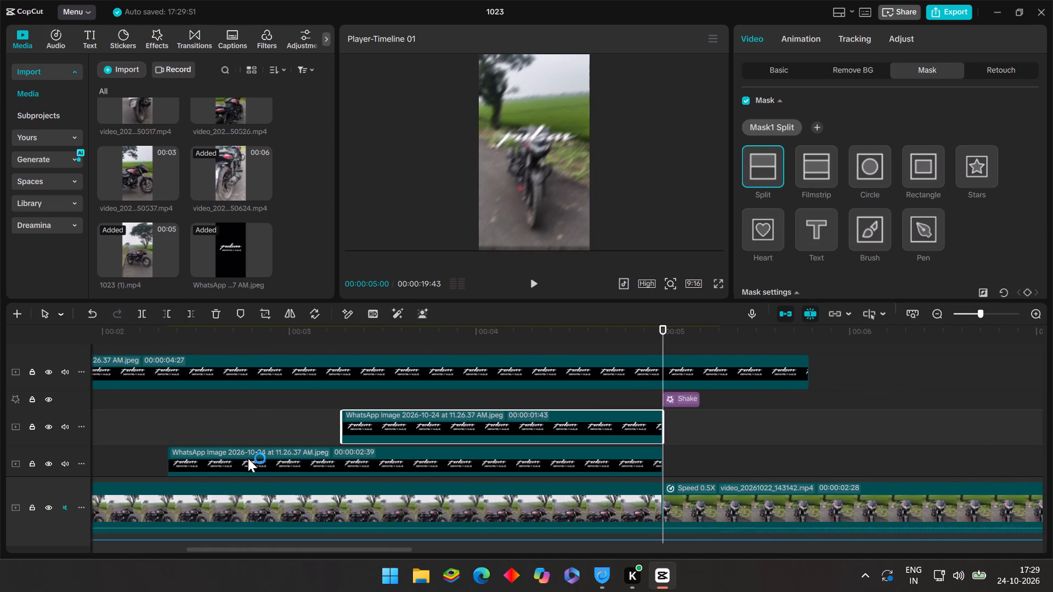
Trim the end of the first logo image to the opening clip's end at 00:00:05:00.
left_click(190, 314)
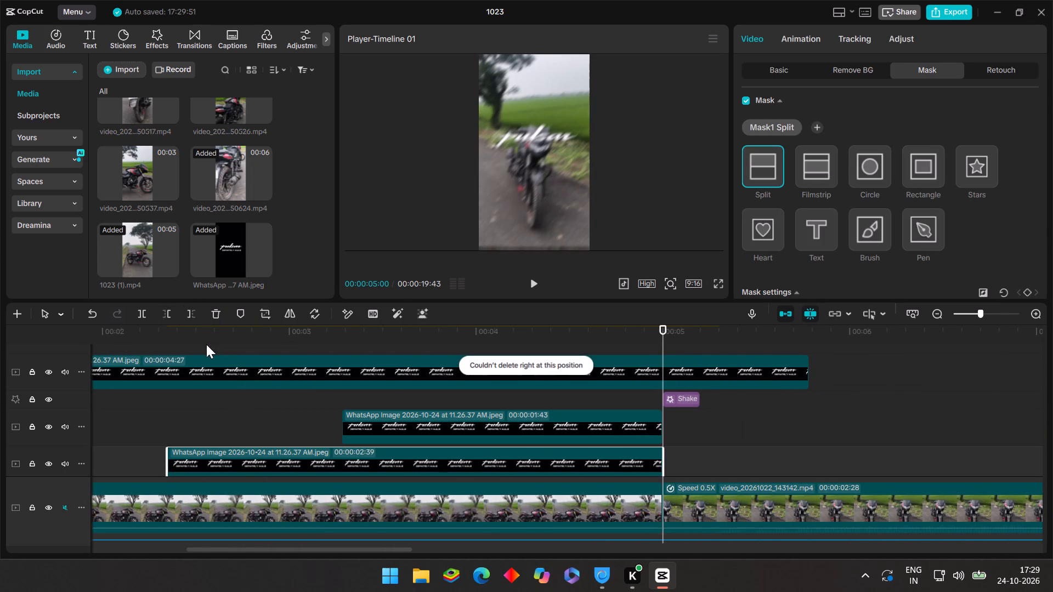
left_click(204, 358)
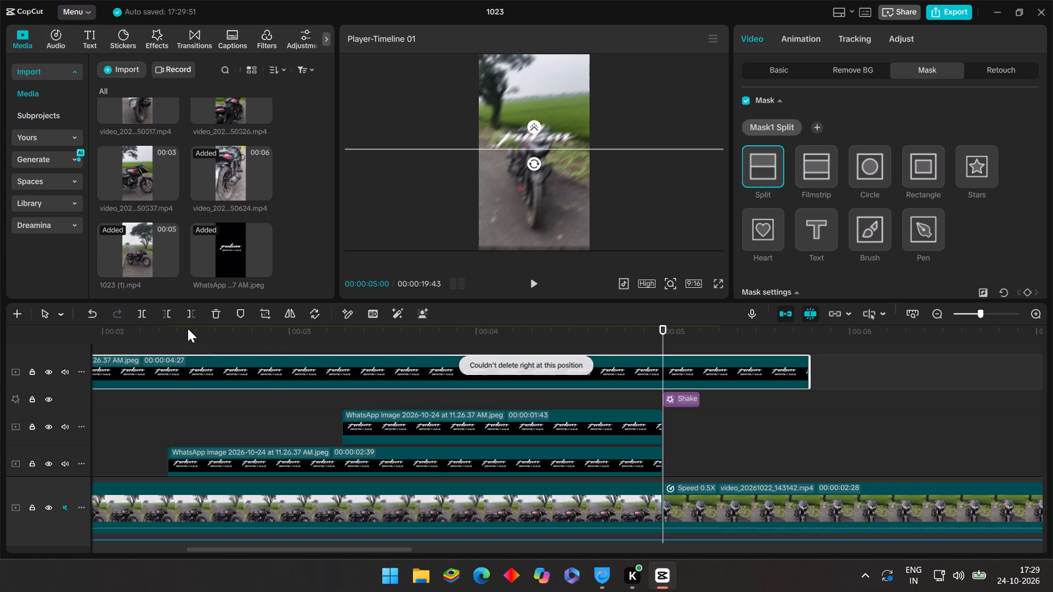
left_click(189, 315)
Scrub the opening clip from 00:00:00:52 to about 00:00:03:04, comparing the logo images with the voice-over waveform.
left_click(219, 335)
left_click_drag(219, 334, 287, 369)
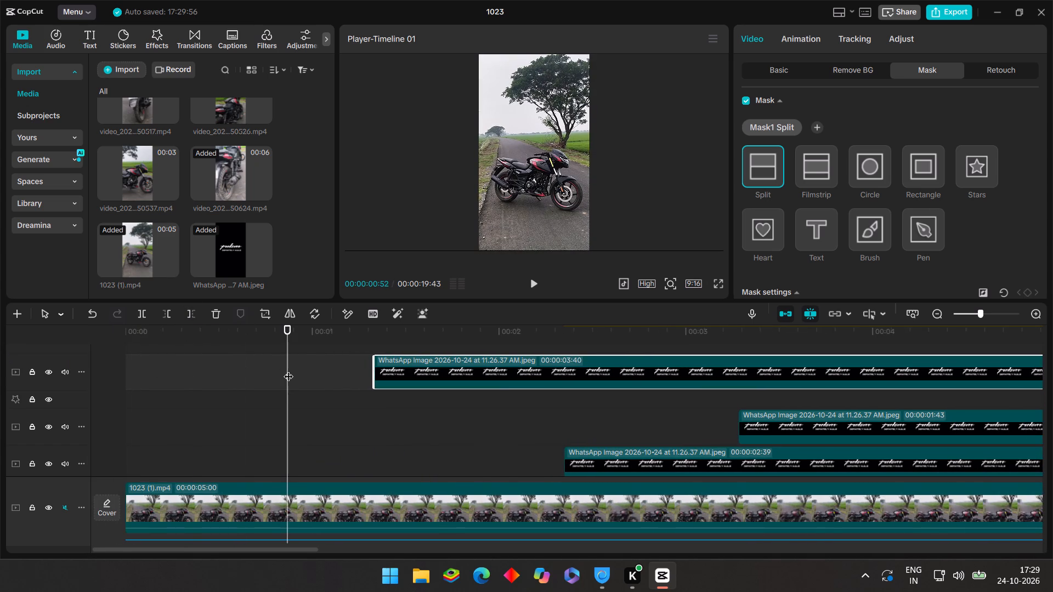
scroll(414, 437, "down", 5)
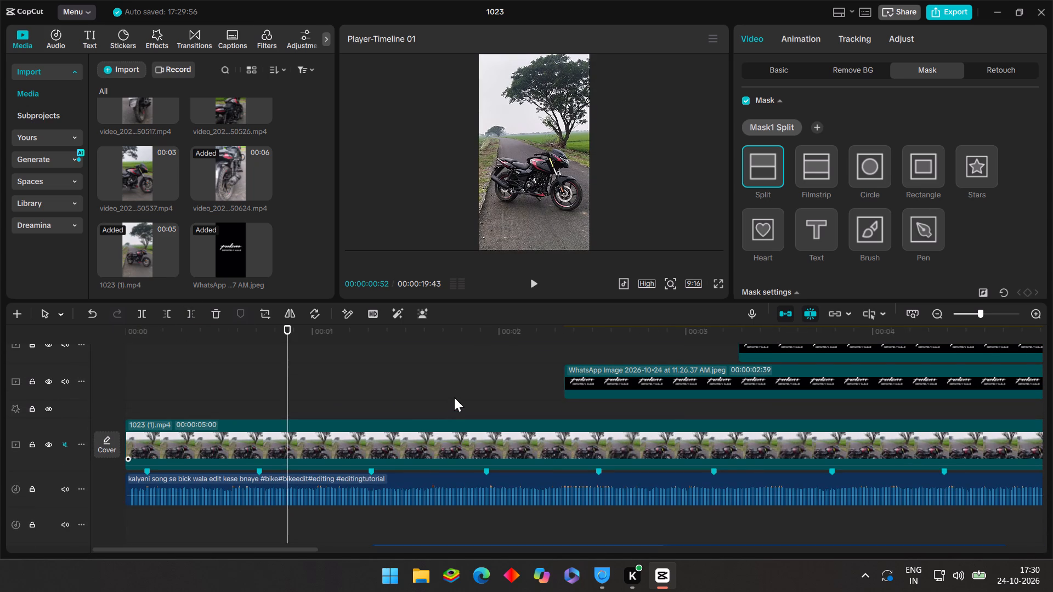
left_click(454, 397)
left_click_drag(454, 397, 629, 441)
scroll(564, 444, "down", 2)
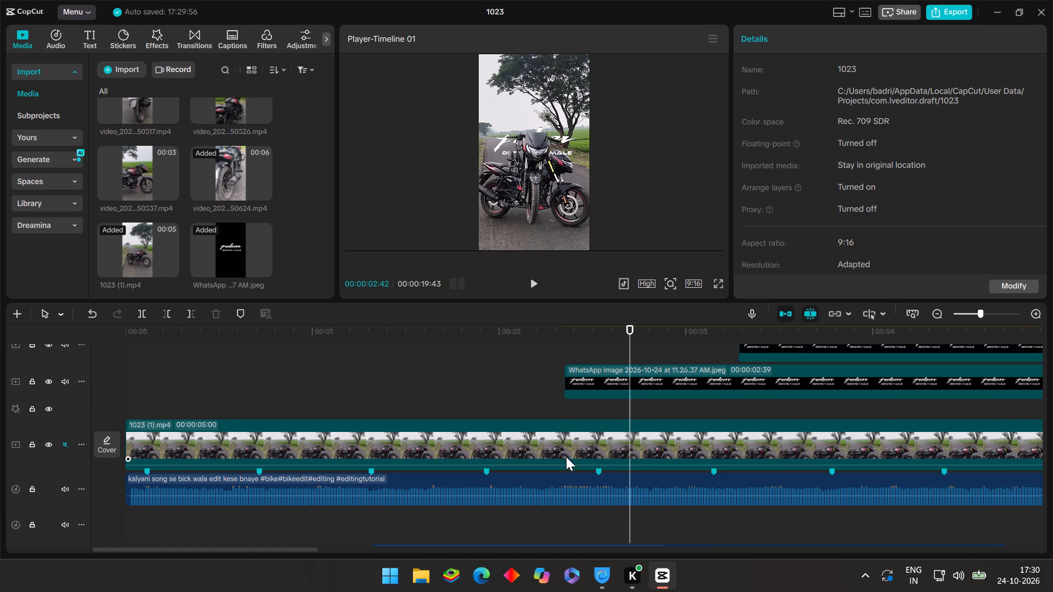
scroll(566, 457, "down", 5)
left_click(540, 465)
left_click_drag(540, 465, 515, 467)
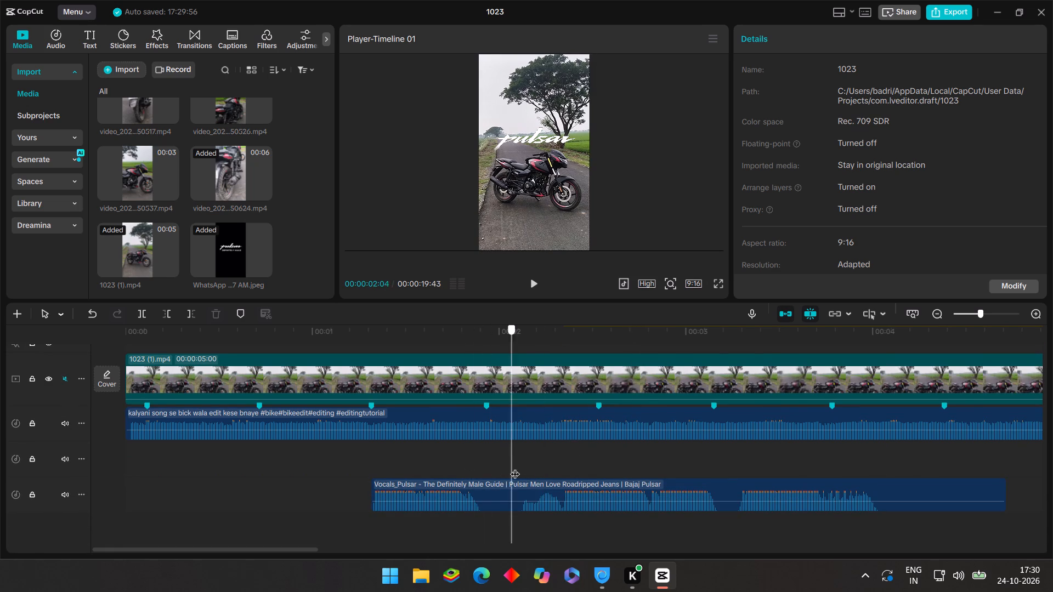
left_click_drag(515, 467, 698, 475)
scroll(699, 462, "up", 6)
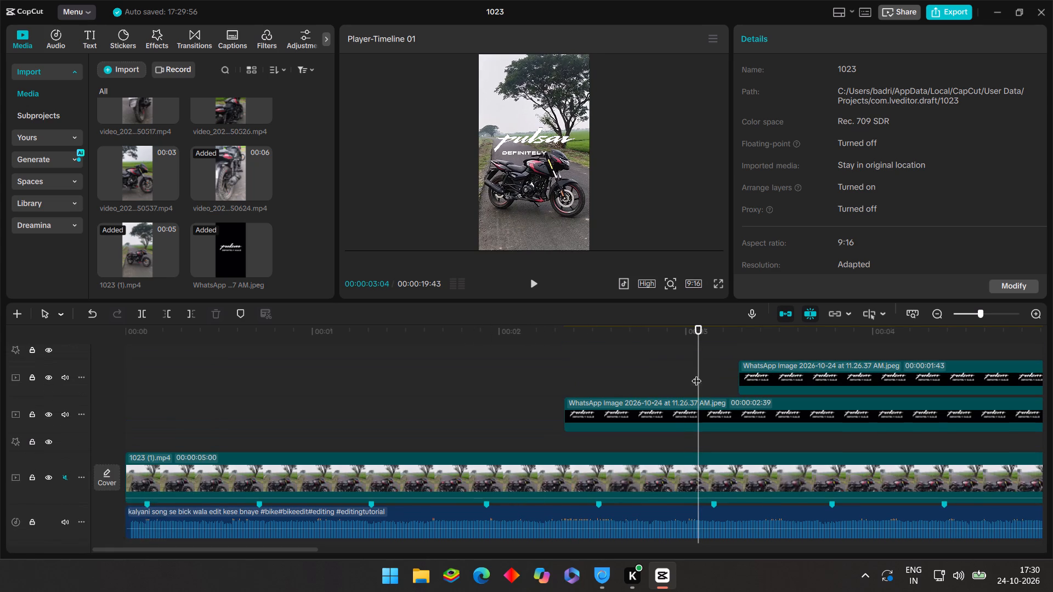
Scrub back through the opening and compare the logo starts at 00:00:01:20 and 00:00:02:21 with the voice-over waveform.
left_click(616, 383)
left_click_drag(616, 383, 297, 422)
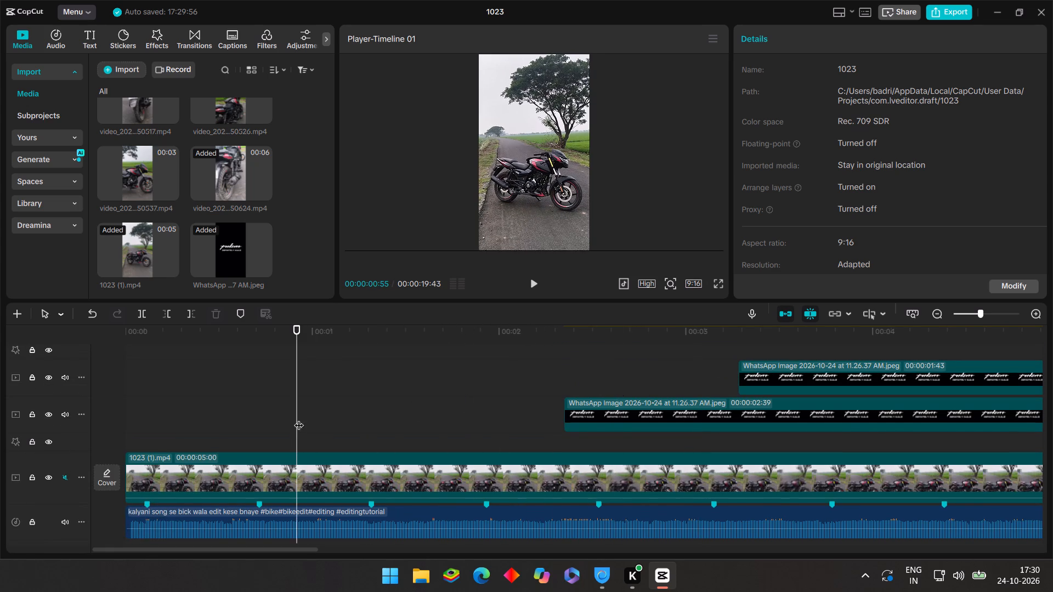
scroll(360, 409, "up", 6)
left_click(398, 372)
left_click_drag(398, 371, 383, 369)
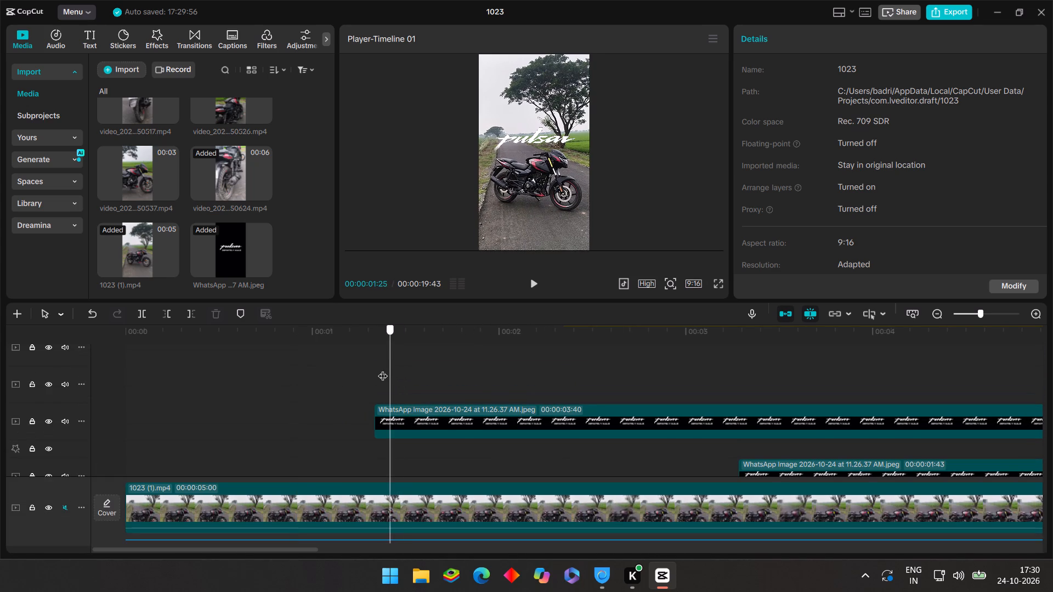
left_click_drag(383, 369, 377, 366)
scroll(375, 375, "down", 14)
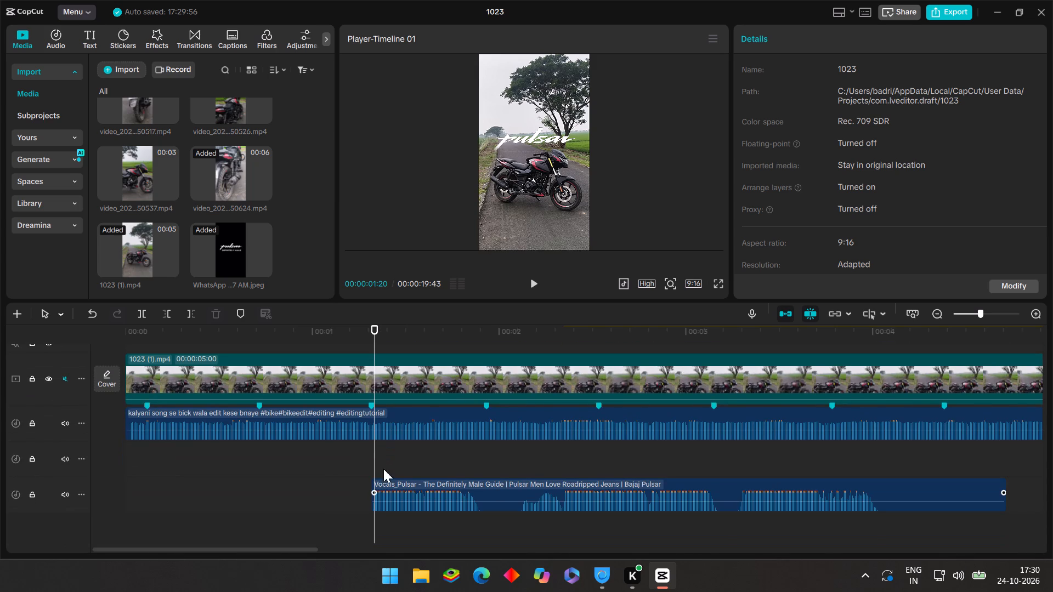
left_click_drag(378, 454, 521, 475)
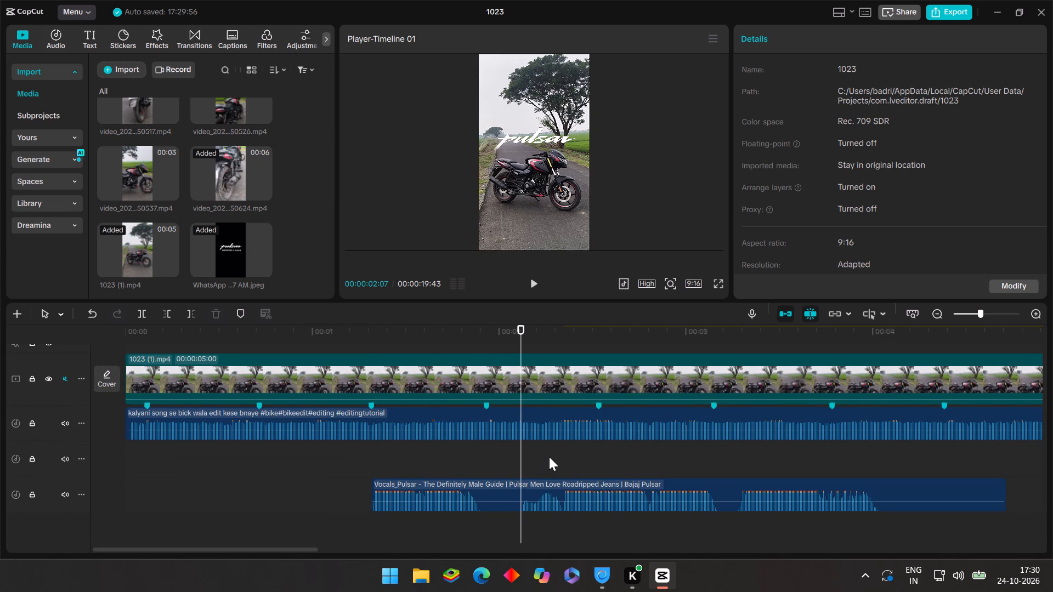
left_click_drag(524, 463, 564, 475)
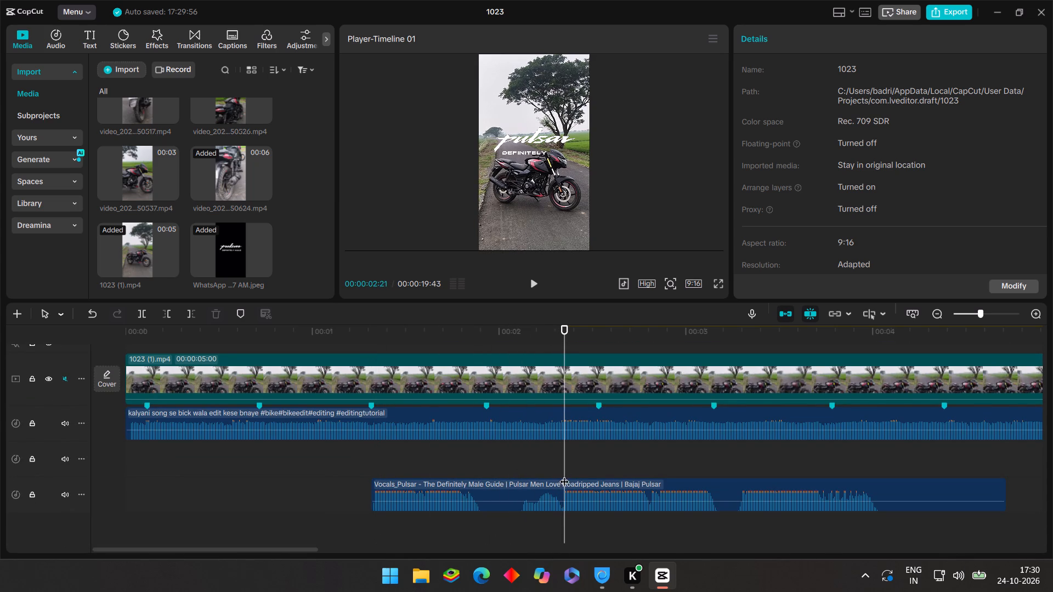
Scrub between 00:00:02:21 and 00:00:03:17 and back to the start, comparing the "DEFINITELY" and "MALE" logo starts with the voice-over waveform.
scroll(564, 465, "up", 11)
scroll(567, 455, "down", 3)
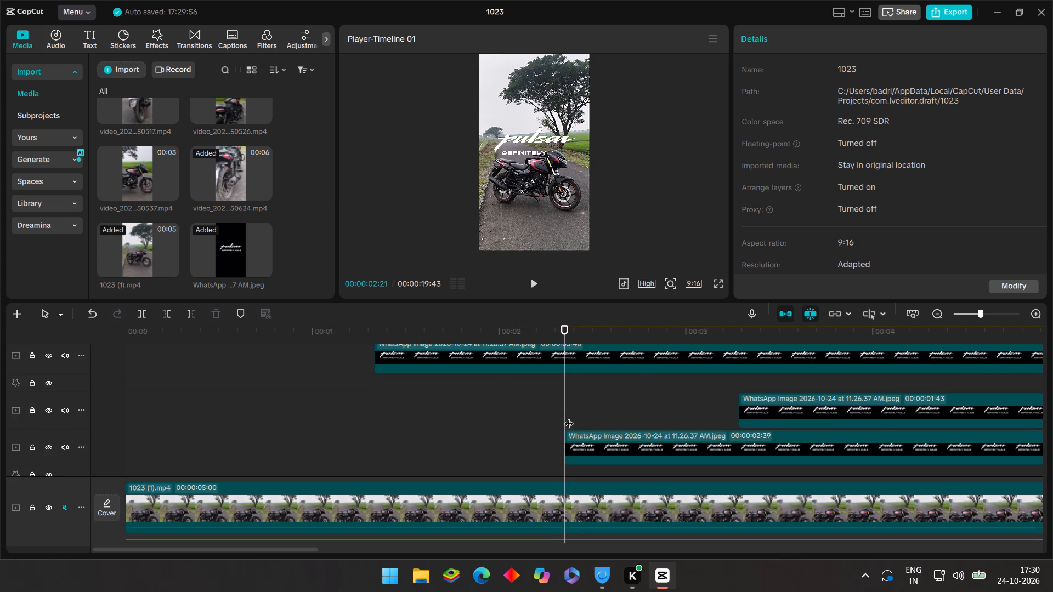
left_click_drag(568, 415, 742, 429)
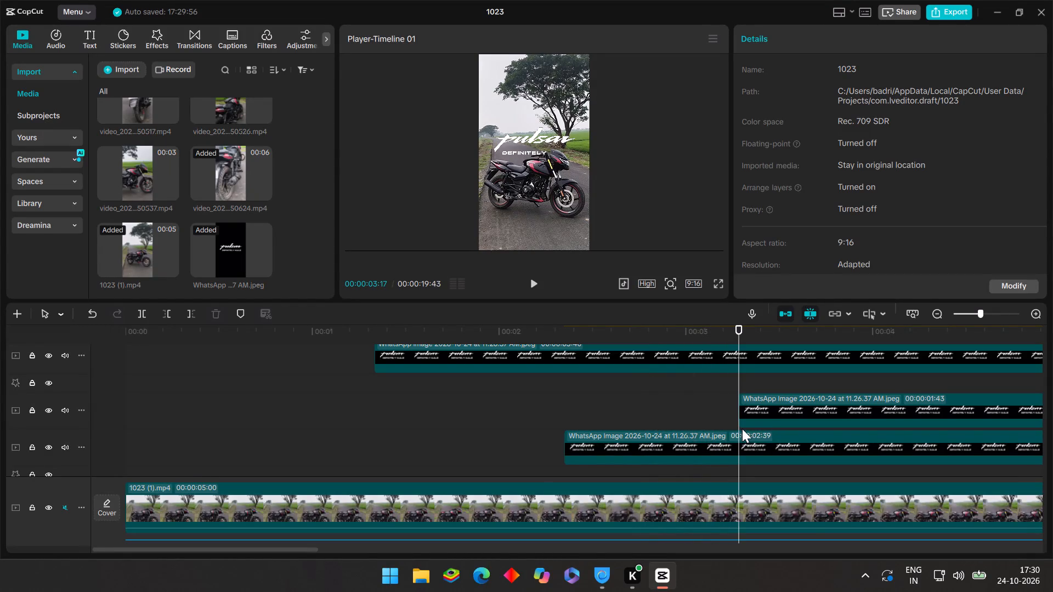
scroll(740, 429, "down", 9)
left_click(732, 461)
left_click_drag(732, 461, 562, 455)
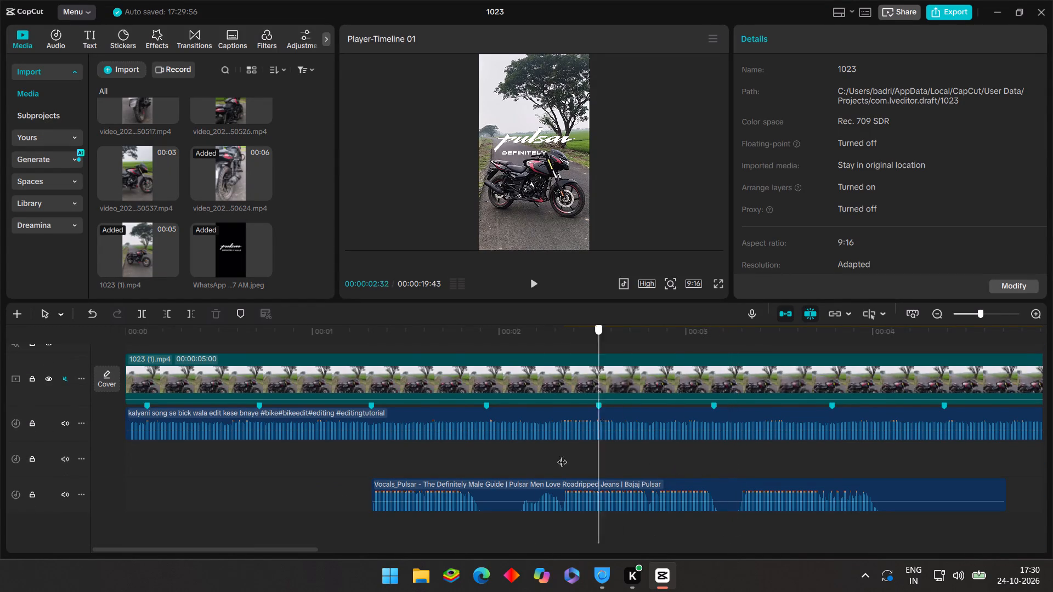
left_click_drag(562, 455, 46, 459)
scroll(396, 416, "up", 9)
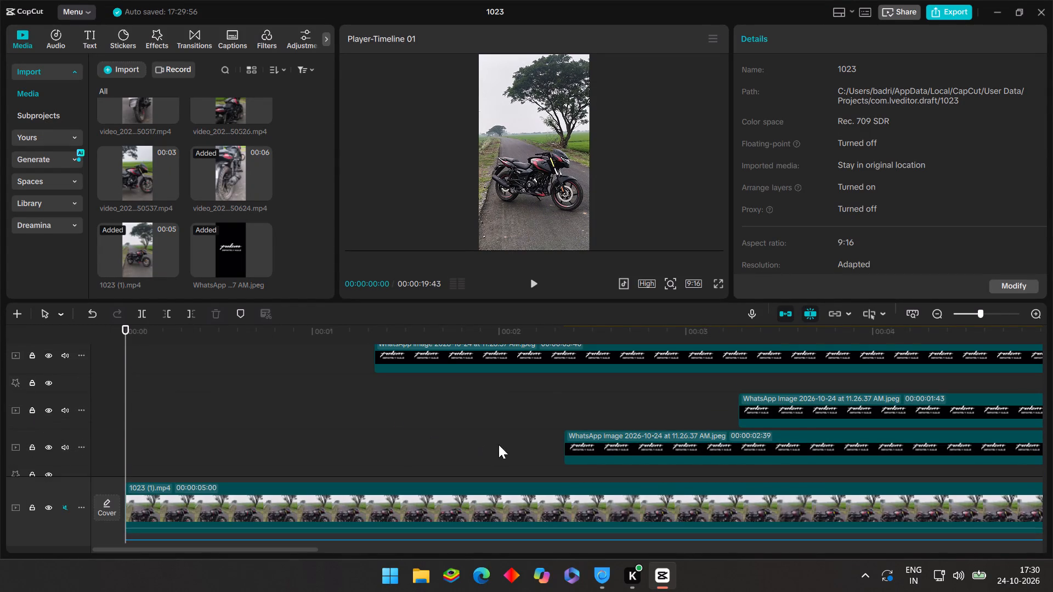
Give the "pulsar" logo image starting at 00:00:01:20 a 0.5 s Fade In and a 0.5 s Fade Out animation, previewing the fade-in.
left_click(476, 380)
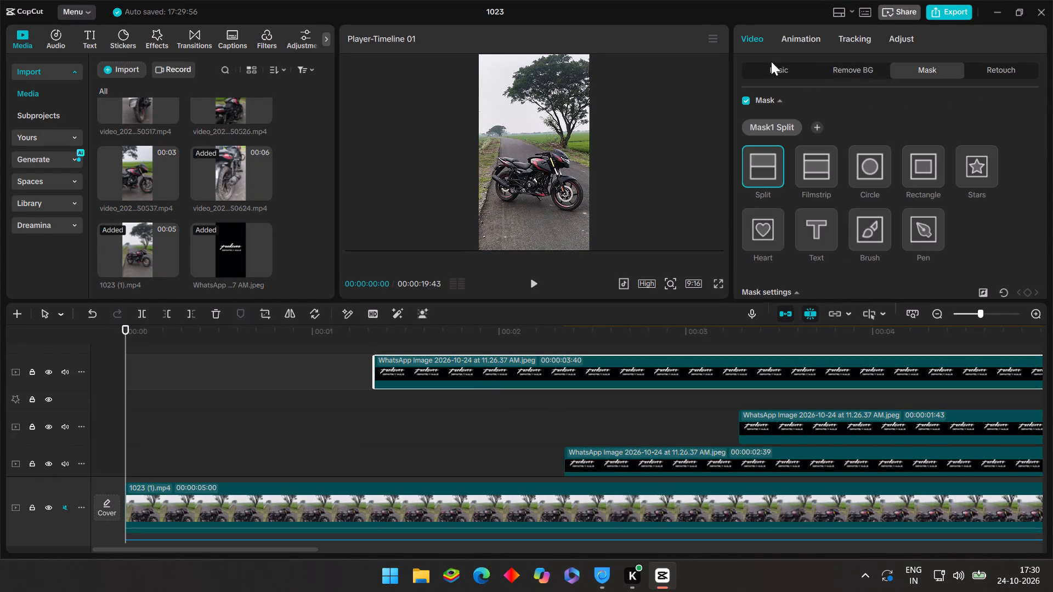
left_click(799, 45)
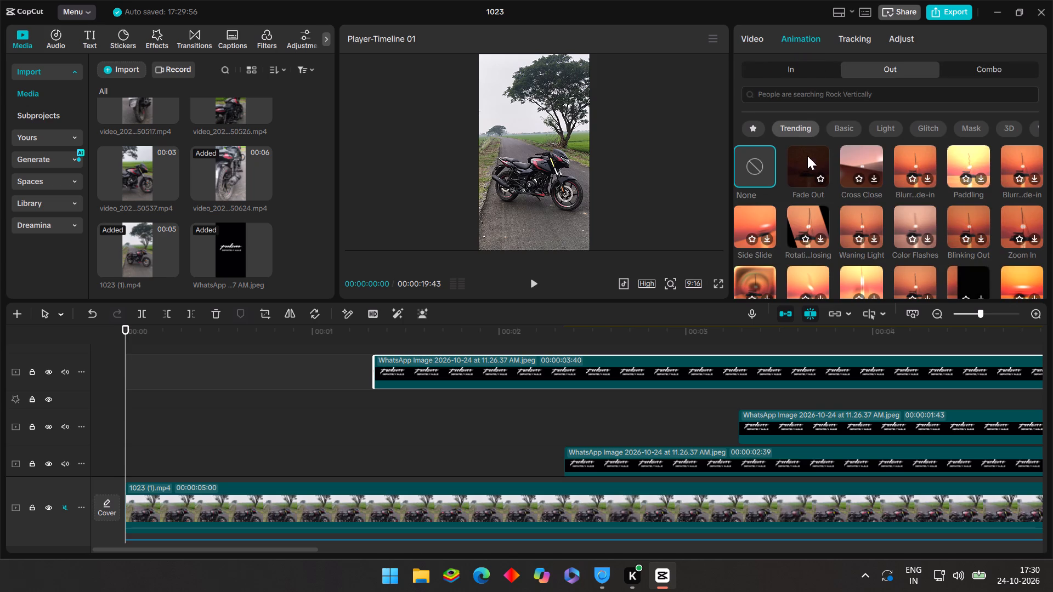
left_click(775, 76)
left_click(808, 164)
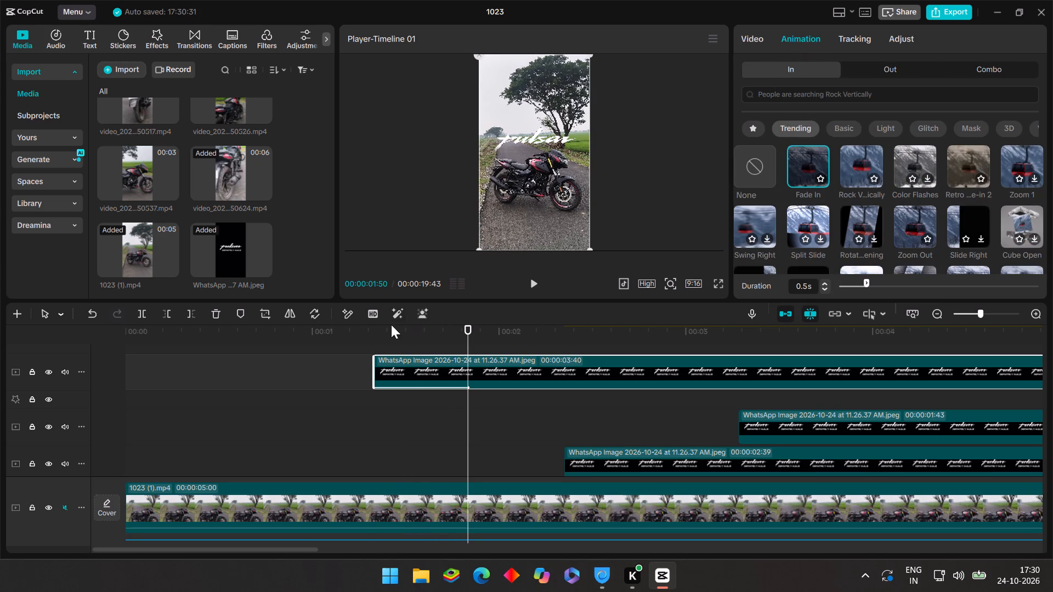
left_click(376, 336)
left_click(537, 286)
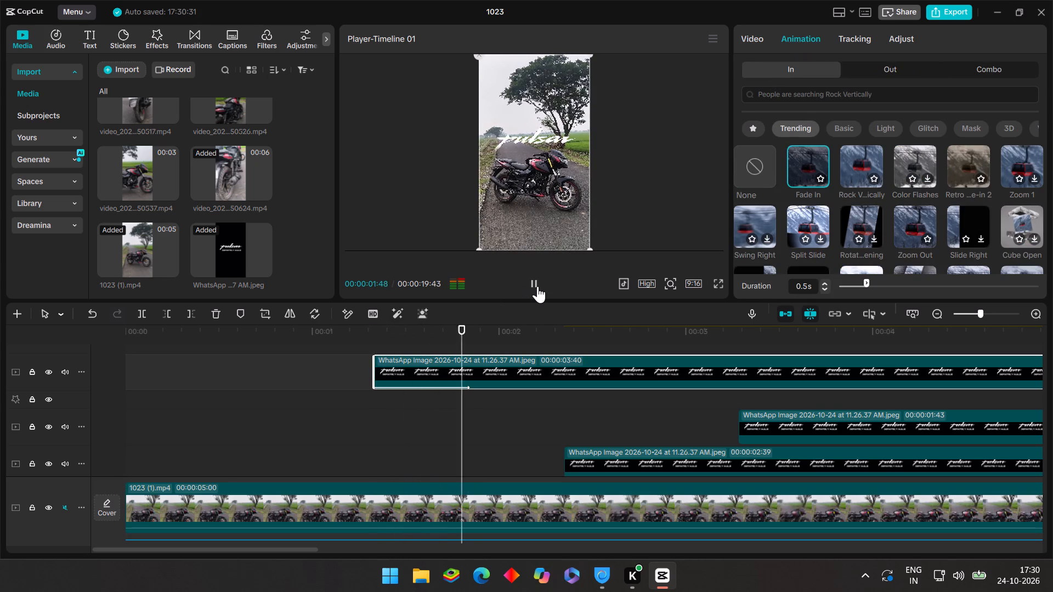
left_click(537, 286)
left_click(878, 70)
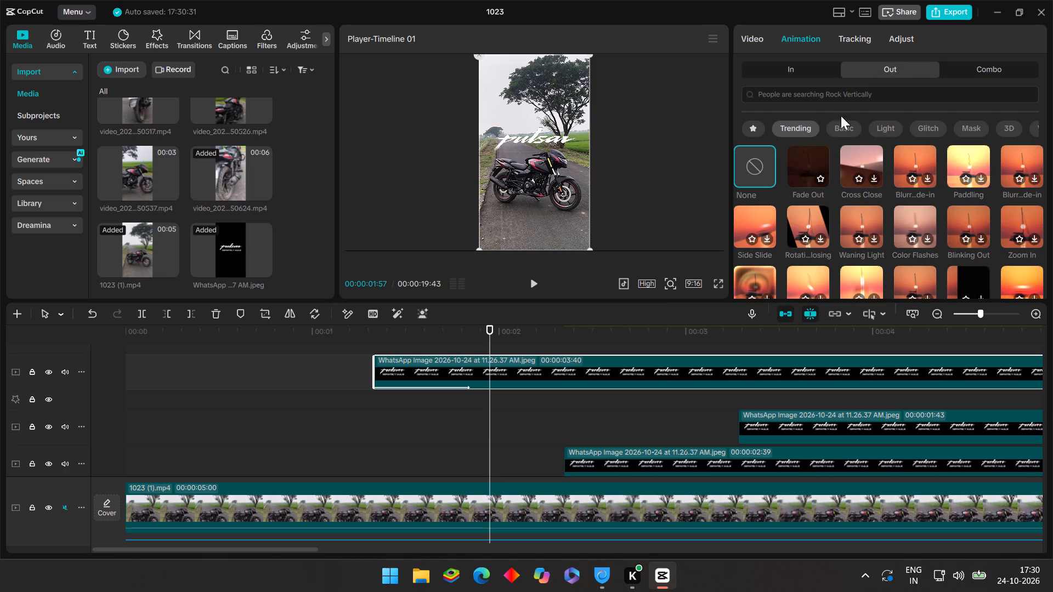
left_click(802, 167)
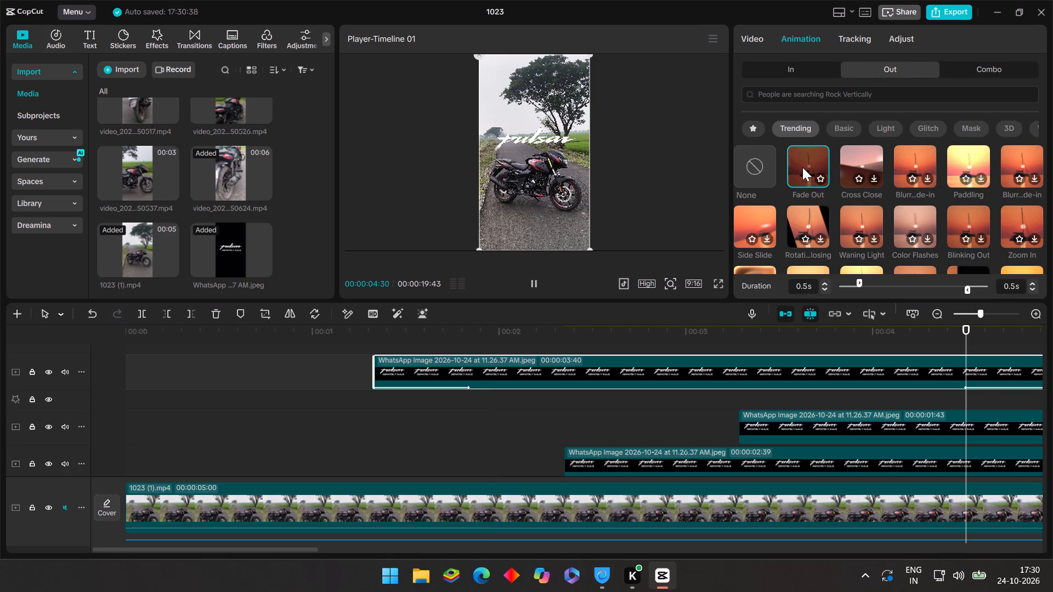
Apply the Fade In and Fade Out animations to the "MALE" logo image starting at 00:00:03:18.
left_click(170, 418)
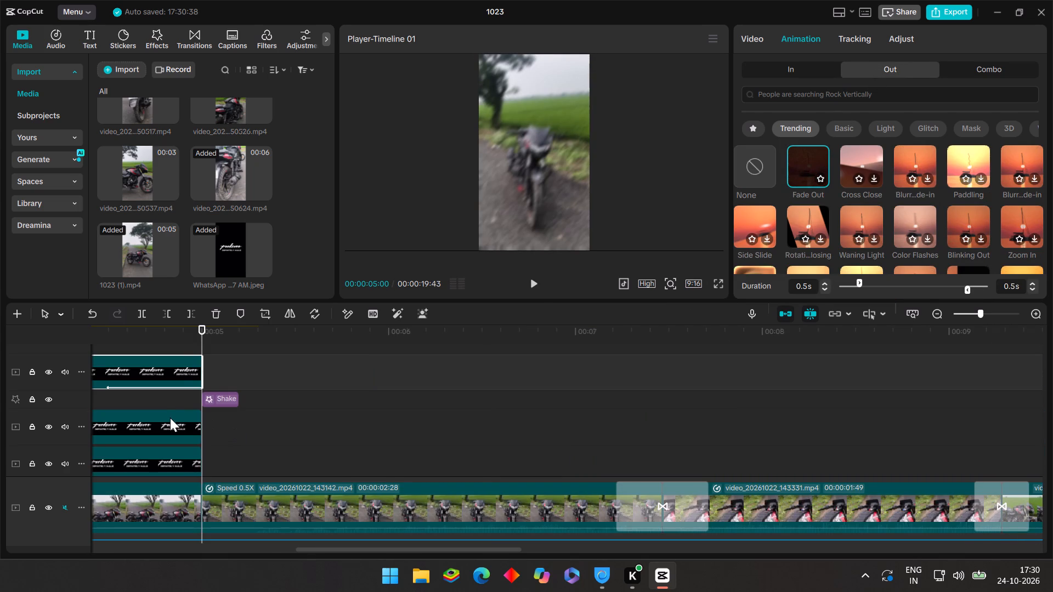
left_click(784, 68)
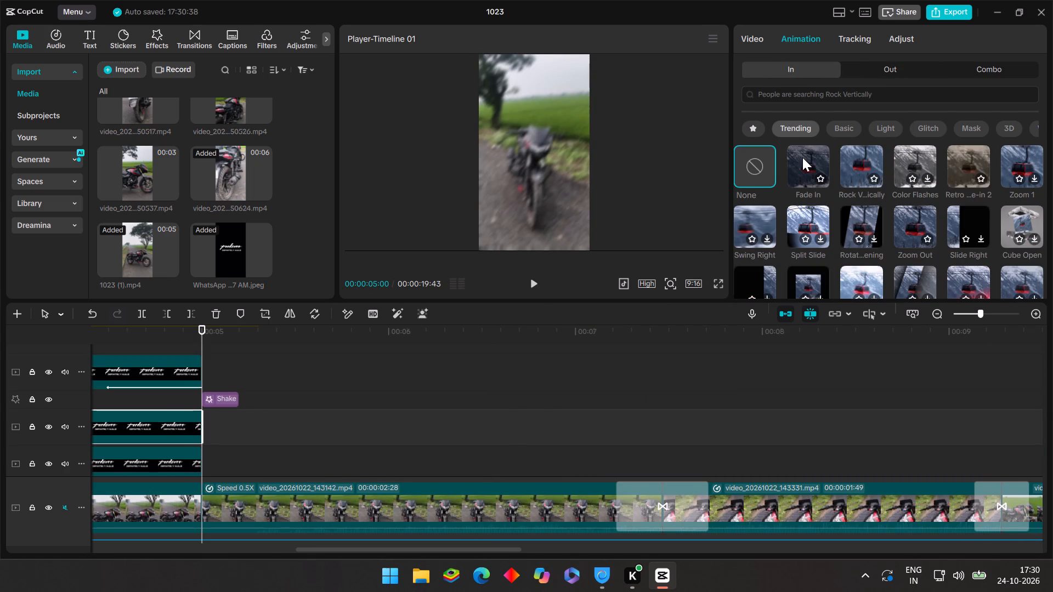
left_click(802, 158)
left_click(866, 61)
left_click(871, 74)
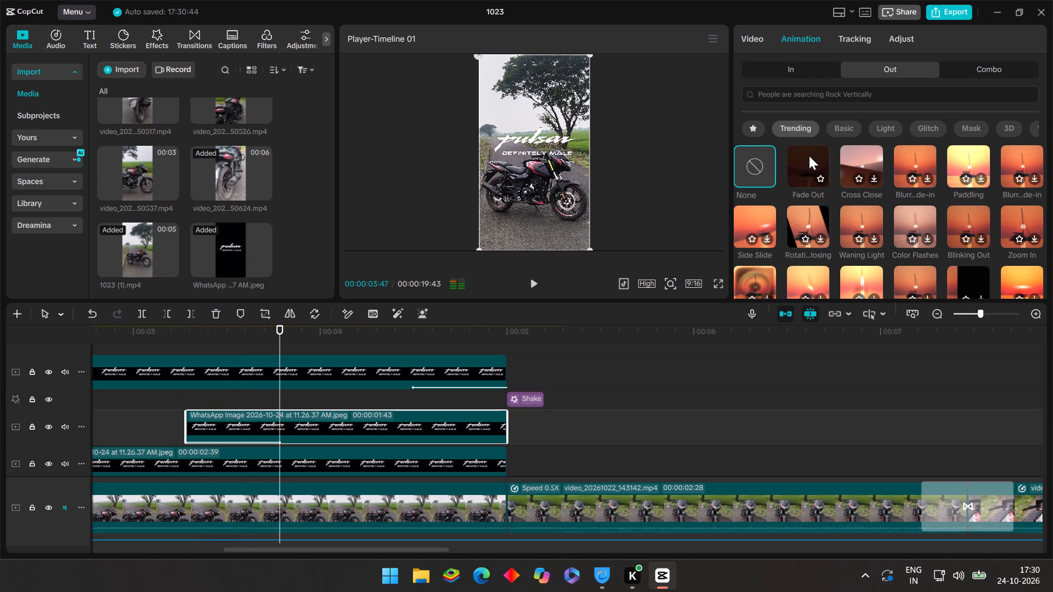
left_click(809, 157)
Apply the Fade In and Fade Out animations, 0.5 s each, to the "DEFINITELY" logo image starting at 00:00:02:21.
left_click(458, 460)
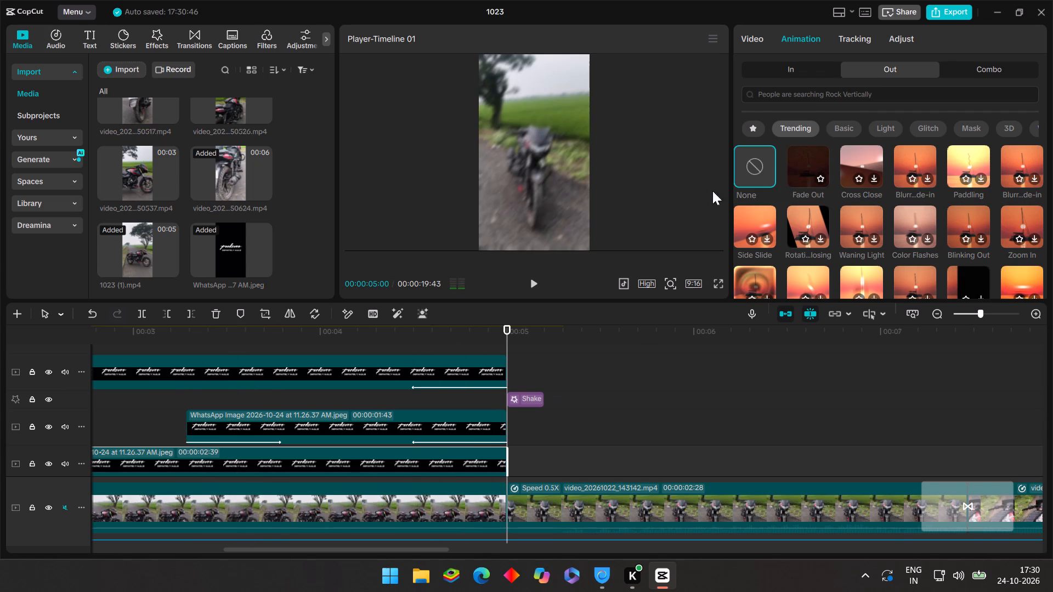
left_click(800, 70)
left_click(804, 149)
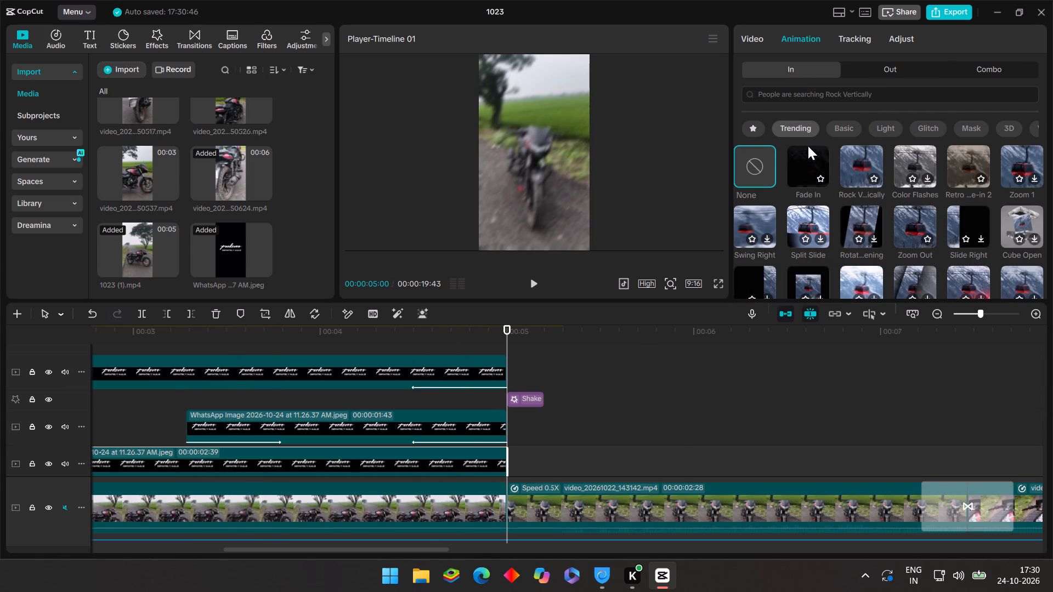
left_click(875, 62)
left_click(810, 160)
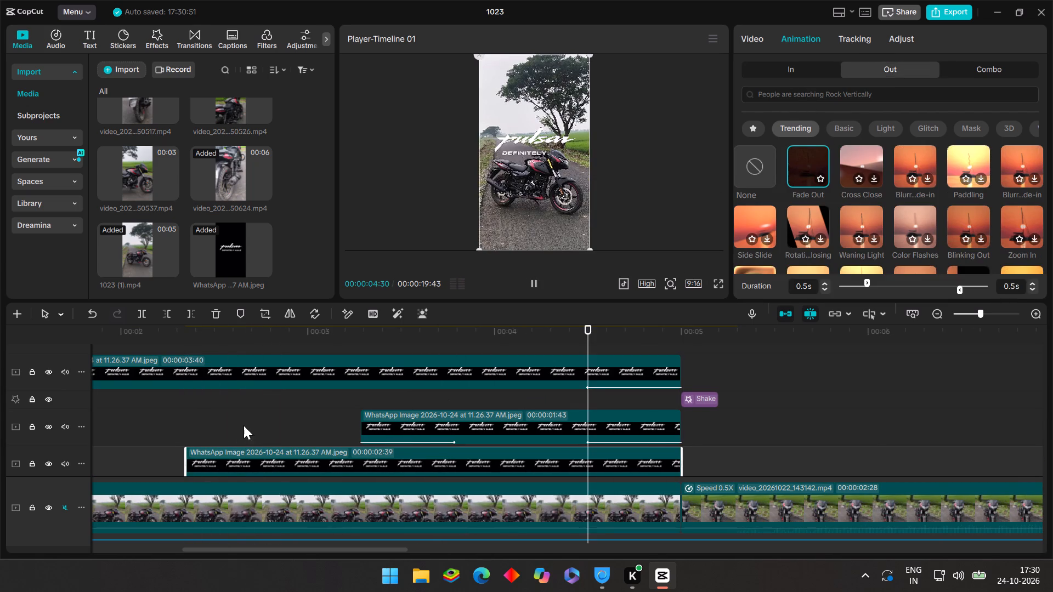
Play the whole edit from 00:00:00:00 to its end to review the logo fades and the full sequence.
left_click(241, 414)
left_click_drag(242, 414, 7, 397)
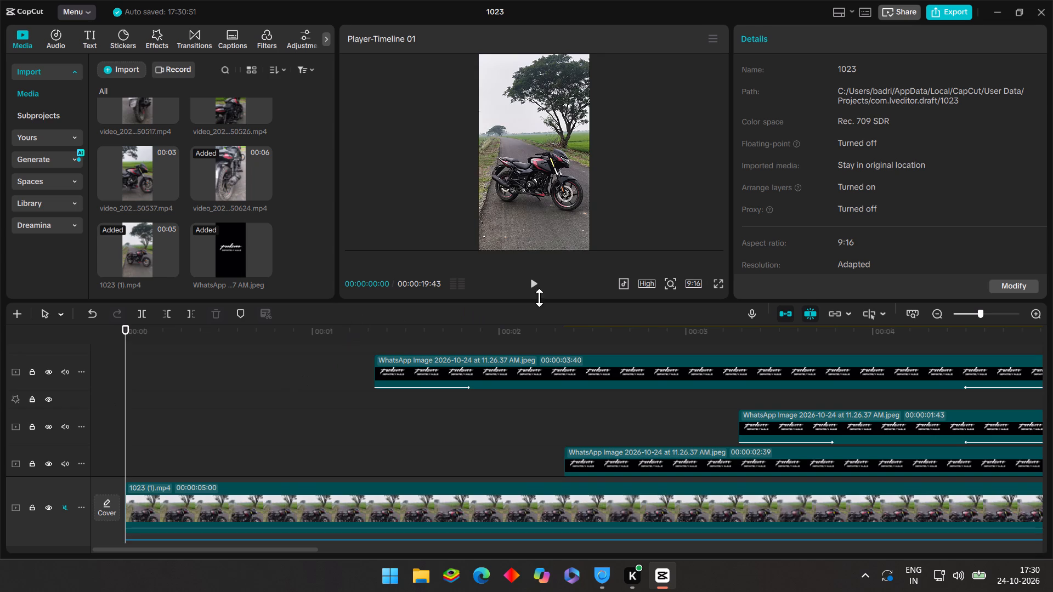
left_click(538, 287)
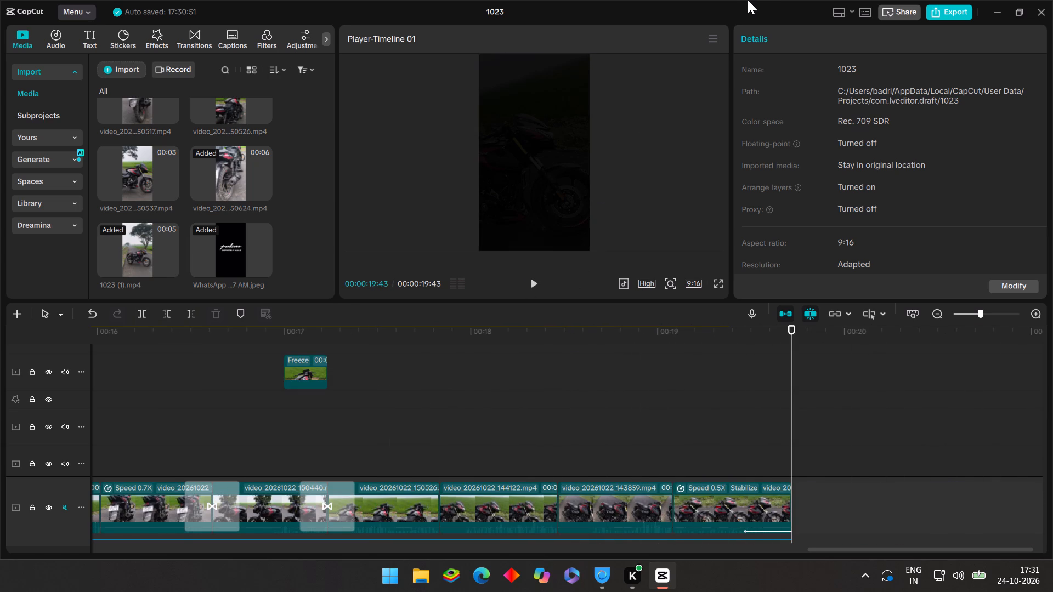
Scrub through the timeline and examine the transition under the freeze frame around 00:00:17:05.
left_click(212, 368)
left_click_drag(214, 373, 14, 405)
left_click_drag(476, 408, 833, 447)
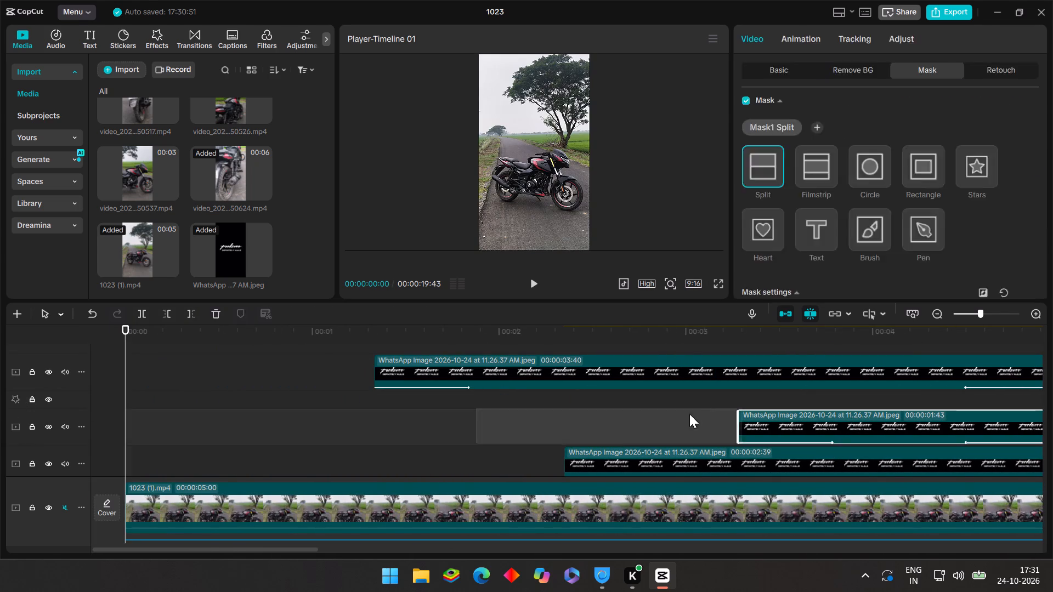
left_click(687, 415)
left_click_drag(683, 411, 1052, 439)
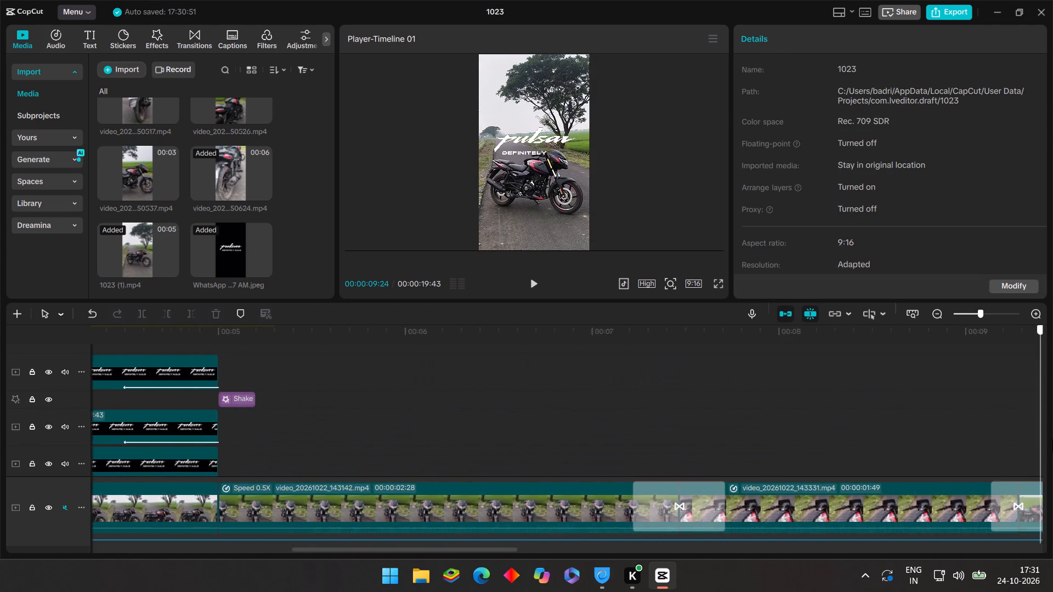
left_click_drag(1052, 439, 950, 437)
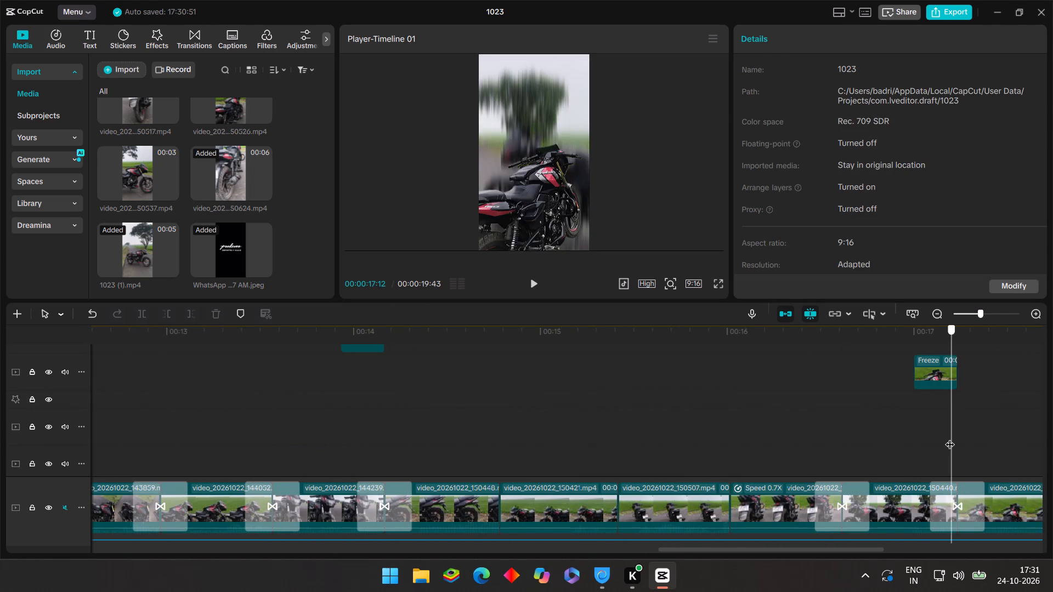
left_click_drag(950, 437, 930, 429)
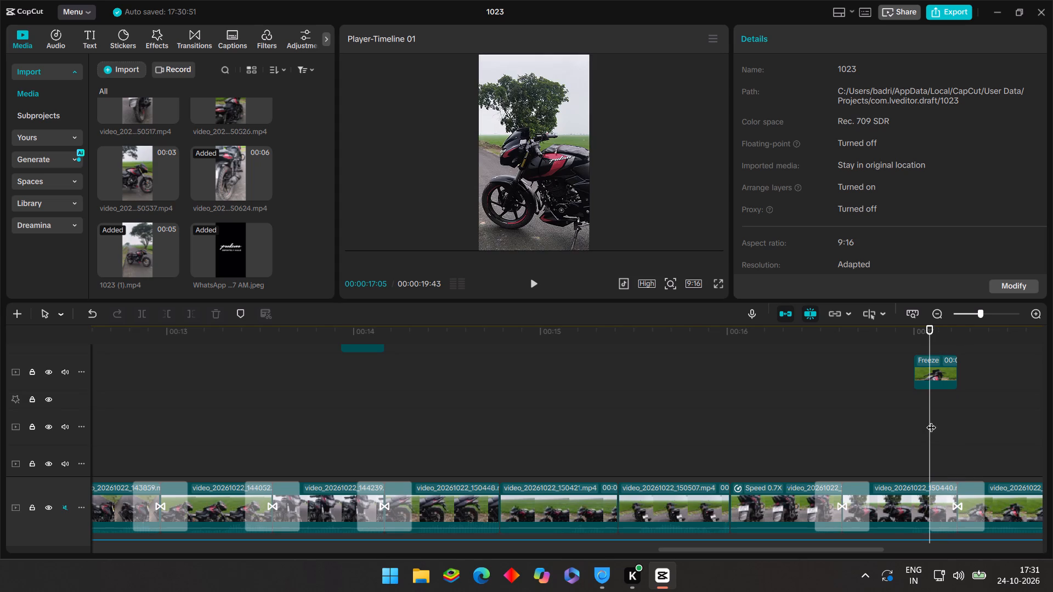
left_click(931, 420)
left_click_drag(930, 342, 939, 344)
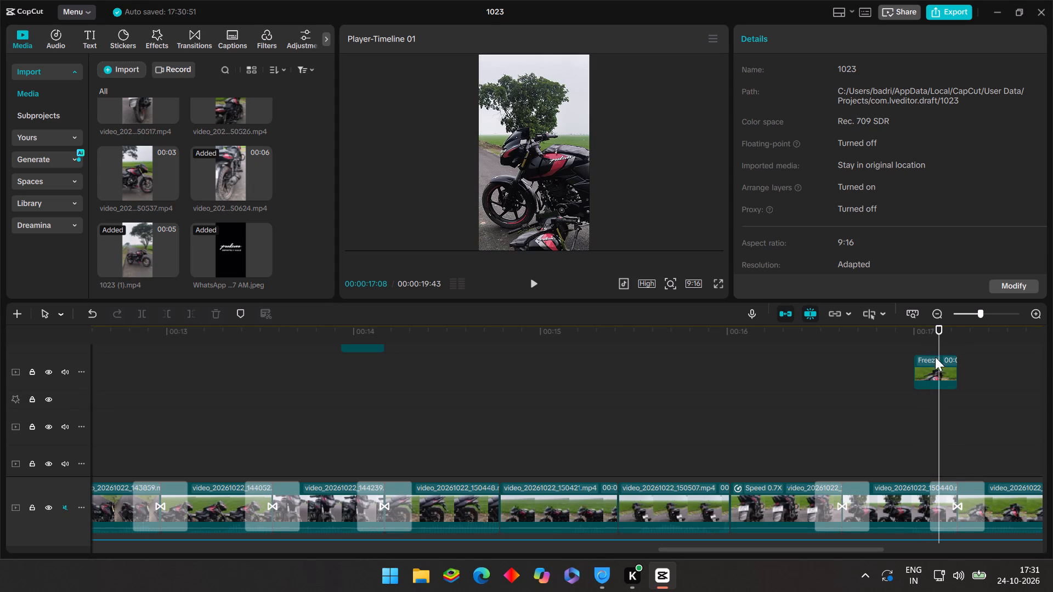
Look over the stacked Shake and Oblique Blur effects above the clips between about 00:00:13:00 and 00:00:17:00.
scroll(909, 366, "up", 20)
scroll(909, 366, "up", 12)
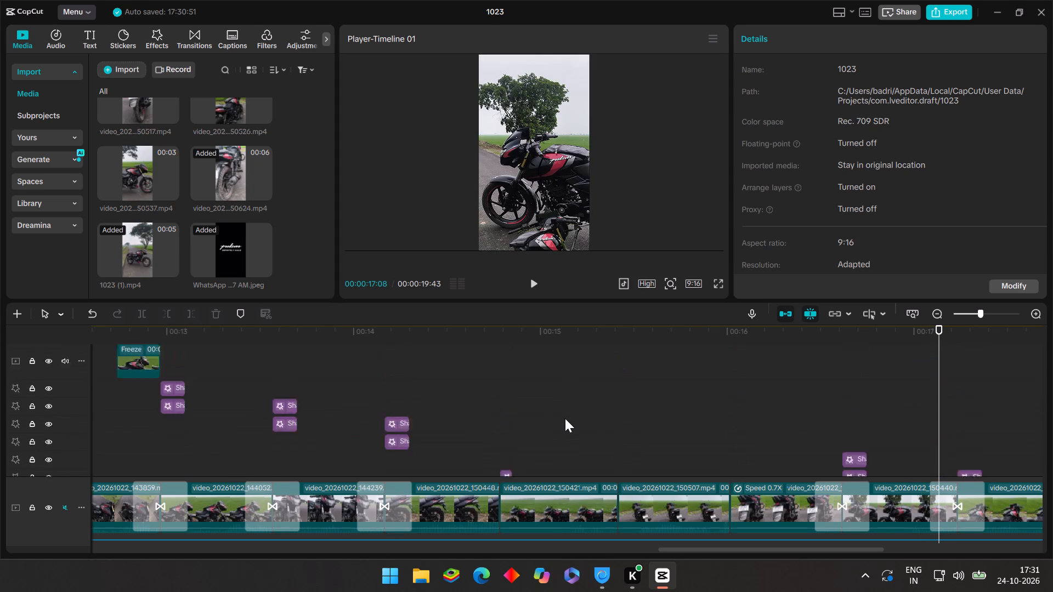
scroll(565, 418, "up", 9)
scroll(565, 418, "up", 20)
scroll(565, 418, "up", 2)
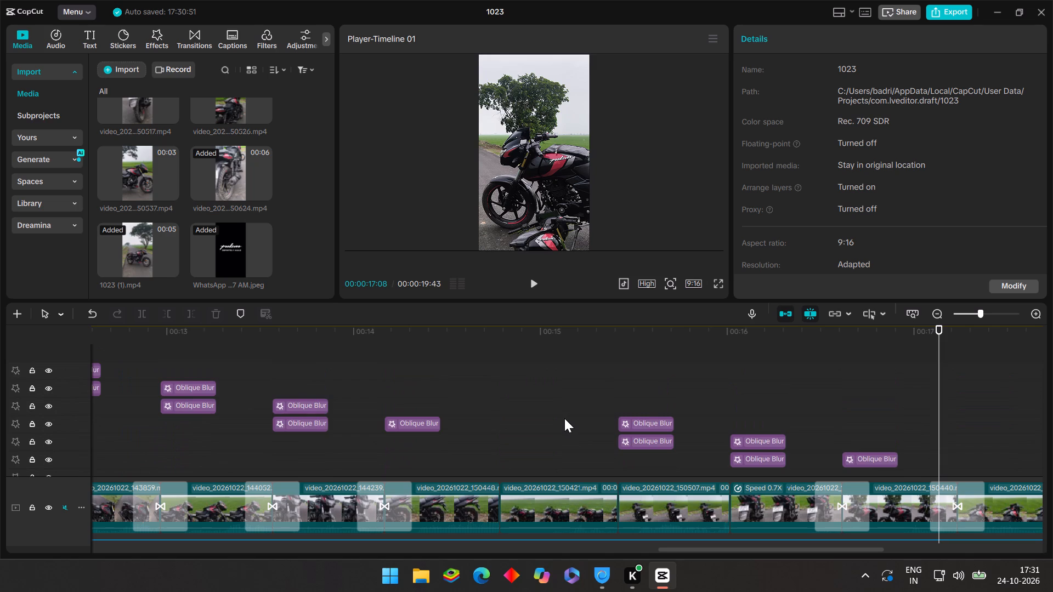
scroll(564, 418, "down", 20)
scroll(564, 418, "down", 16)
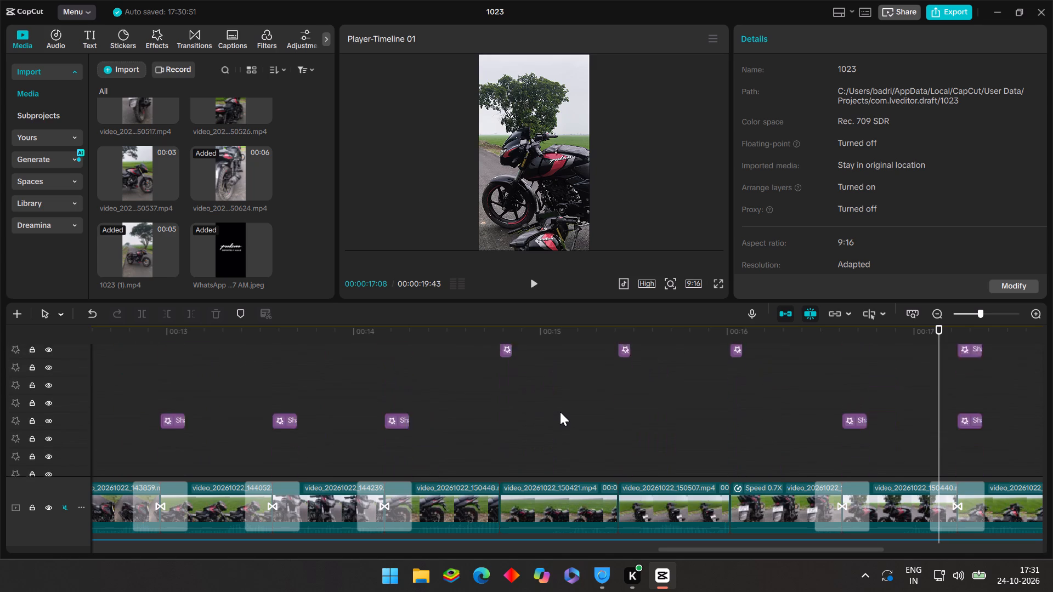
scroll(560, 412, "down", 20)
scroll(558, 411, "down", 2)
left_click(558, 408)
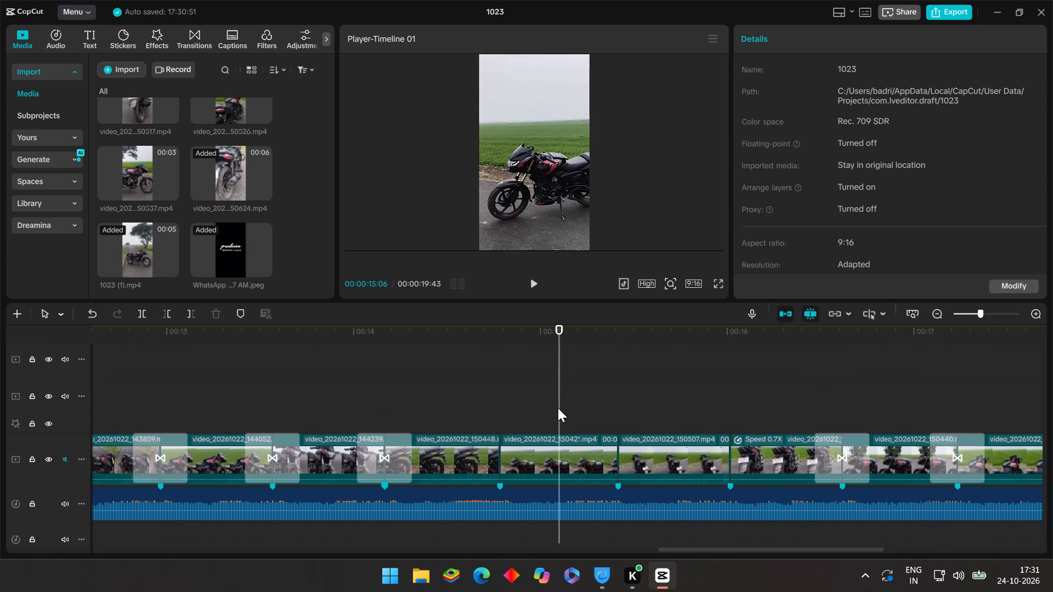
Play the edit again from 00:00:00:00 through to the clips around 00:00:16:04.
left_click_drag(558, 408, 0, 392)
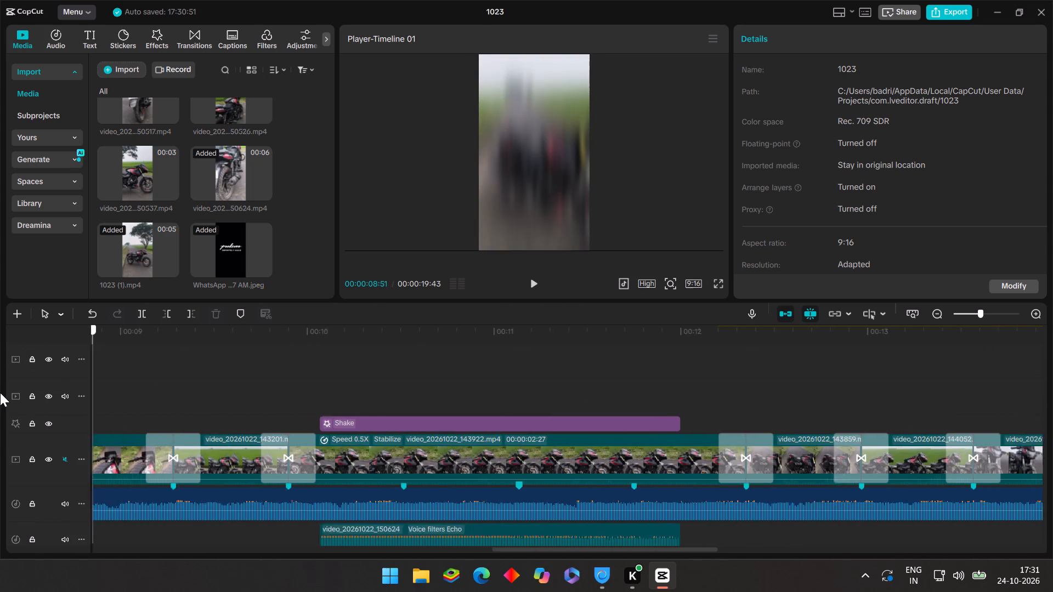
left_click_drag(0, 392, 0, 394)
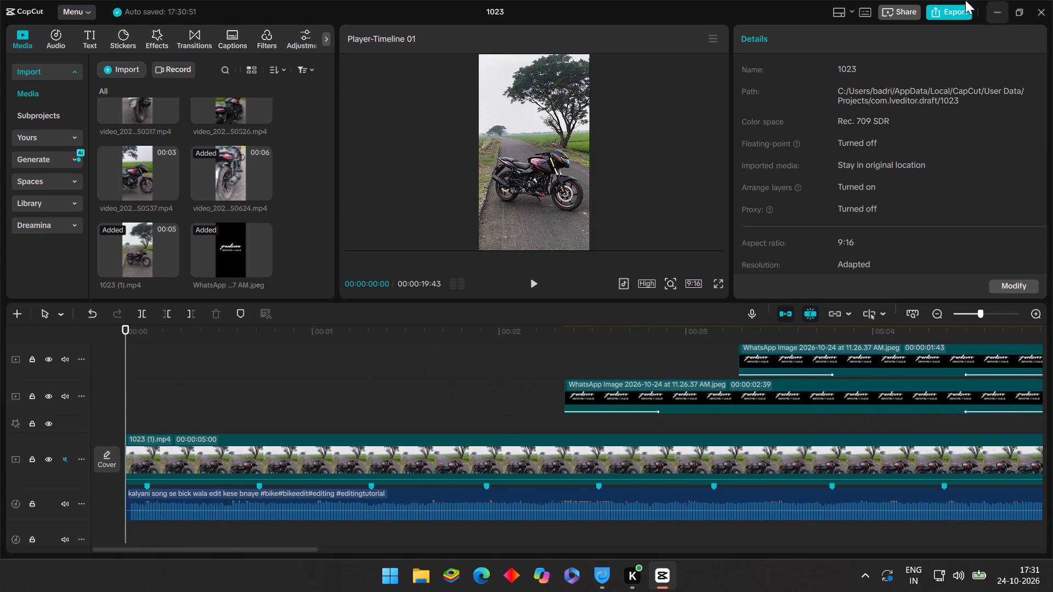
left_click(536, 287)
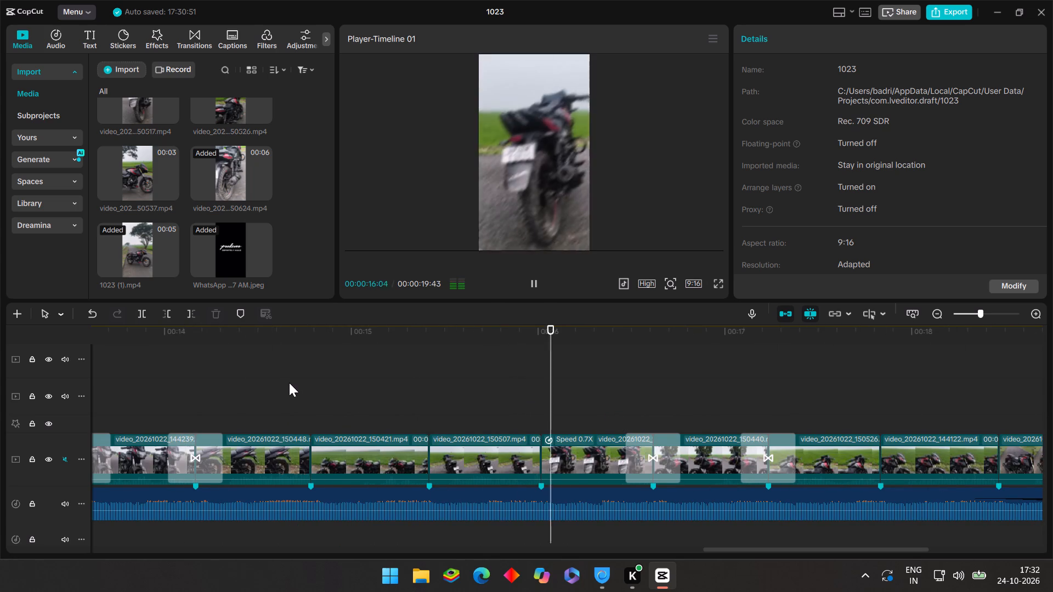
left_click(259, 383)
Inspect the settings of the long Shake effect and the Echo voice filter on the video_20261022_150624 audio near 00:00:10:00.
left_click_drag(259, 383, 252, 427)
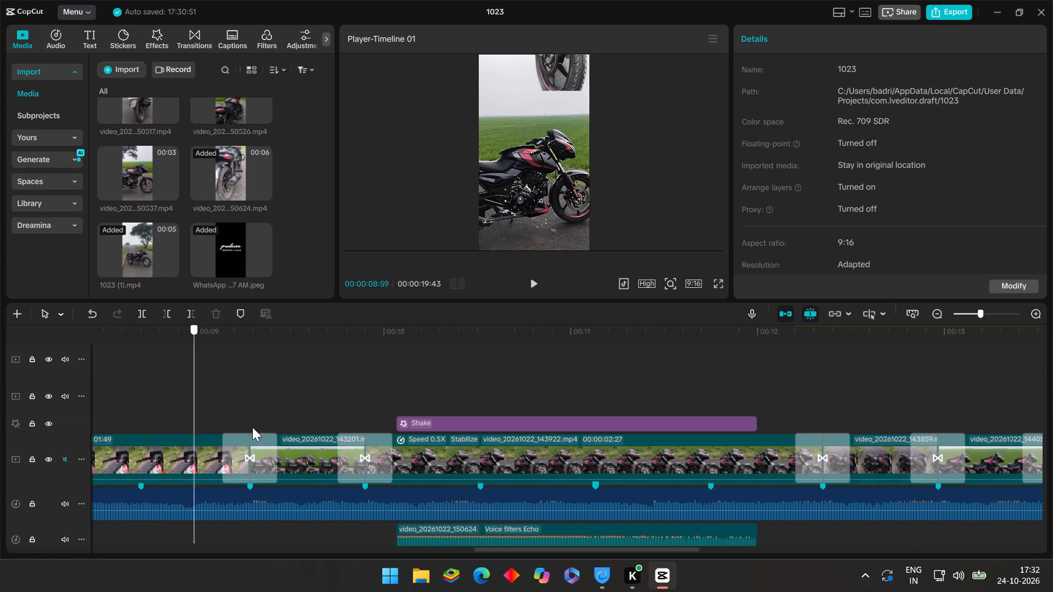
left_click_drag(252, 427, 366, 517)
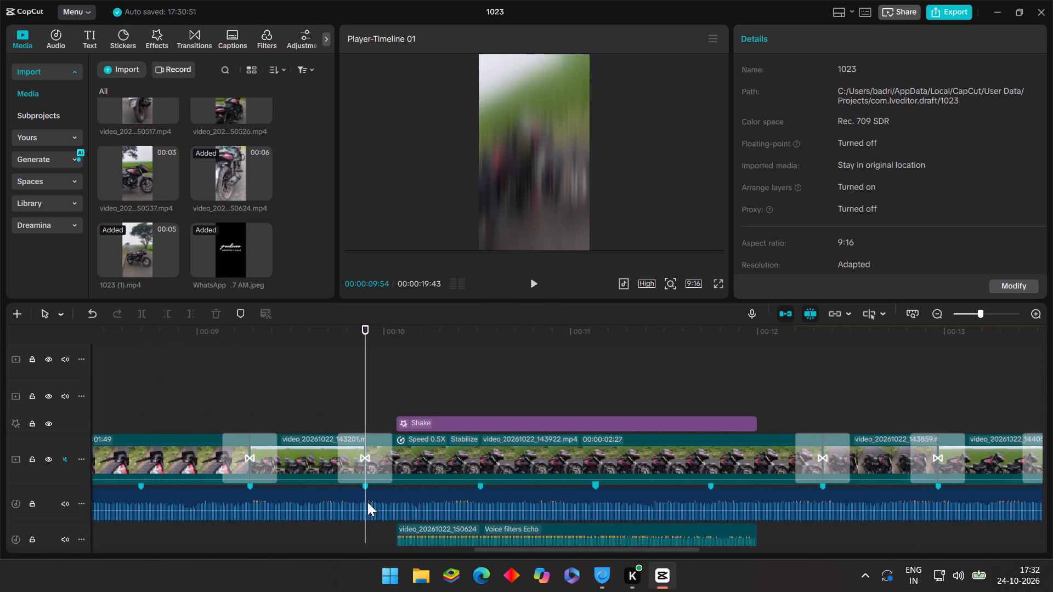
left_click(422, 427)
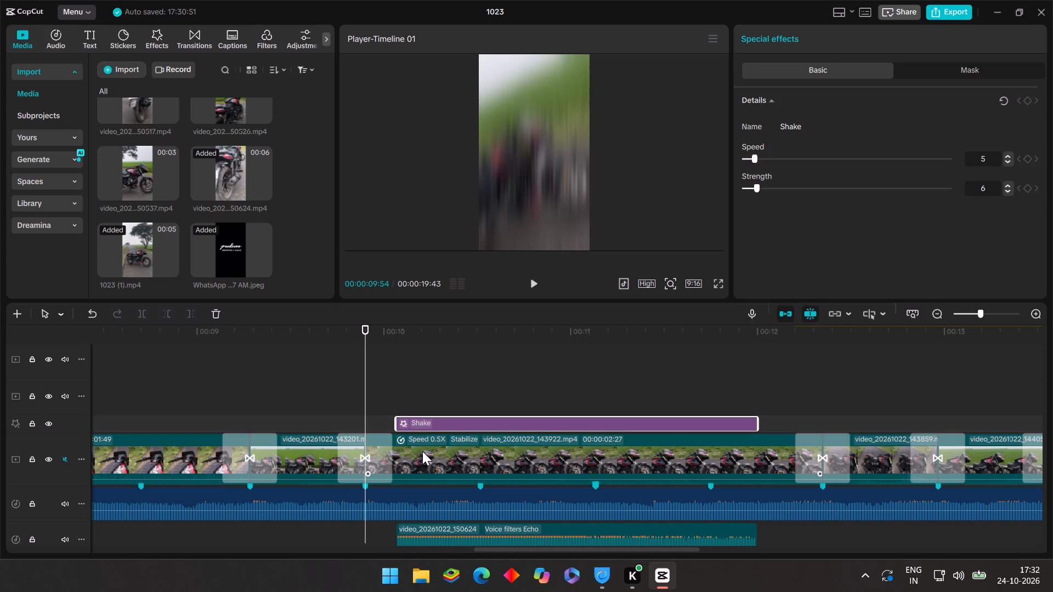
scroll(421, 469, "down", 5)
left_click(426, 466)
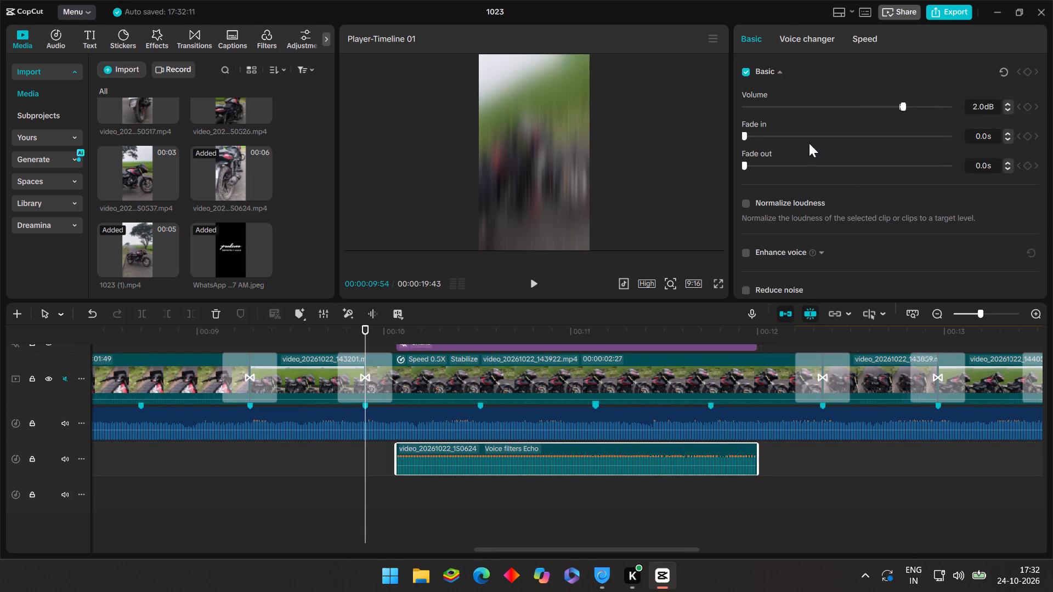
left_click(809, 43)
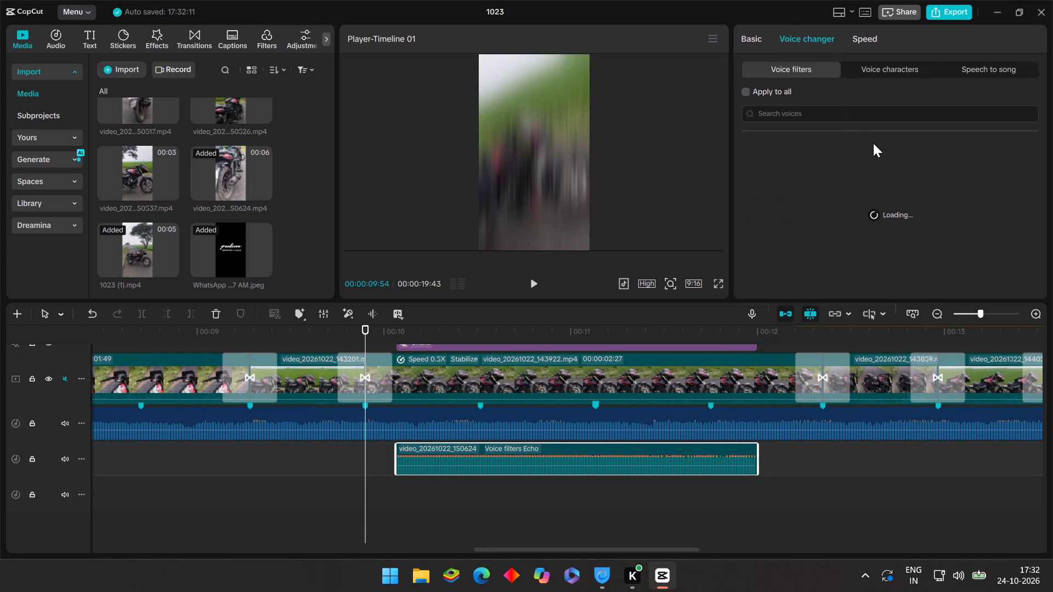
scroll(368, 395, "down", 2)
scroll(878, 163, "down", 1)
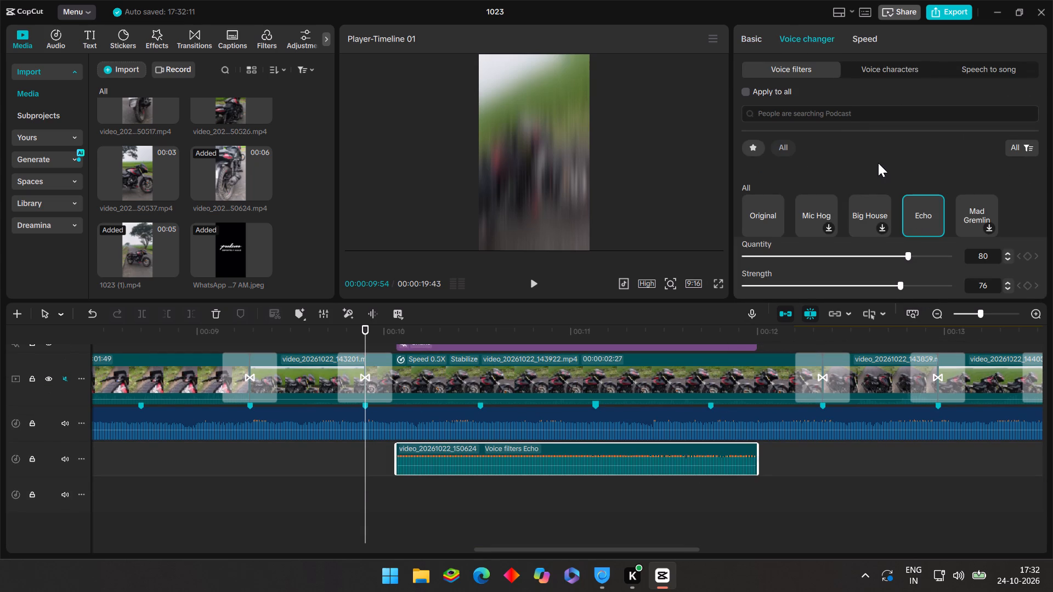
scroll(878, 163, "down", 1)
Scrub around the start of the echoed audio clip and play that section from 00:00:09:59.
left_click(279, 530)
left_click(281, 534)
left_click(297, 513)
left_click_drag(298, 515, 397, 544)
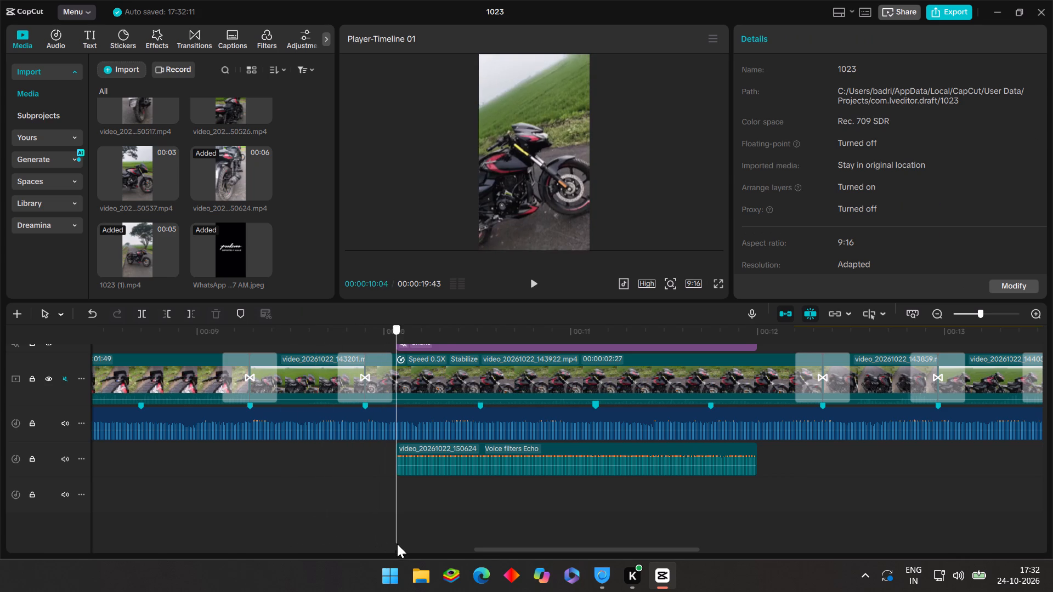
left_click_drag(397, 544, 445, 553)
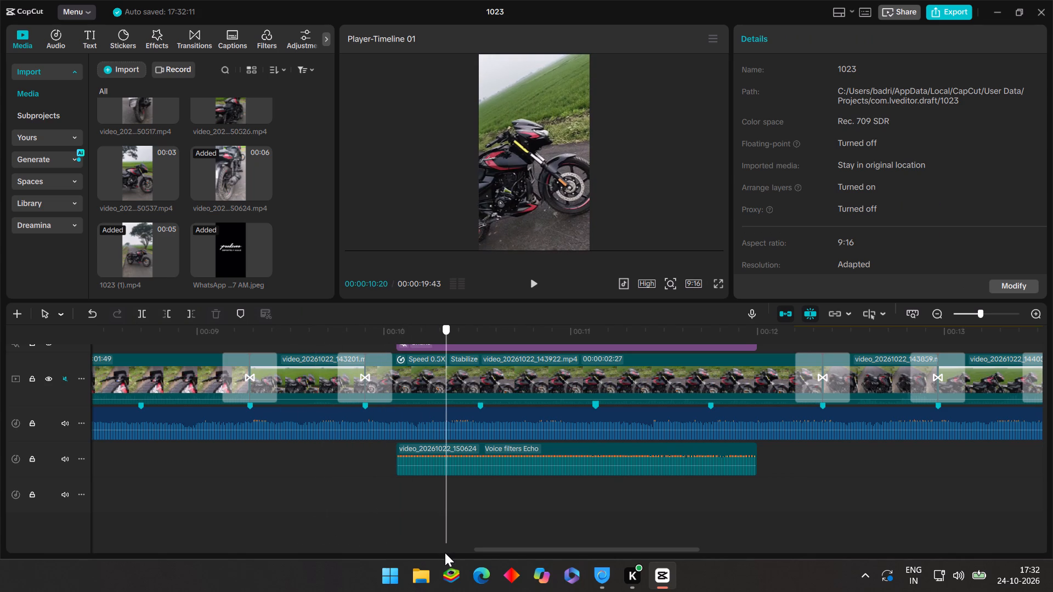
left_click_drag(445, 553, 438, 546)
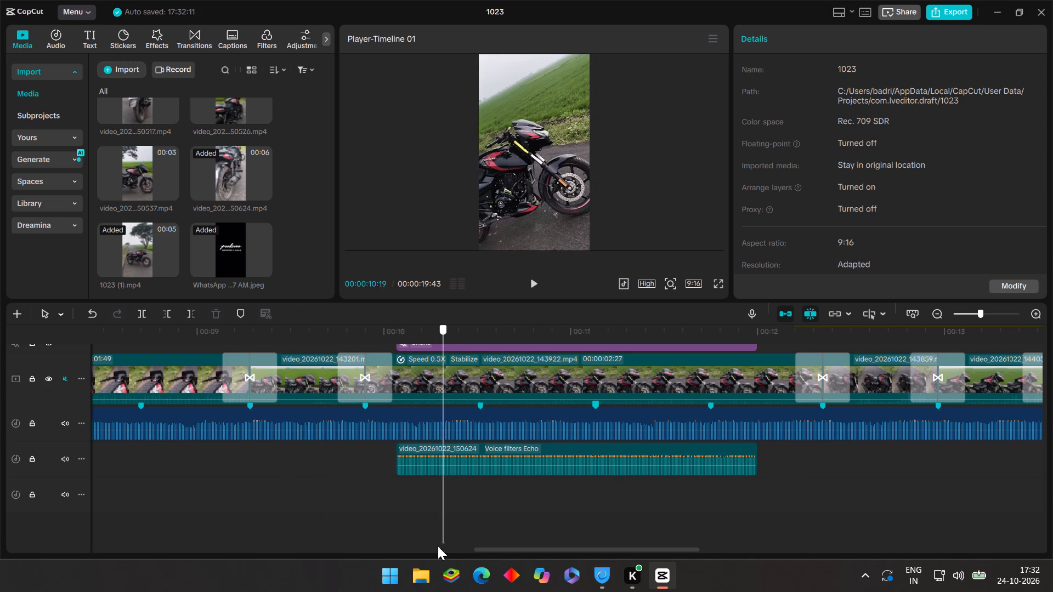
left_click_drag(438, 546, 381, 527)
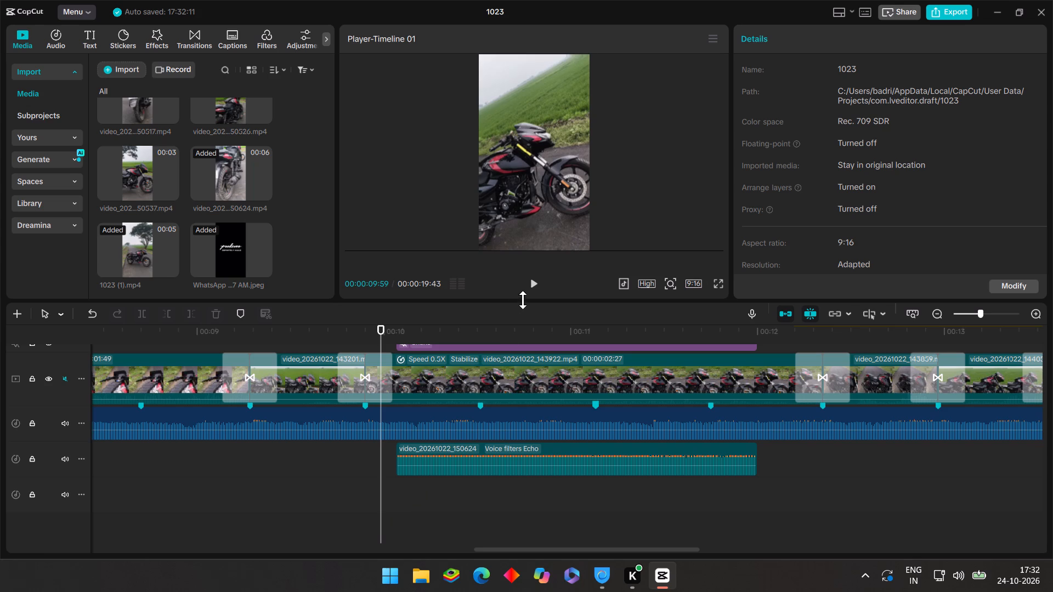
left_click(531, 288)
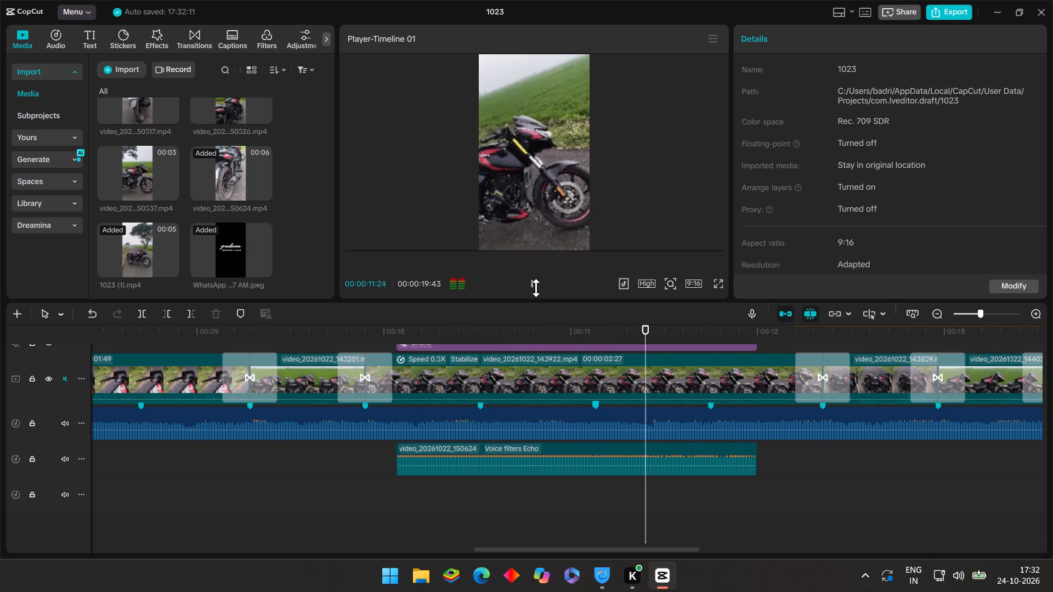
left_click(265, 496)
Add a custom adjustment layer at 00:00:00:00 and extend it to the end of the edit at 00:00:19:43.
left_click_drag(265, 497, 0, 512)
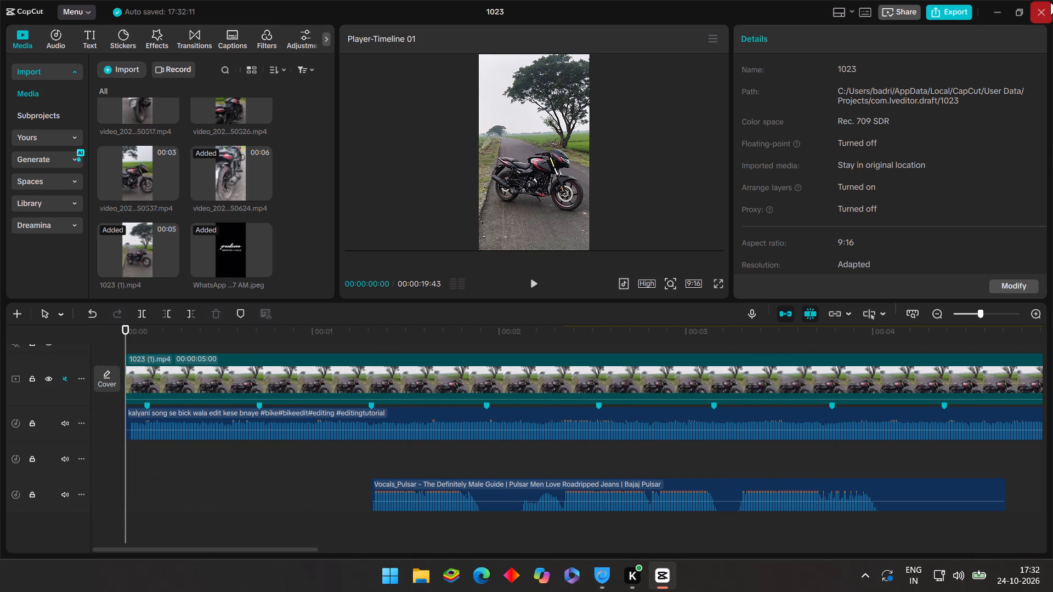
left_click(299, 39)
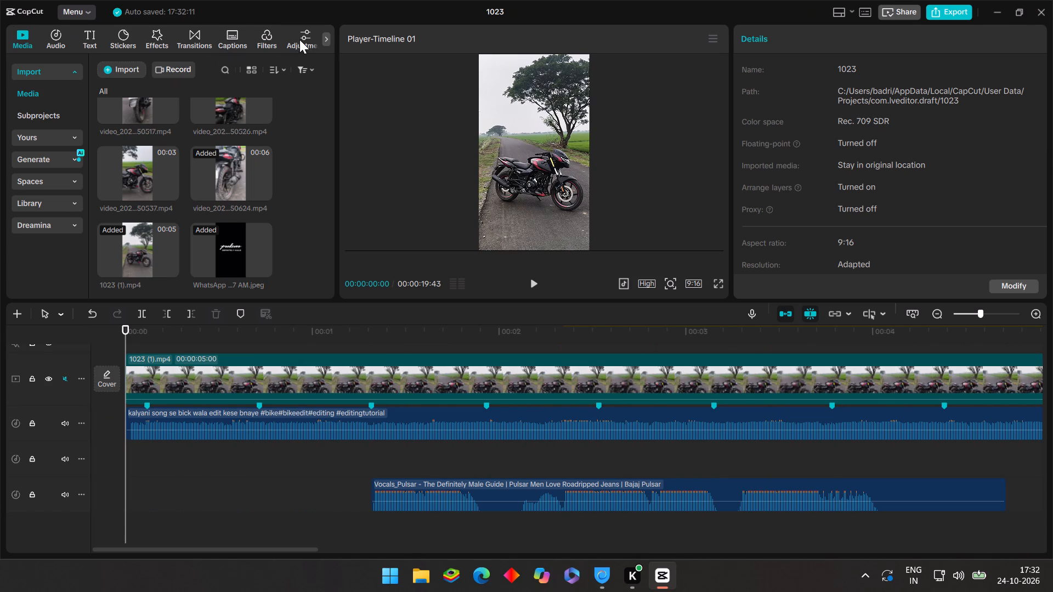
left_click(143, 110)
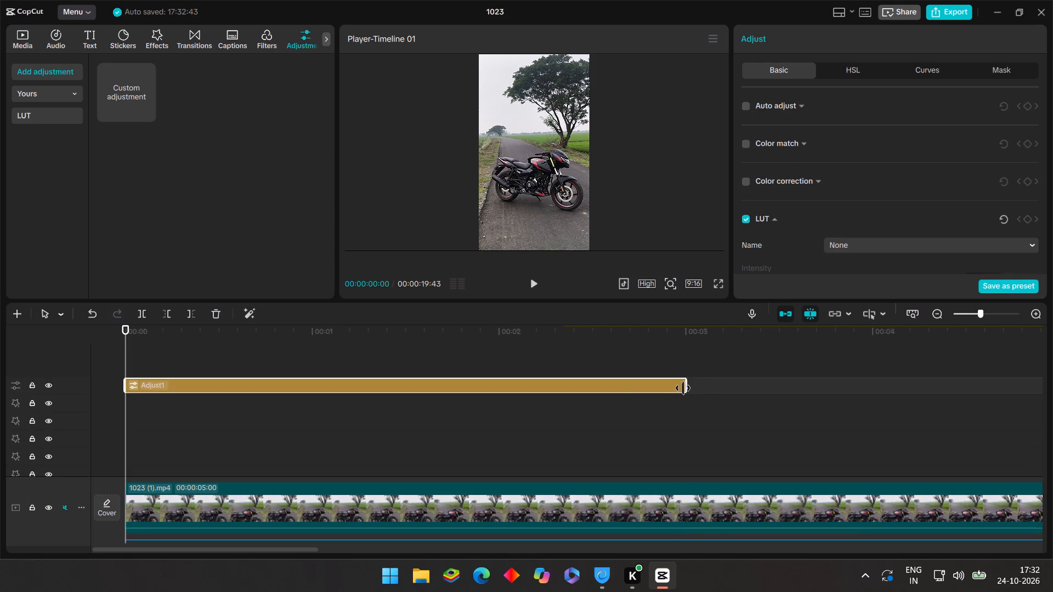
left_click_drag(683, 388, 1049, 436)
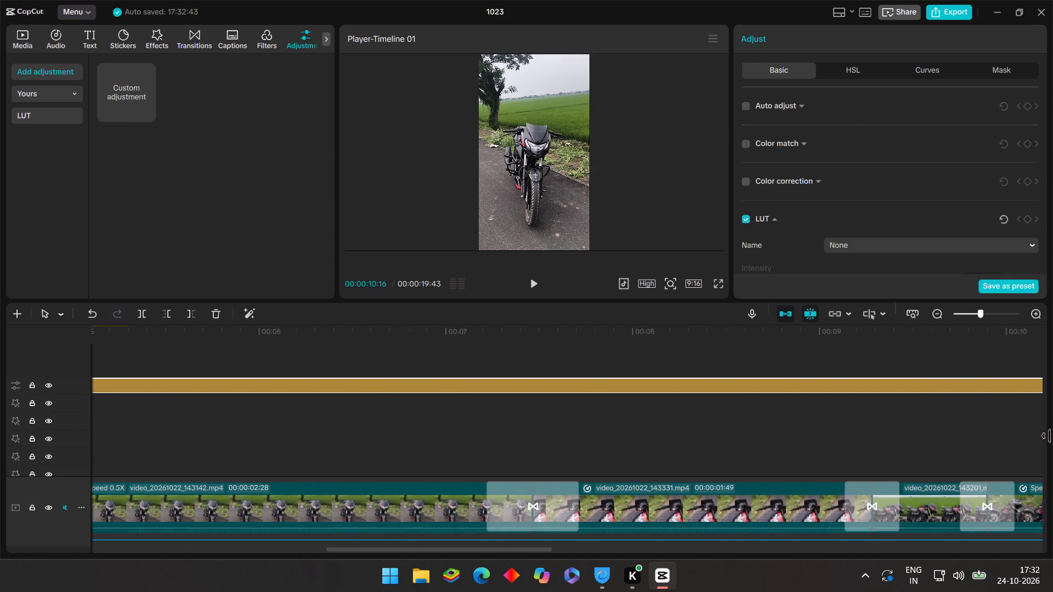
left_click_drag(1049, 436, 1052, 457)
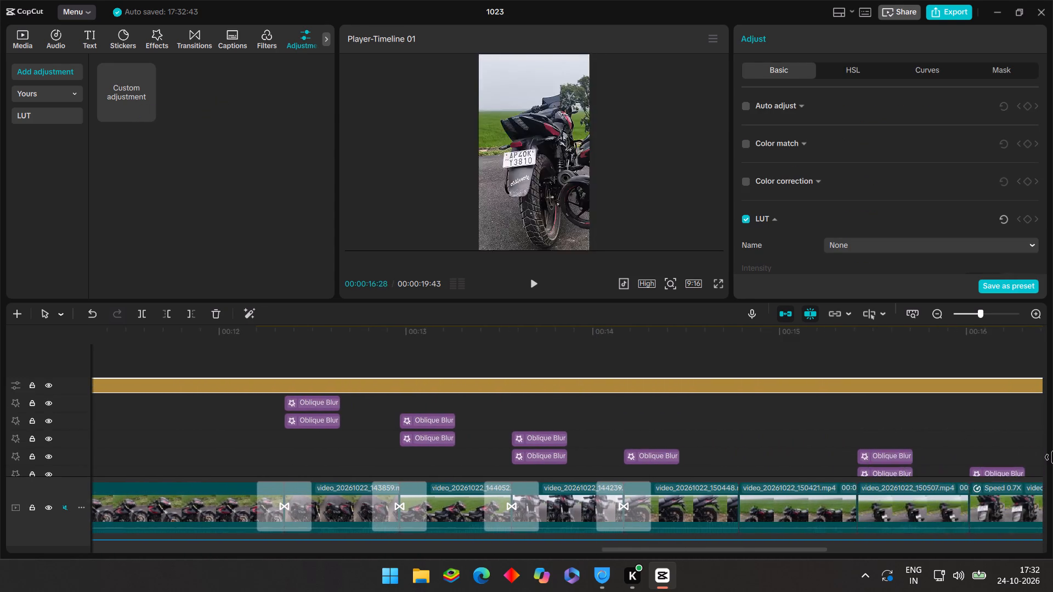
left_click_drag(1052, 457, 626, 458)
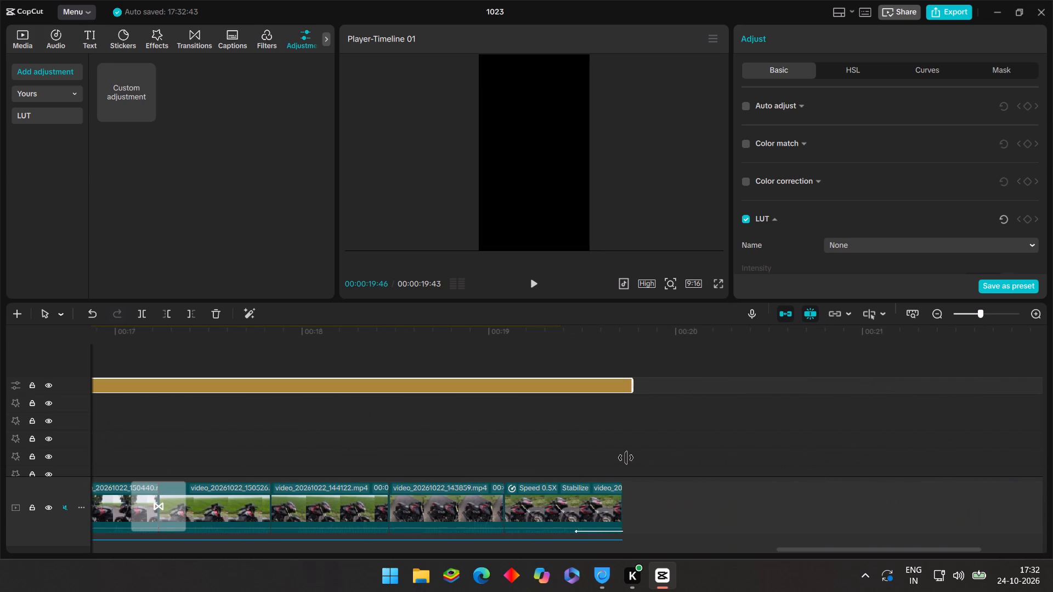
left_click_drag(626, 458, 624, 458)
Park the playhead at 00:00:00:24 near the start of the edit and set the adjustment layer's Temp to 10.
left_click(418, 431)
left_click_drag(418, 431, 199, 431)
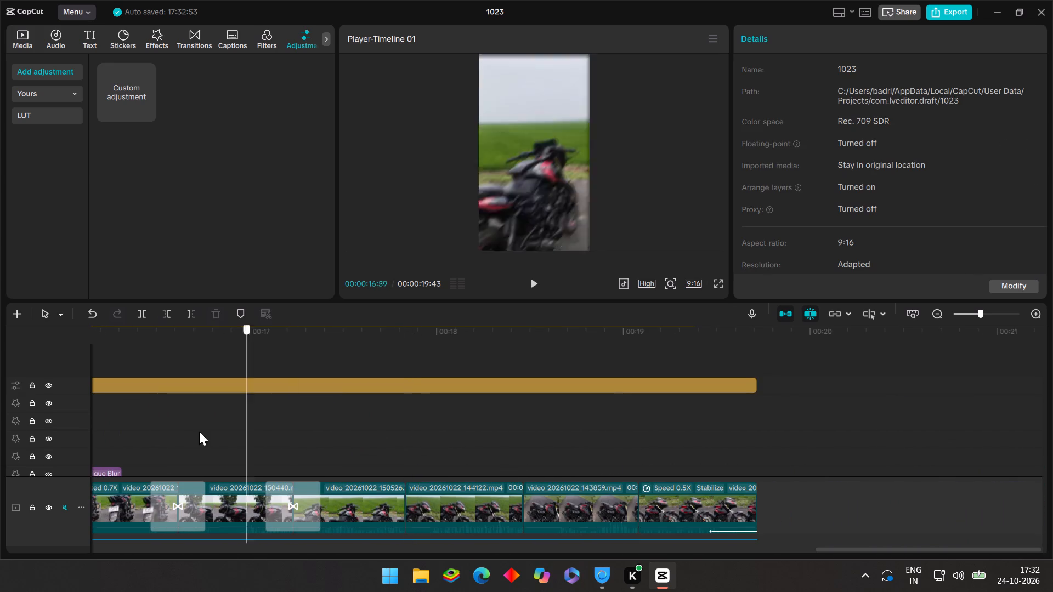
left_click_drag(199, 431, 9, 429)
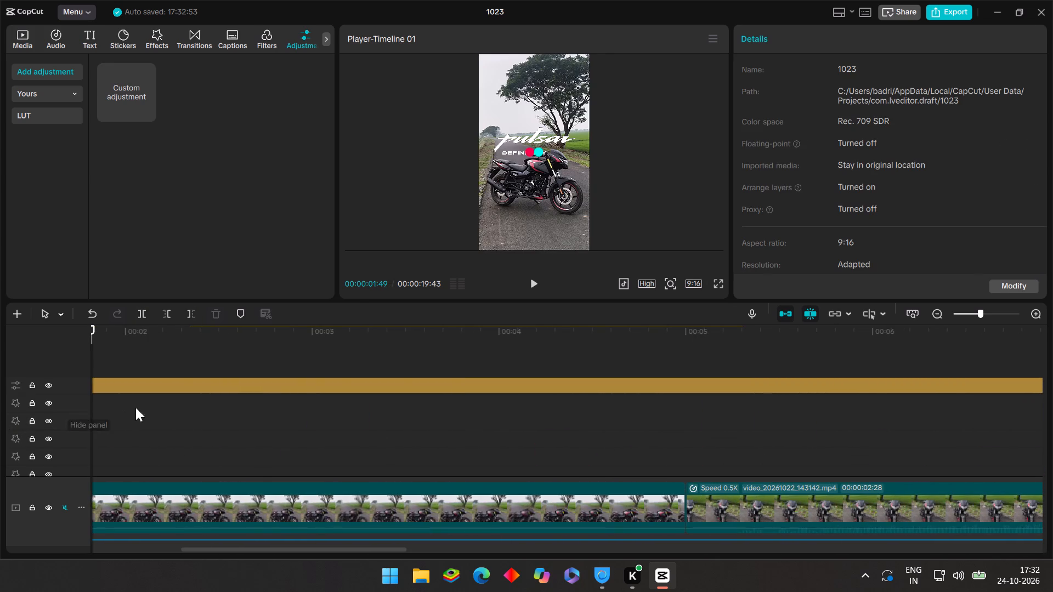
left_click(143, 401)
left_click_drag(143, 401, 0, 407)
left_click(199, 400)
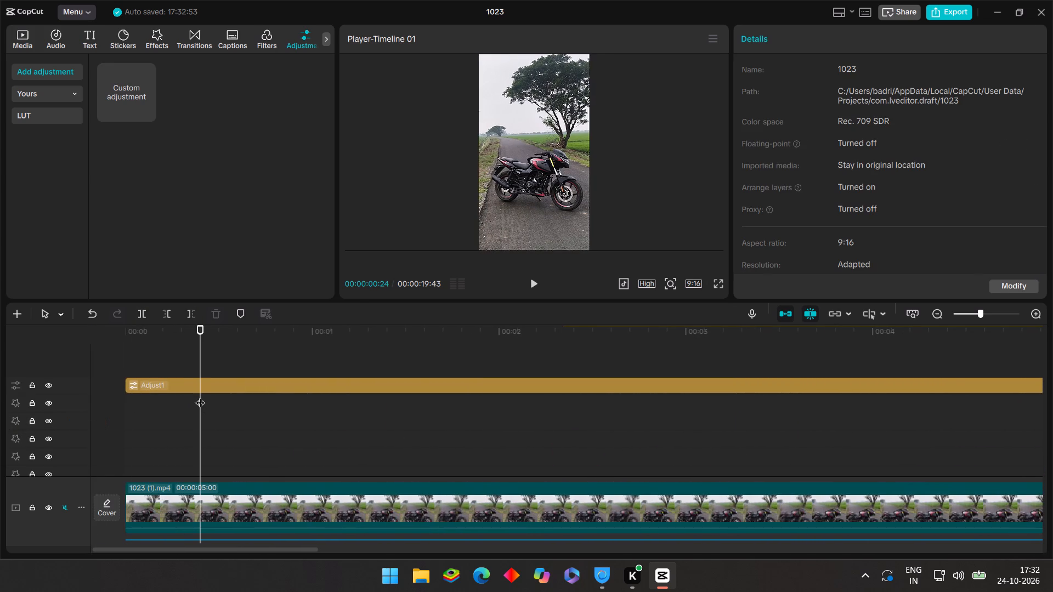
left_click(201, 392)
left_click(205, 385)
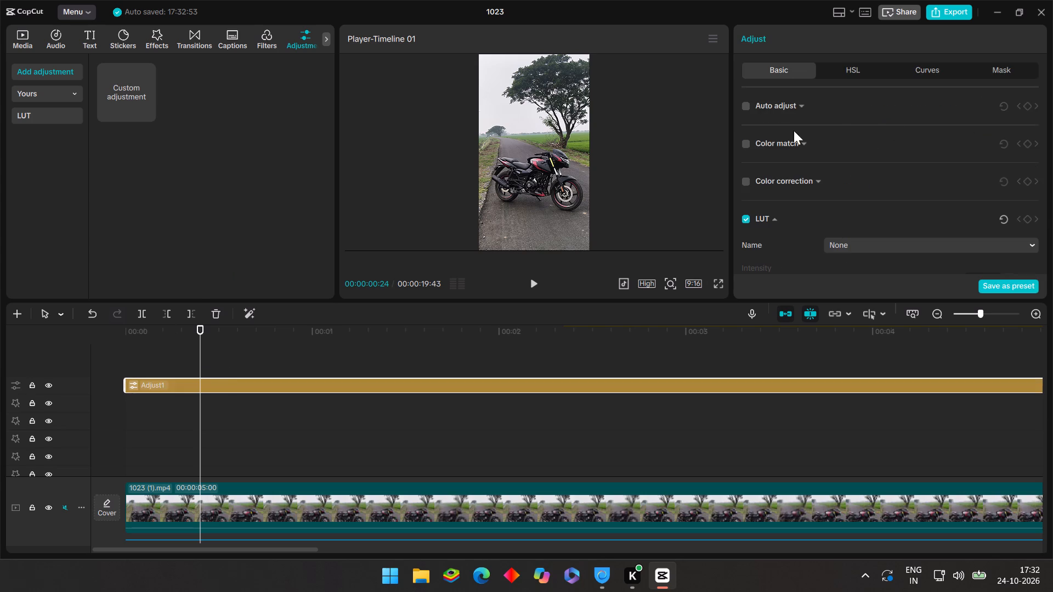
scroll(756, 142, "down", 5)
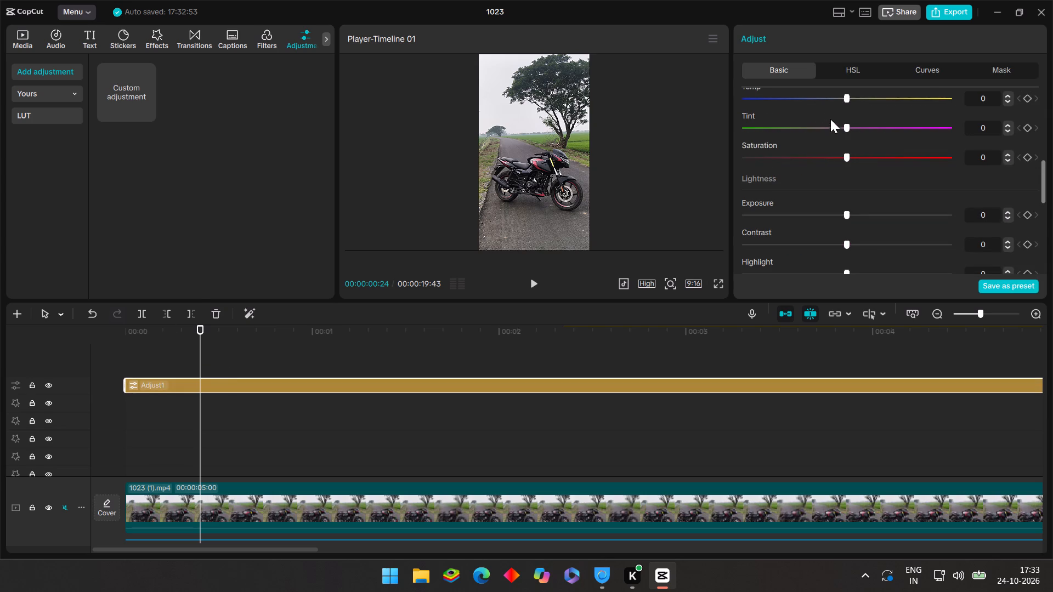
left_click_drag(853, 95, 834, 100)
left_click_drag(834, 100, 848, 108)
left_click_drag(848, 108, 827, 112)
left_click_drag(831, 96, 847, 96)
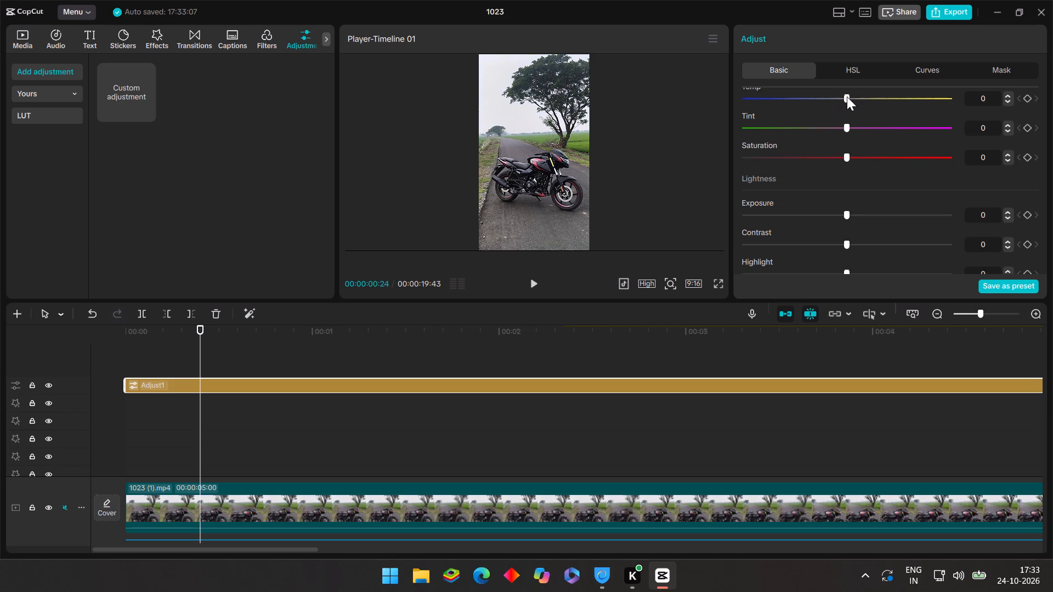
left_click_drag(847, 96, 865, 100)
left_click_drag(865, 100, 835, 101)
left_click_drag(835, 101, 1052, 149)
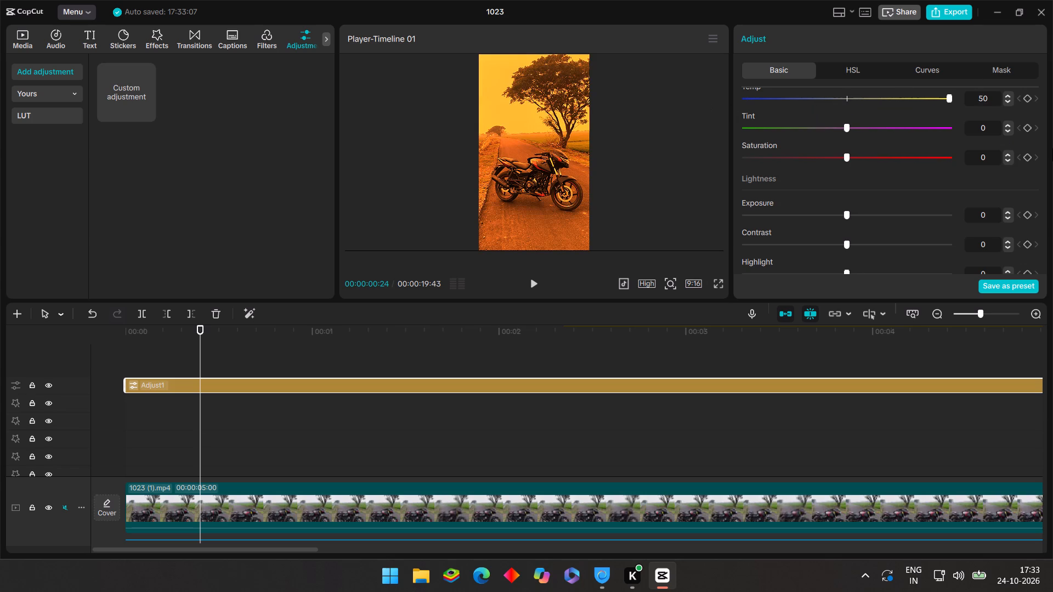
left_click_drag(1052, 149, 884, 138)
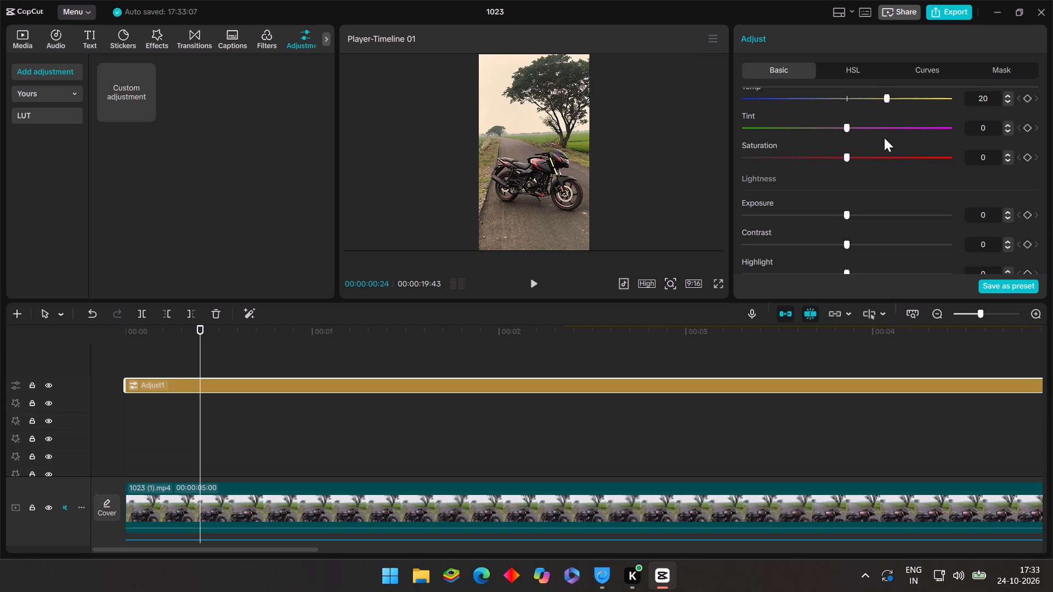
left_click_drag(884, 138, 867, 138)
left_click_drag(867, 138, 865, 138)
Set the adjustment layer's Tint to -6 and its Saturation to 15.
left_click_drag(847, 128, 848, 126)
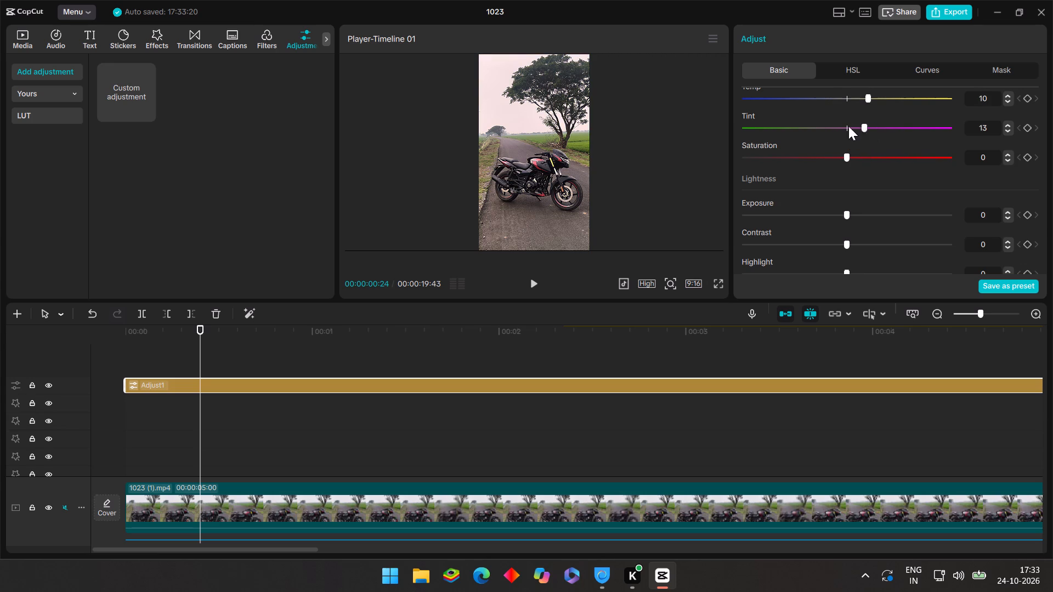
left_click_drag(848, 126, 888, 127)
left_click_drag(888, 127, 999, 157)
left_click_drag(999, 157, 830, 146)
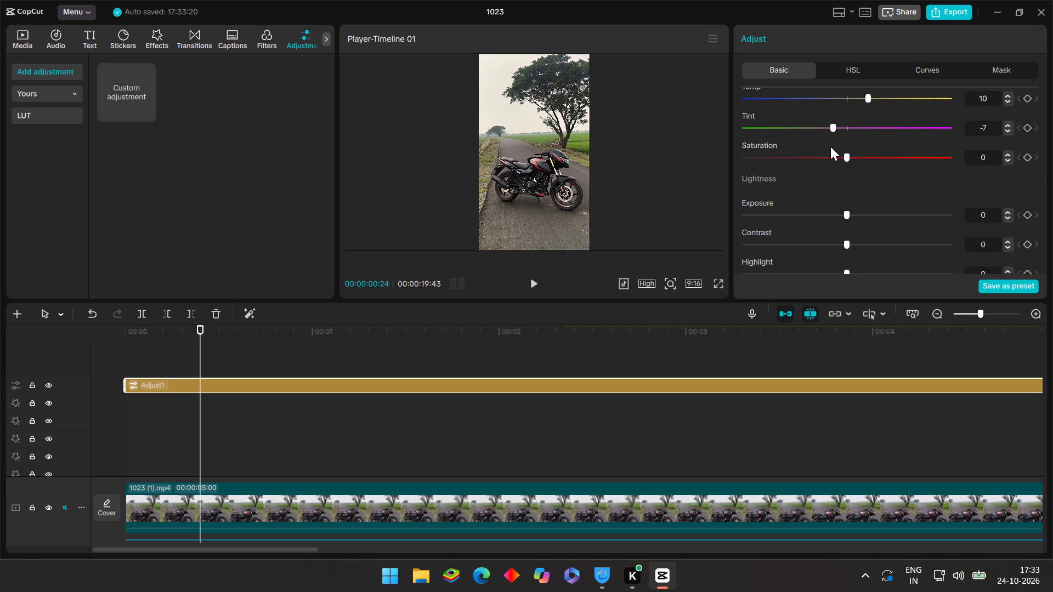
left_click_drag(830, 146, 831, 146)
left_click_drag(849, 154, 876, 157)
Set the adjustment layer's Exposure to 10 and its Contrast to -15.
scroll(867, 173, "down", 3)
scroll(849, 116, "up", 1)
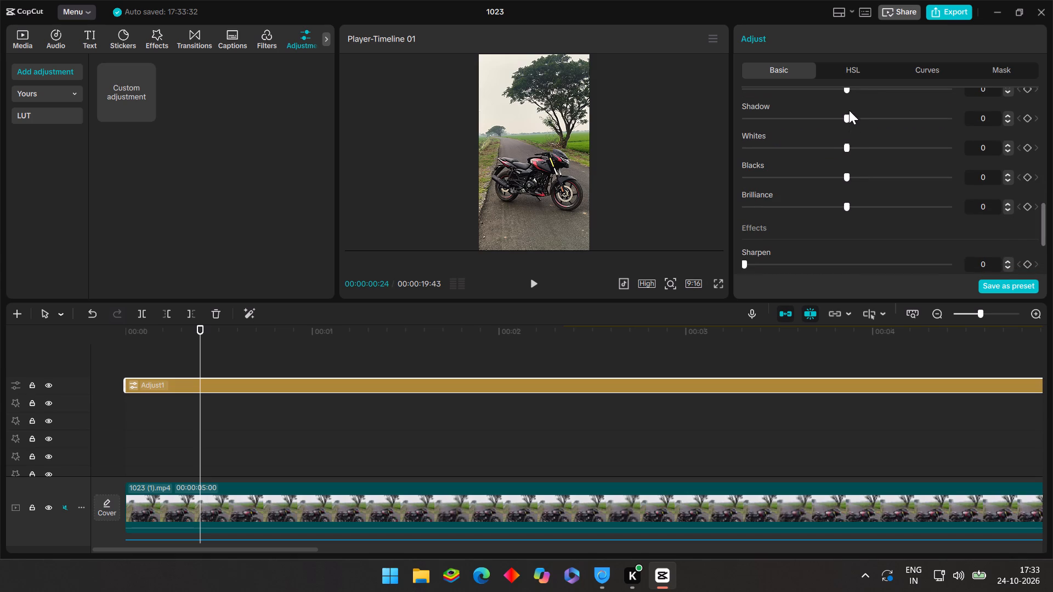
scroll(848, 113, "up", 1)
left_click_drag(845, 154, 853, 161)
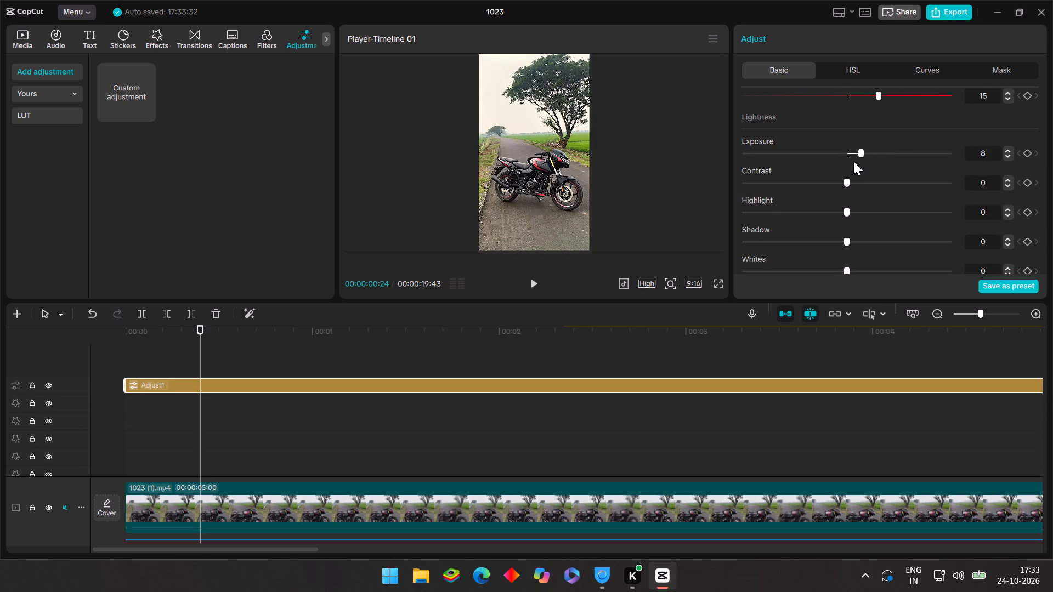
left_click_drag(853, 161, 865, 161)
scroll(847, 173, "down", 1)
left_click(812, 122)
left_click_drag(812, 122, 812, 123)
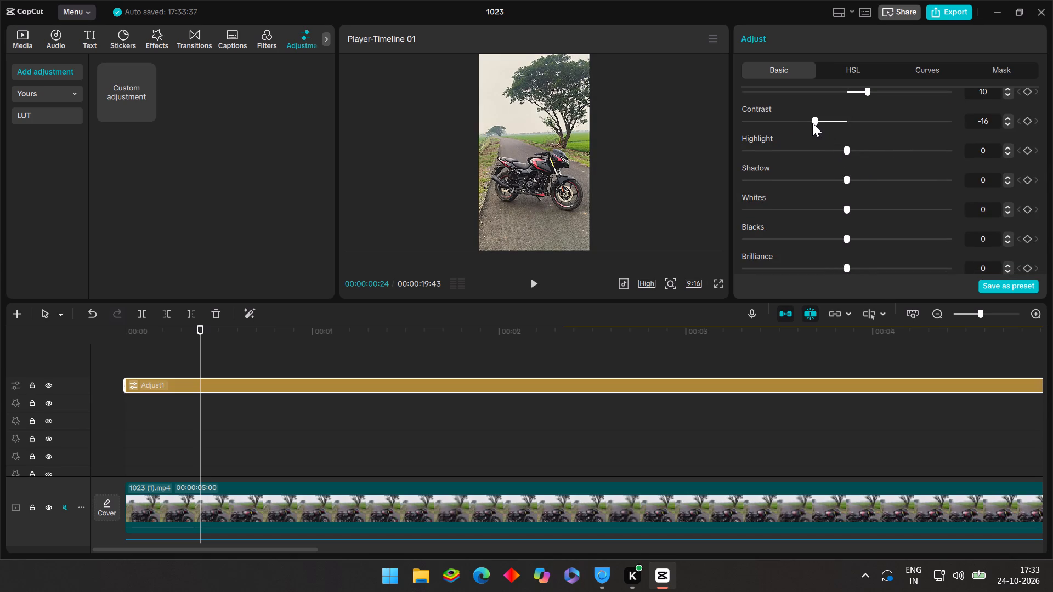
left_click_drag(812, 123, 817, 127)
left_click_drag(817, 127, 806, 127)
left_click_drag(805, 121, 809, 124)
left_click_drag(809, 124, 813, 126)
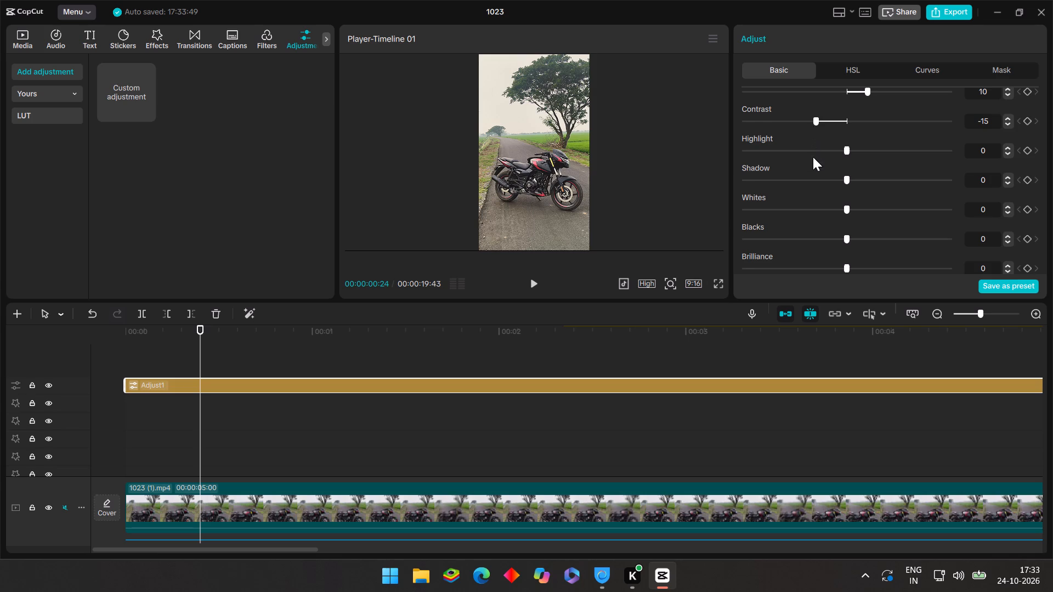
Set the adjustment layer's Shadow to 5, Whites to -7 and Blacks to -3.
scroll(812, 157, "down", 1)
left_click_drag(845, 117, 851, 119)
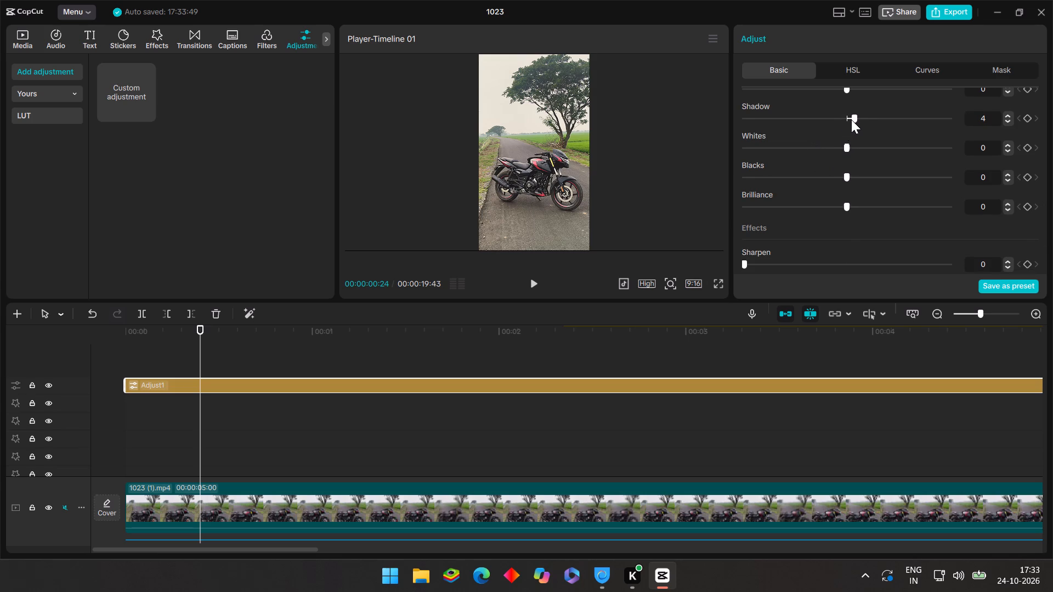
left_click_drag(851, 119, 854, 124)
left_click_drag(843, 145, 842, 146)
left_click_drag(842, 146, 829, 149)
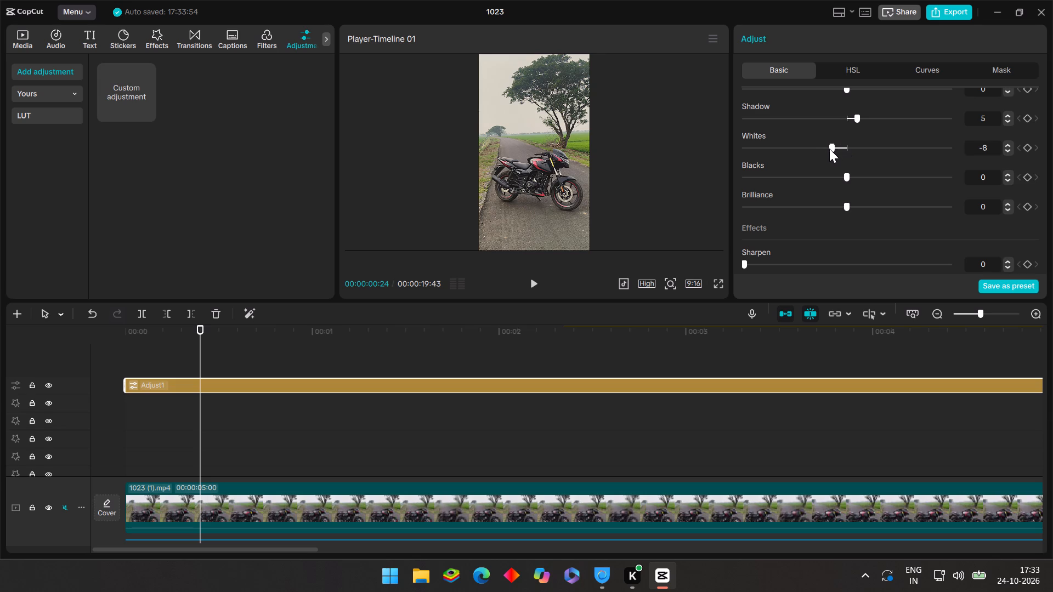
left_click_drag(829, 149, 830, 149)
left_click(837, 174)
Set the adjustment layer's Sharpen effect to 9 and its Clarity to 8.
scroll(839, 190, "down", 1)
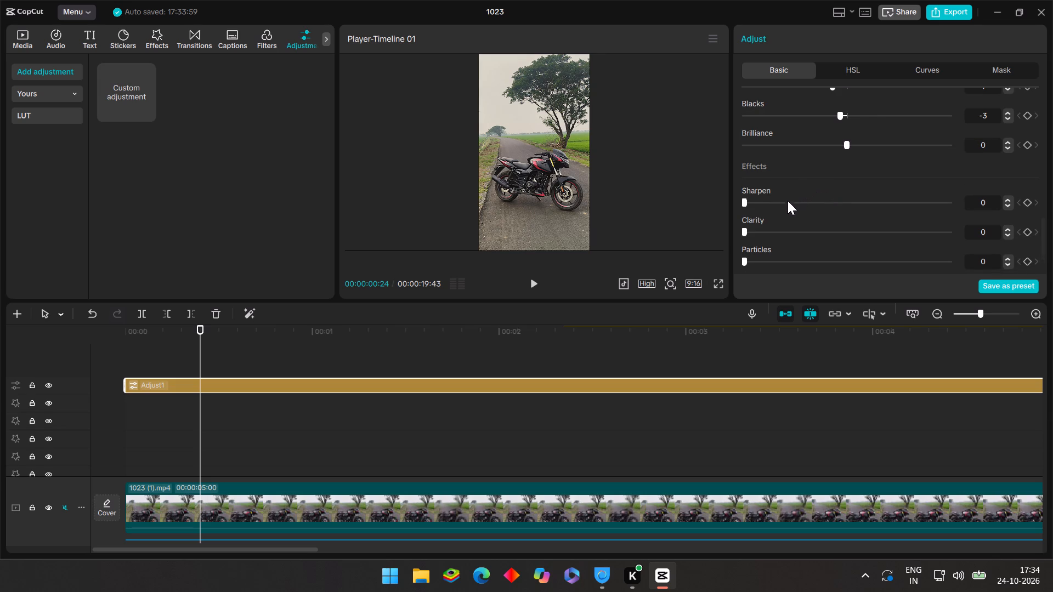
left_click(788, 202)
left_click(788, 203)
left_click_drag(788, 203, 802, 206)
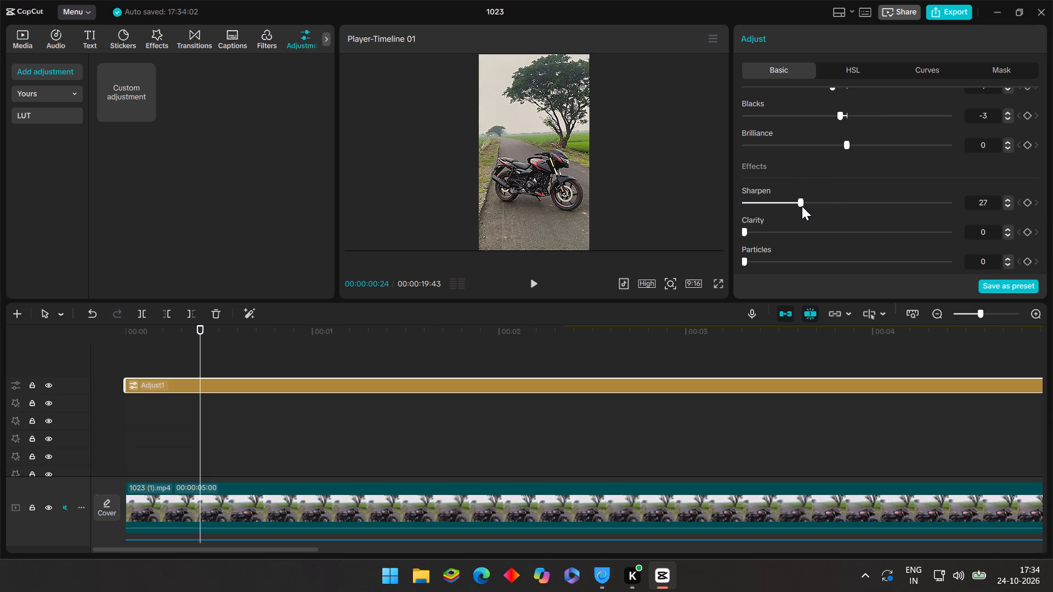
left_click_drag(802, 206, 757, 209)
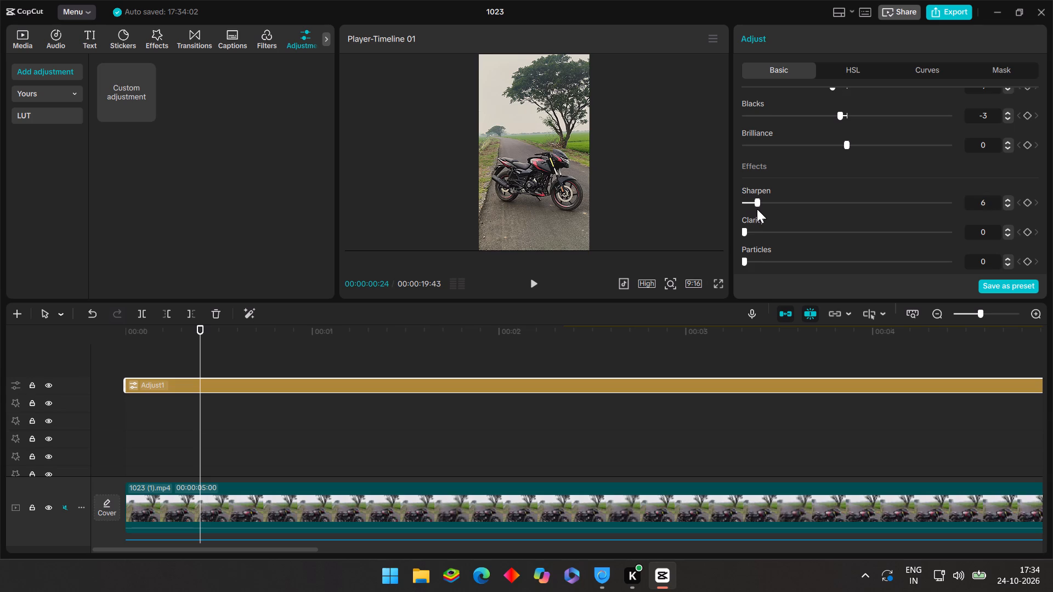
left_click_drag(757, 209, 763, 208)
left_click_drag(752, 225, 759, 229)
scroll(759, 229, "down", 1)
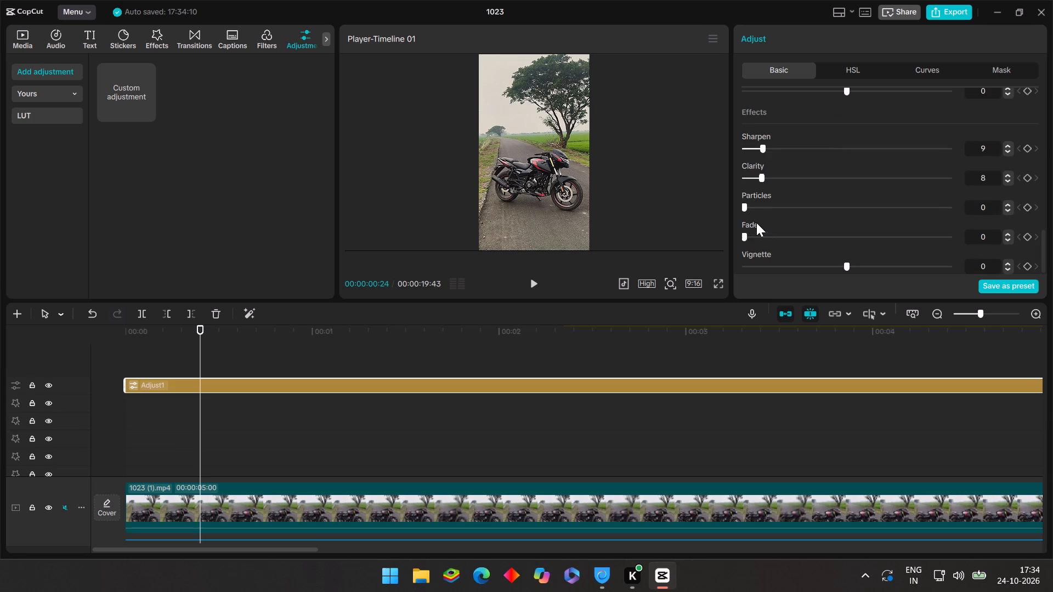
Reduce the adjustment layer's Sharpen effect to 4.
scroll(756, 223, "down", 5)
left_click(755, 147)
left_click_drag(755, 149, 753, 157)
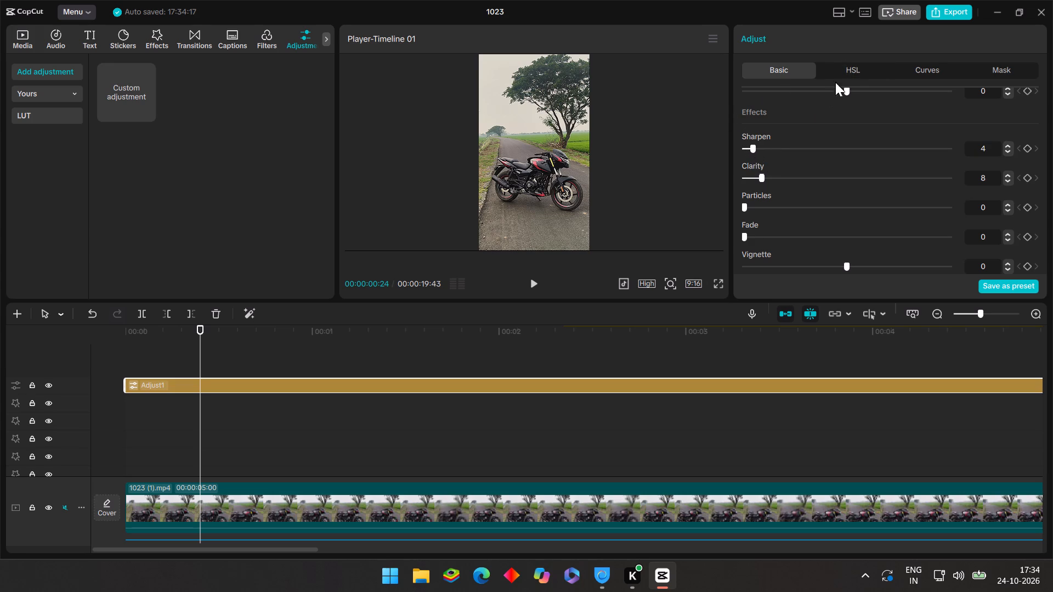
In the adjustment layer's HSL settings, set the red range's Saturation to 19.
left_click(843, 72)
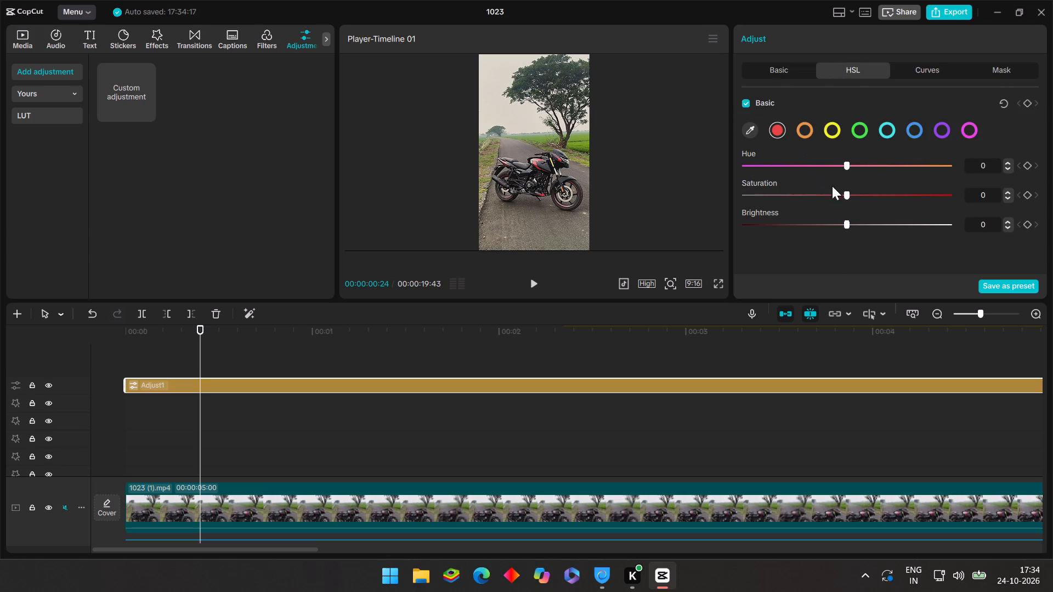
left_click_drag(851, 192, 649, 229)
left_click_drag(649, 229, 855, 228)
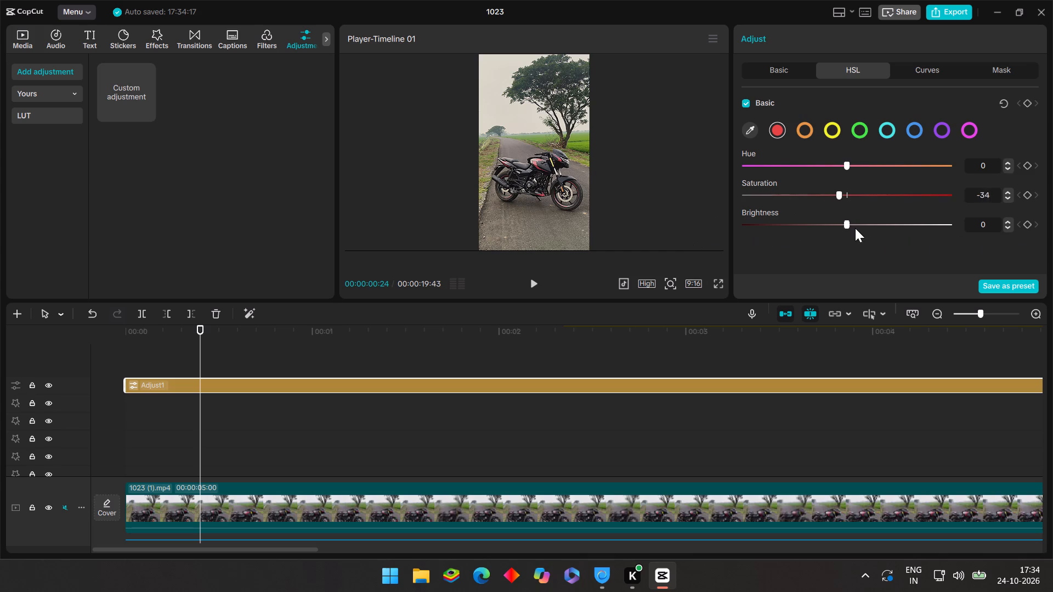
left_click_drag(855, 228, 864, 230)
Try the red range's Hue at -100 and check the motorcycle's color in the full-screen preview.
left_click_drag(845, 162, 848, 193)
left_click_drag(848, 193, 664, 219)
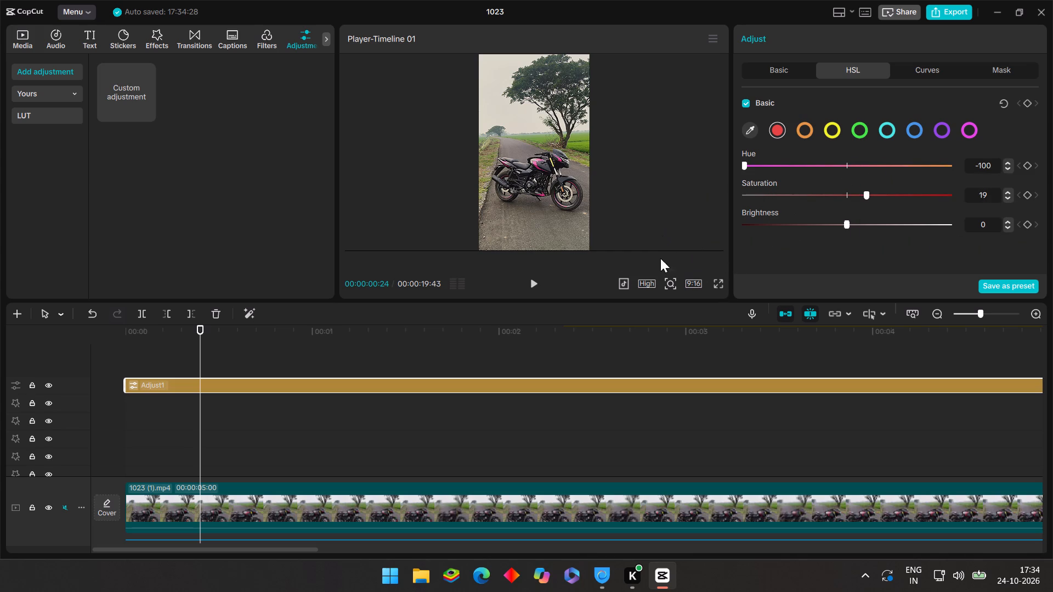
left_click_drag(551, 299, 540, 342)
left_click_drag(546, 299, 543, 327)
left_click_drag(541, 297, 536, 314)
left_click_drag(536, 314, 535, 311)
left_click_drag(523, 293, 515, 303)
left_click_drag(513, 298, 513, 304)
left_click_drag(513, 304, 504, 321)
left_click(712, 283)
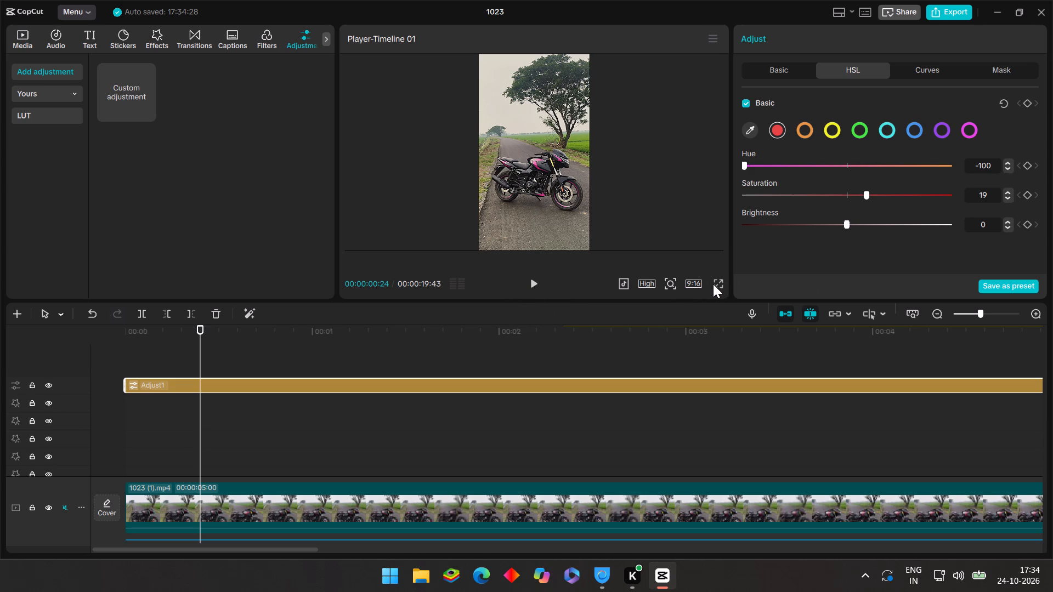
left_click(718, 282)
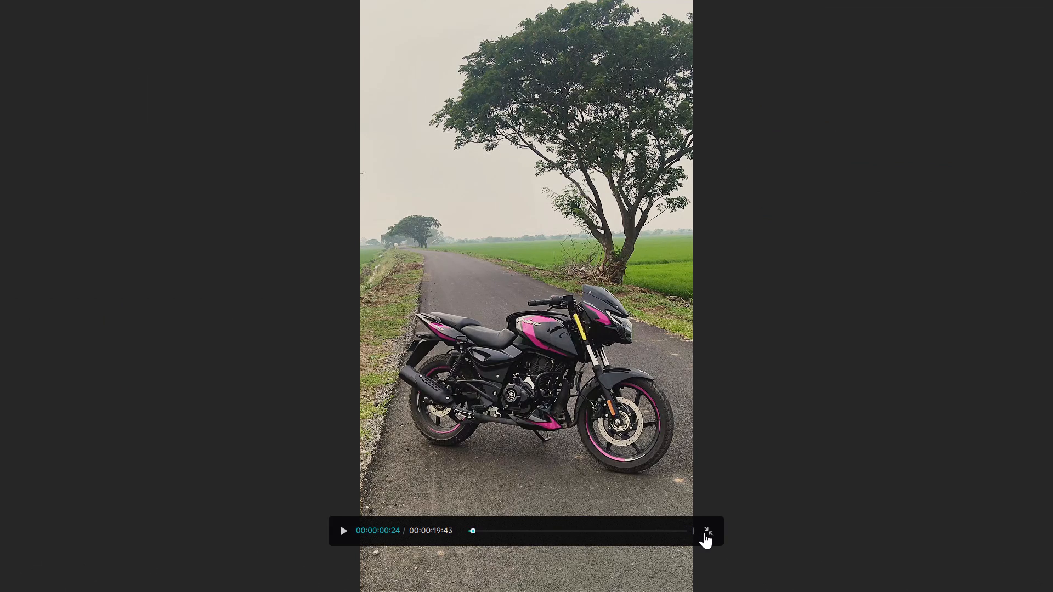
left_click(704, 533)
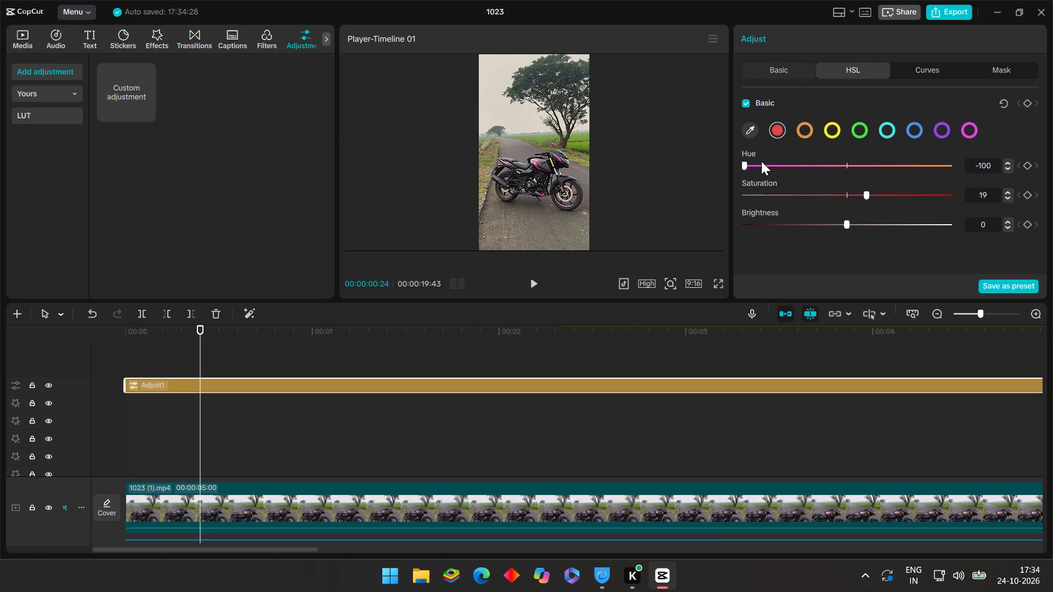
Set the red range's HSL Hue to 7.
left_click_drag(761, 162, 851, 193)
left_click_drag(851, 193, 852, 195)
Set the orange range's HSL Saturation to -100 and check the frame in the full-screen preview.
left_click(809, 134)
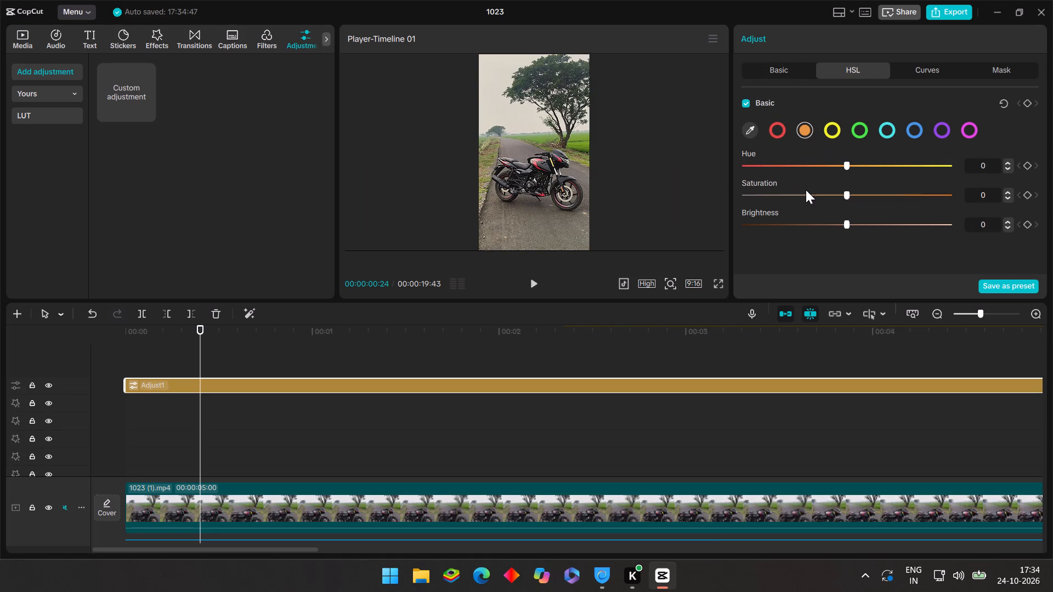
left_click_drag(808, 196, 785, 215)
left_click_drag(785, 215, 661, 230)
left_click(721, 287)
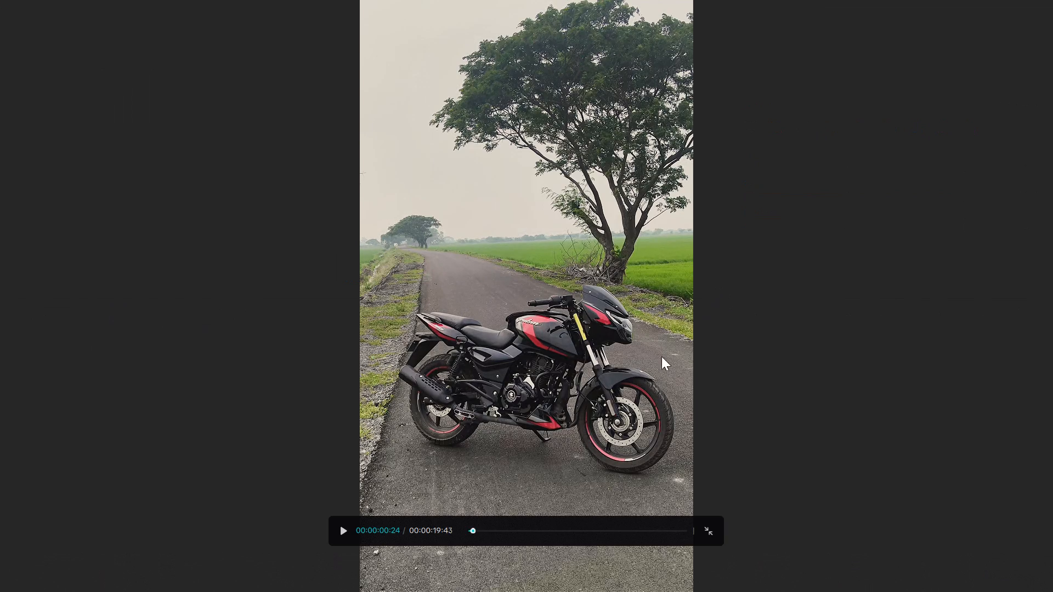
left_click(707, 523)
left_click(706, 530)
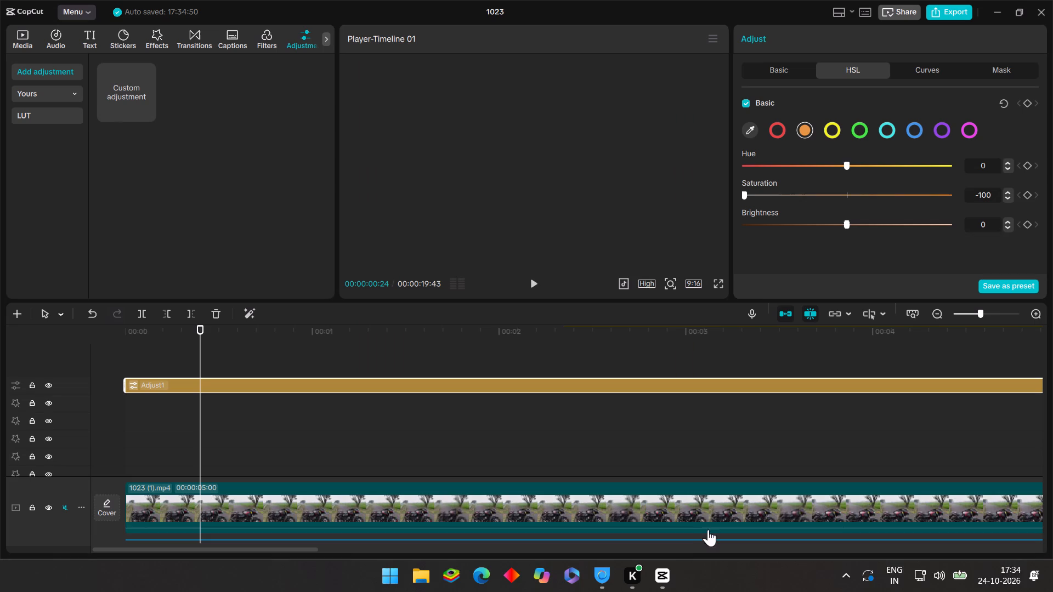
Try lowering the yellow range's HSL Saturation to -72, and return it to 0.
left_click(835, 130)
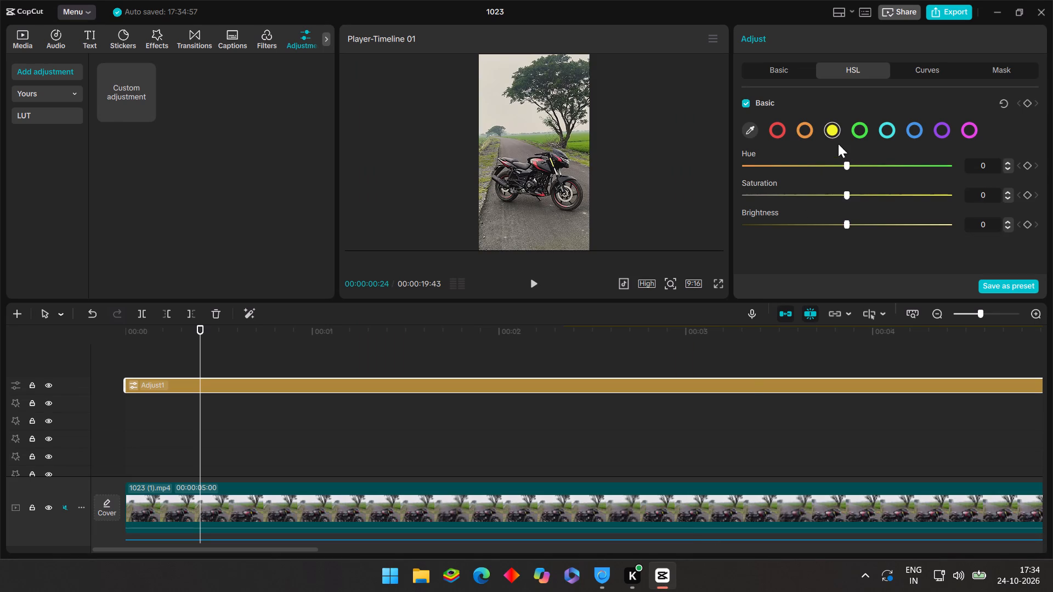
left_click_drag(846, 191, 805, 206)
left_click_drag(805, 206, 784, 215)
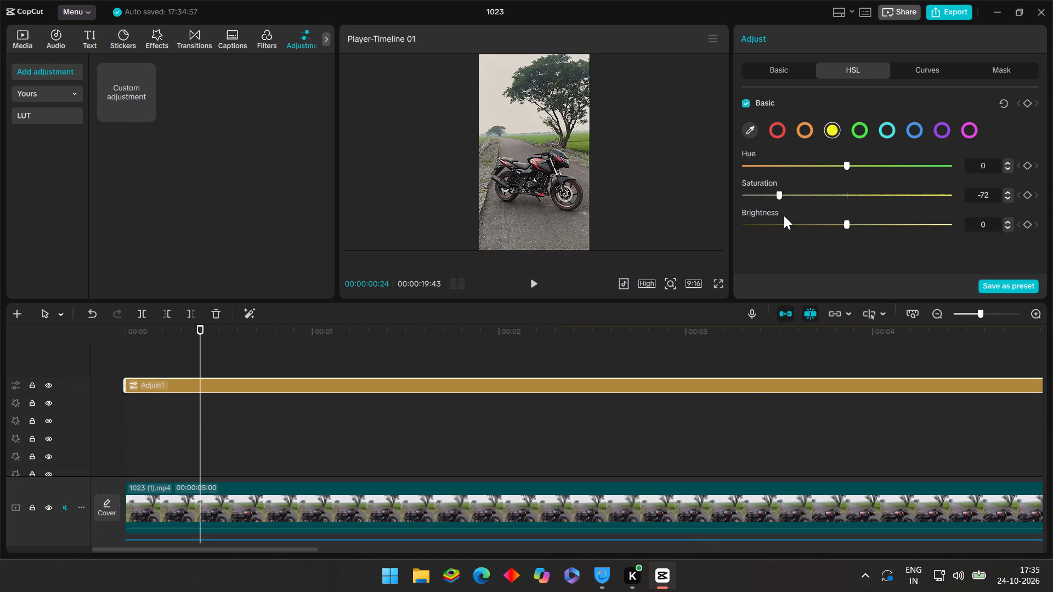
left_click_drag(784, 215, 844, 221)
Set the green range's HSL Hue to -8, Saturation to 17 and Brightness to -8.
left_click(855, 133)
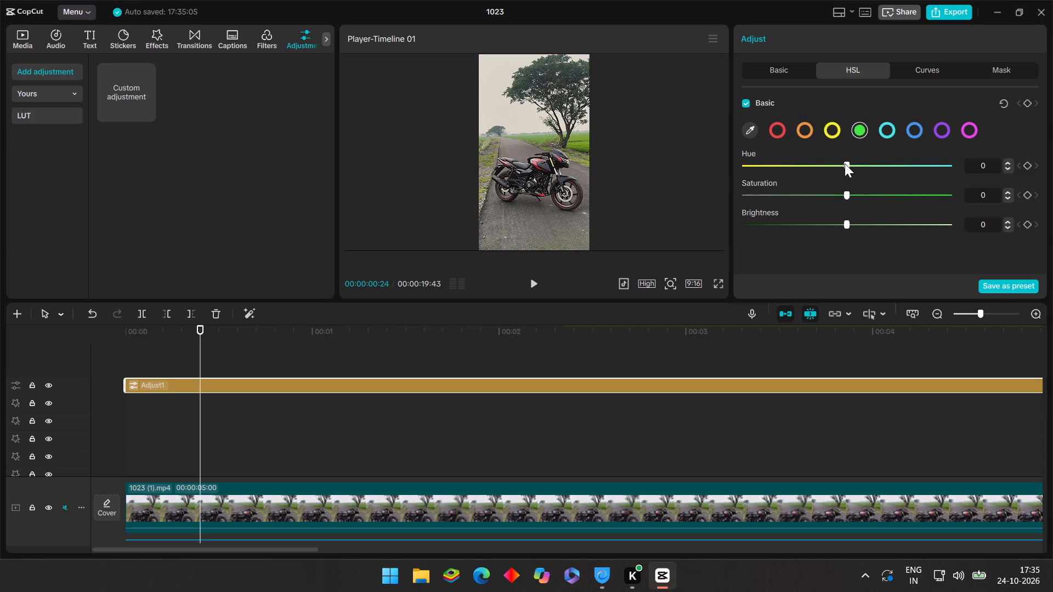
left_click_drag(845, 163, 716, 169)
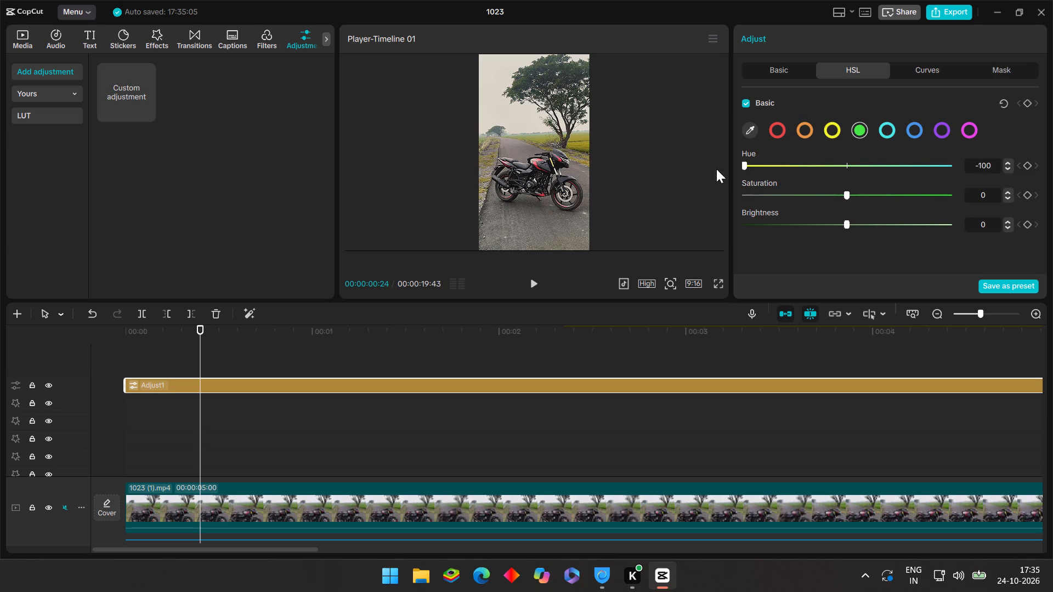
left_click_drag(716, 169, 857, 175)
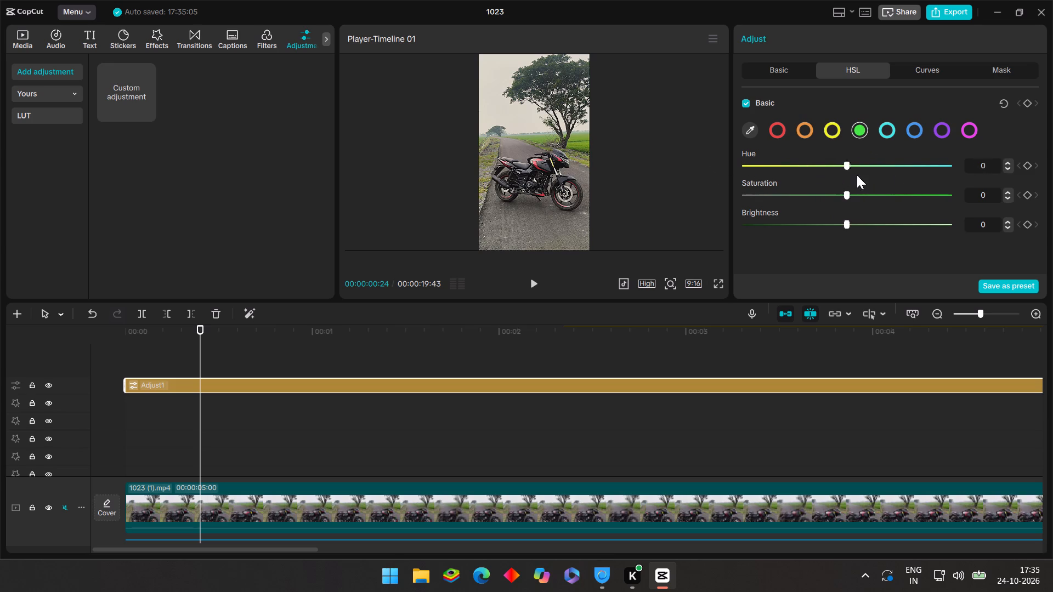
left_click_drag(857, 175, 835, 180)
left_click_drag(835, 180, 836, 180)
left_click_drag(846, 195, 851, 196)
left_click_drag(851, 196, 852, 197)
left_click_drag(845, 223, 675, 220)
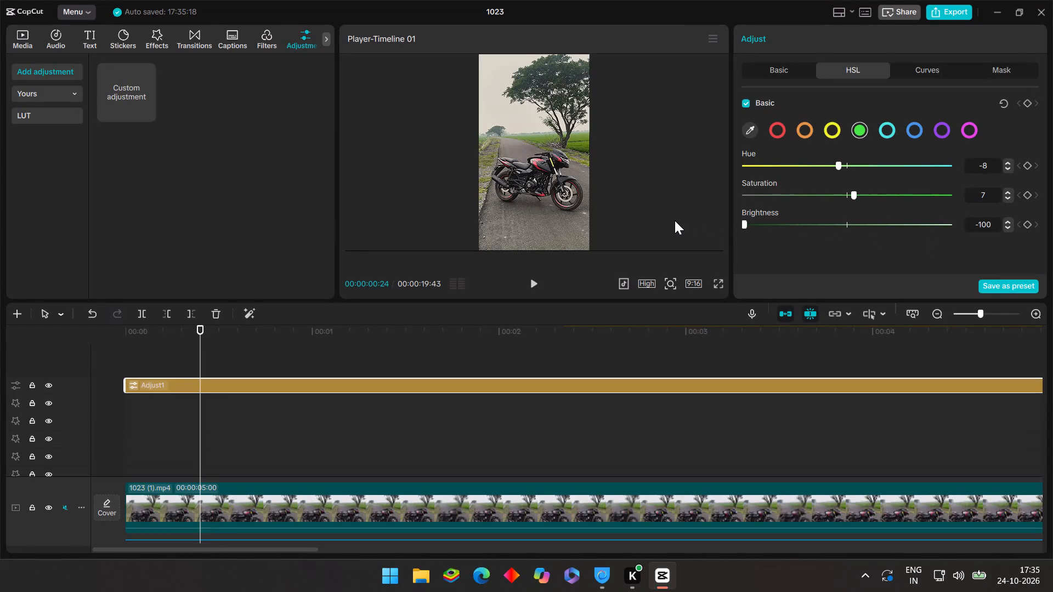
left_click_drag(675, 220, 1007, 254)
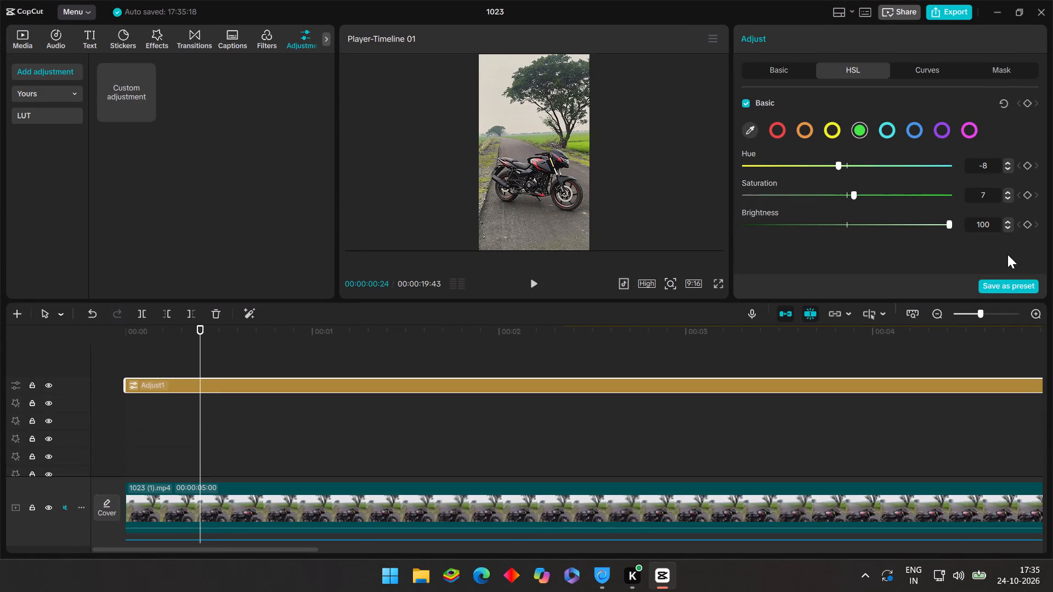
left_click_drag(1007, 254, 845, 241)
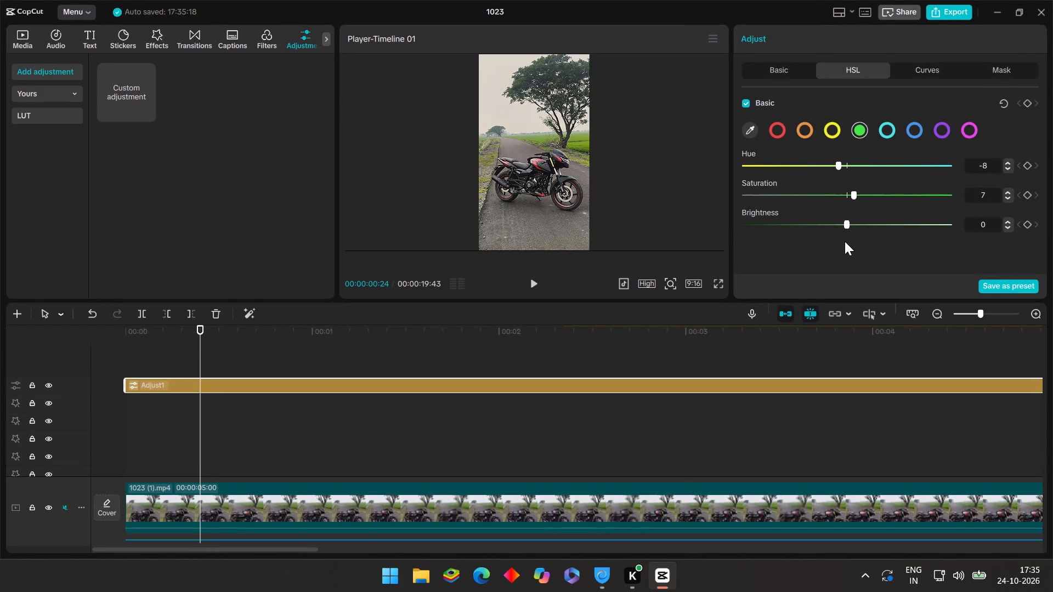
left_click_drag(845, 241, 836, 240)
left_click_drag(854, 192, 861, 197)
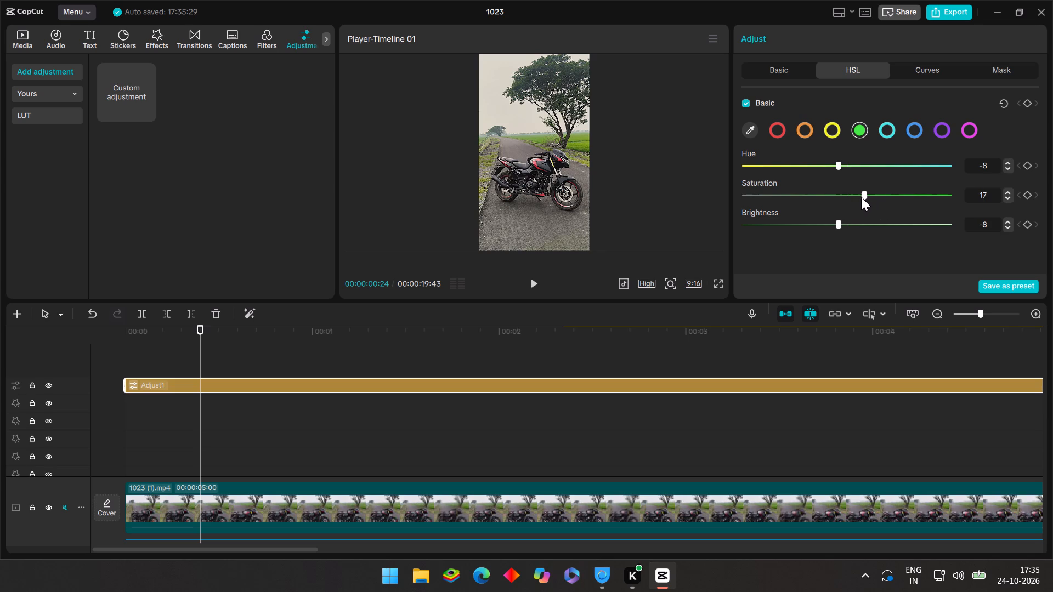
Set the green range's HSL Saturation to 14.
left_click_drag(861, 197, 859, 197)
Scrub through the timeline to review the color grade across the clips, ending back at the start.
left_click(483, 358)
left_click_drag(483, 358, 537, 341)
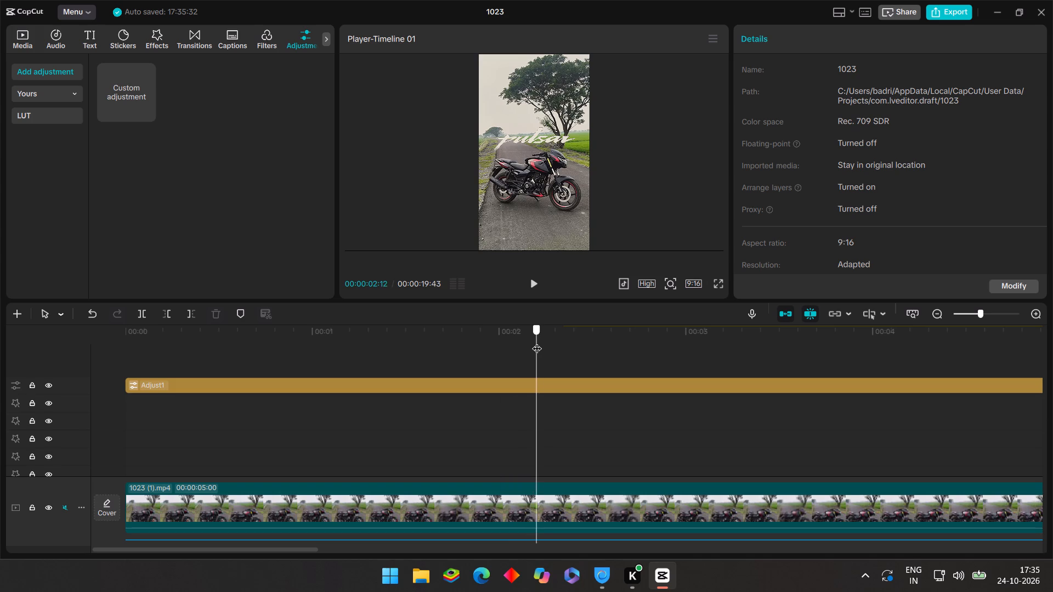
left_click_drag(537, 341, 1052, 406)
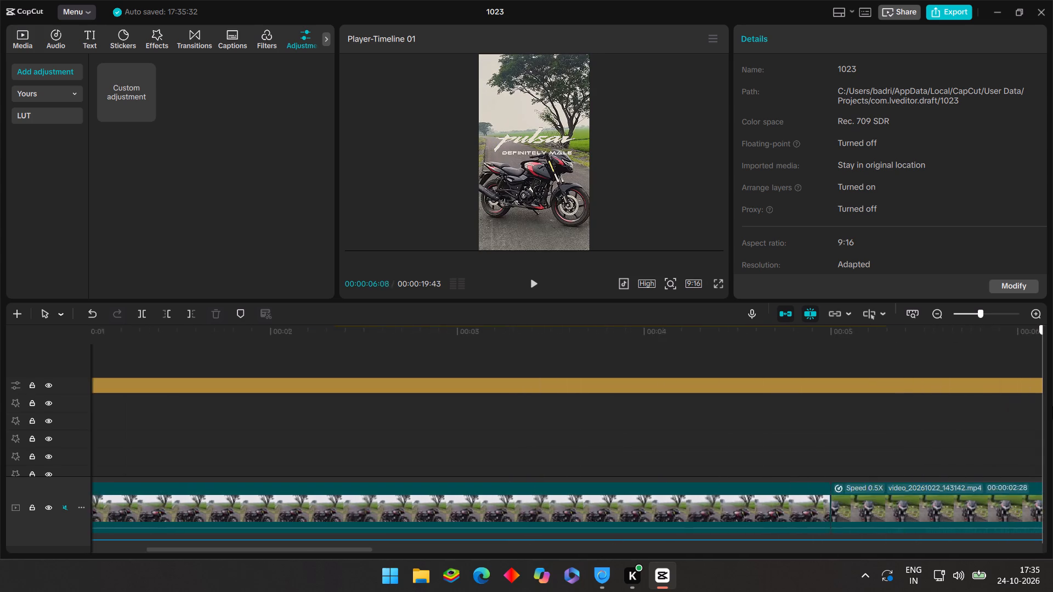
left_click_drag(1052, 406, 1023, 412)
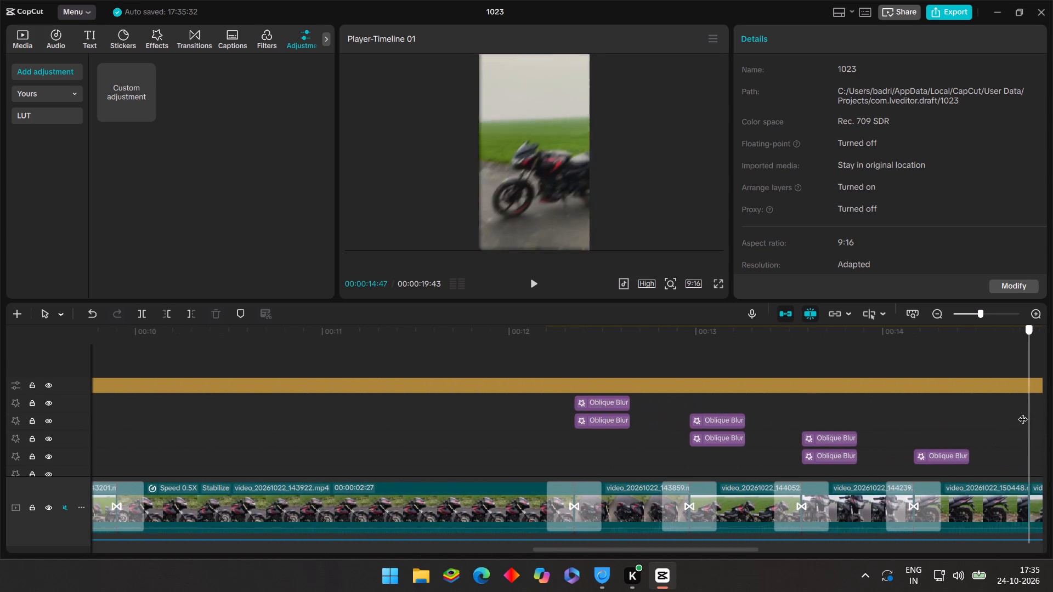
left_click_drag(1023, 412, 547, 409)
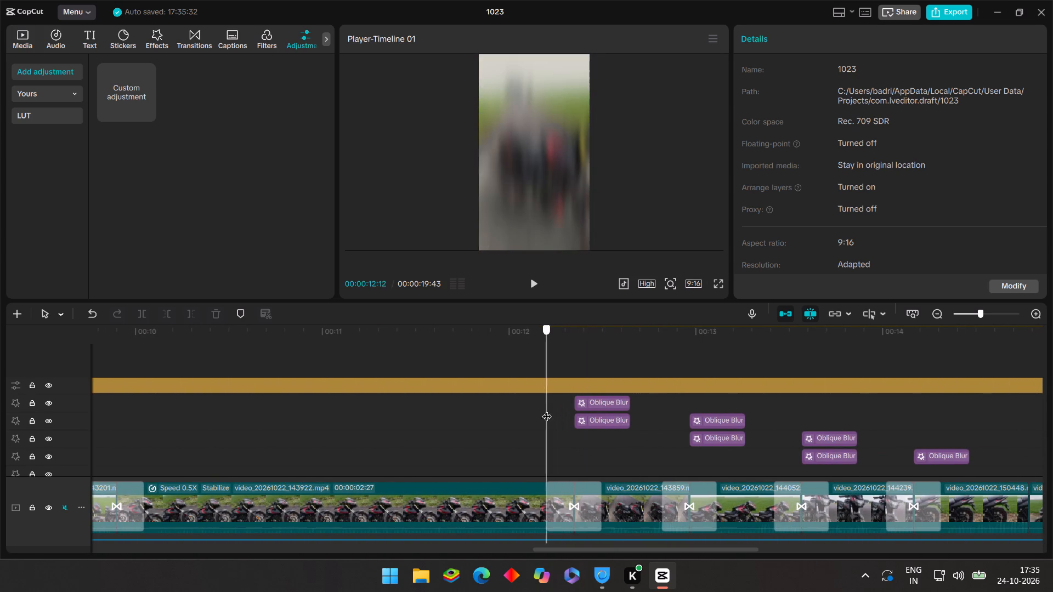
left_click_drag(547, 409, 0, 374)
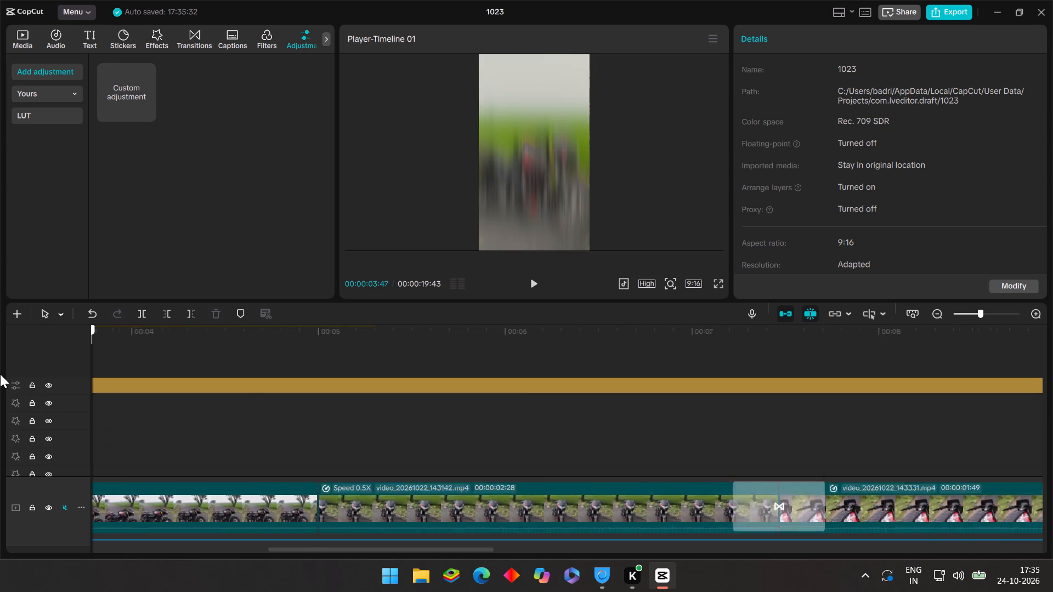
left_click_drag(0, 374, 0, 382)
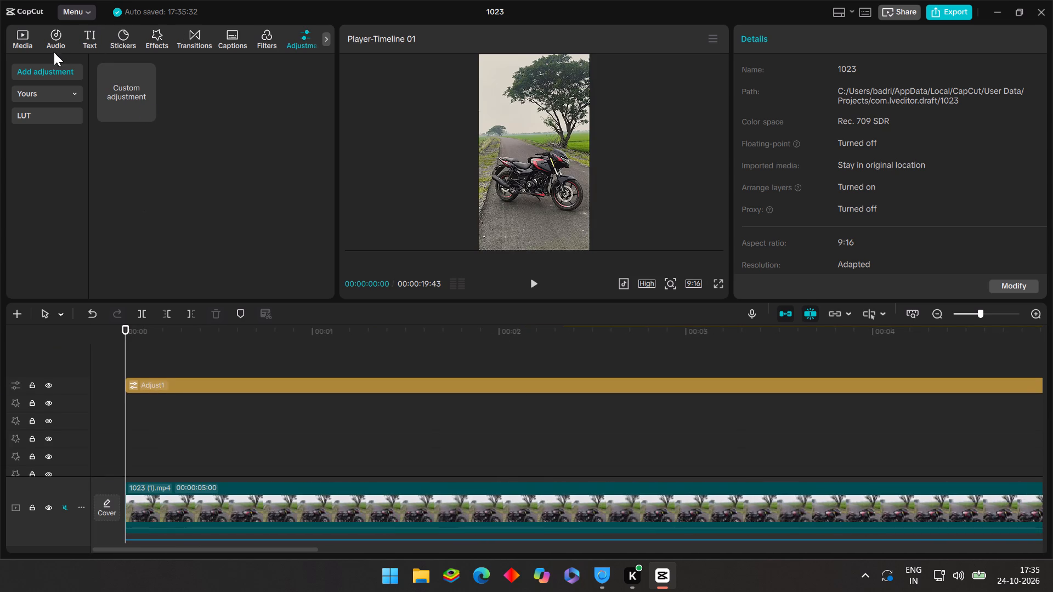
Search the filters for high saturation and add the High Saturation filter at the start of the timeline.
left_click(267, 44)
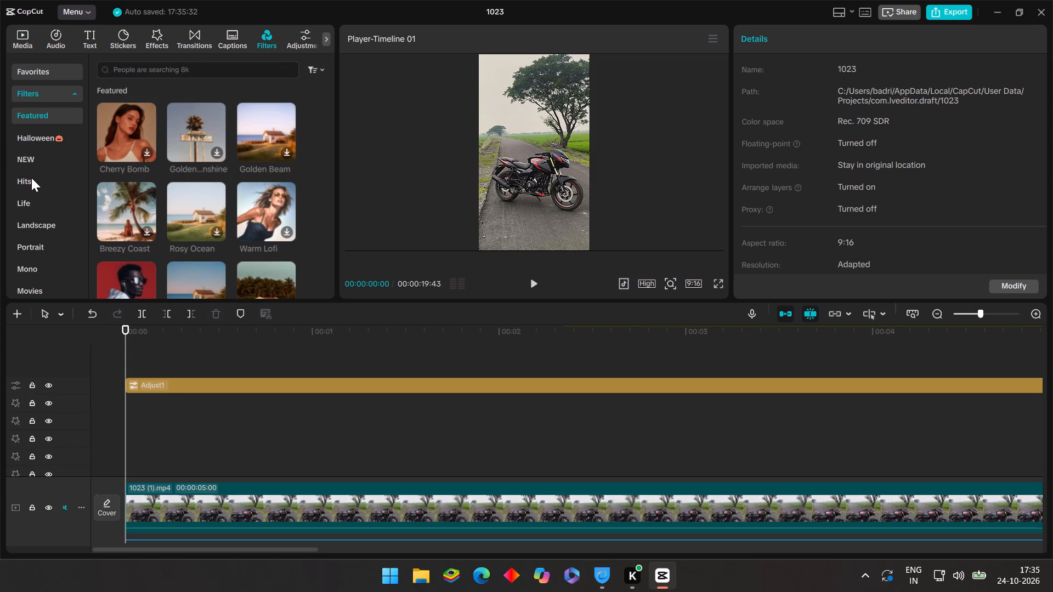
scroll(35, 204, "down", 2)
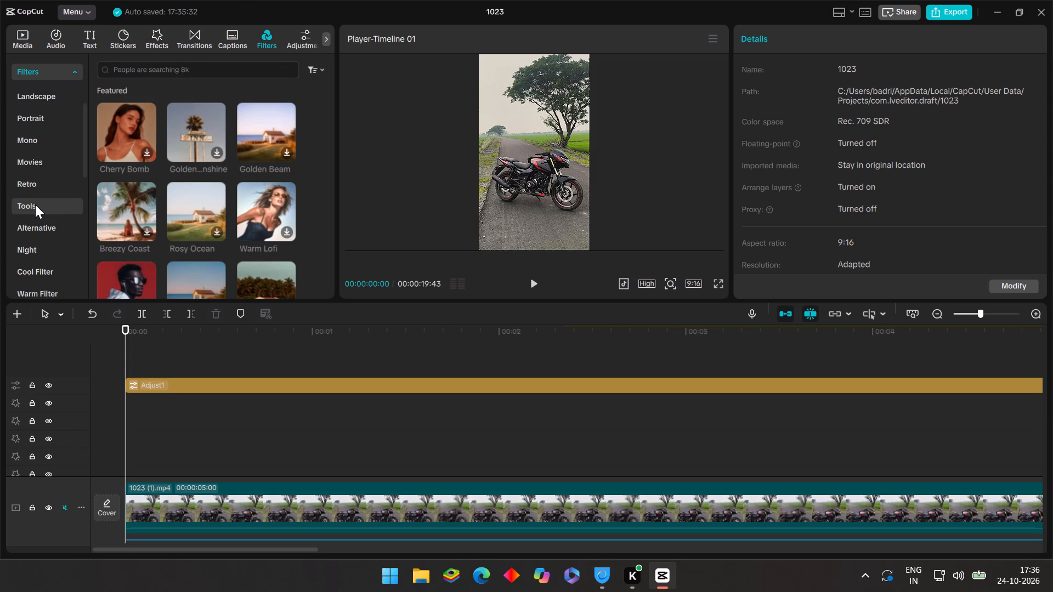
scroll(36, 204, "up", 3)
left_click(149, 70)
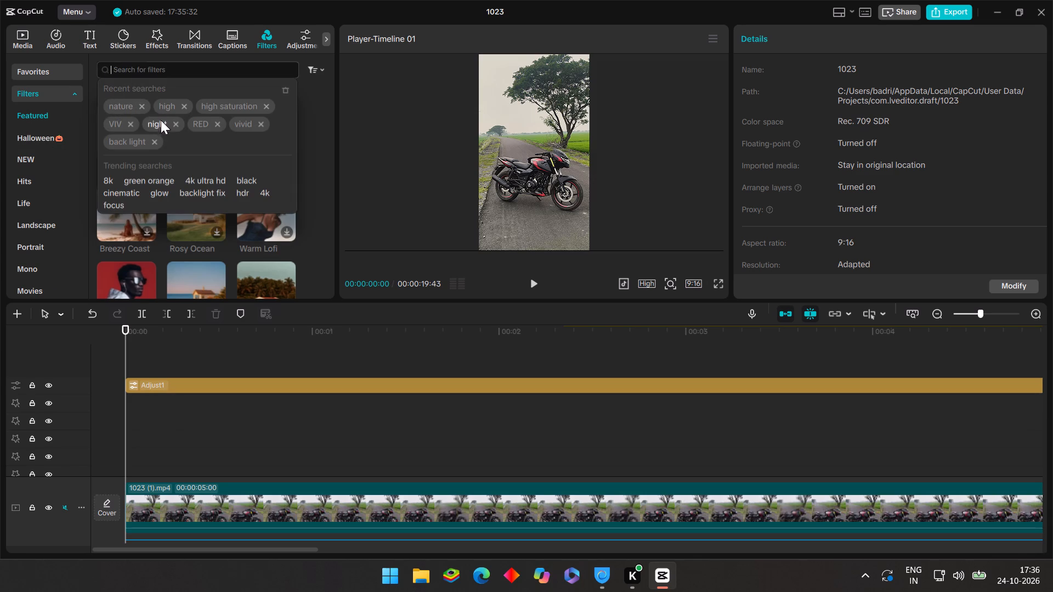
scroll(154, 103, "up", 1)
left_click(218, 110)
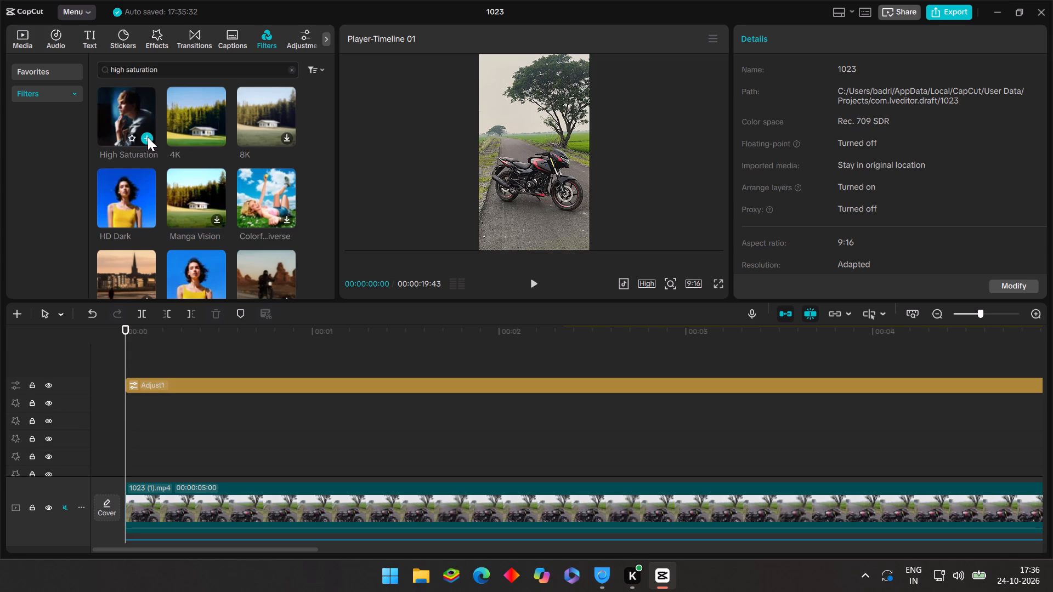
left_click(148, 136)
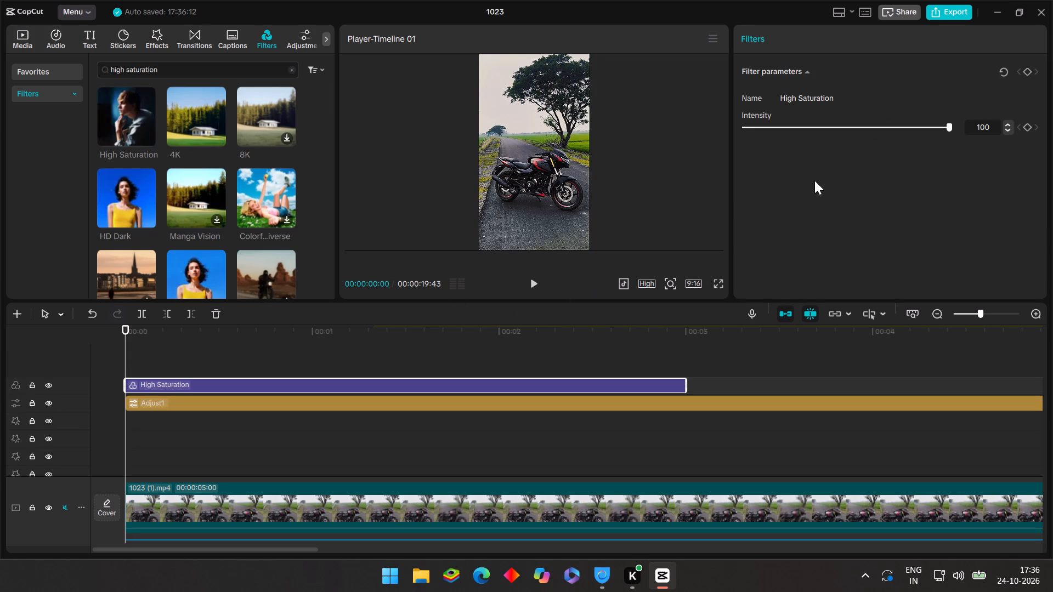
Set the High Saturation filter's intensity to 45.
left_click(824, 132)
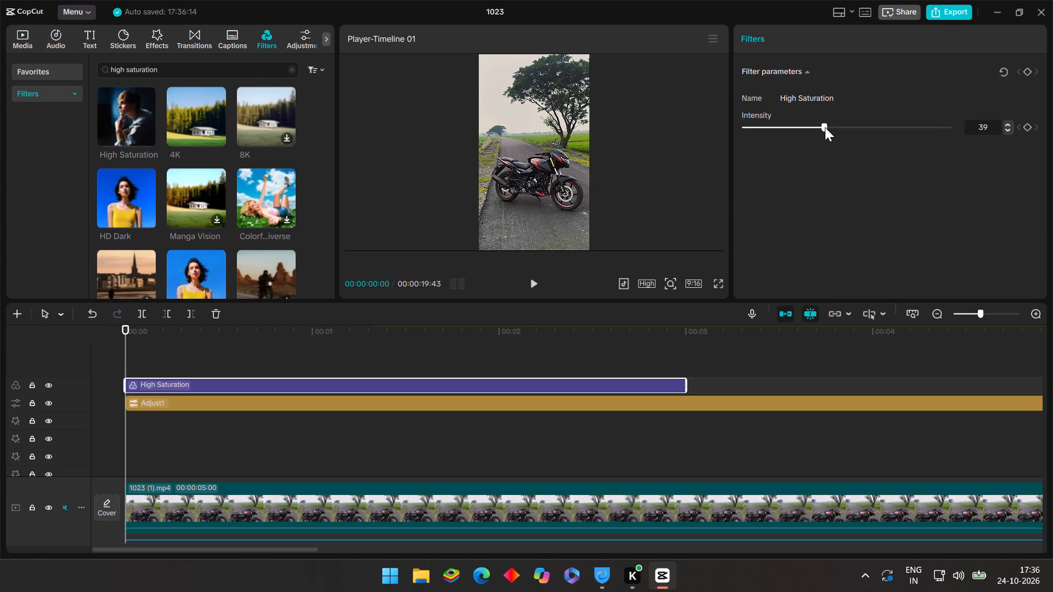
left_click_drag(825, 127, 829, 128)
left_click_drag(829, 128, 836, 136)
Extend the High Saturation filter along the timeline until it reaches nearly the end of the last clip.
left_click_drag(686, 384, 1052, 412)
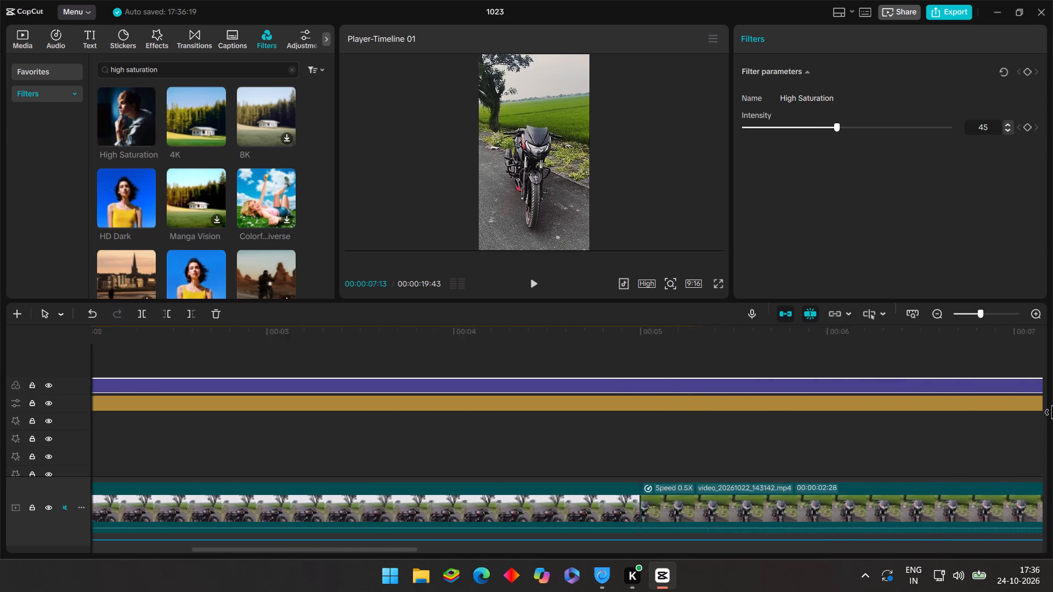
left_click_drag(1052, 412, 1052, 419)
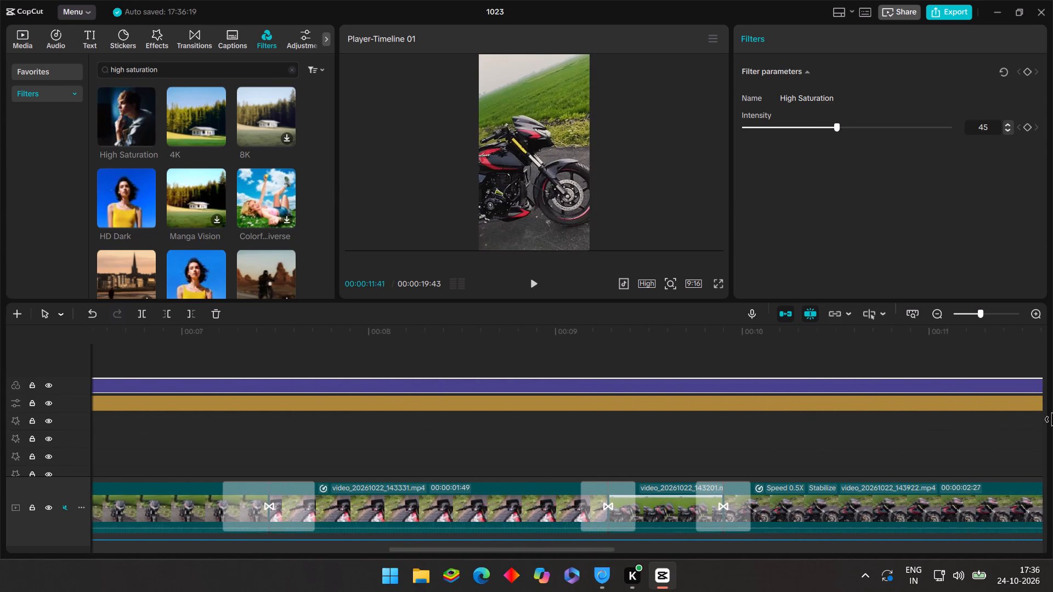
left_click_drag(1052, 419, 950, 424)
left_click(941, 424)
left_click(602, 363)
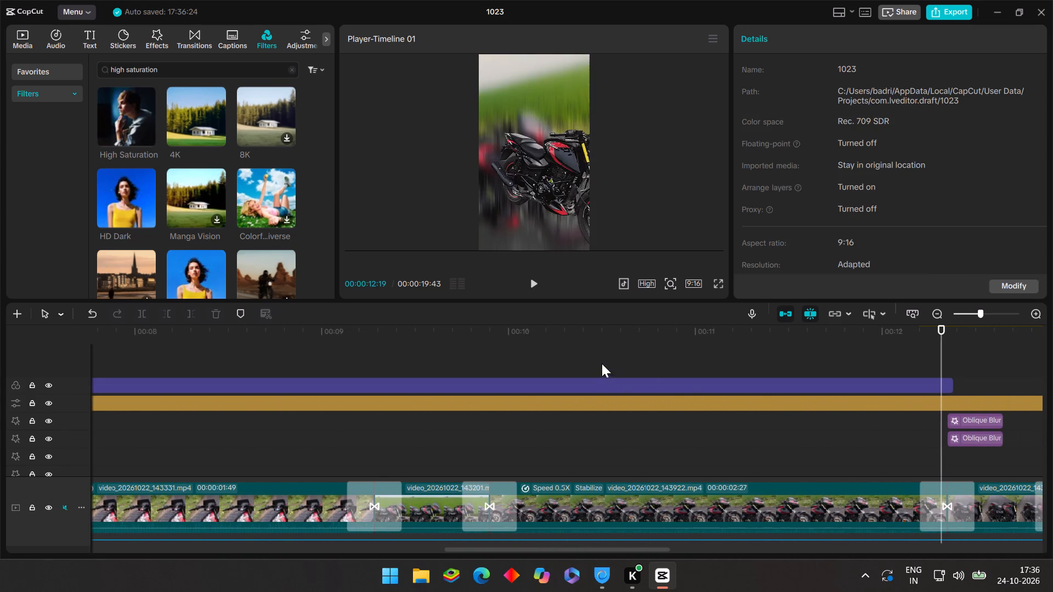
left_click_drag(602, 363, 625, 372)
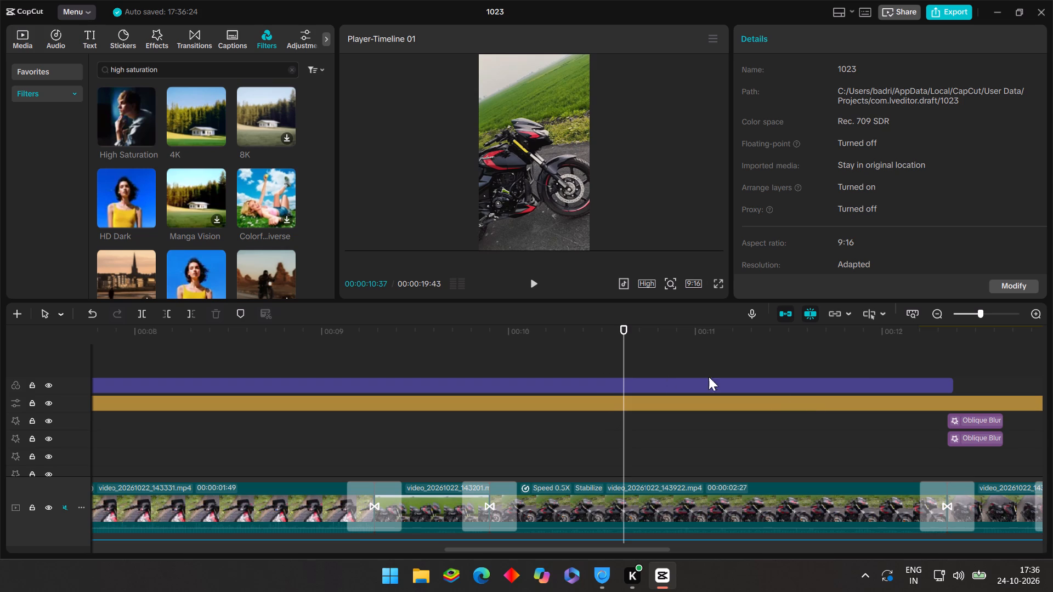
left_click(872, 380)
left_click_drag(956, 386, 1052, 400)
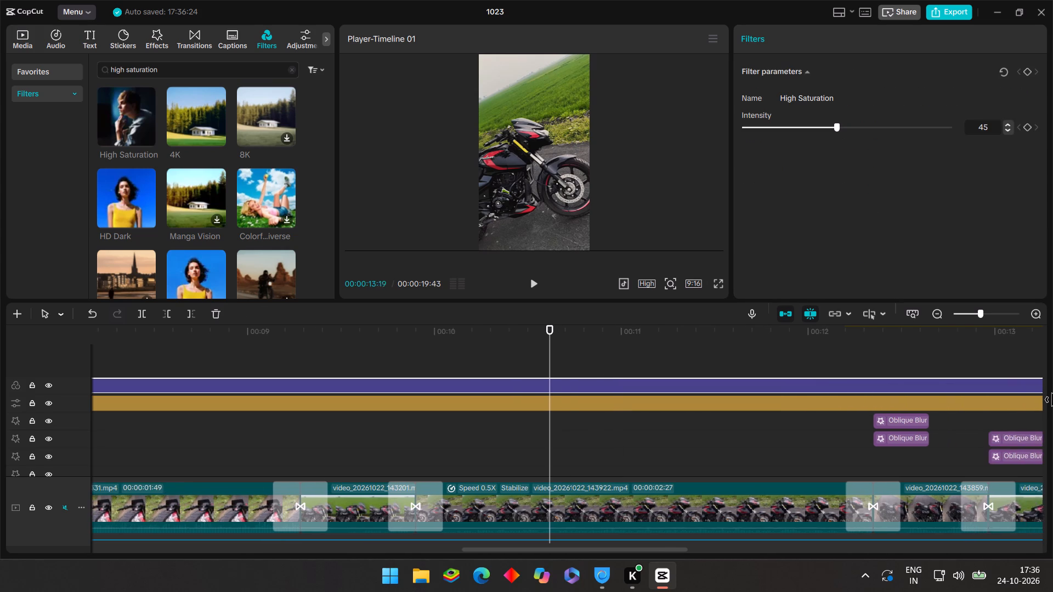
left_click_drag(1052, 400, 1052, 407)
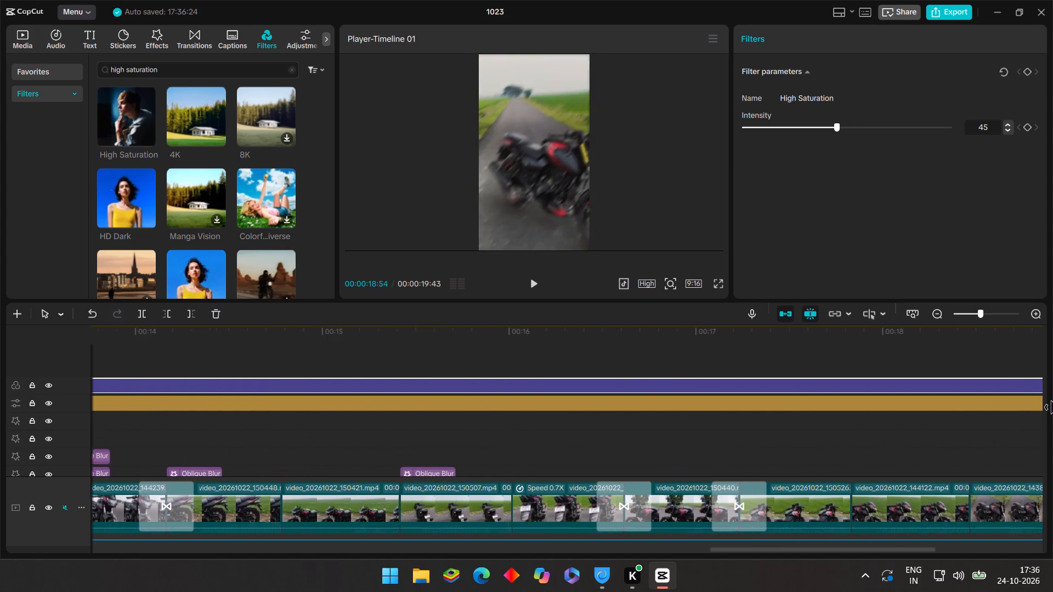
left_click_drag(1052, 407, 750, 403)
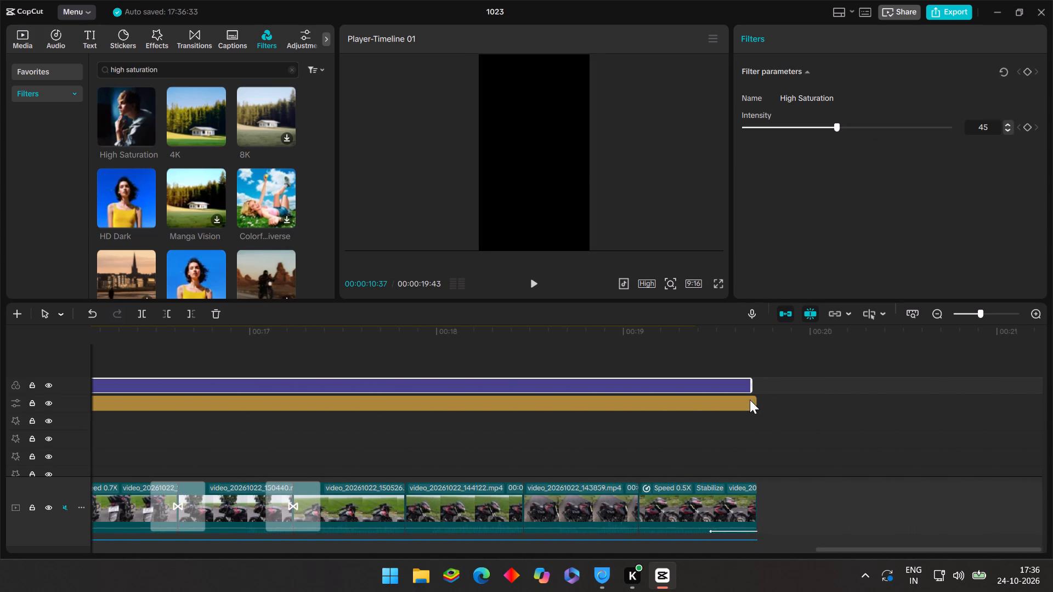
left_click(750, 383)
left_click(751, 383)
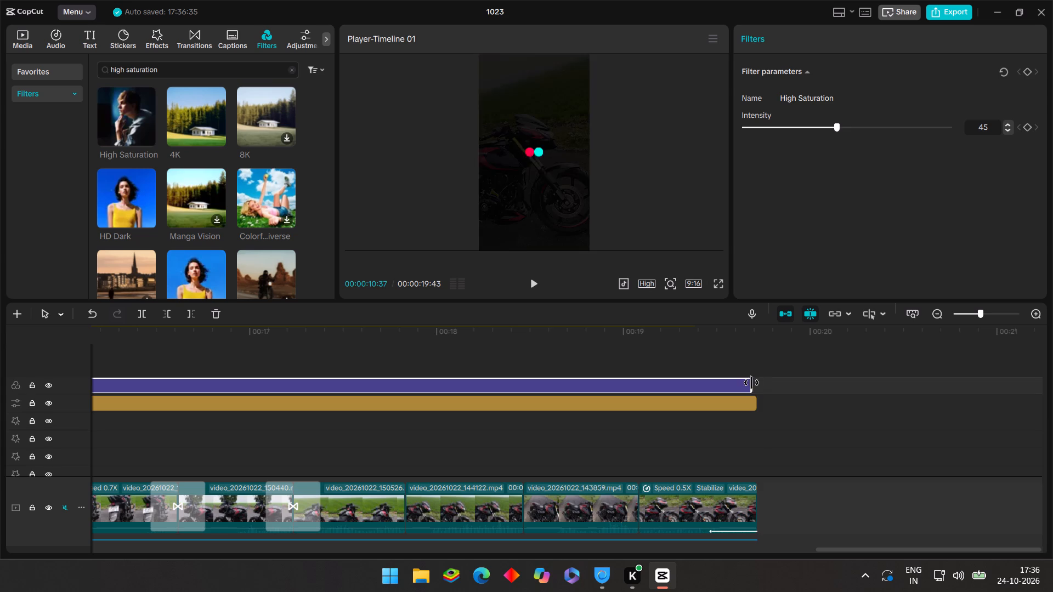
Review the filtered clips back to the start of the timeline and look through the other high saturation filters.
left_click(618, 355)
left_click_drag(618, 355, 0, 398)
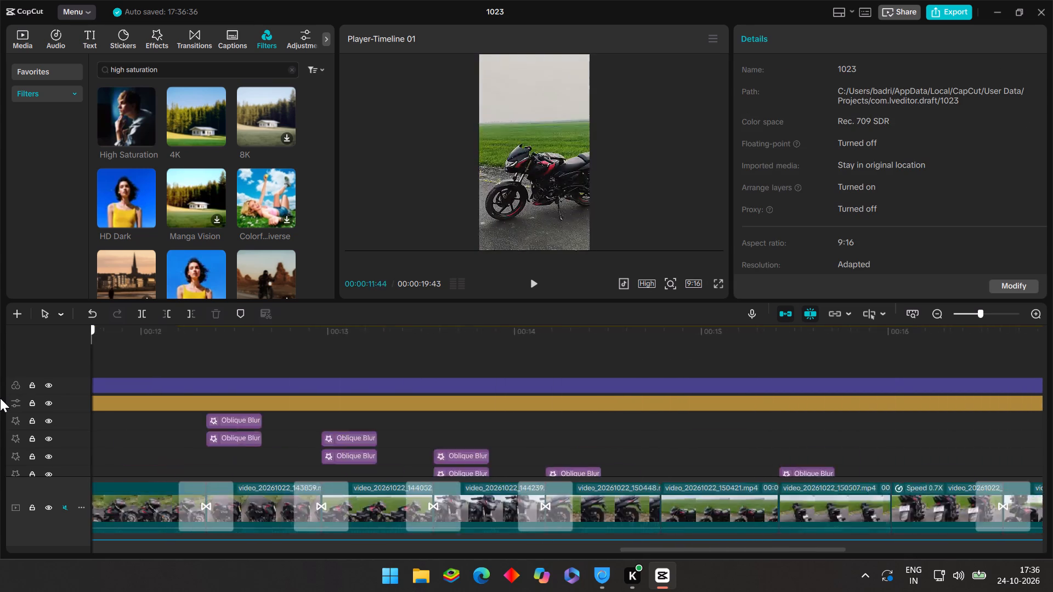
left_click_drag(0, 398, 0, 408)
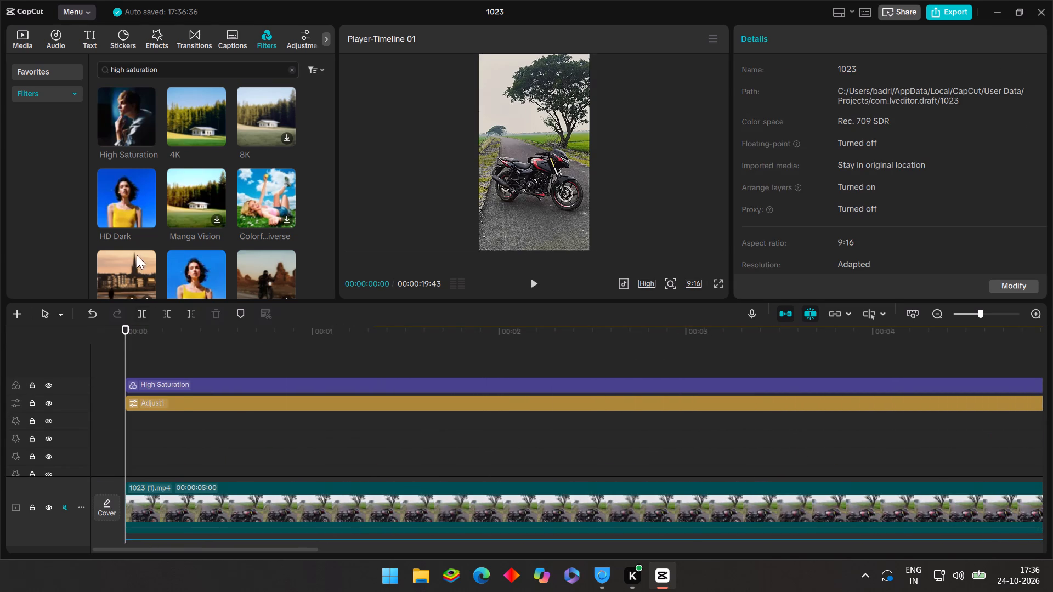
scroll(137, 253, "down", 1)
scroll(183, 150, "down", 1)
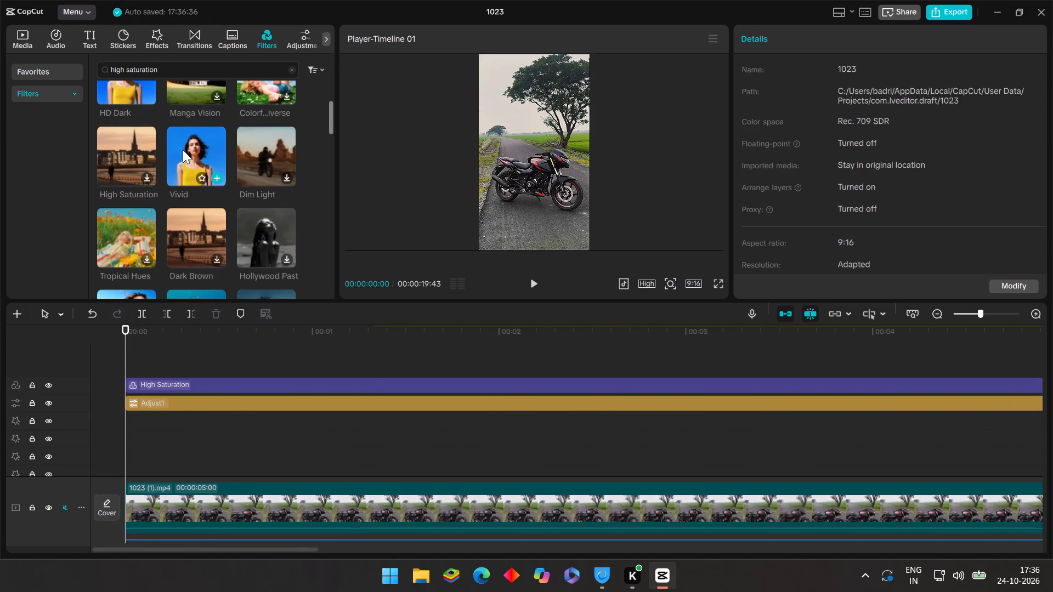
scroll(173, 168, "down", 4)
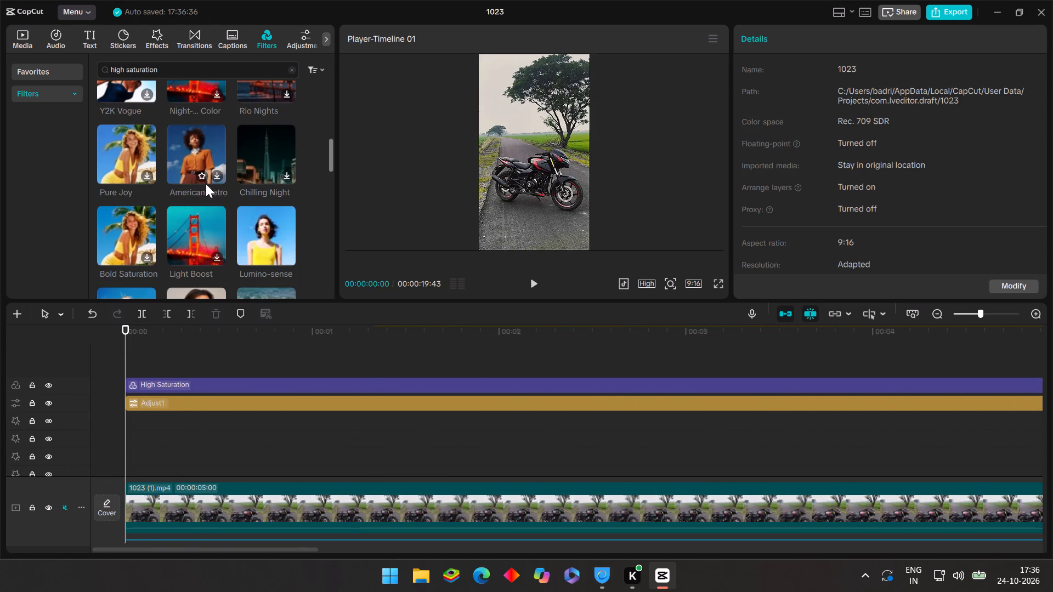
scroll(206, 183, "up", 15)
Search the filters for red, preview the Cyan Red filter on the video and compare it with the current frame.
left_click(292, 70)
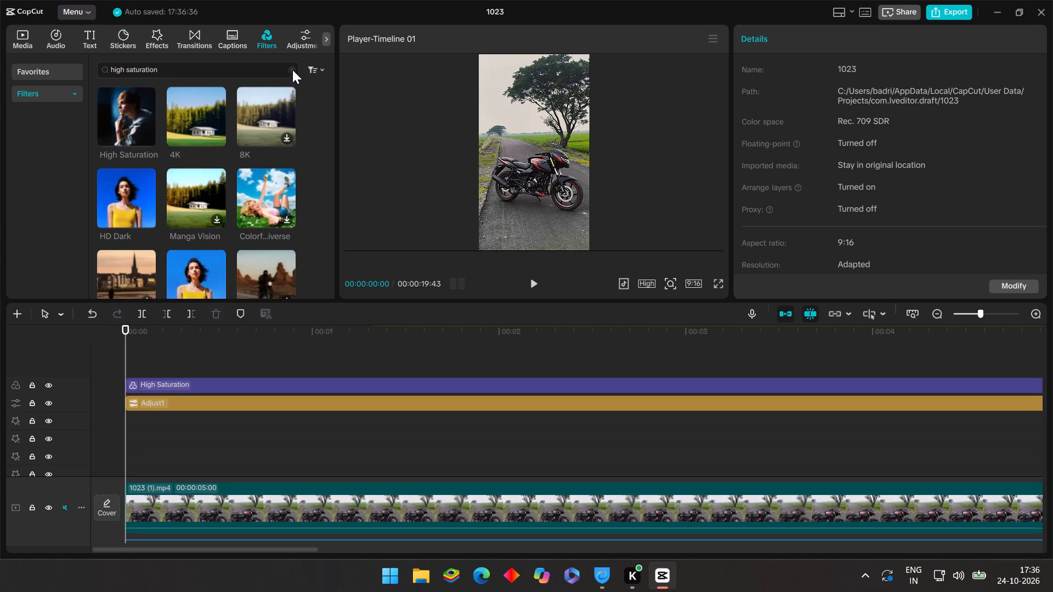
left_click(188, 69)
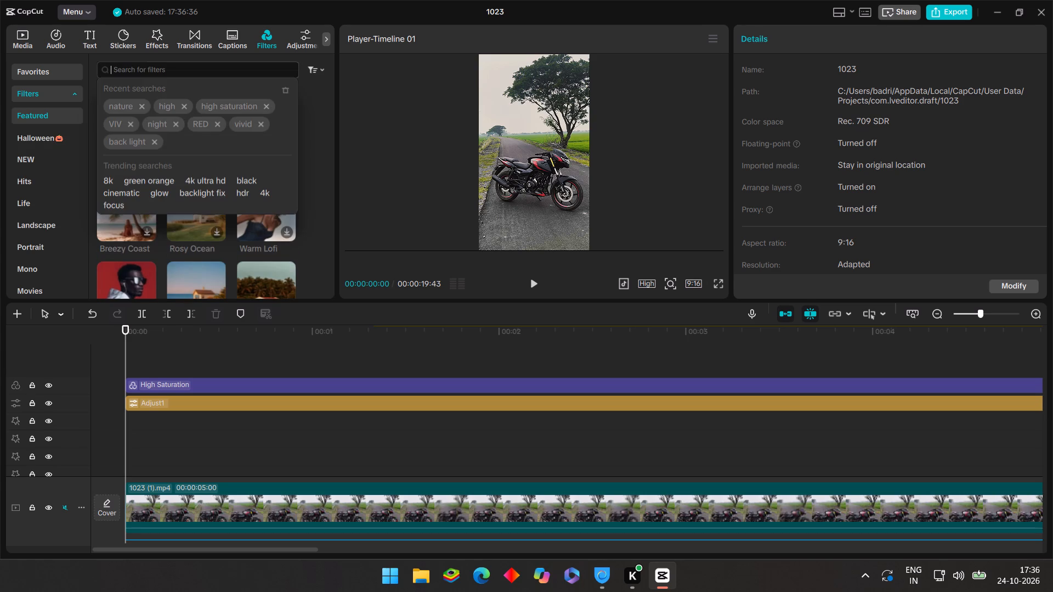
type("red")
key("Return")
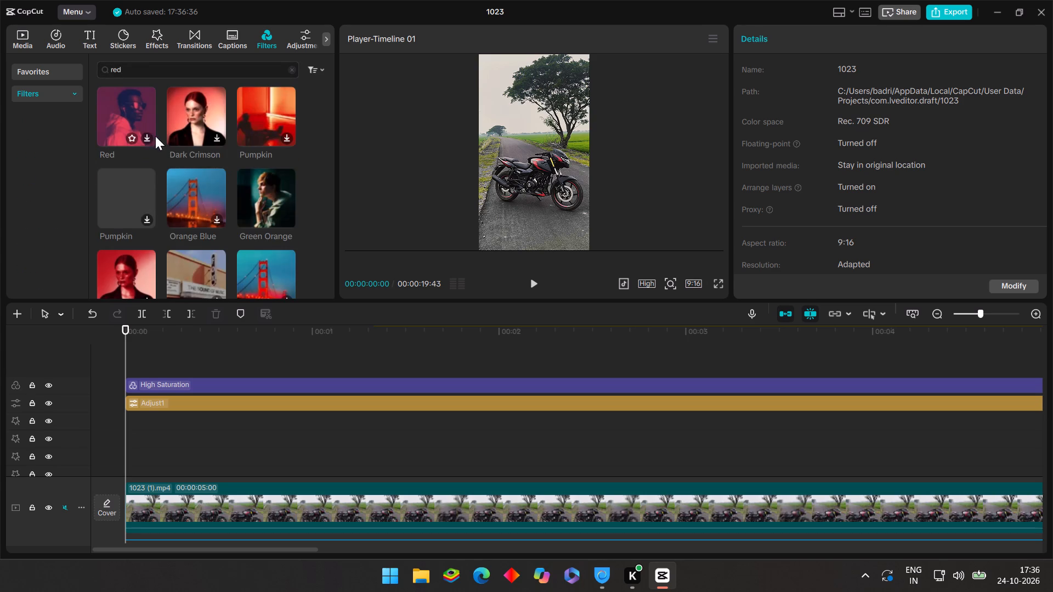
scroll(195, 146, "down", 2)
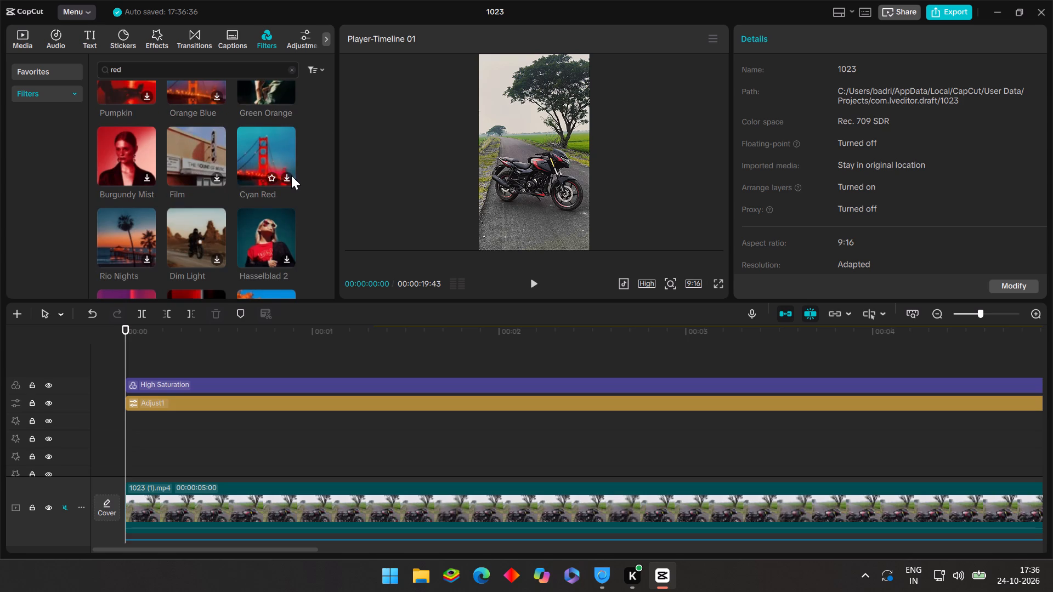
left_click(291, 173)
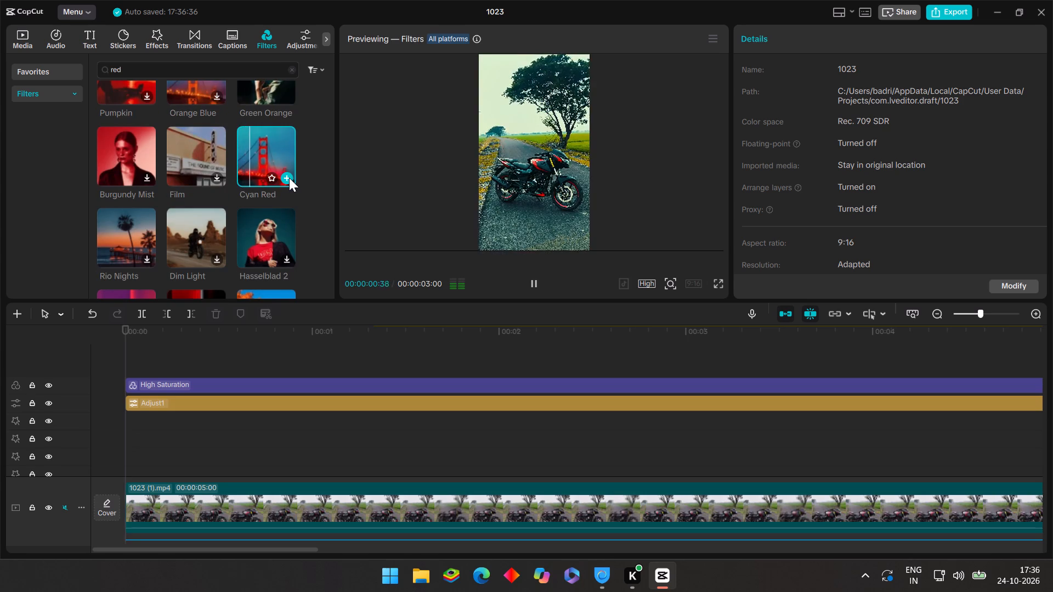
scroll(187, 207, "down", 3)
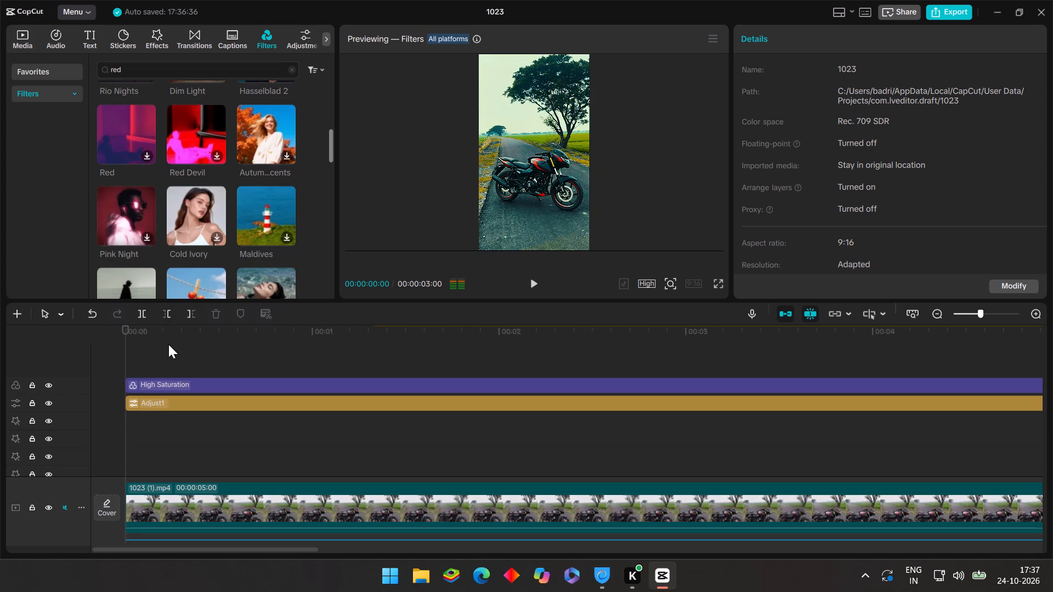
left_click(184, 351)
left_click_drag(184, 351, 212, 360)
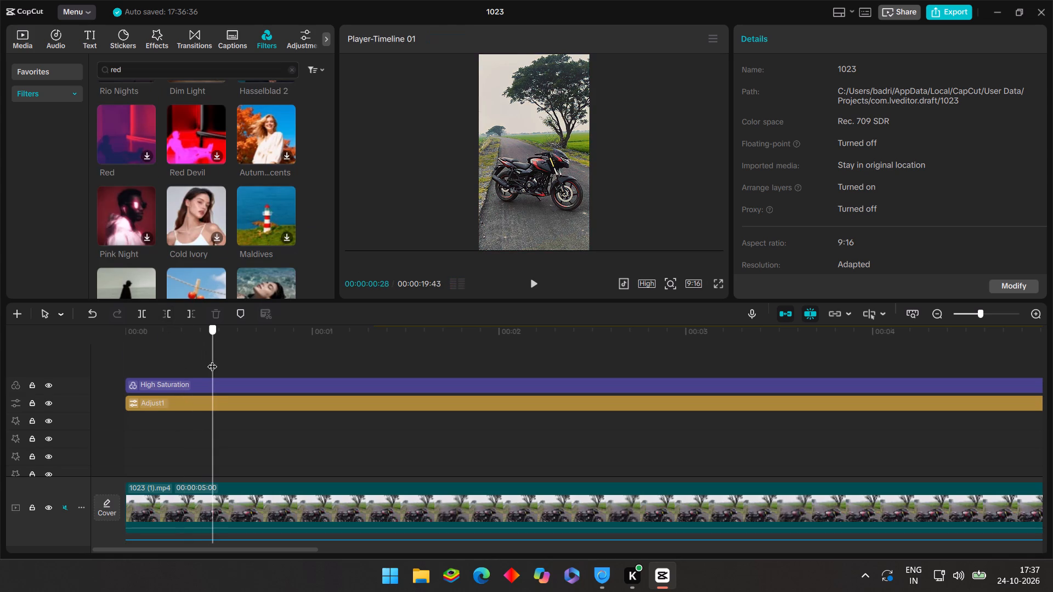
Look through the red filter results, preview the 2077 filter and compare it with the frame at the timeline's start.
left_click_drag(212, 360, 53, 378)
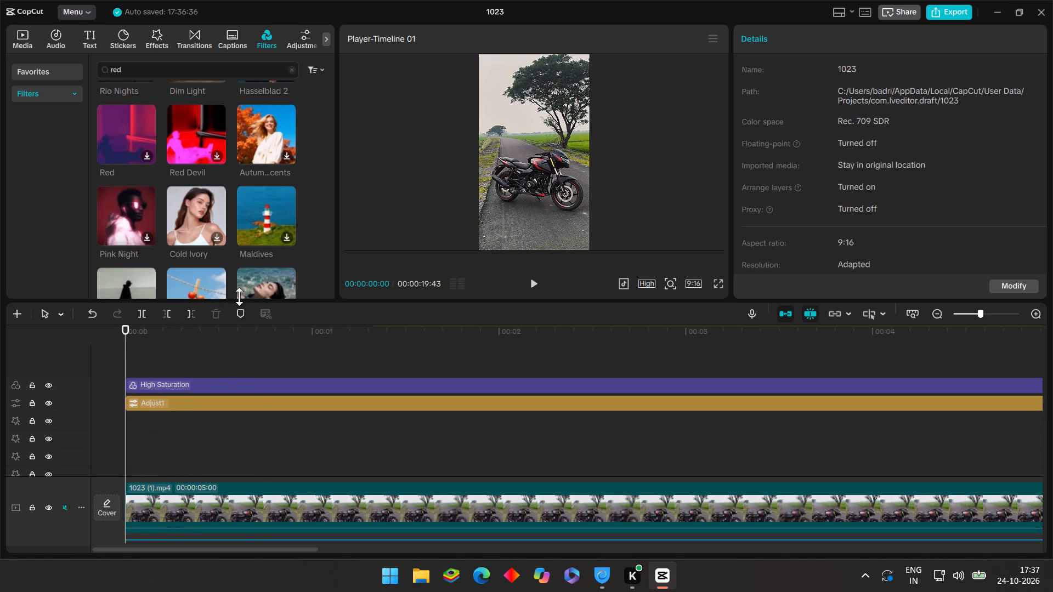
scroll(214, 196, "down", 2)
scroll(182, 235, "down", 1)
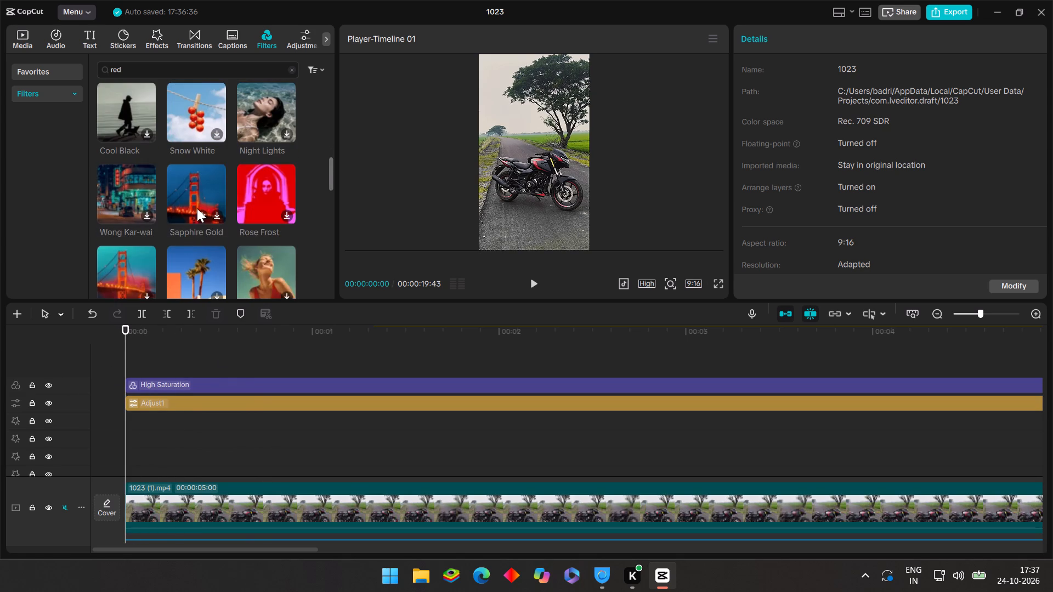
scroll(197, 208, "down", 2)
scroll(150, 181, "down", 2)
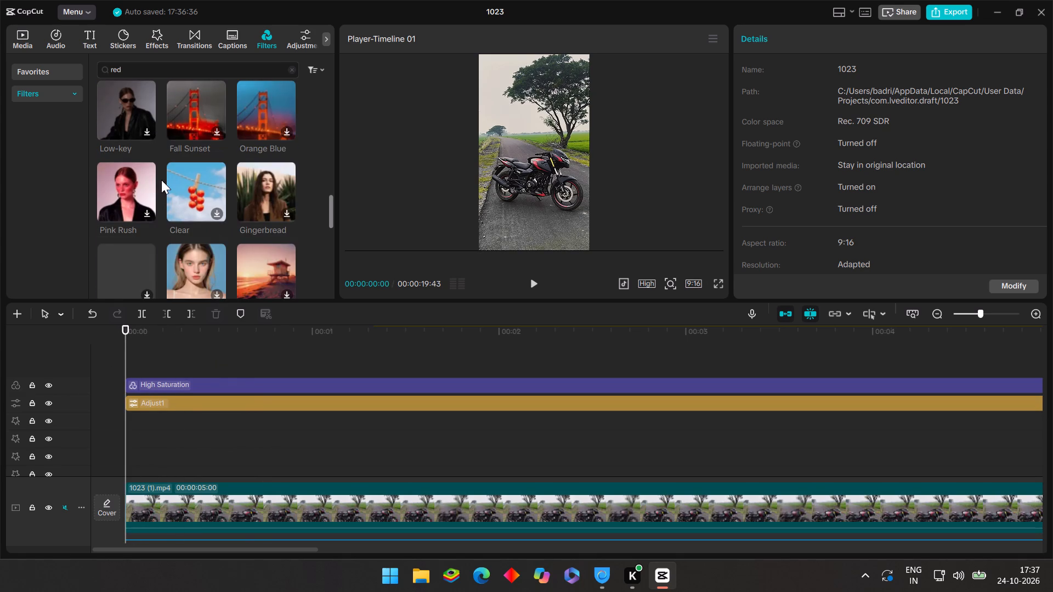
scroll(211, 187, "down", 4)
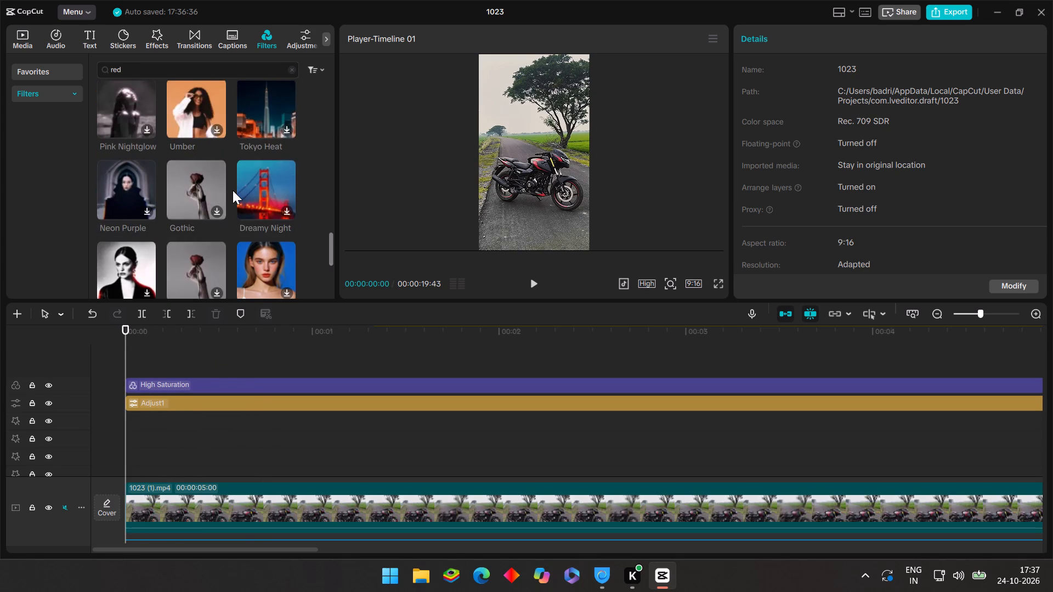
scroll(233, 189, "down", 2)
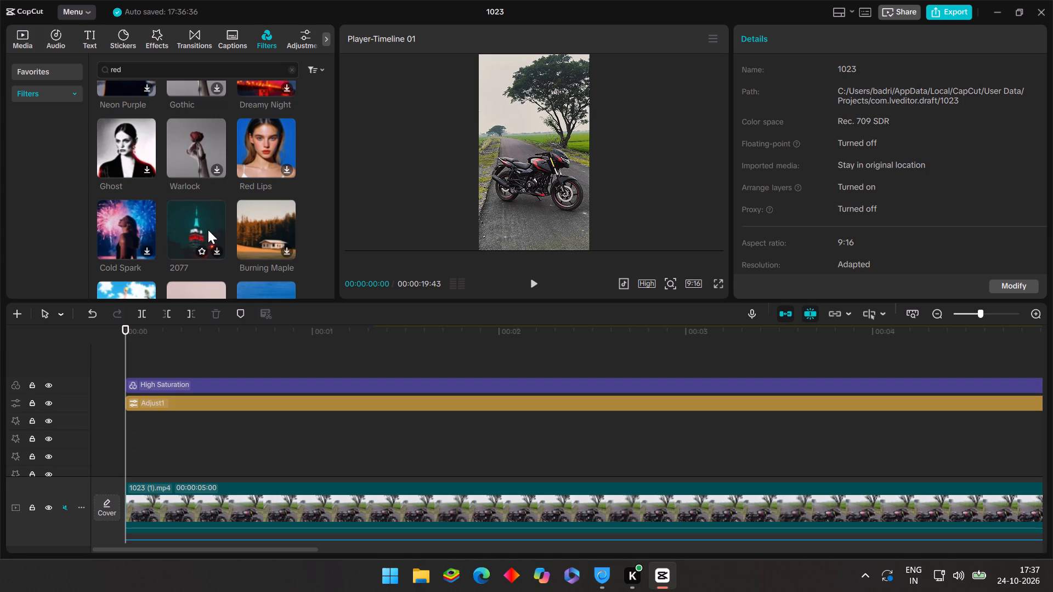
left_click(217, 252)
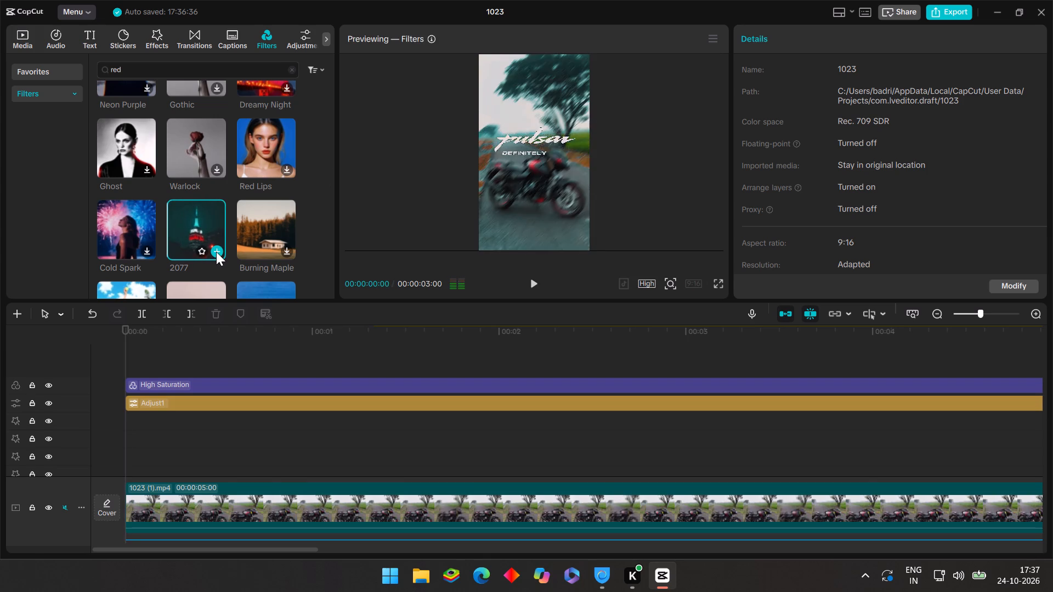
left_click(178, 362)
left_click_drag(178, 357, 137, 369)
Browse the remaining red filter results for a look that suits the motorcycle footage.
scroll(195, 244, "down", 2)
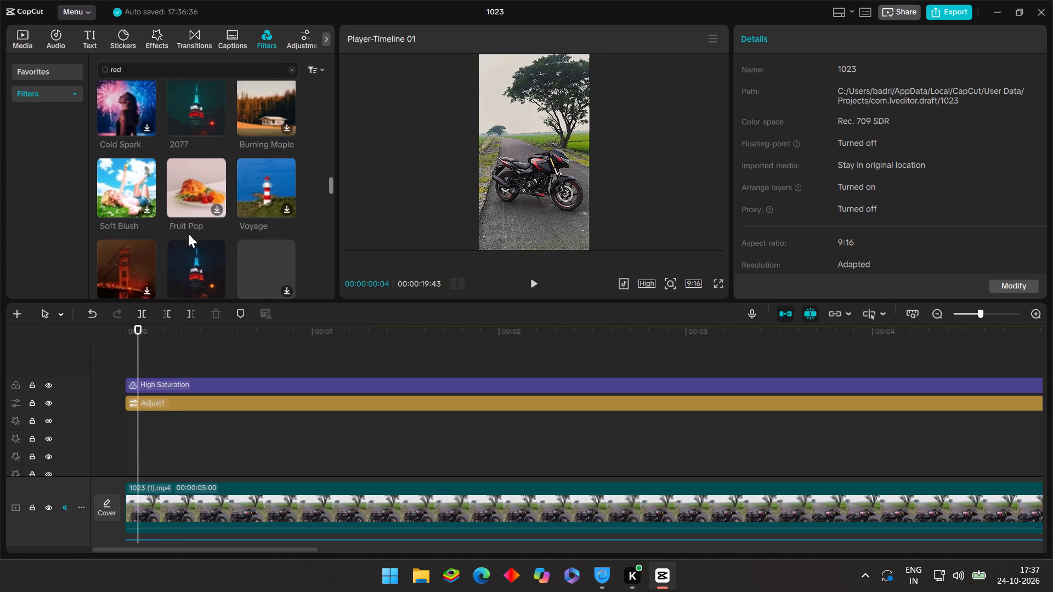
scroll(188, 232, "down", 3)
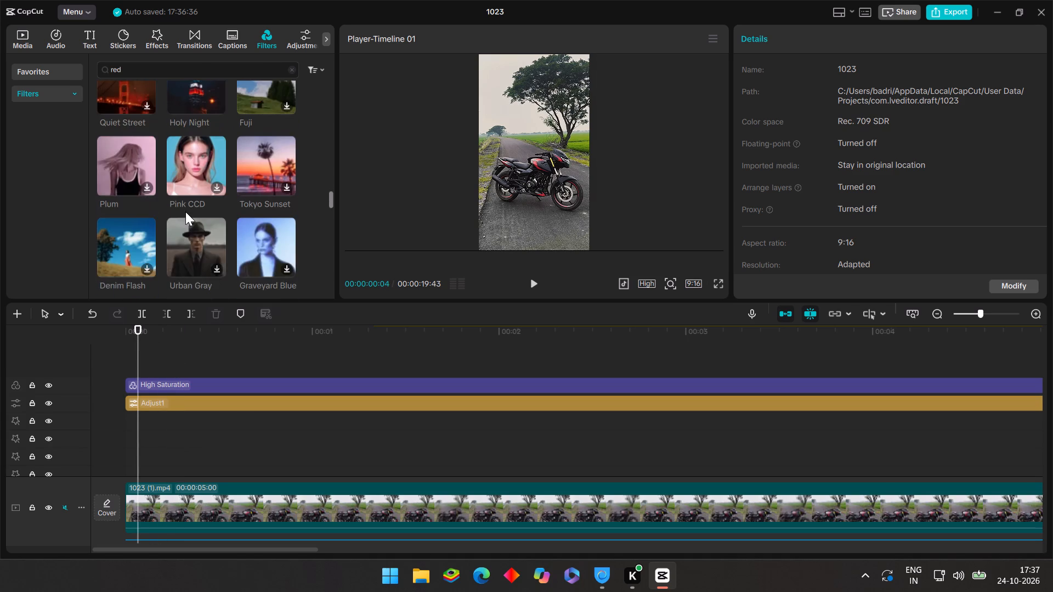
scroll(185, 212, "down", 3)
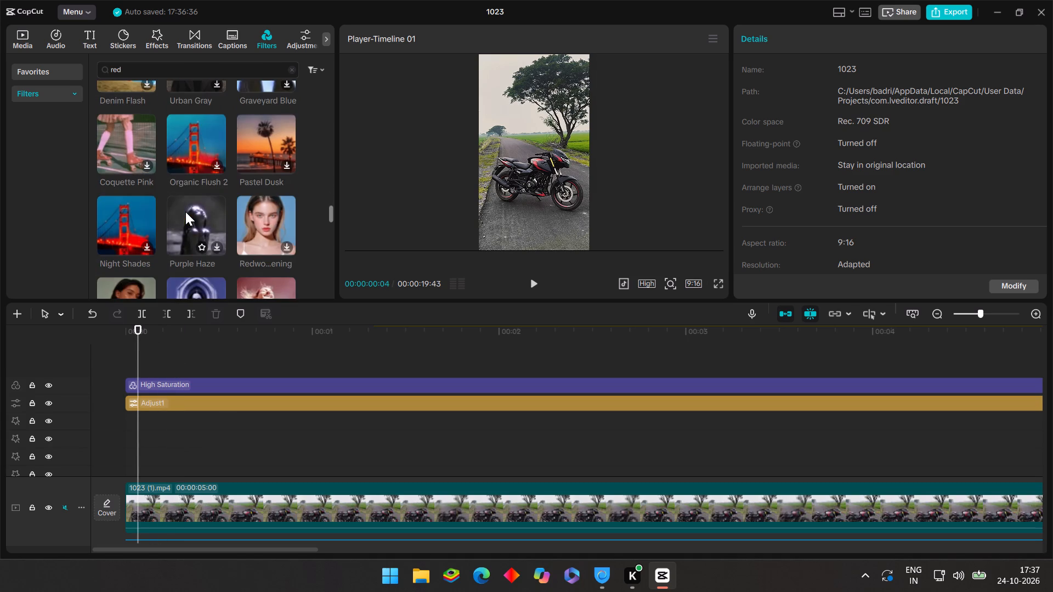
scroll(185, 212, "down", 4)
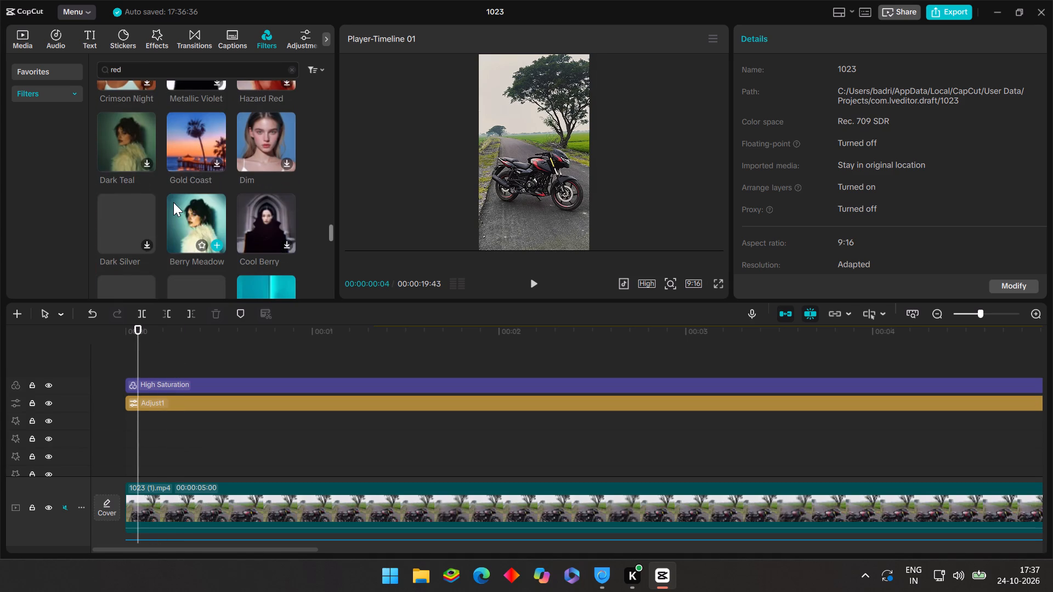
scroll(173, 204, "up", 1)
scroll(173, 204, "down", 3)
scroll(173, 204, "up", 20)
scroll(173, 204, "up", 1)
middle_click(170, 203)
middle_click_drag(157, 264, 147, 303)
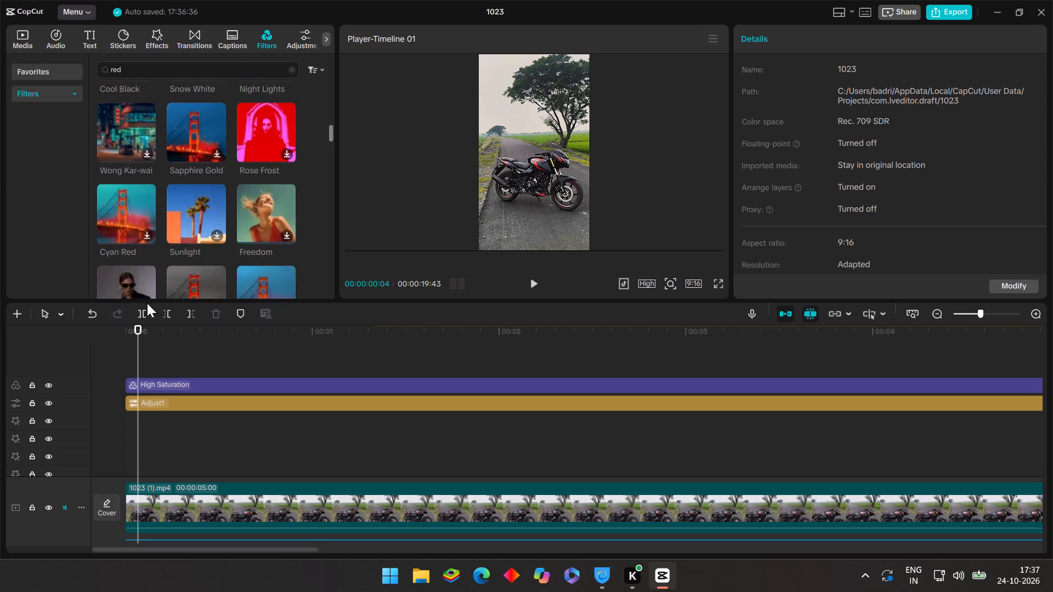
middle_click_drag(147, 303, 150, 306)
scroll(147, 303, "up", 17)
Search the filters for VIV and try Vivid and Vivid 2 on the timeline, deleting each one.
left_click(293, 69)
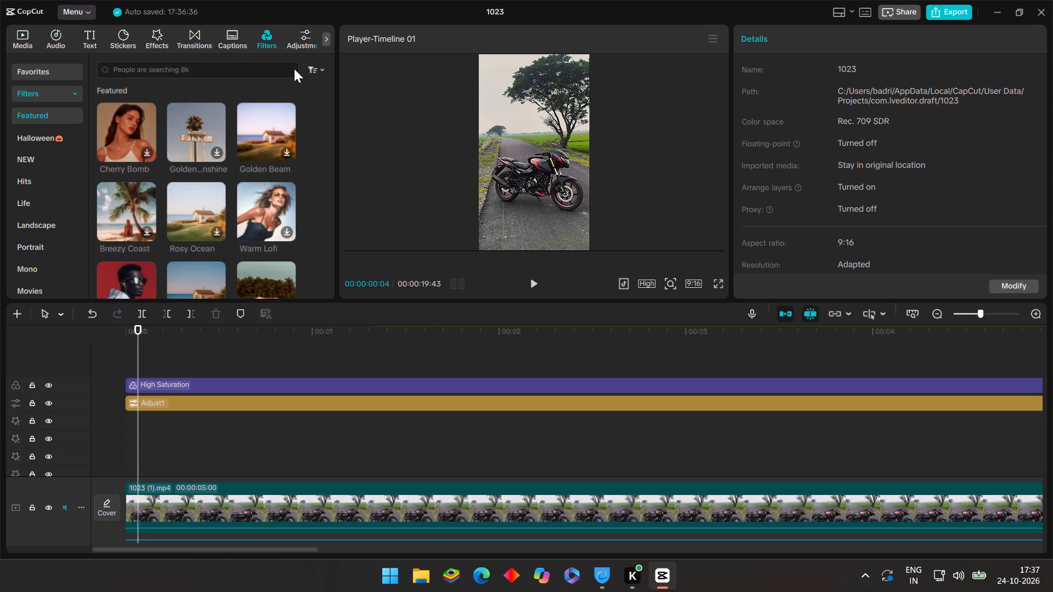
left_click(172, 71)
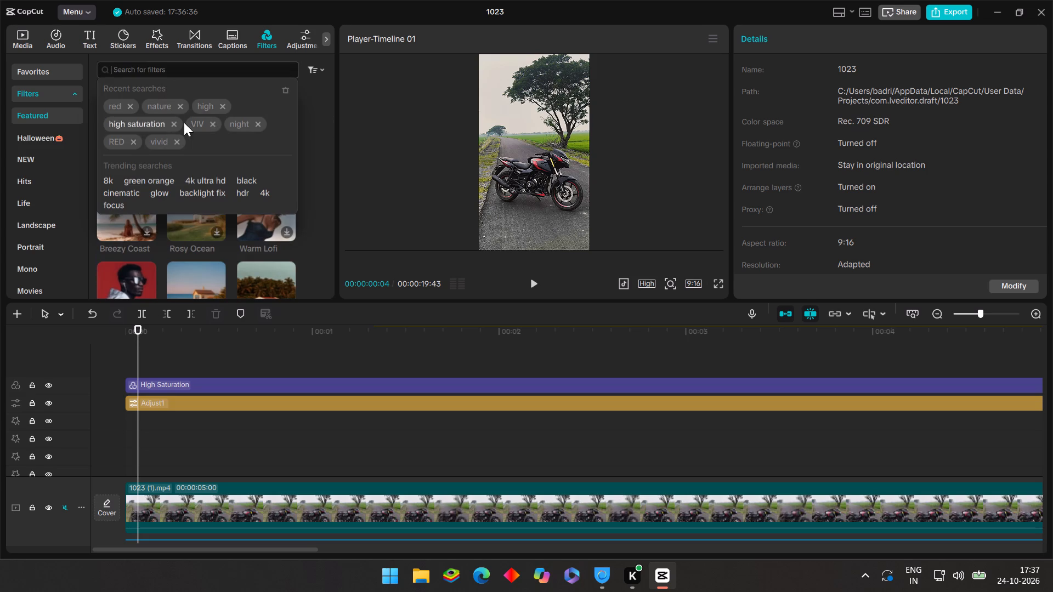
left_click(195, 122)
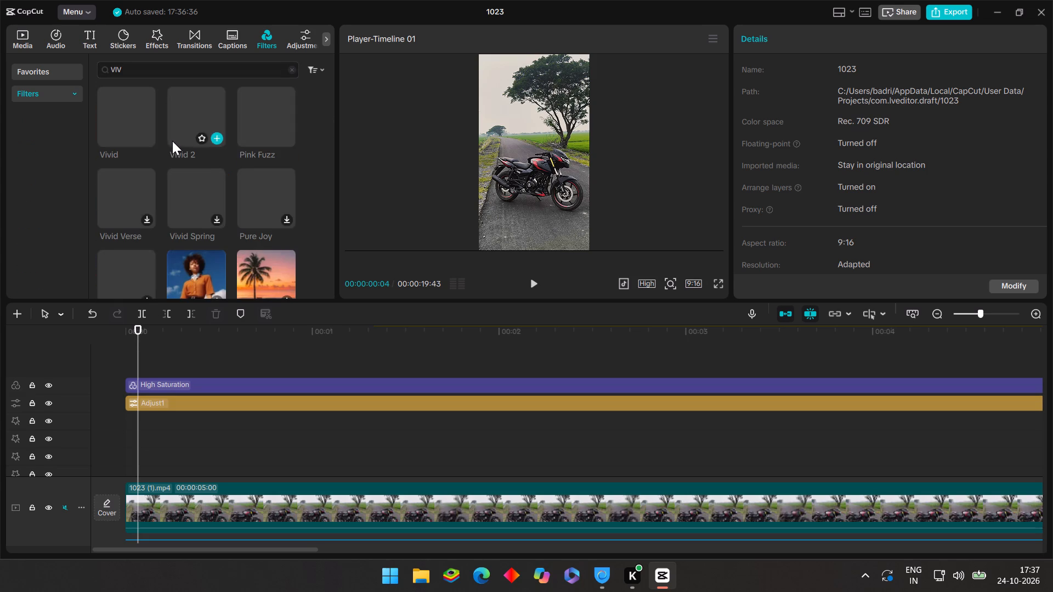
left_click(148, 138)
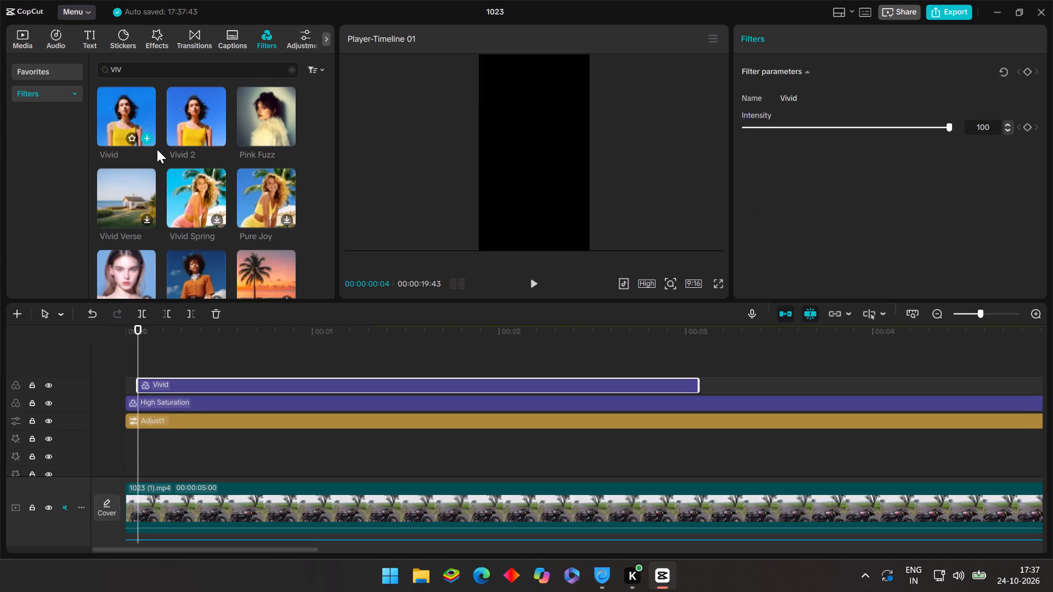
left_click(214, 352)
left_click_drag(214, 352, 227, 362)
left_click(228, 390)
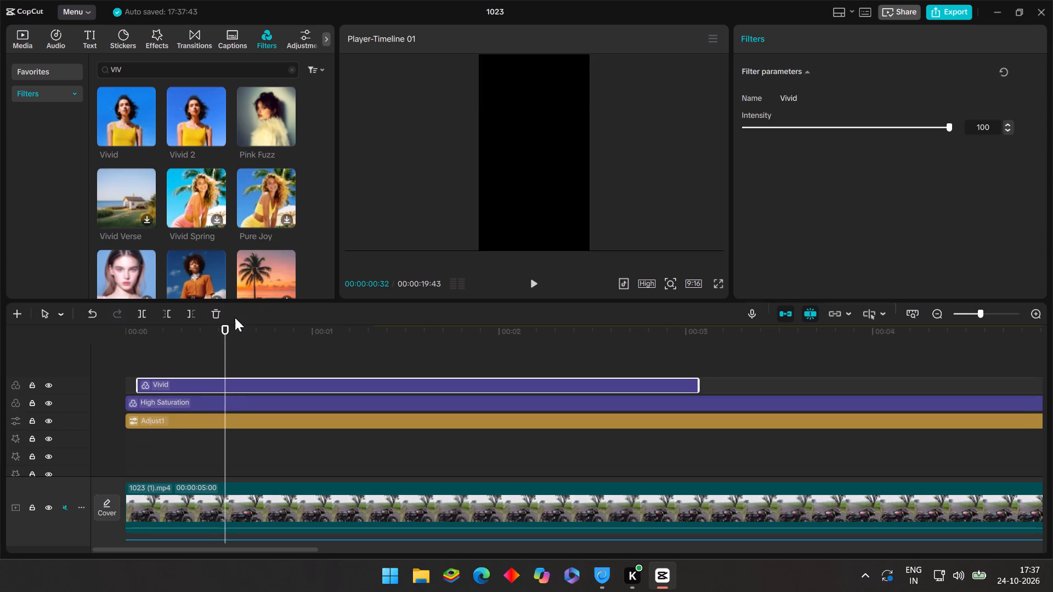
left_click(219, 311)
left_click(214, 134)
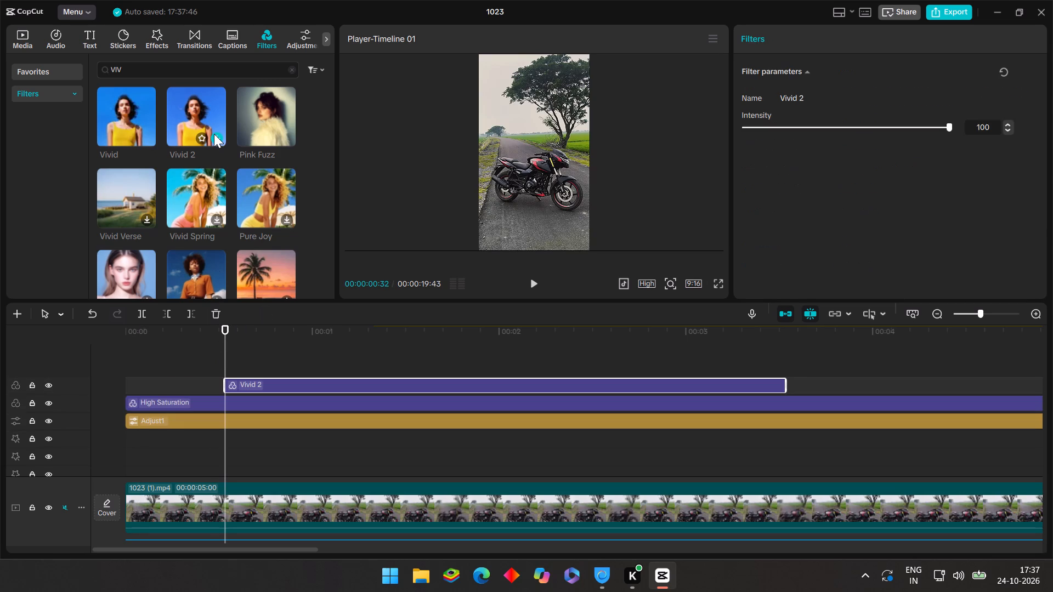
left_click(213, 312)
Add the Nature filter above the High Saturation filter and extend its beginning back to the start of the timeline.
scroll(217, 186, "down", 1)
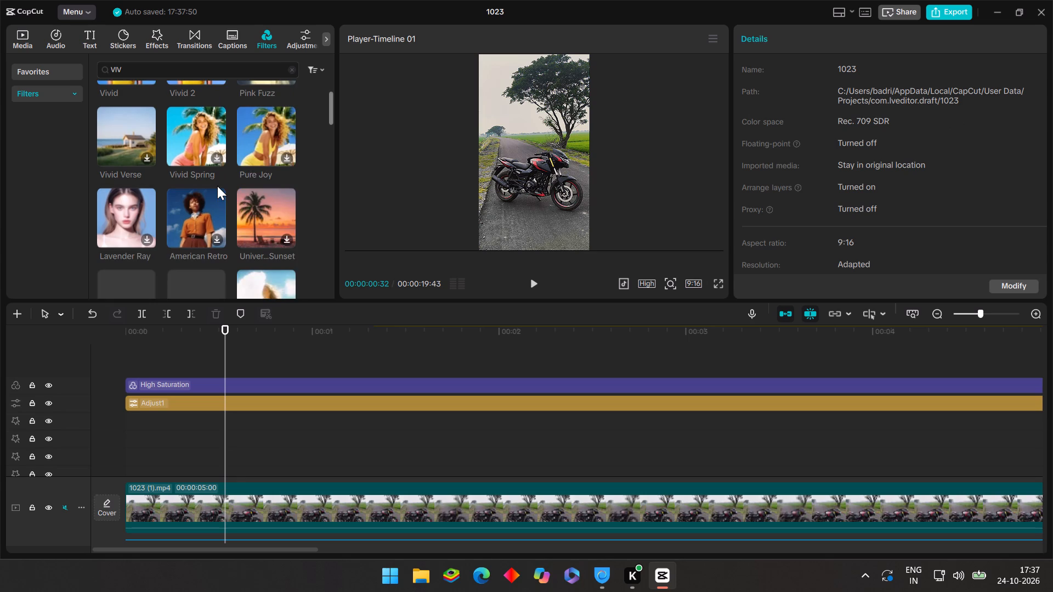
scroll(217, 186, "down", 3)
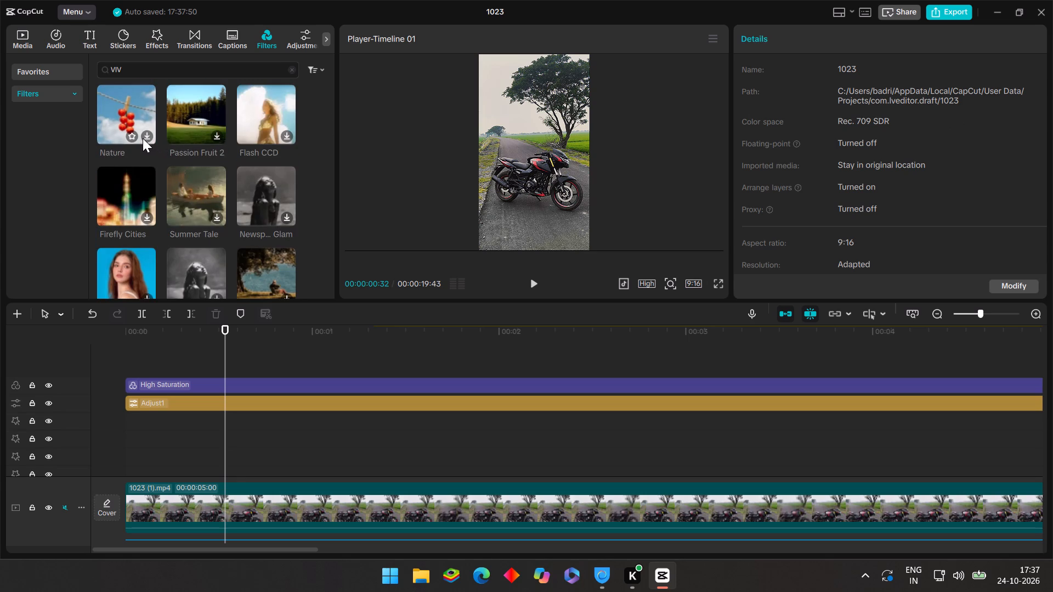
left_click(145, 133)
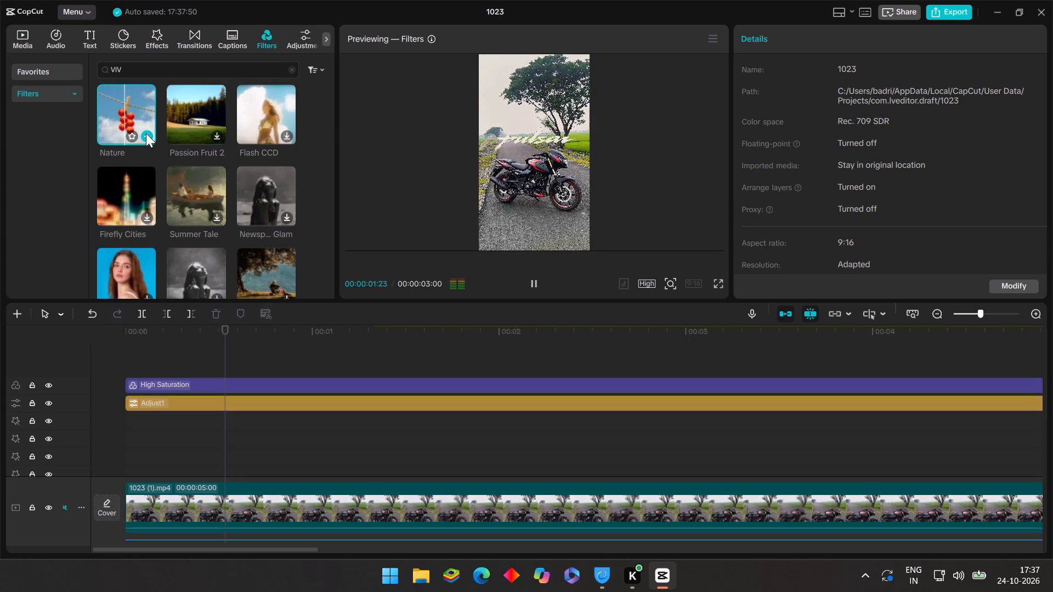
left_click(146, 133)
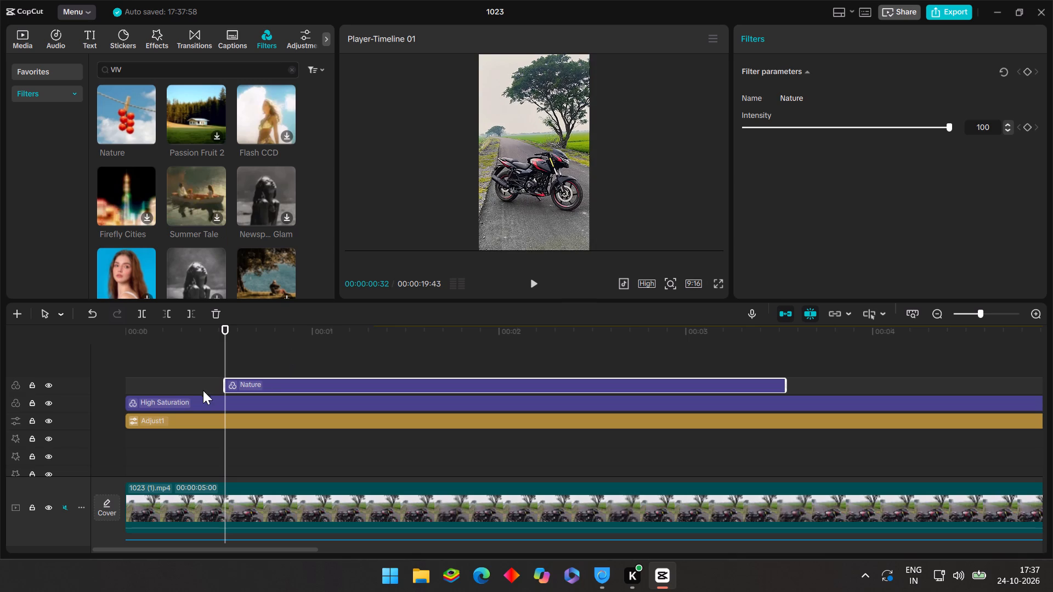
left_click_drag(223, 383, 111, 387)
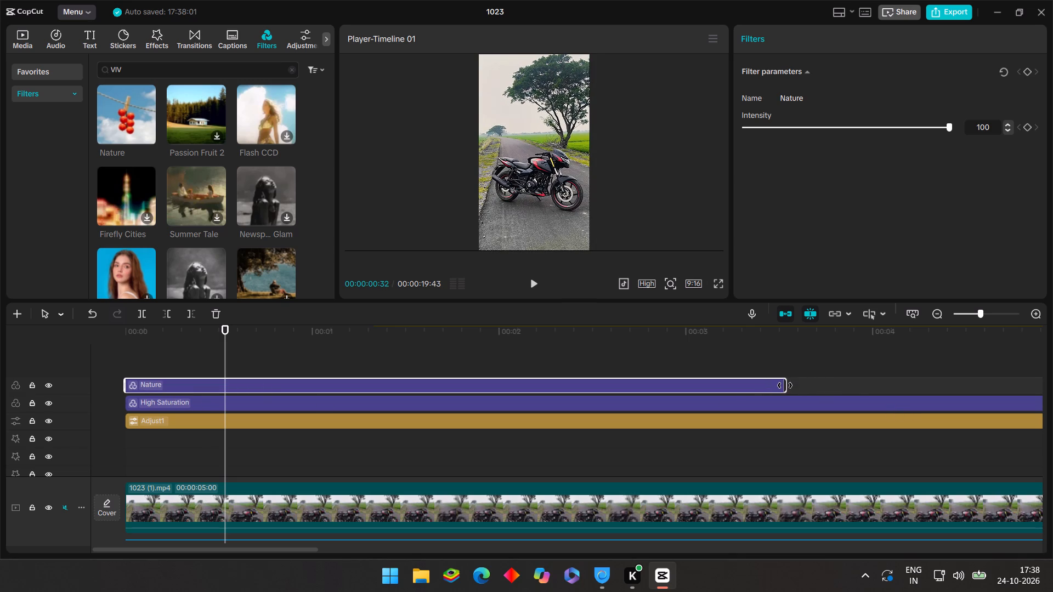
Set the Nature filter's intensity to 51.
left_click(824, 130)
left_click_drag(824, 130, 835, 131)
left_click_drag(835, 131, 847, 131)
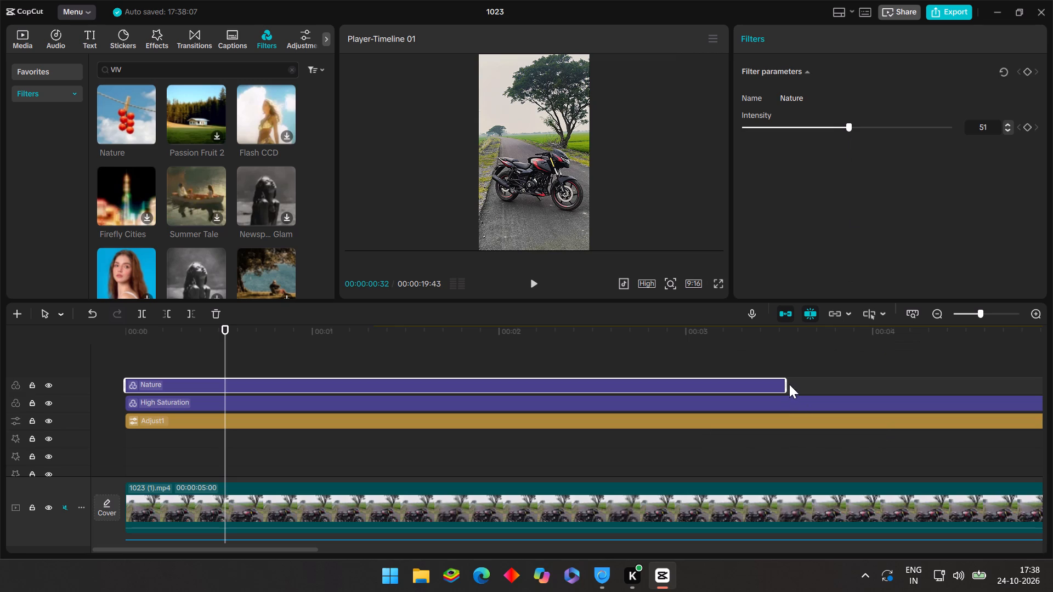
Extend the end of the Nature filter along the timeline to the end of the last clip.
left_click_drag(789, 384, 1052, 388)
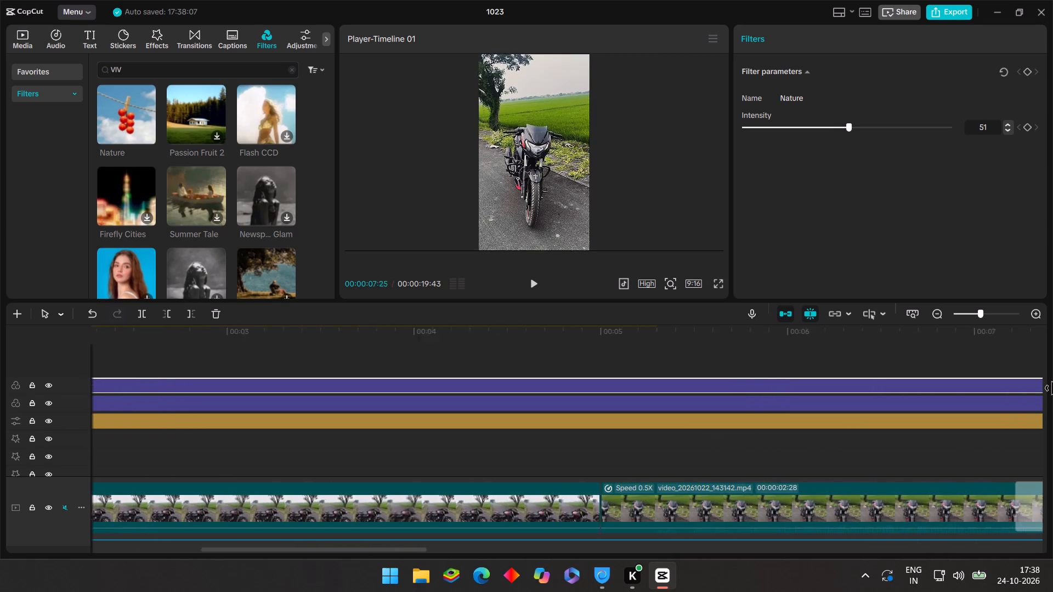
left_click_drag(1052, 388, 1052, 391)
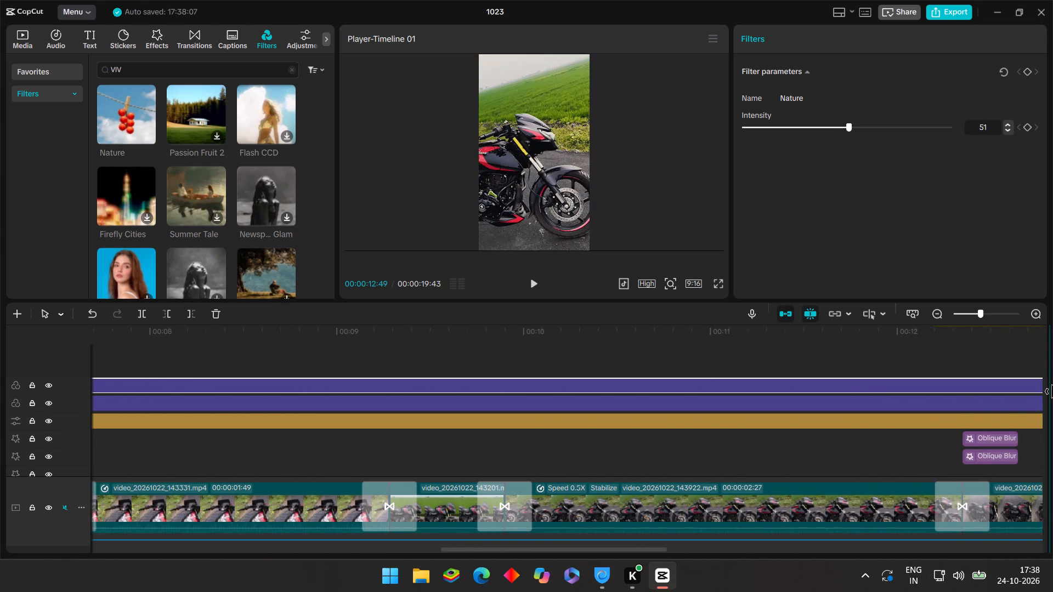
left_click_drag(1052, 391, 1052, 404)
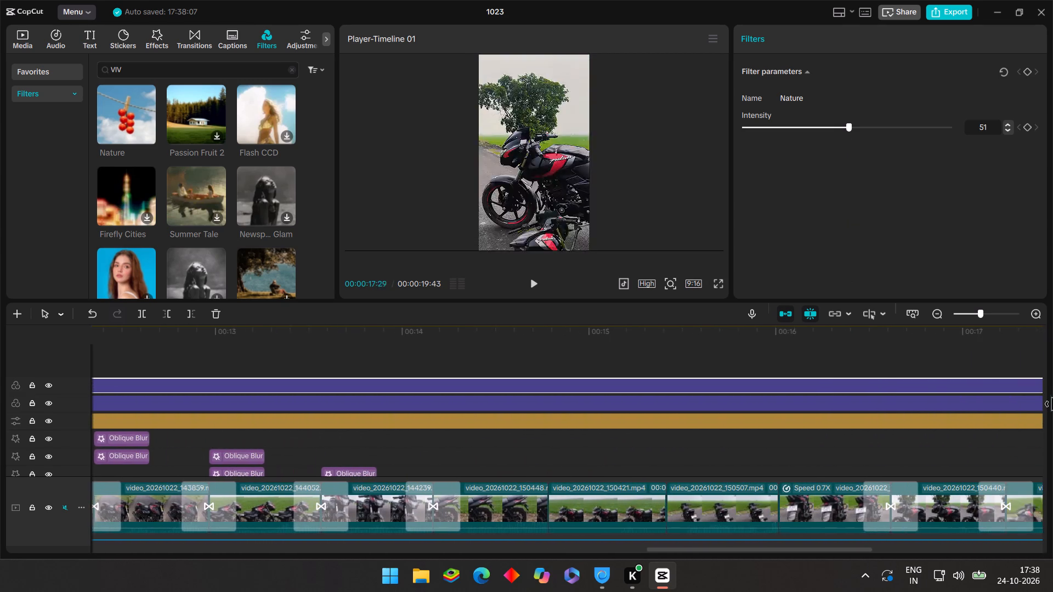
left_click_drag(1052, 404, 695, 399)
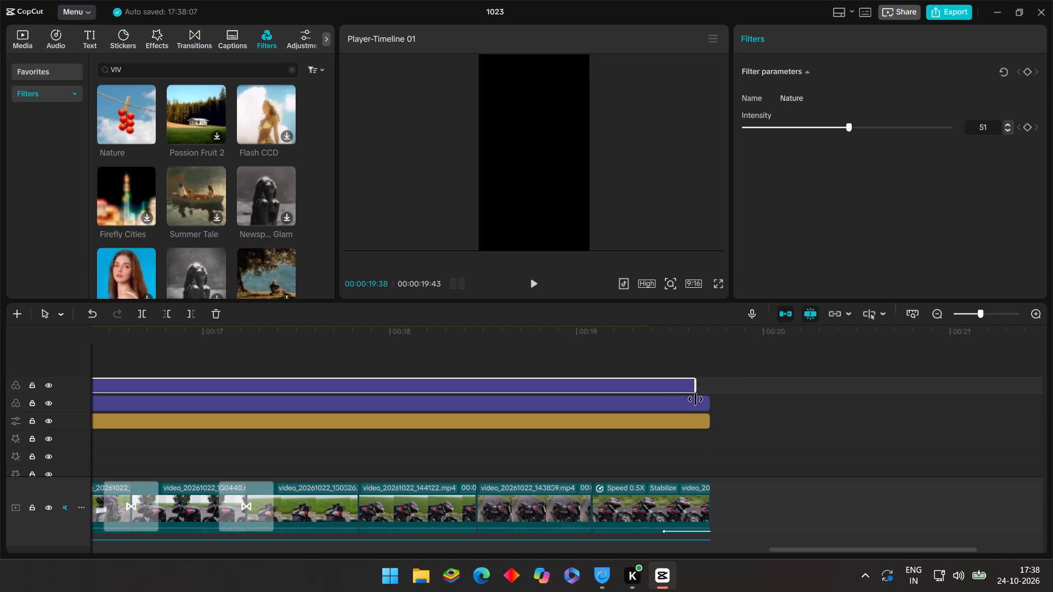
left_click_drag(695, 399, 708, 403)
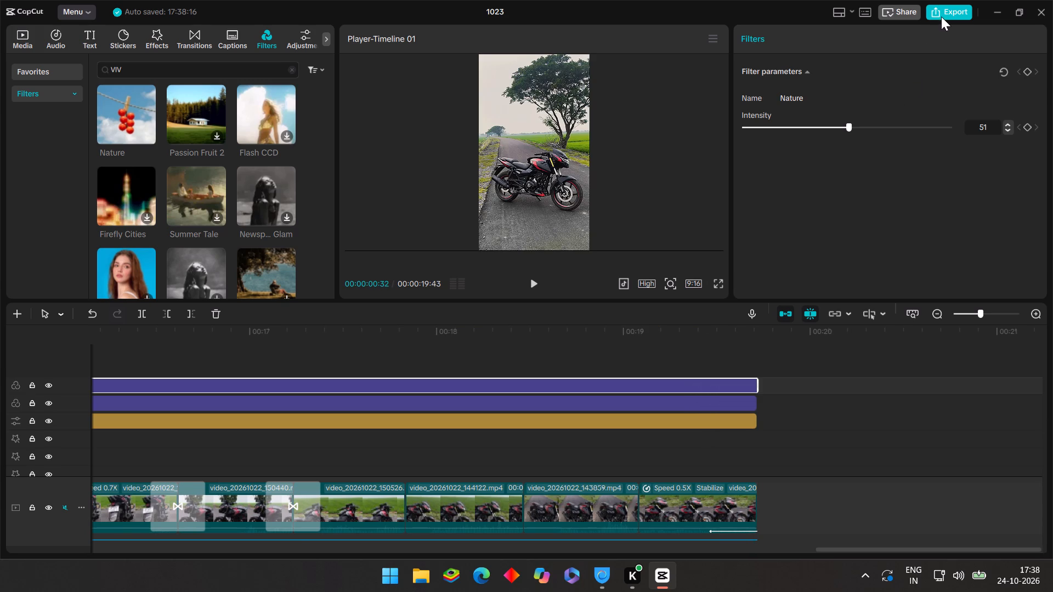
Export the video 1023 at 1080P resolution and close the export window without sharing.
left_click(941, 16)
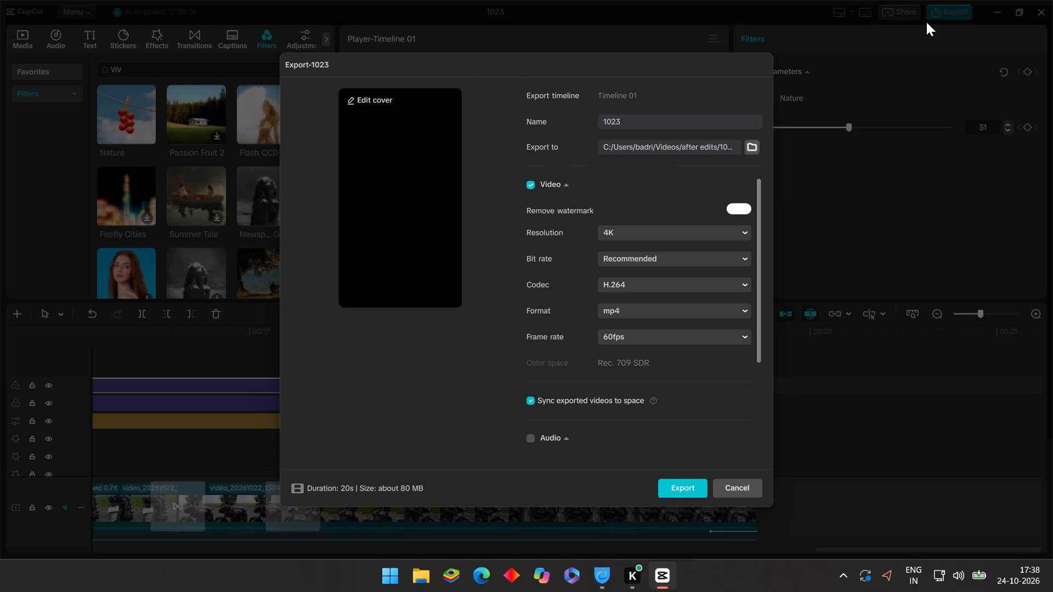
left_click(636, 224)
left_click(661, 234)
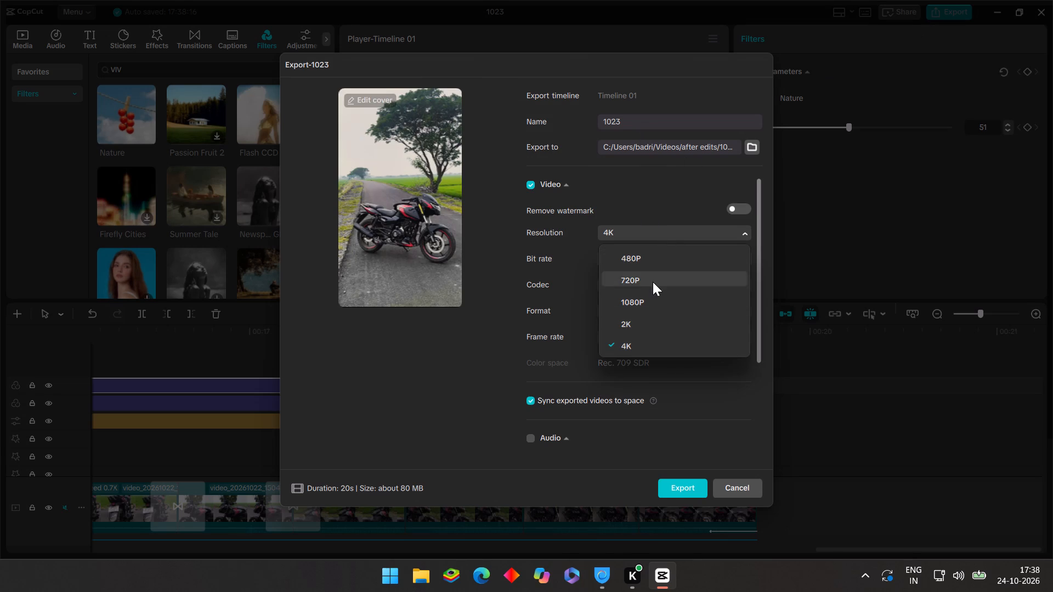
left_click(653, 297)
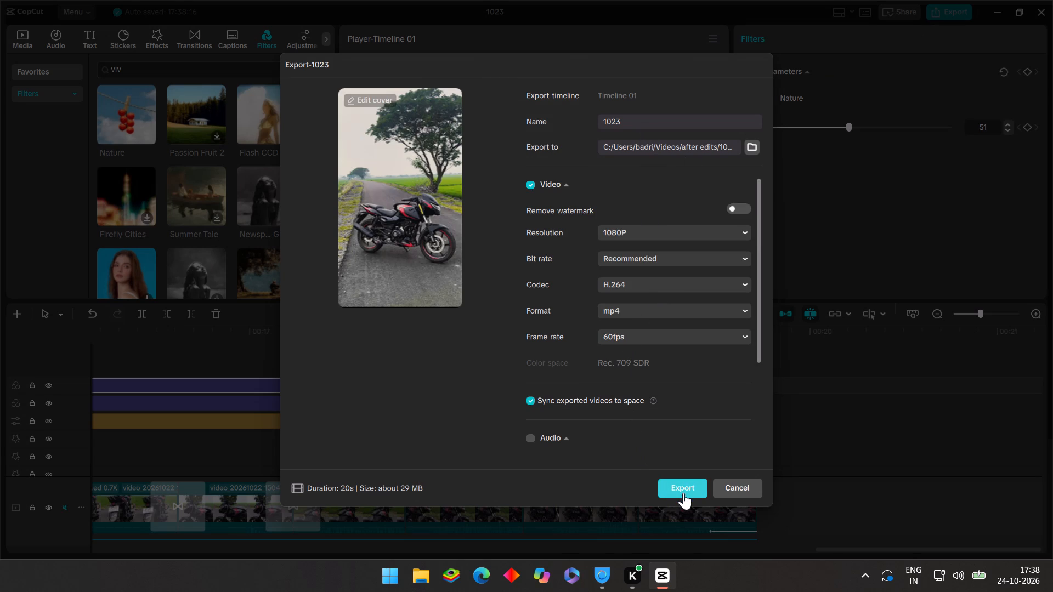
left_click(682, 491)
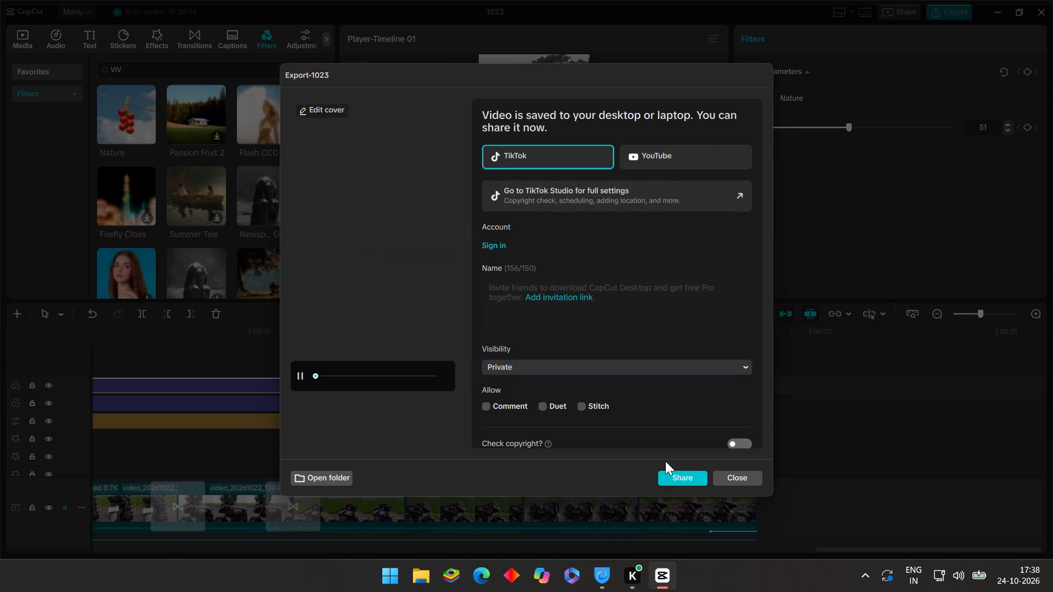
left_click(727, 482)
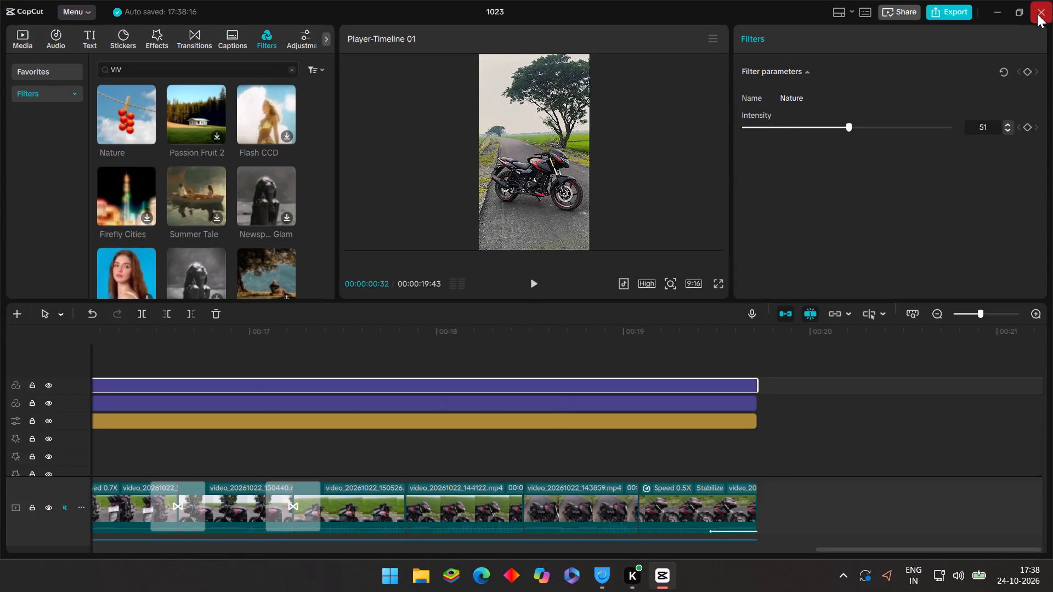
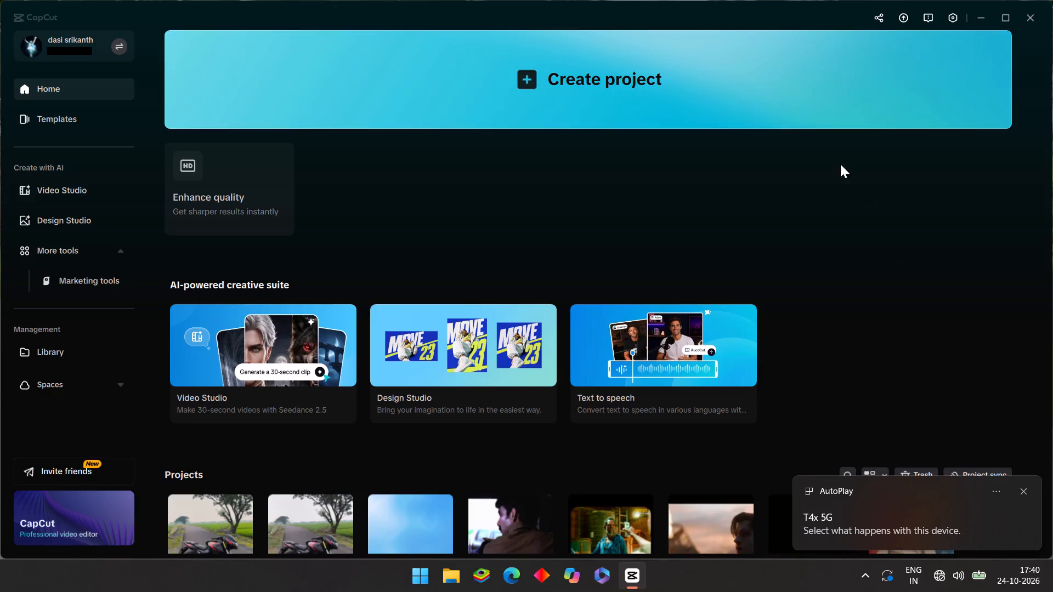
Dismiss the AutoPlay notifications for the connected phone and disc, and close CapCut.
left_click(1022, 495)
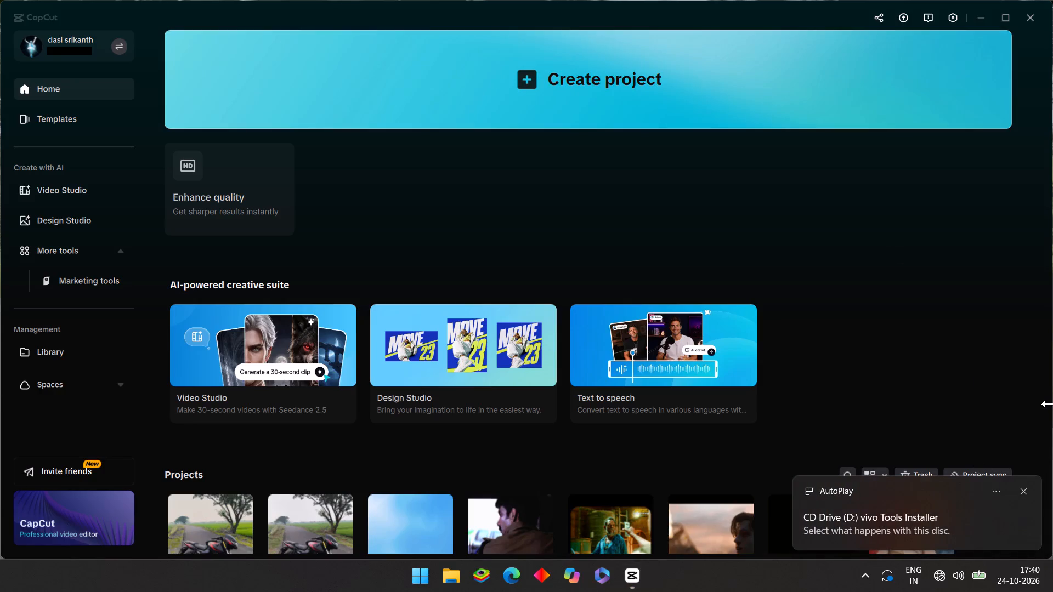
left_click(1026, 493)
left_click(1031, 22)
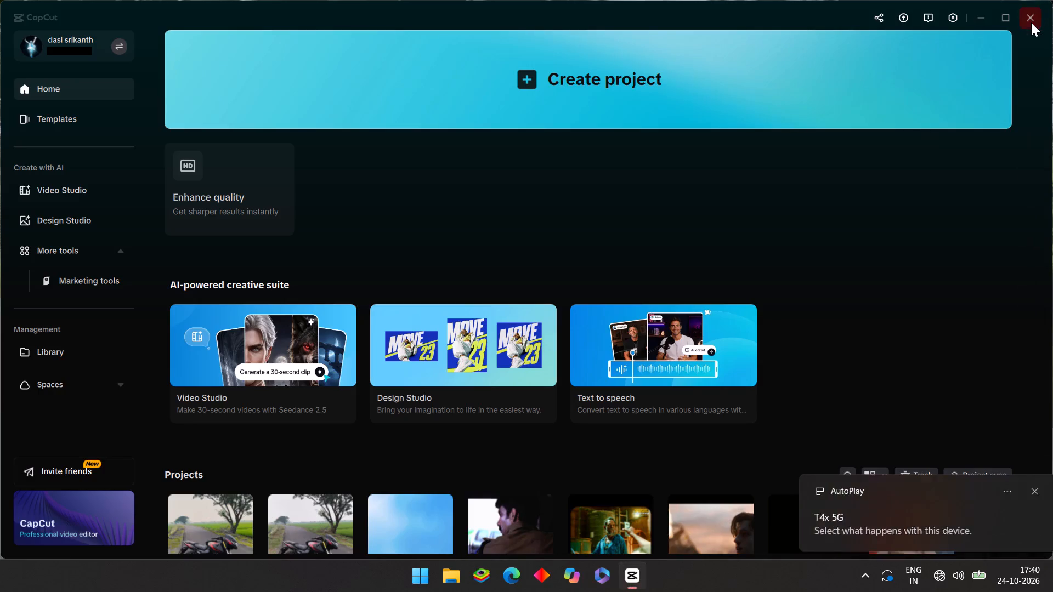
left_click(1022, 489)
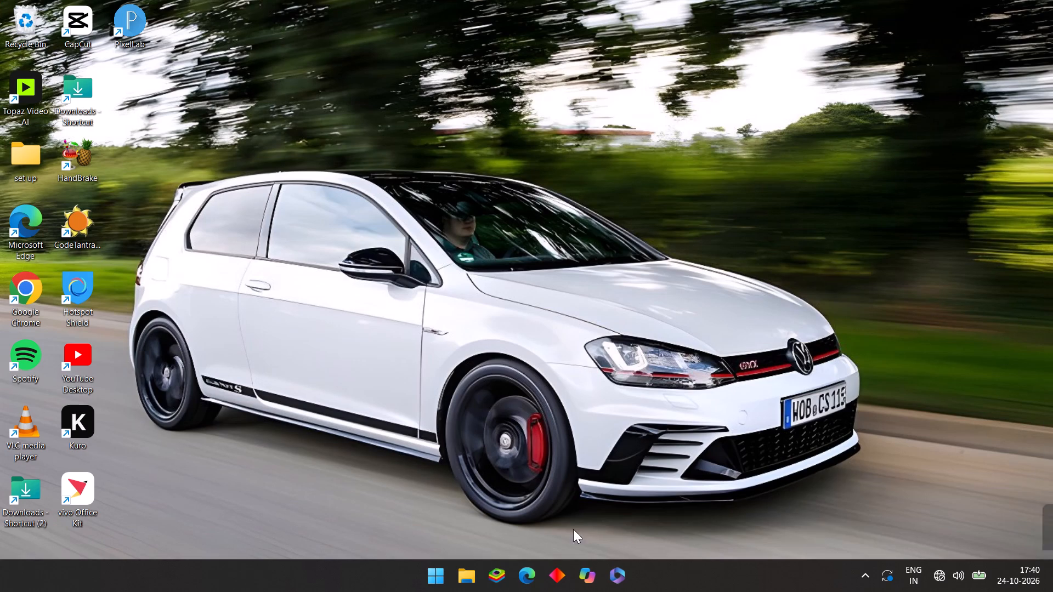
Copy the video file 1023 from the after edits folder in Videos using File Explorer.
left_click(466, 570)
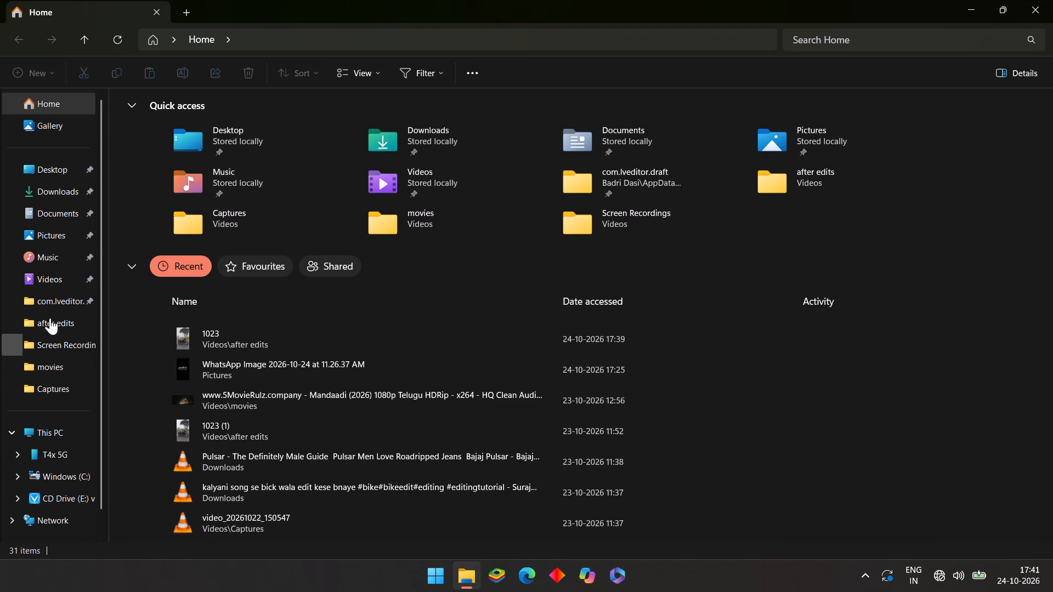
double_click(49, 314)
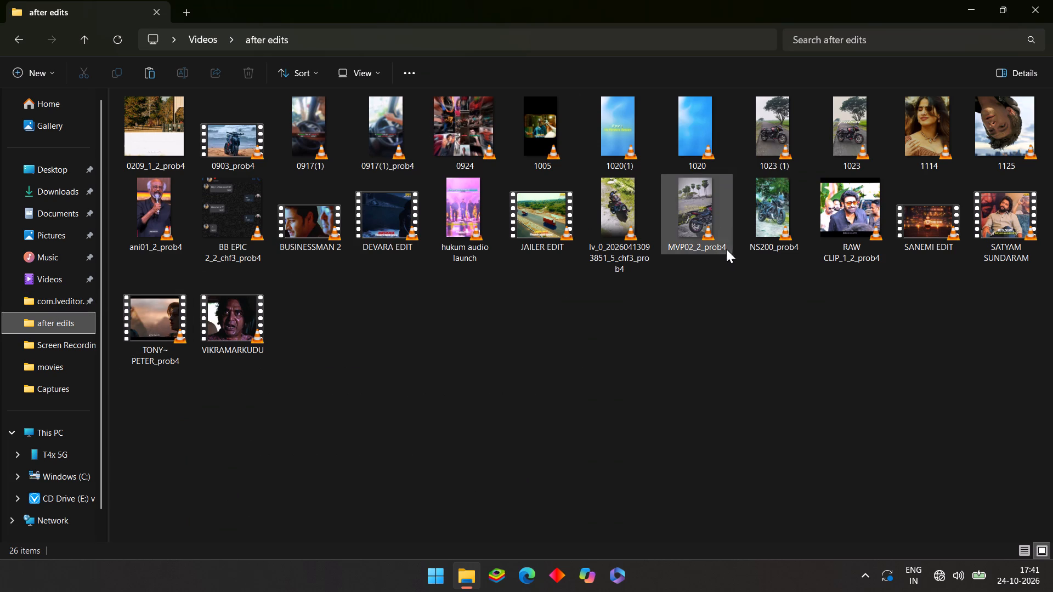
right_click(876, 143)
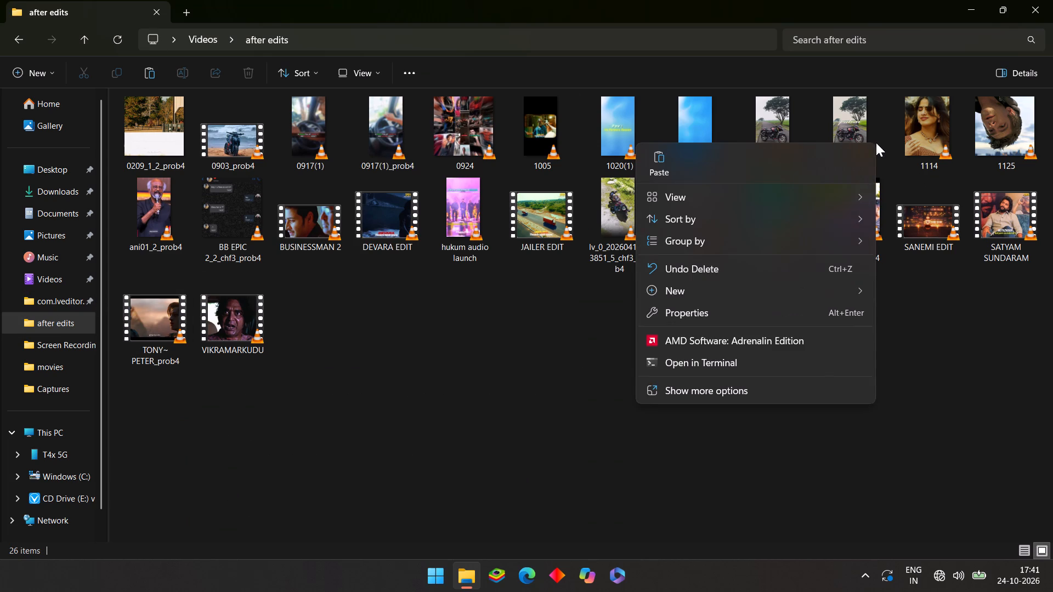
left_click(416, 372)
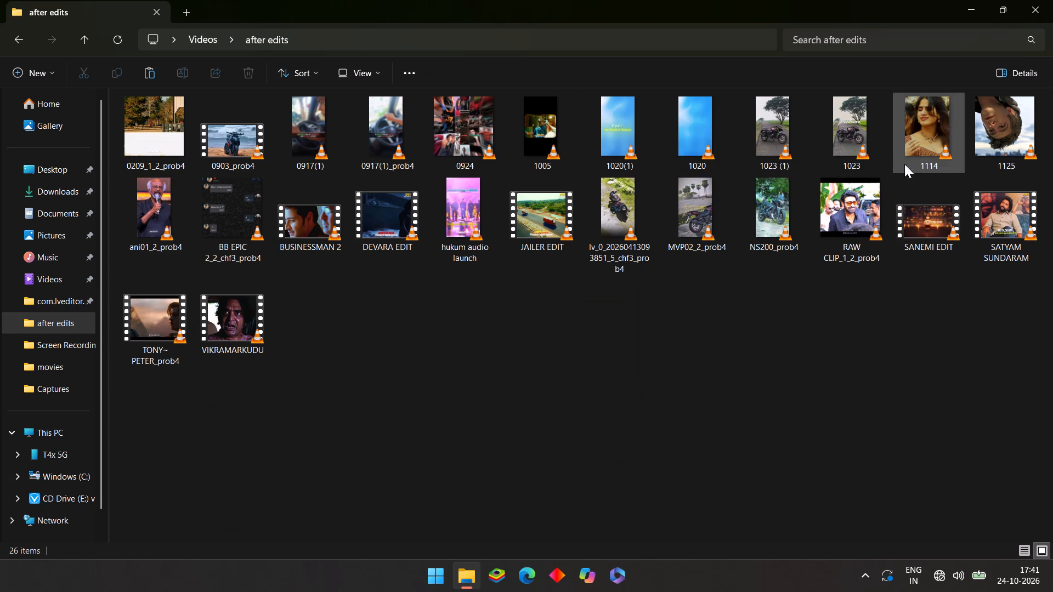
right_click(870, 138)
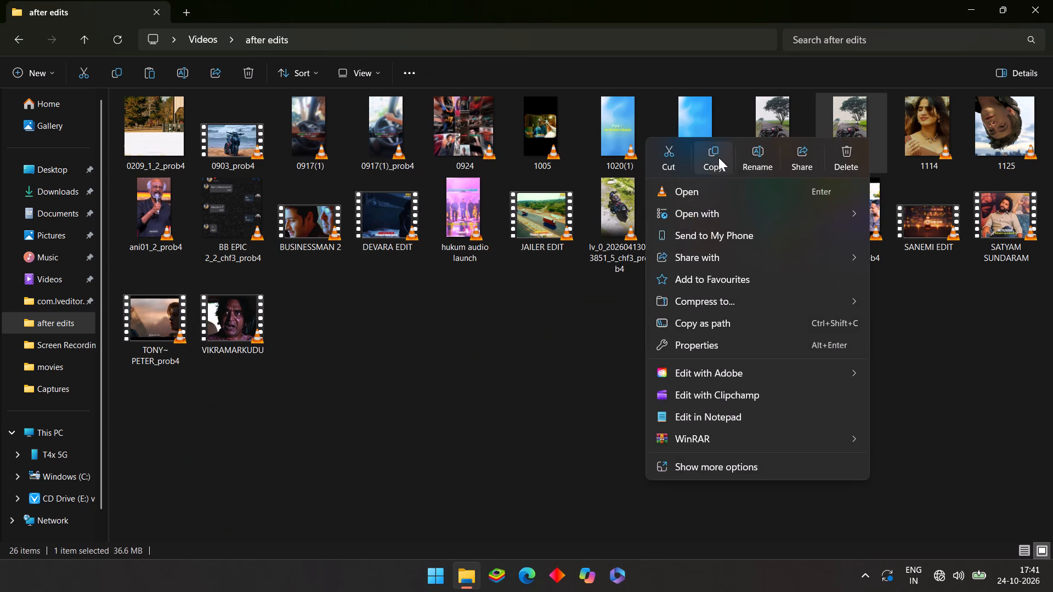
left_click(722, 157)
Paste the copied video into the Download folder of the T4x 5G phone's internal storage, and close File Explorer once it has transferred.
double_click(30, 462)
left_click(170, 139)
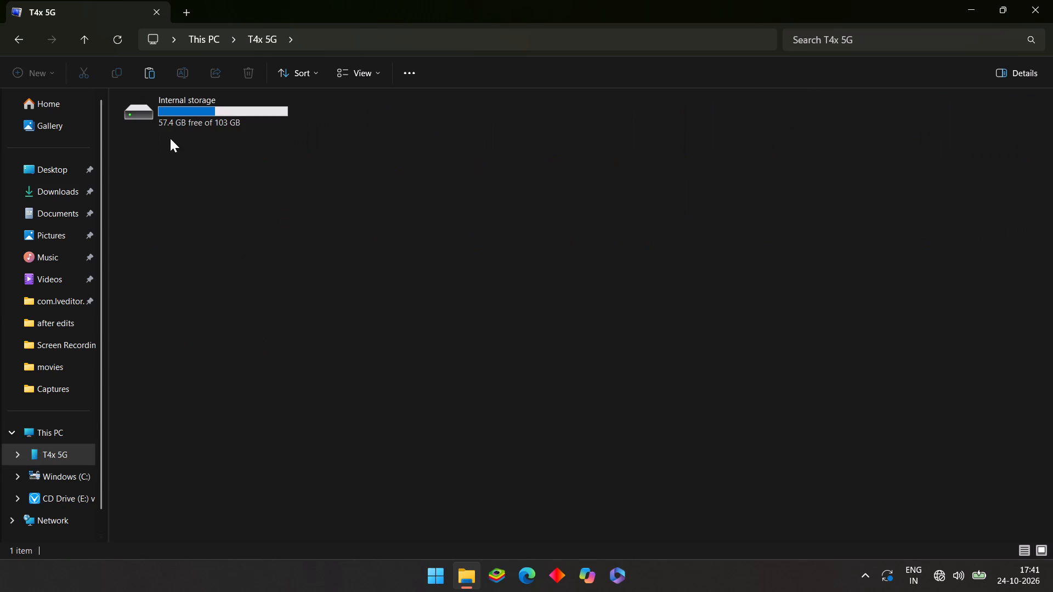
double_click(182, 112)
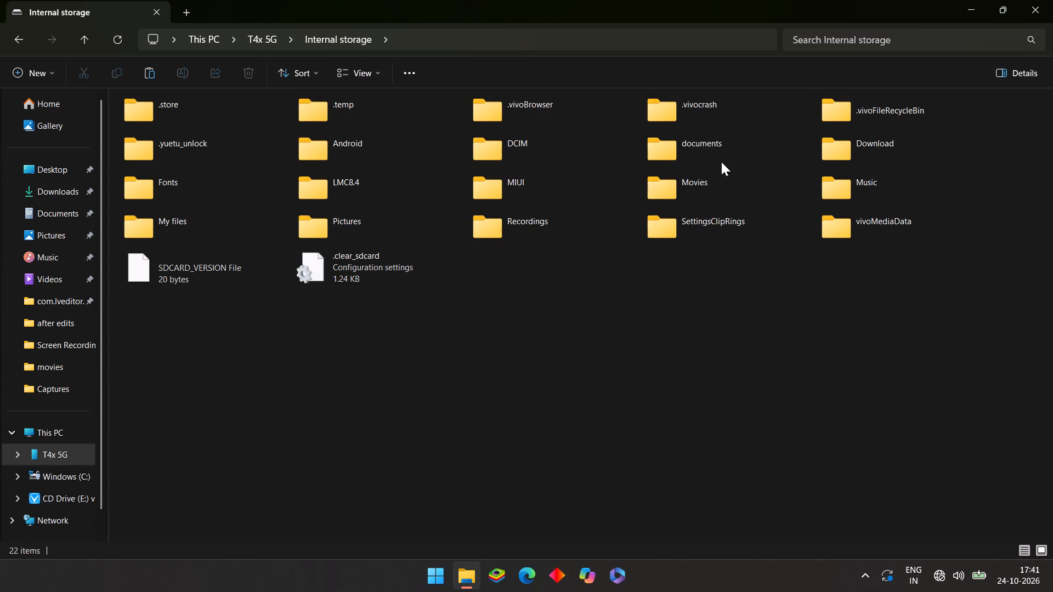
double_click(854, 153)
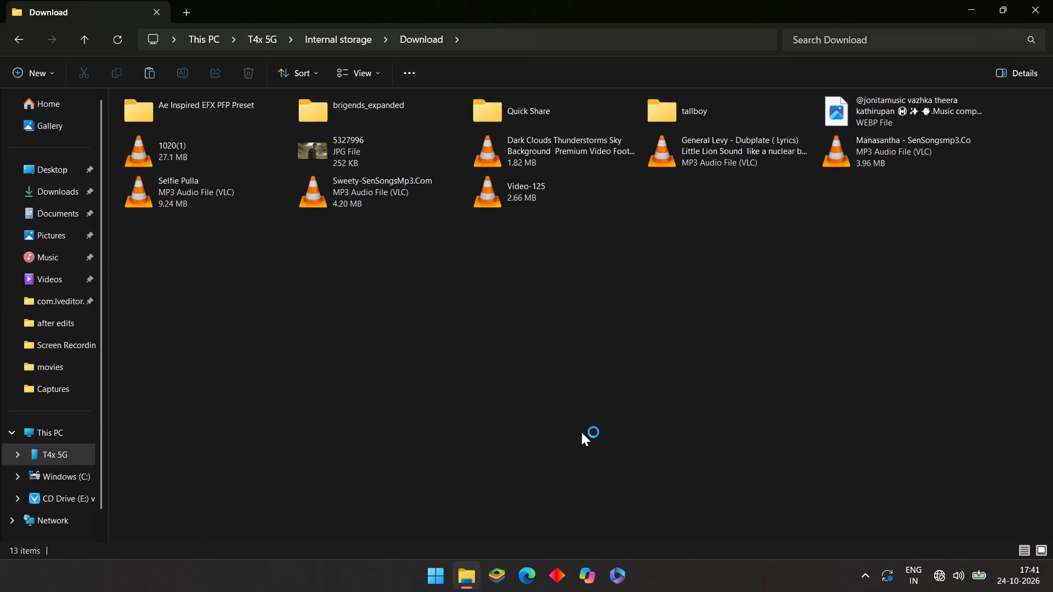
scroll(555, 378, "down", 8)
scroll(527, 369, "down", 20)
scroll(527, 369, "down", 4)
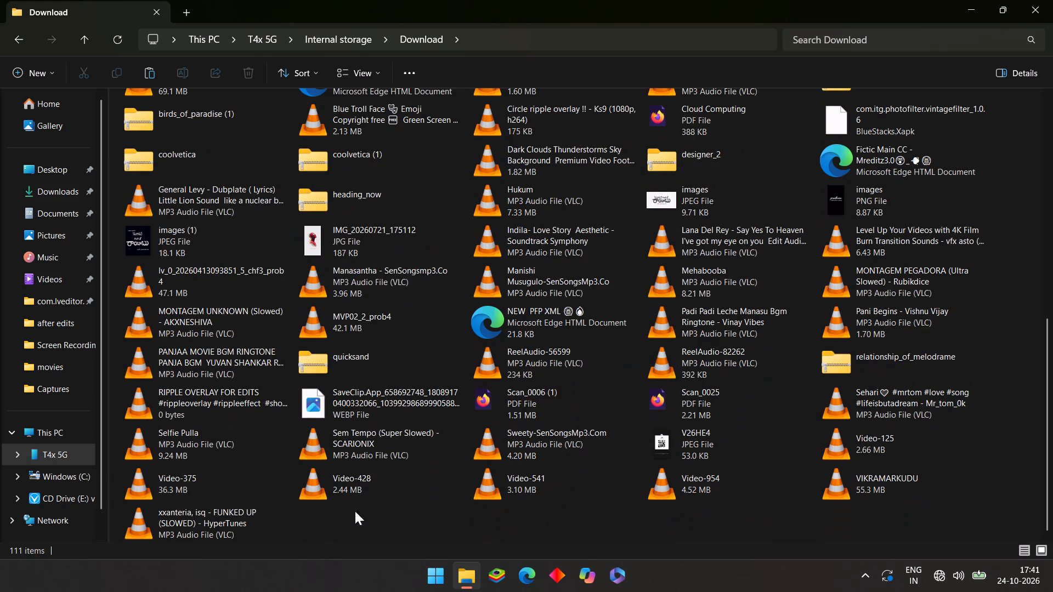
right_click(320, 526)
left_click(350, 513)
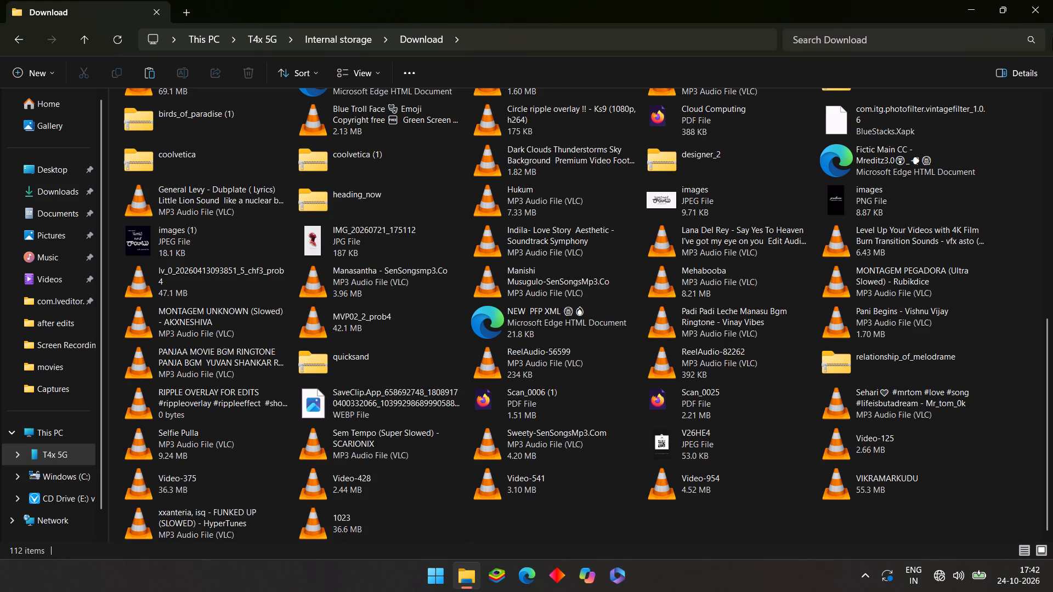
left_click(1037, 13)
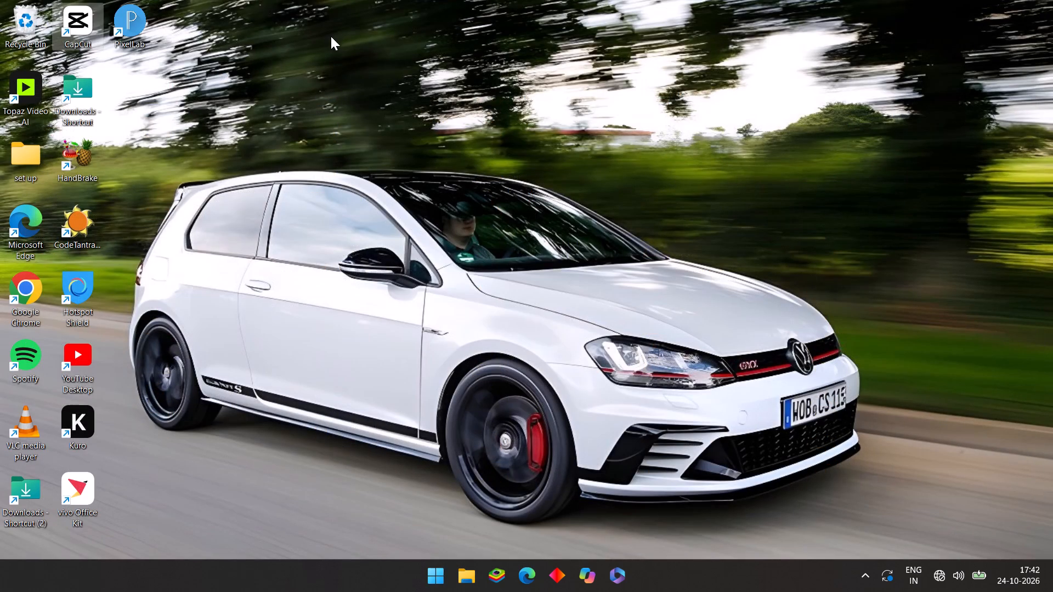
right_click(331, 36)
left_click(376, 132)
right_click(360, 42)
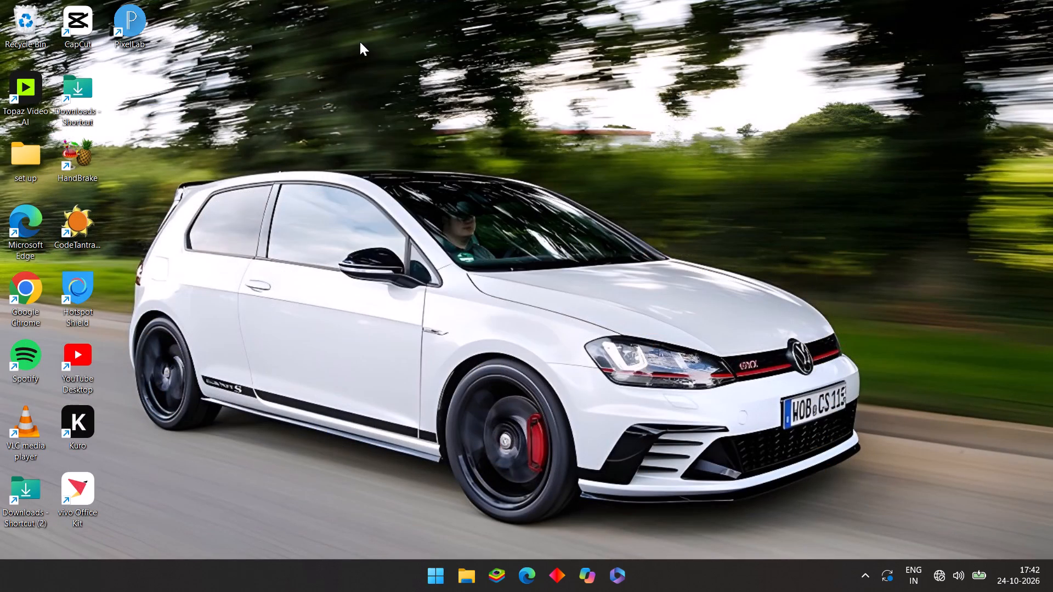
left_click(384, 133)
Shut down the computer.
key("super+x")
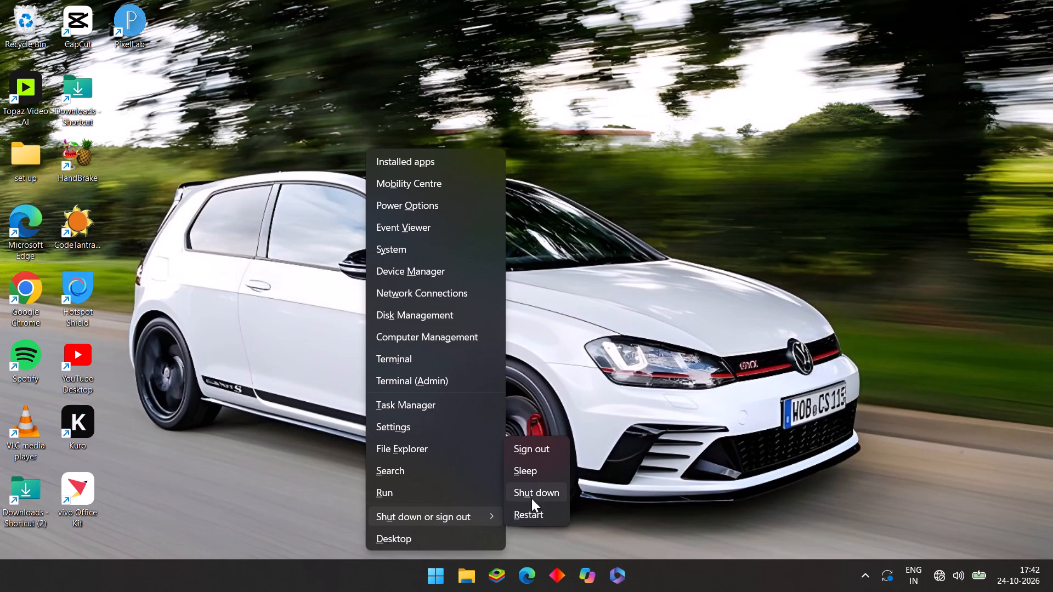
left_click(531, 498)
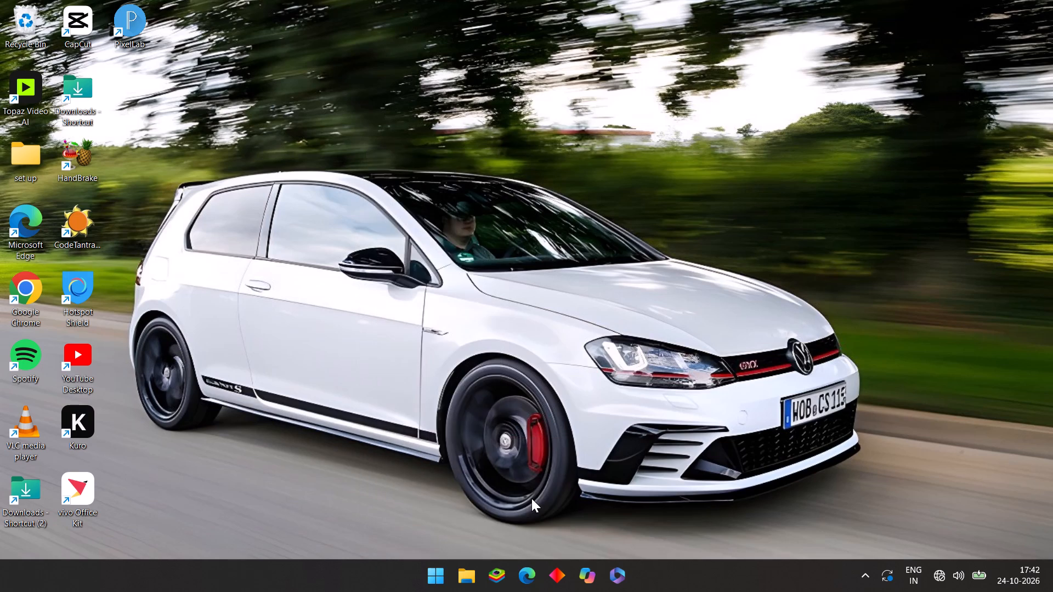